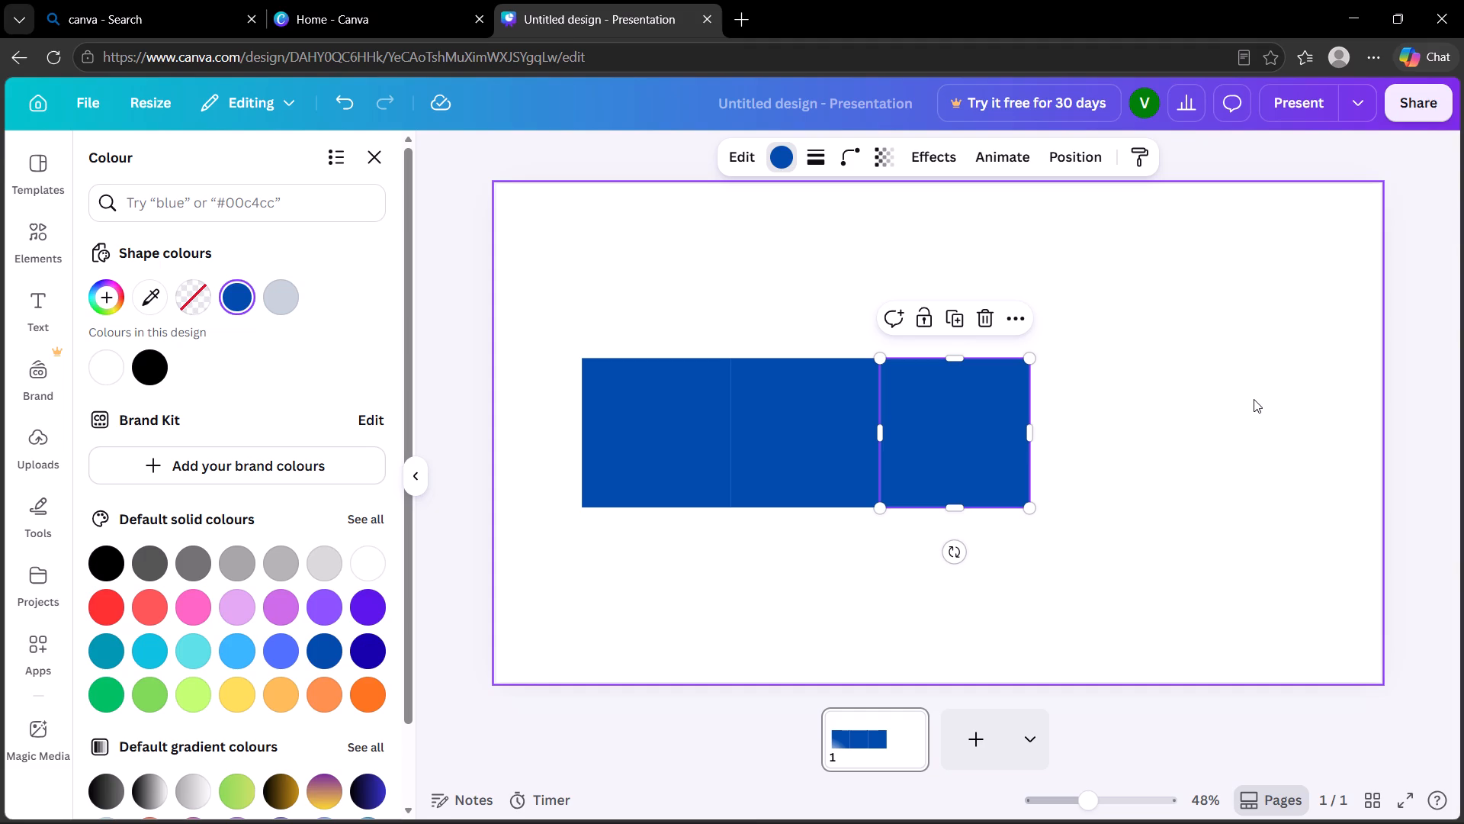
Duplicate the third blue square and place the copy flush against it as the fourth square in the row.
right_click(996, 542, "alt")
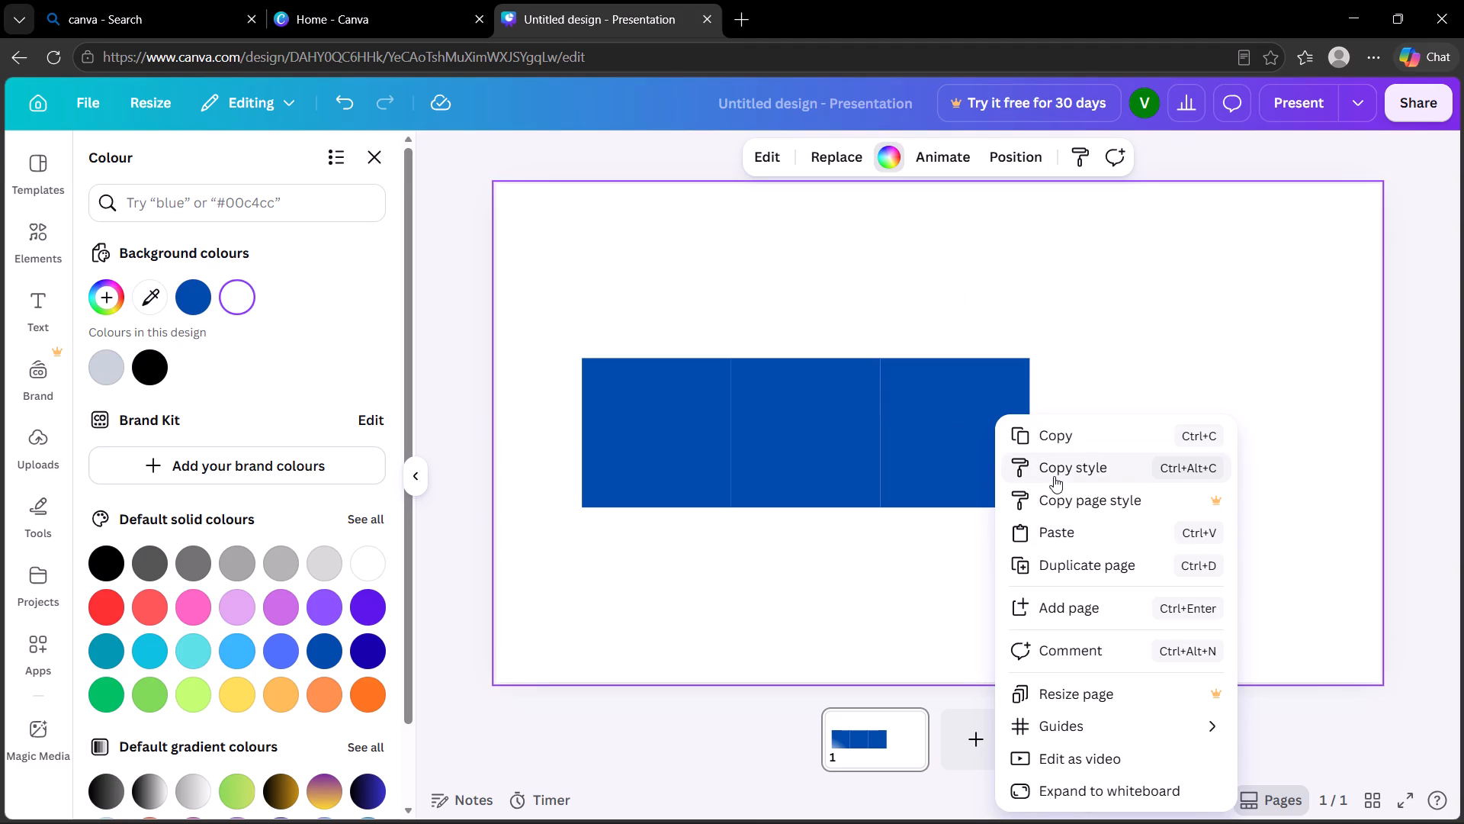
left_click(901, 423)
left_click(910, 423)
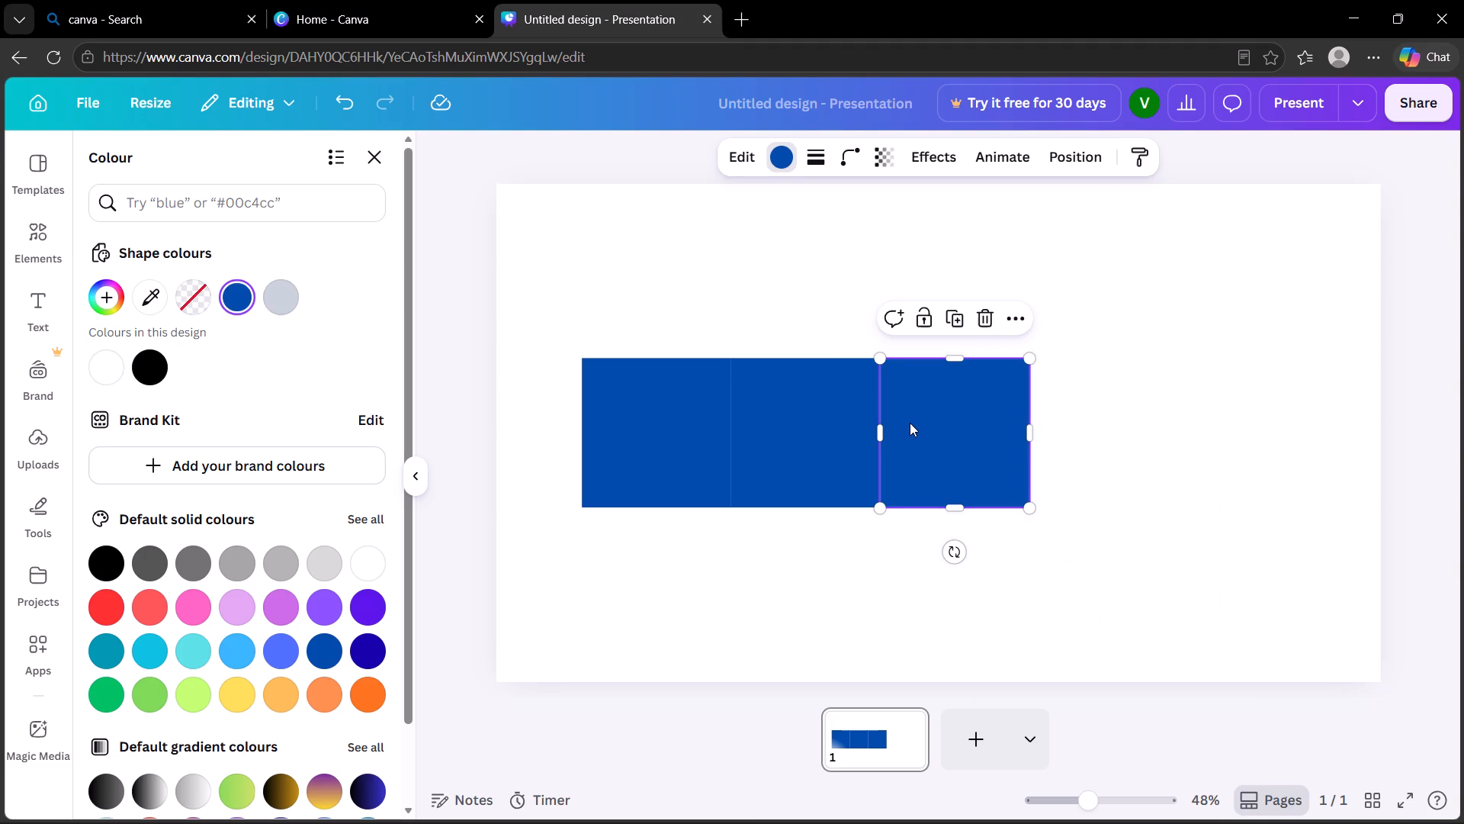
left_click_drag(948, 419, 1010, 421, "alt")
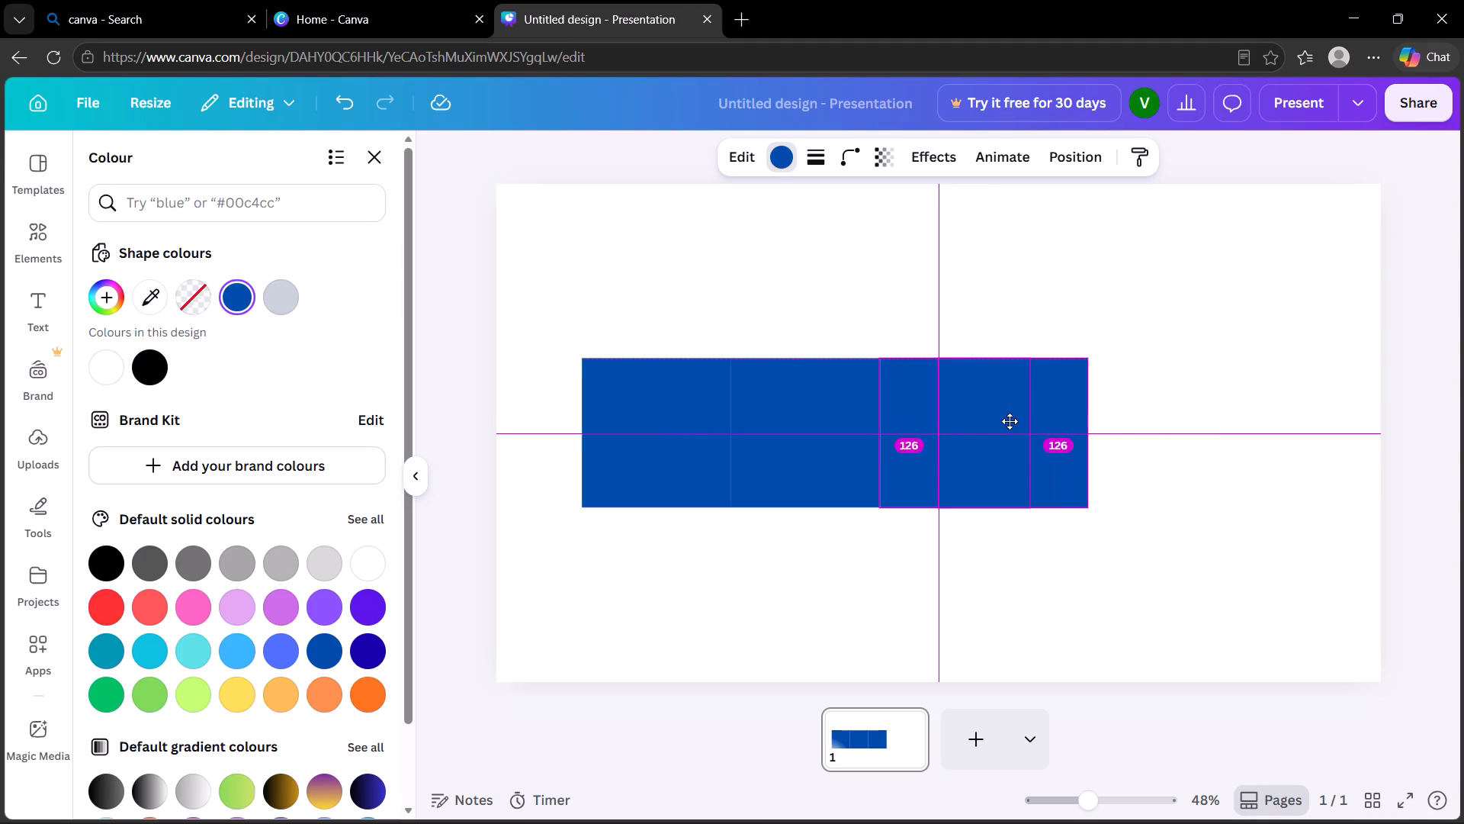
left_click_drag(1010, 421, 1101, 423, "alt")
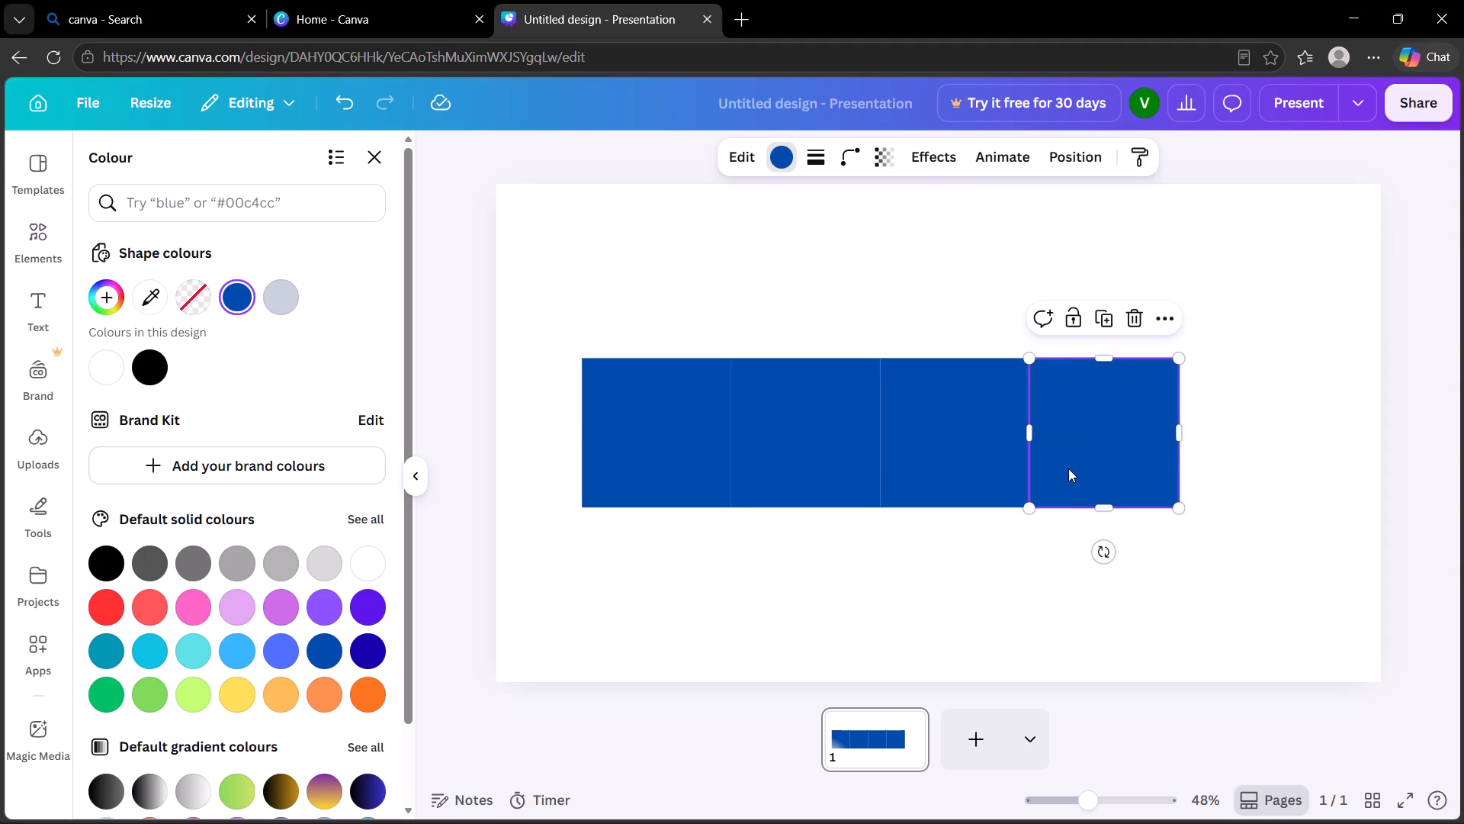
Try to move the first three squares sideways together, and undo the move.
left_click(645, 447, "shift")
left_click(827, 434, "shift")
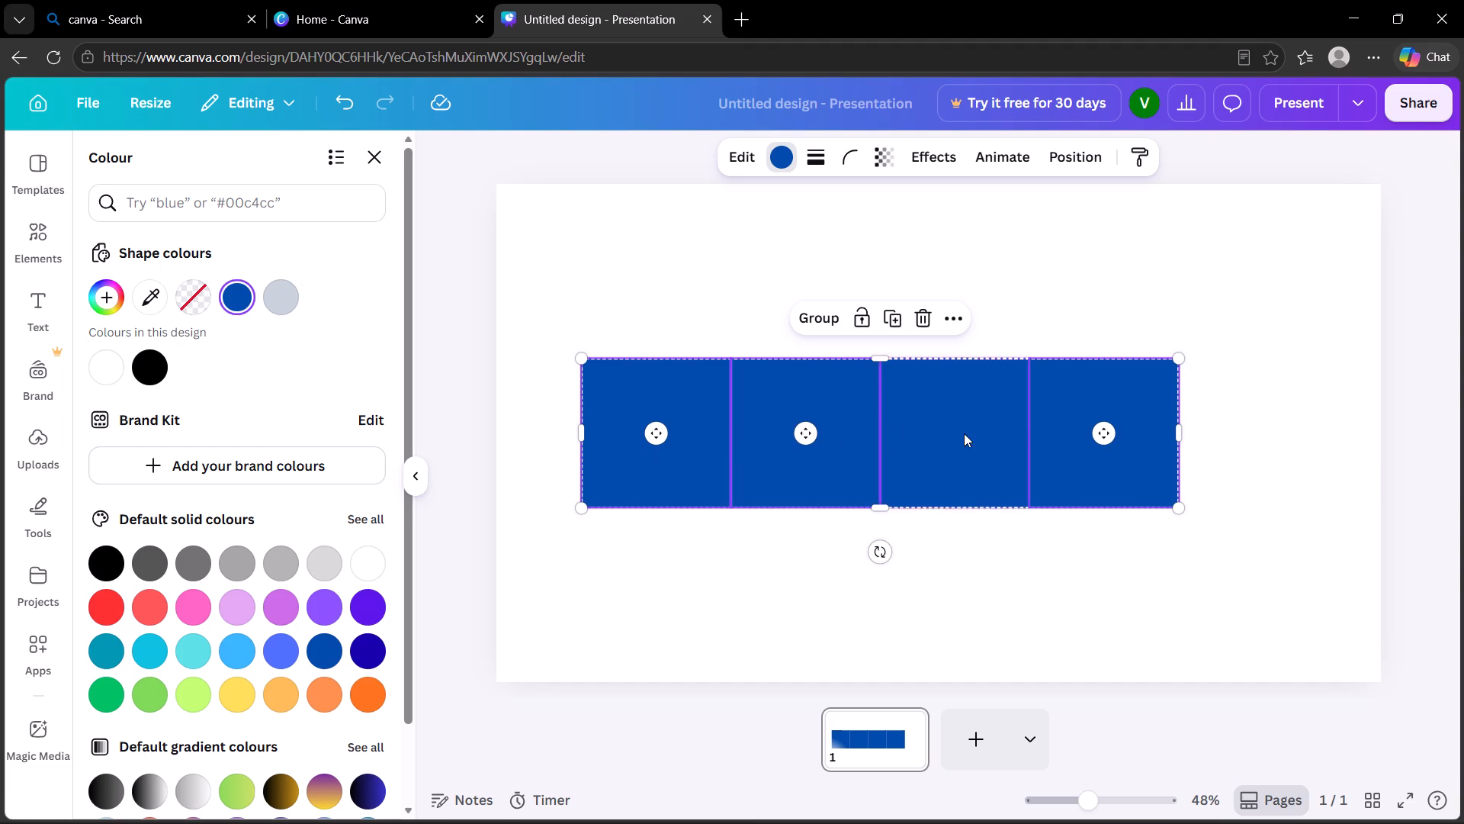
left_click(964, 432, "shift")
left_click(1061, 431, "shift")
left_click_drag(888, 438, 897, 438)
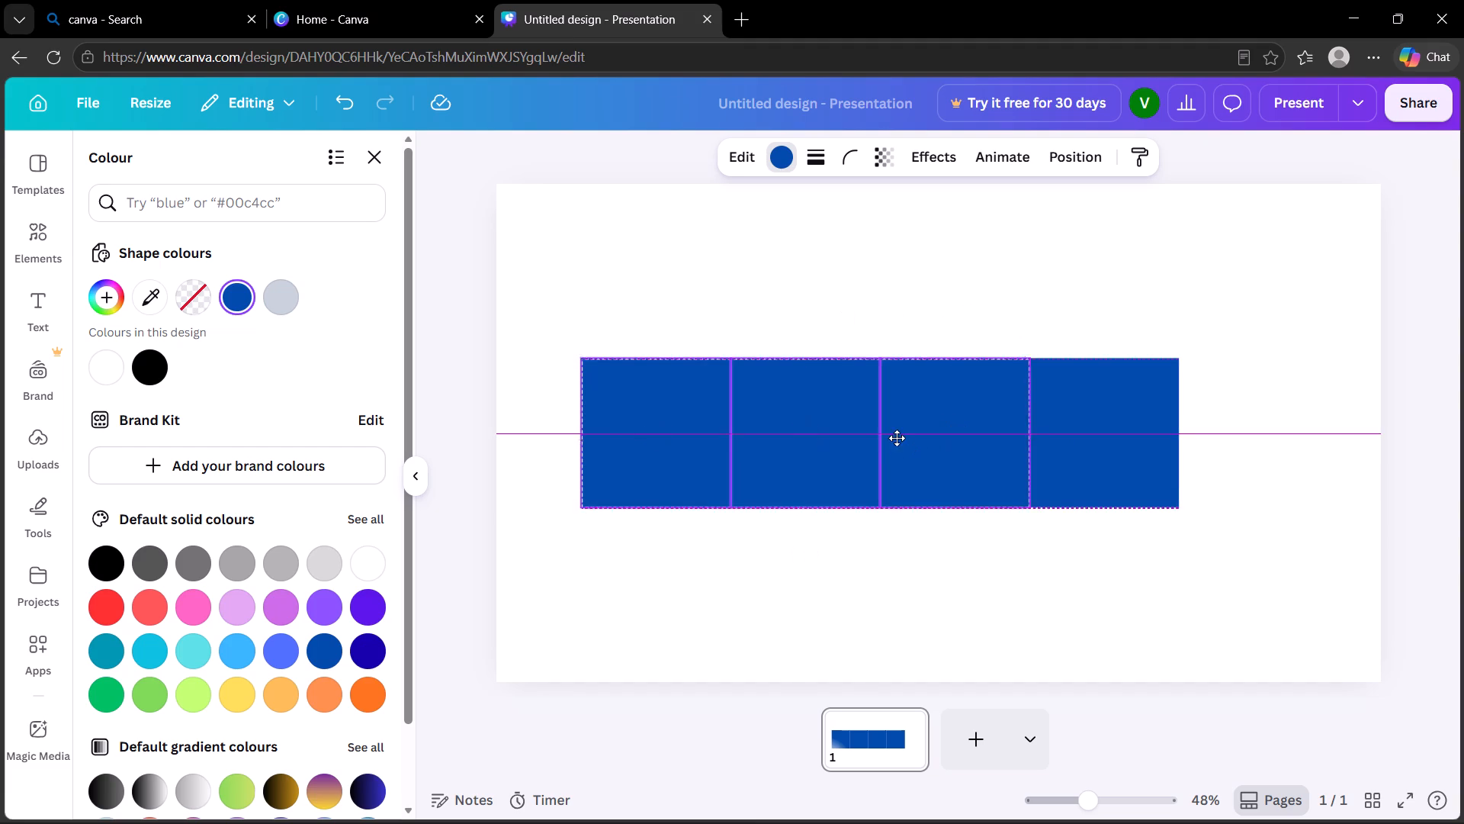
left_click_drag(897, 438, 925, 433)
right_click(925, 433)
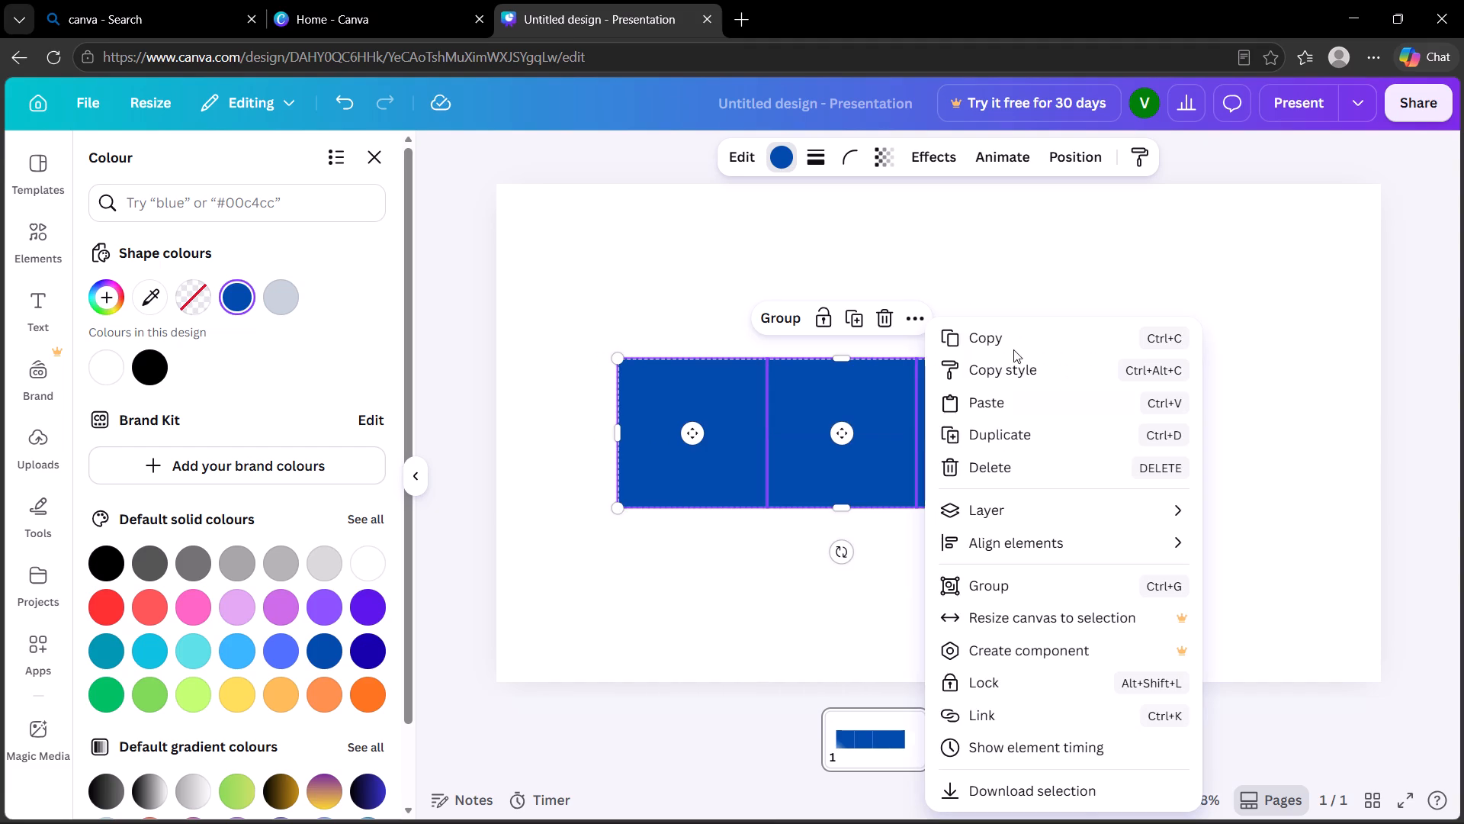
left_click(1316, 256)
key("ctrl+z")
Add the fourth square to the selection, centre the row of four on the page, and deselect it.
left_click(1078, 427, "shift")
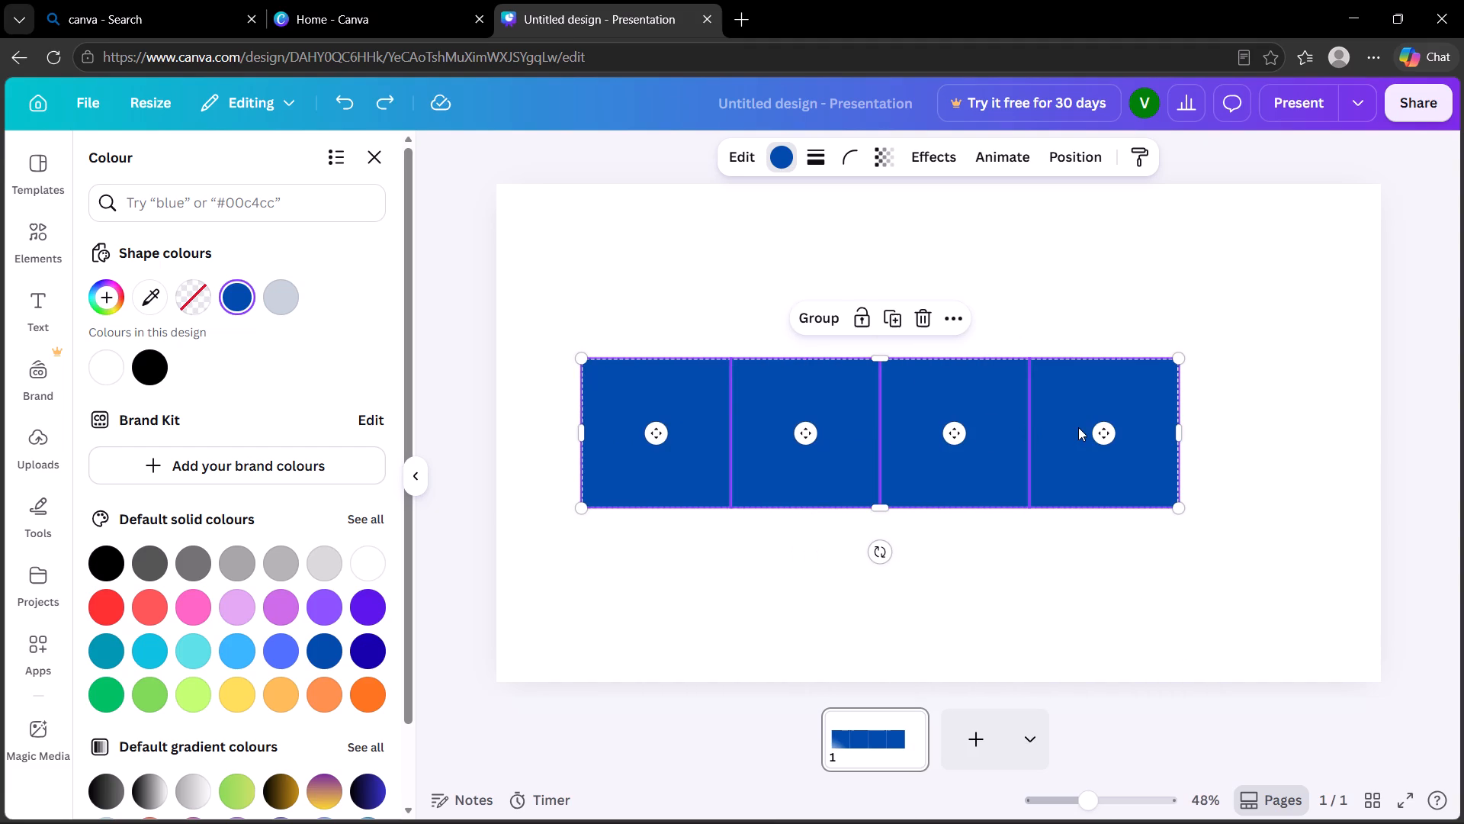
left_click_drag(915, 432, 978, 430)
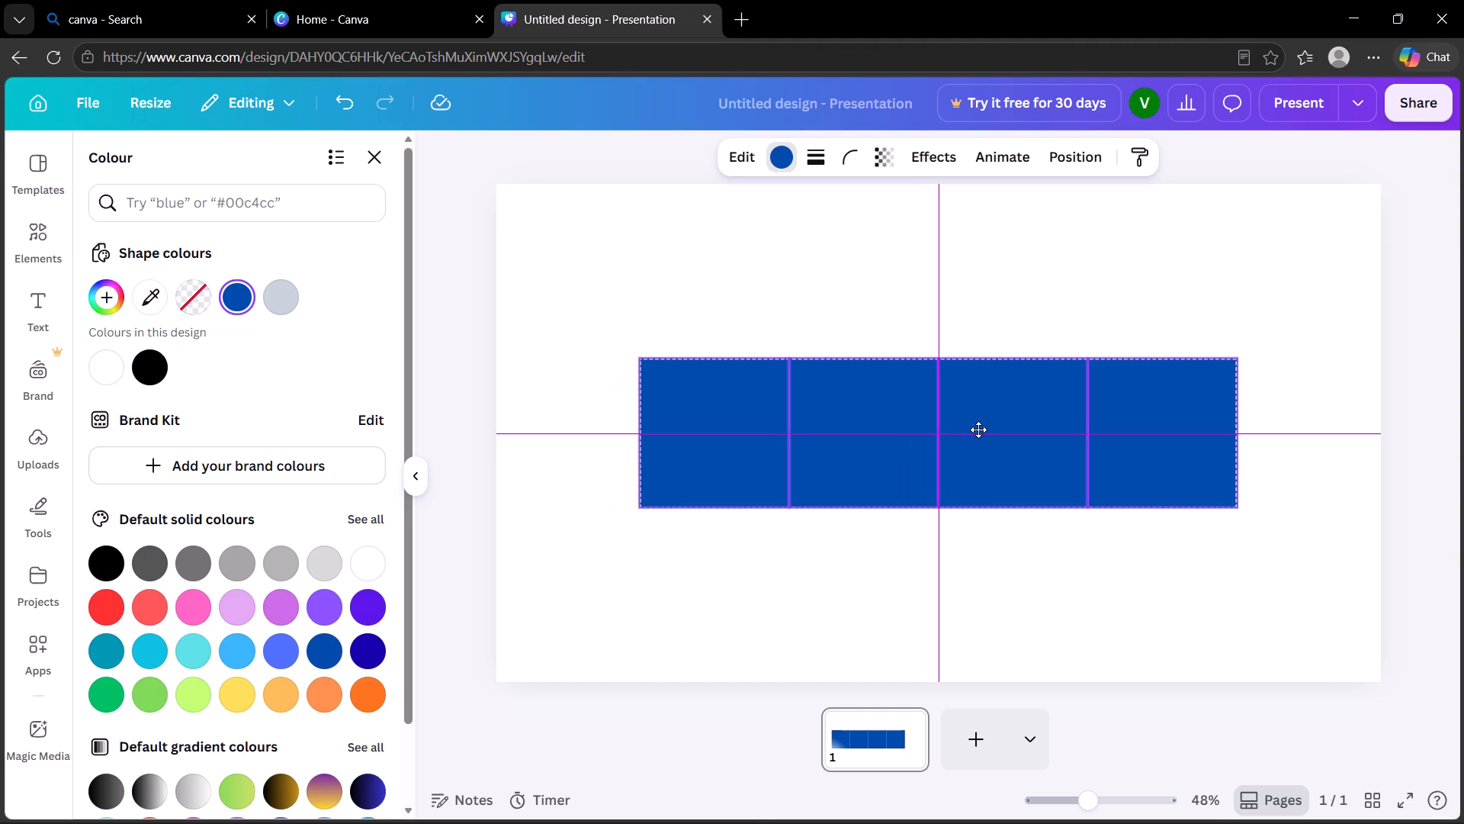
left_click_drag(978, 430, 973, 430)
left_click(1451, 363)
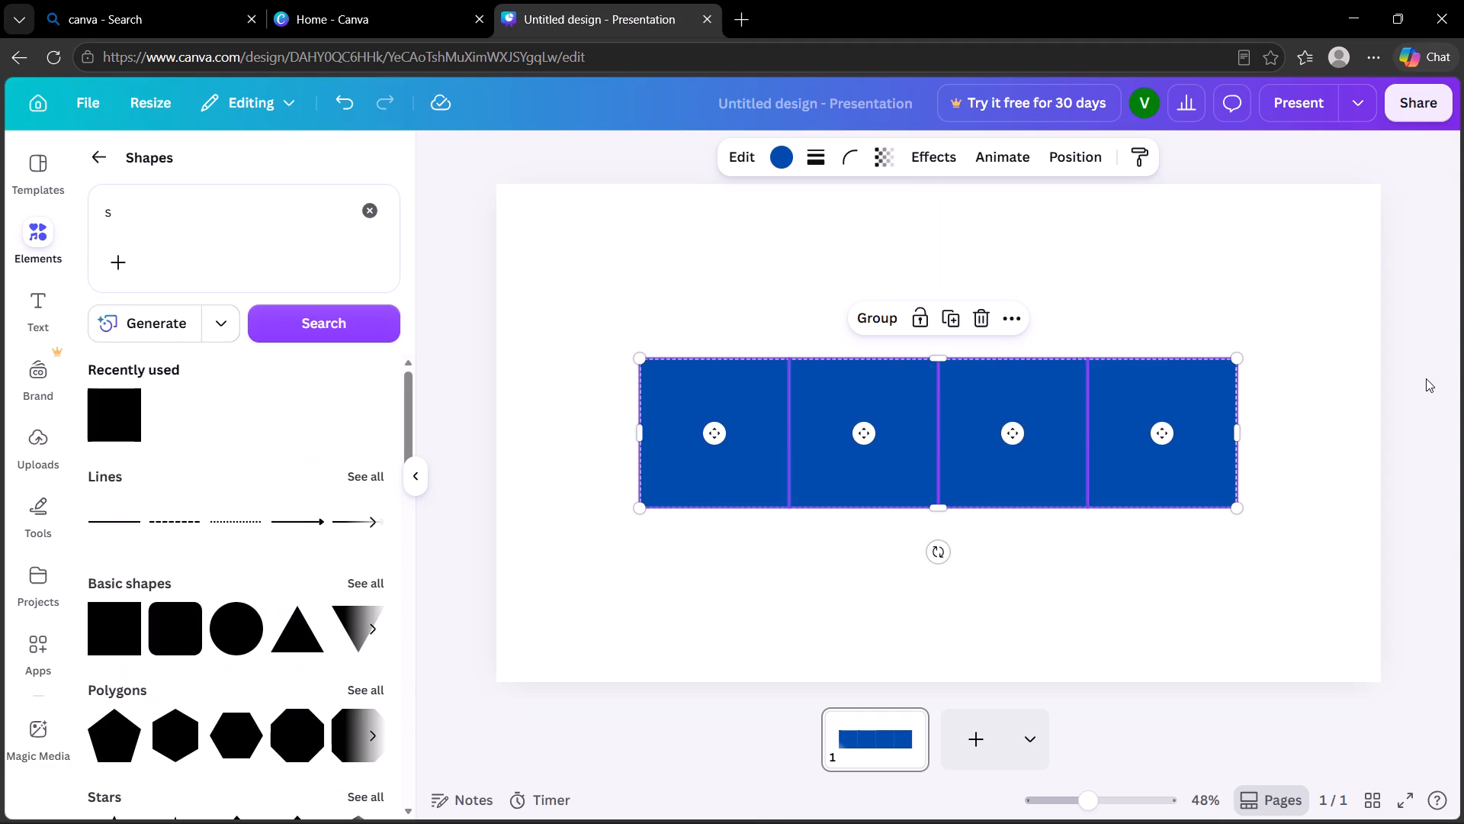
left_click(1429, 411)
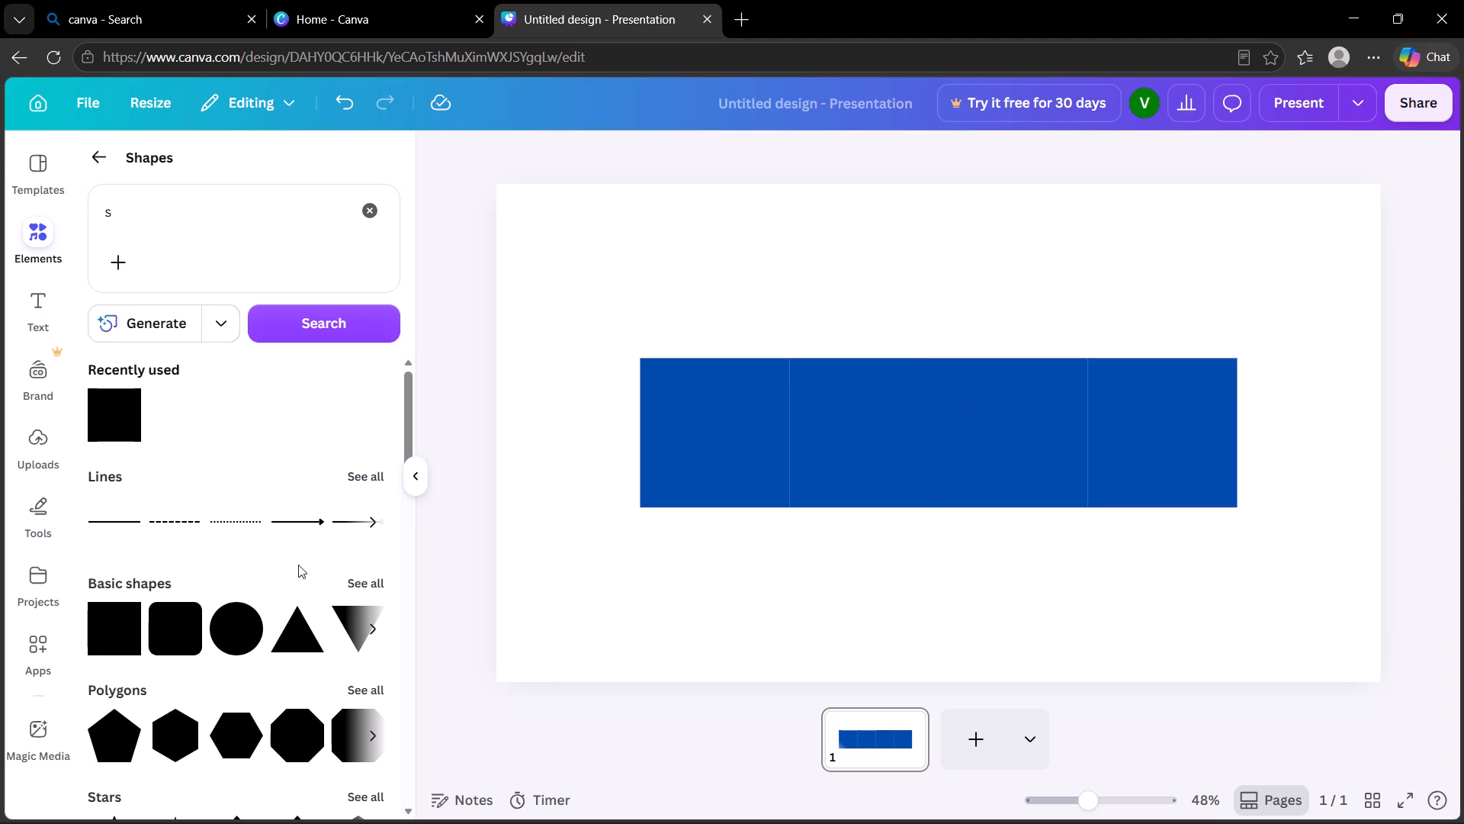
Clear the letter s from the element search.
left_click(151, 199)
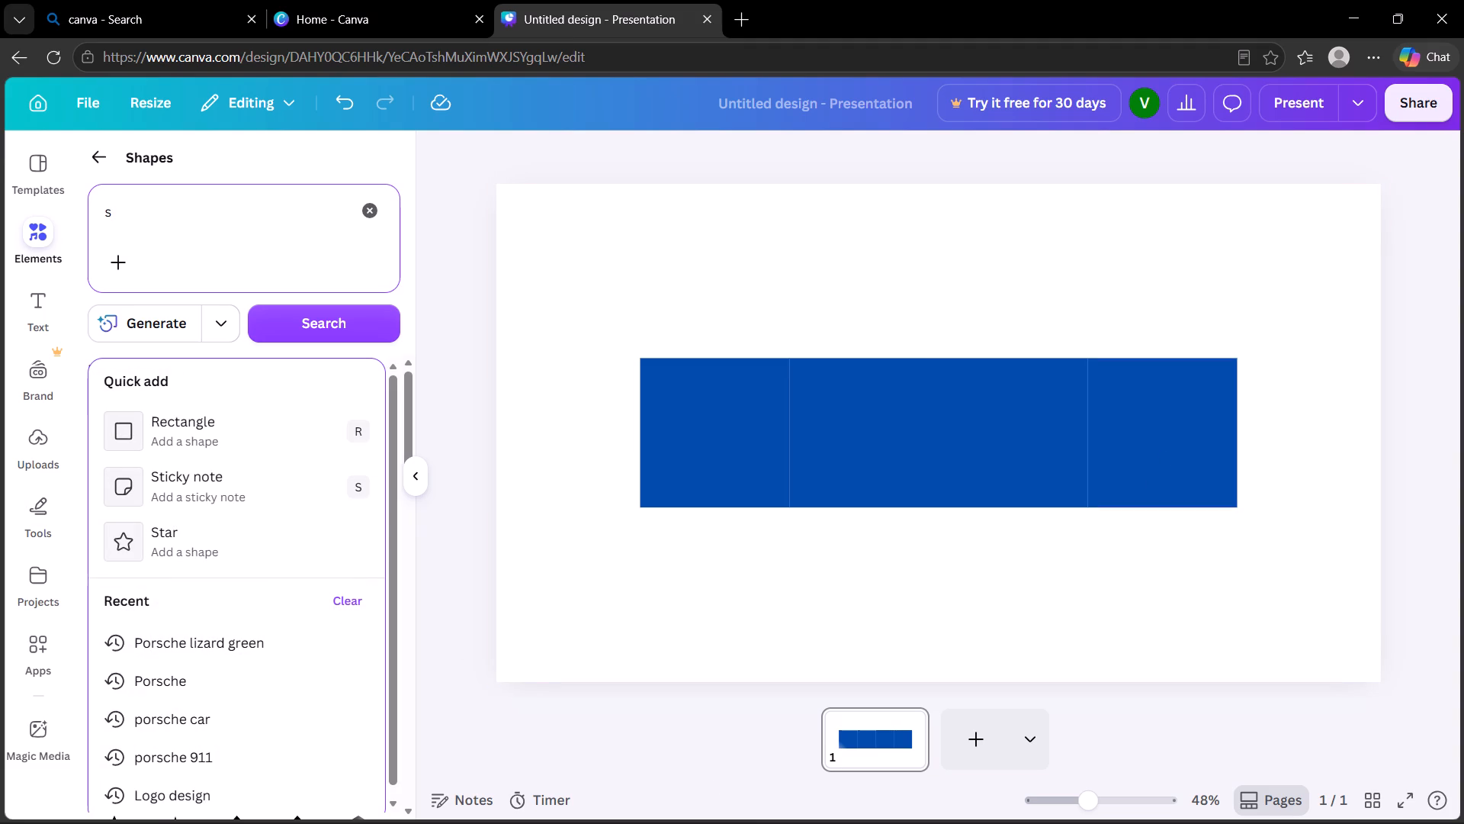
key("BackSpace")
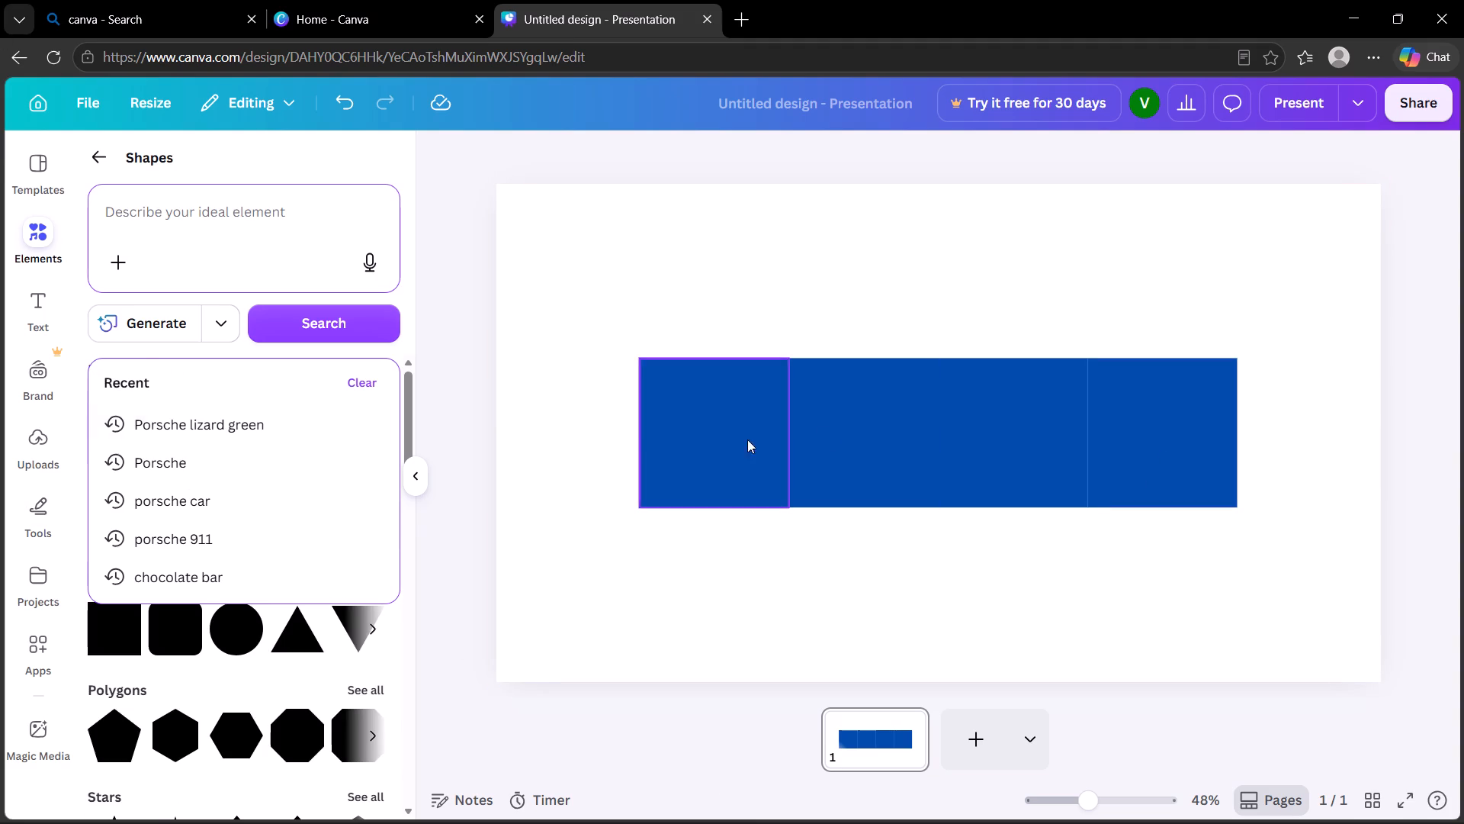
Search the colours for "red" and fill the first square of the row with Dark red #7a0000.
left_click(714, 430)
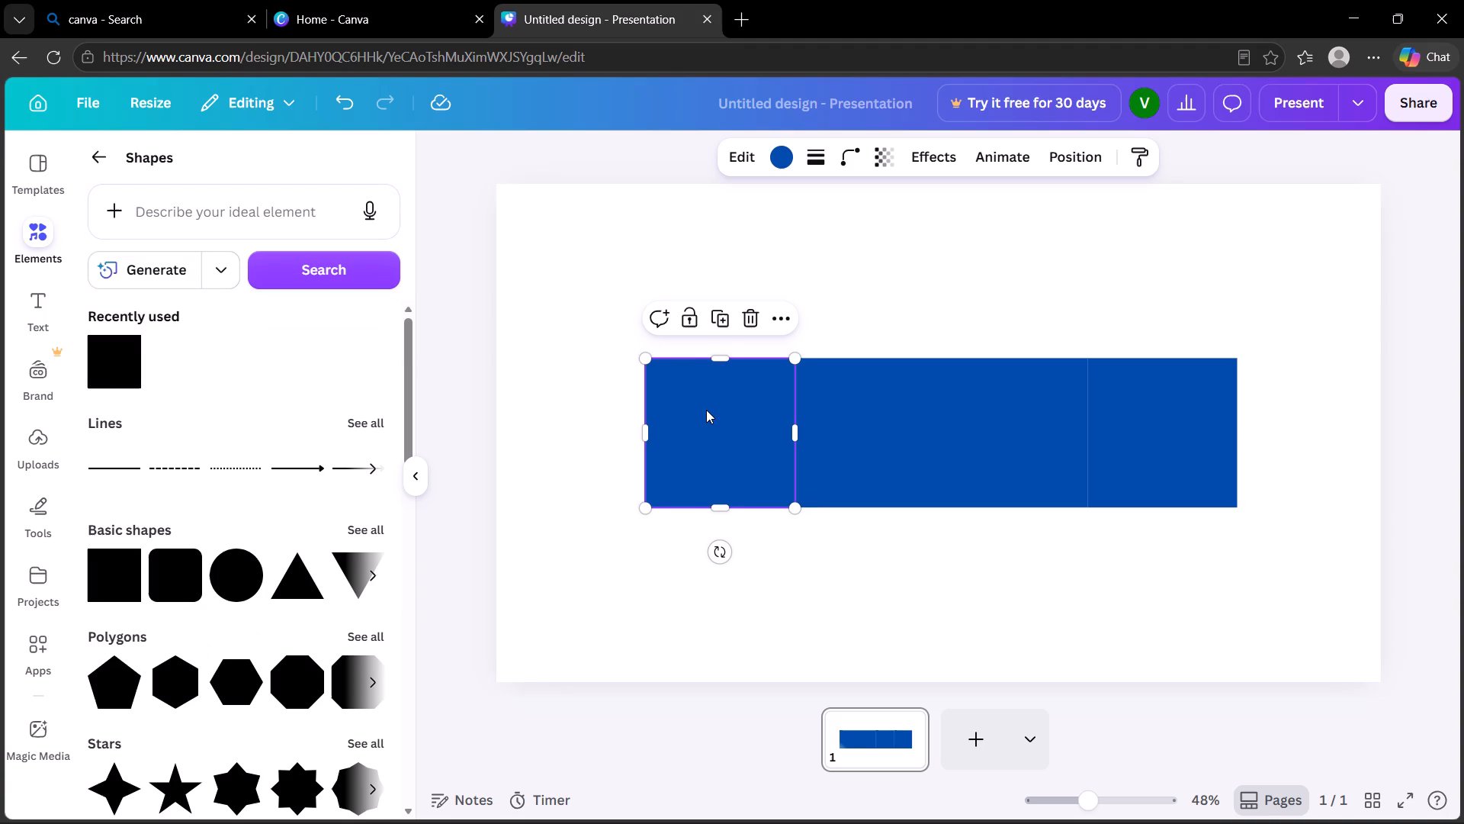
key("ctrl+z")
left_click(706, 410)
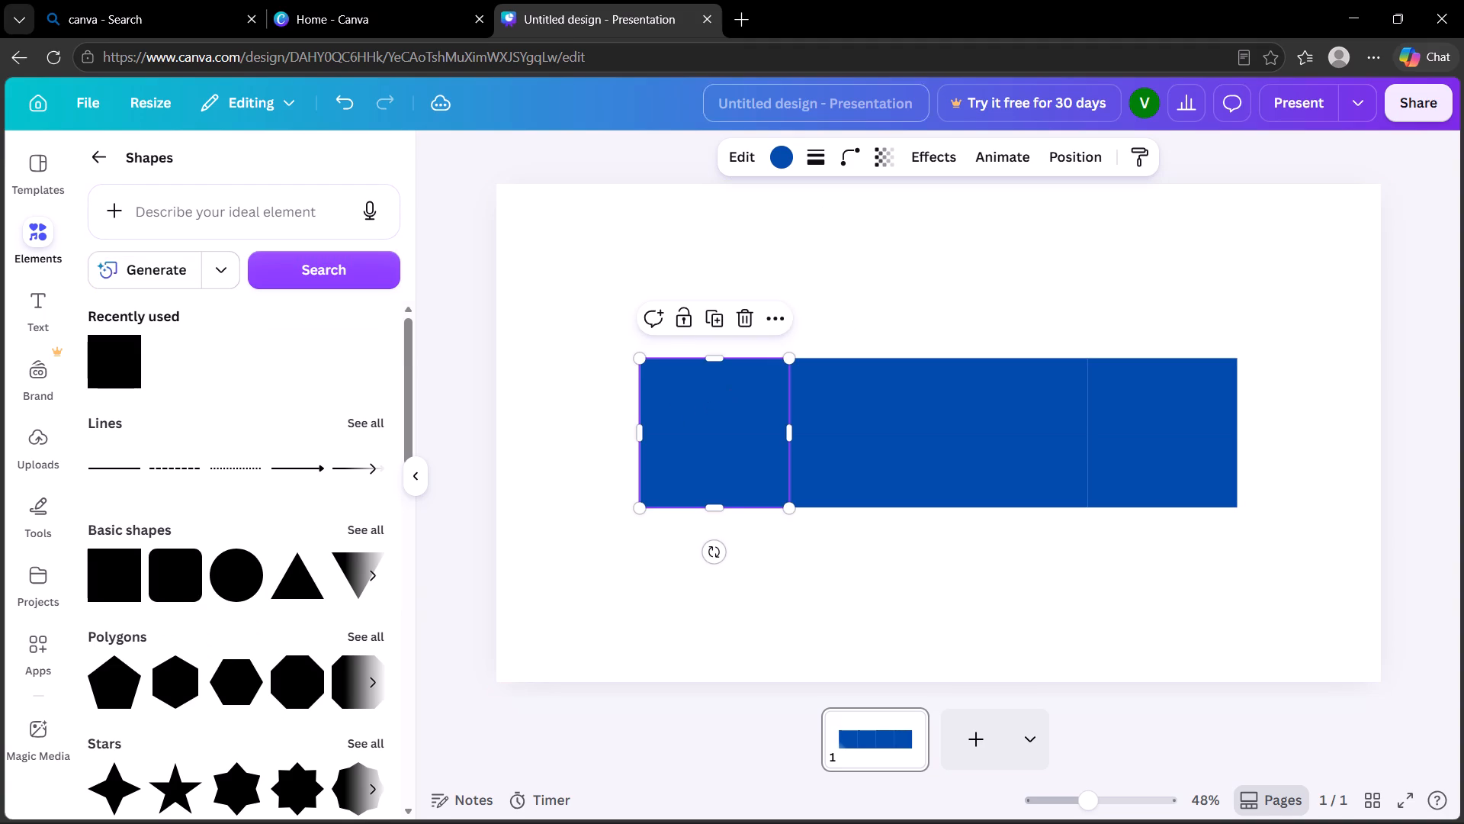
left_click(781, 161)
scroll(223, 690, "down", 3)
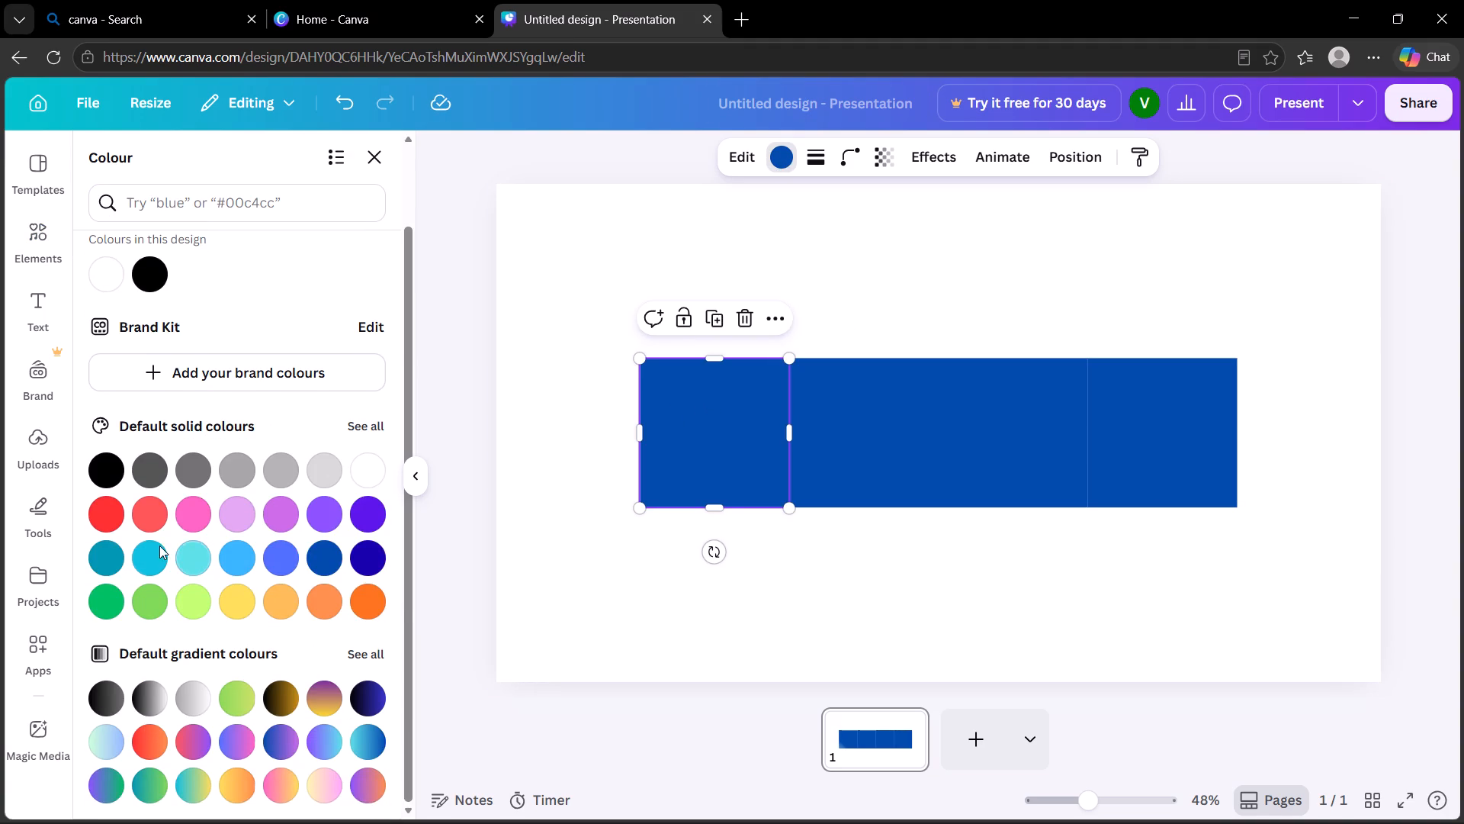
scroll(223, 705, "down", 6)
scroll(196, 372, "up", 5)
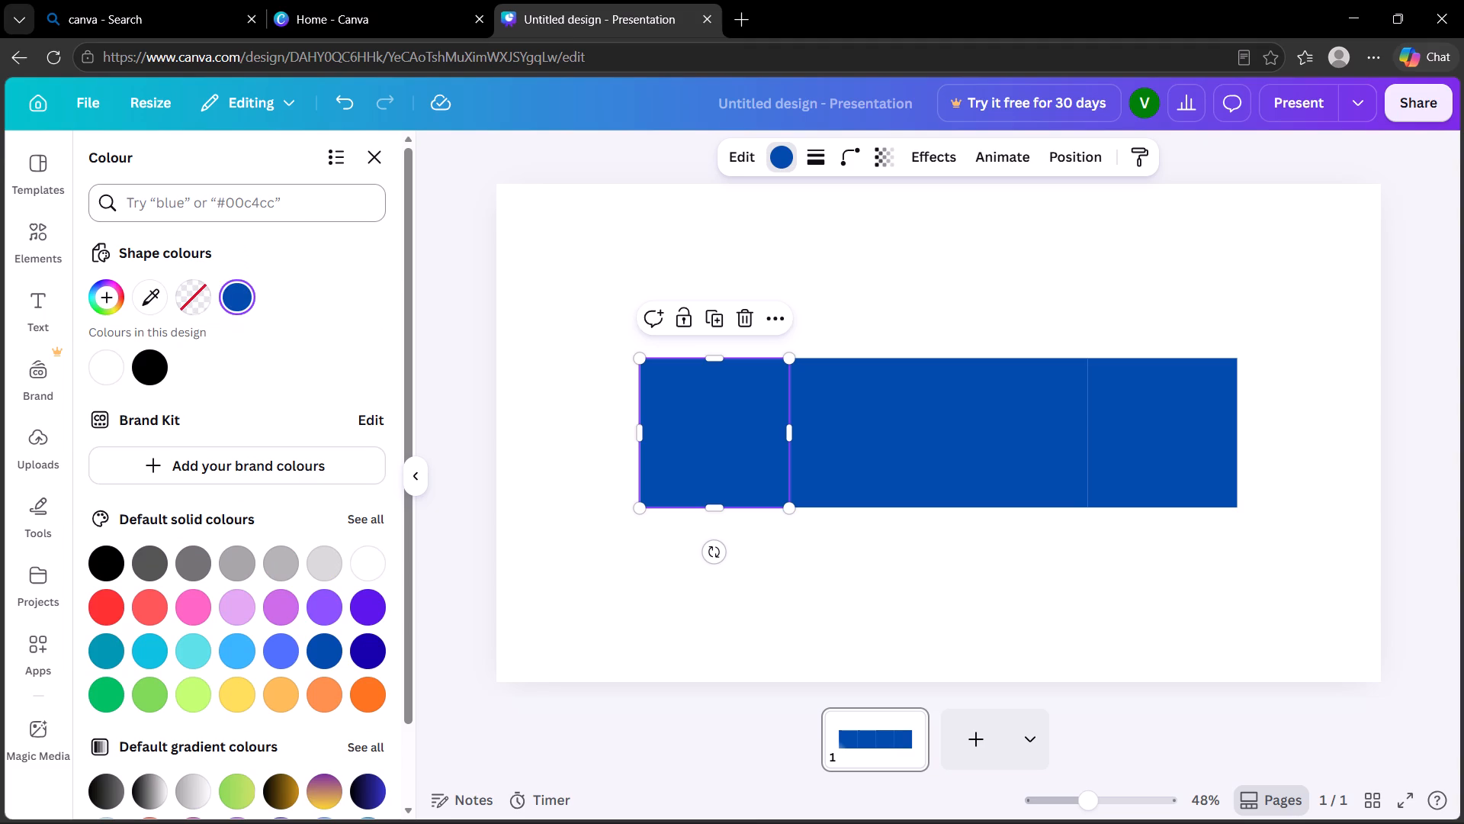
left_click(233, 209)
key("r")
type("ed")
key("Return")
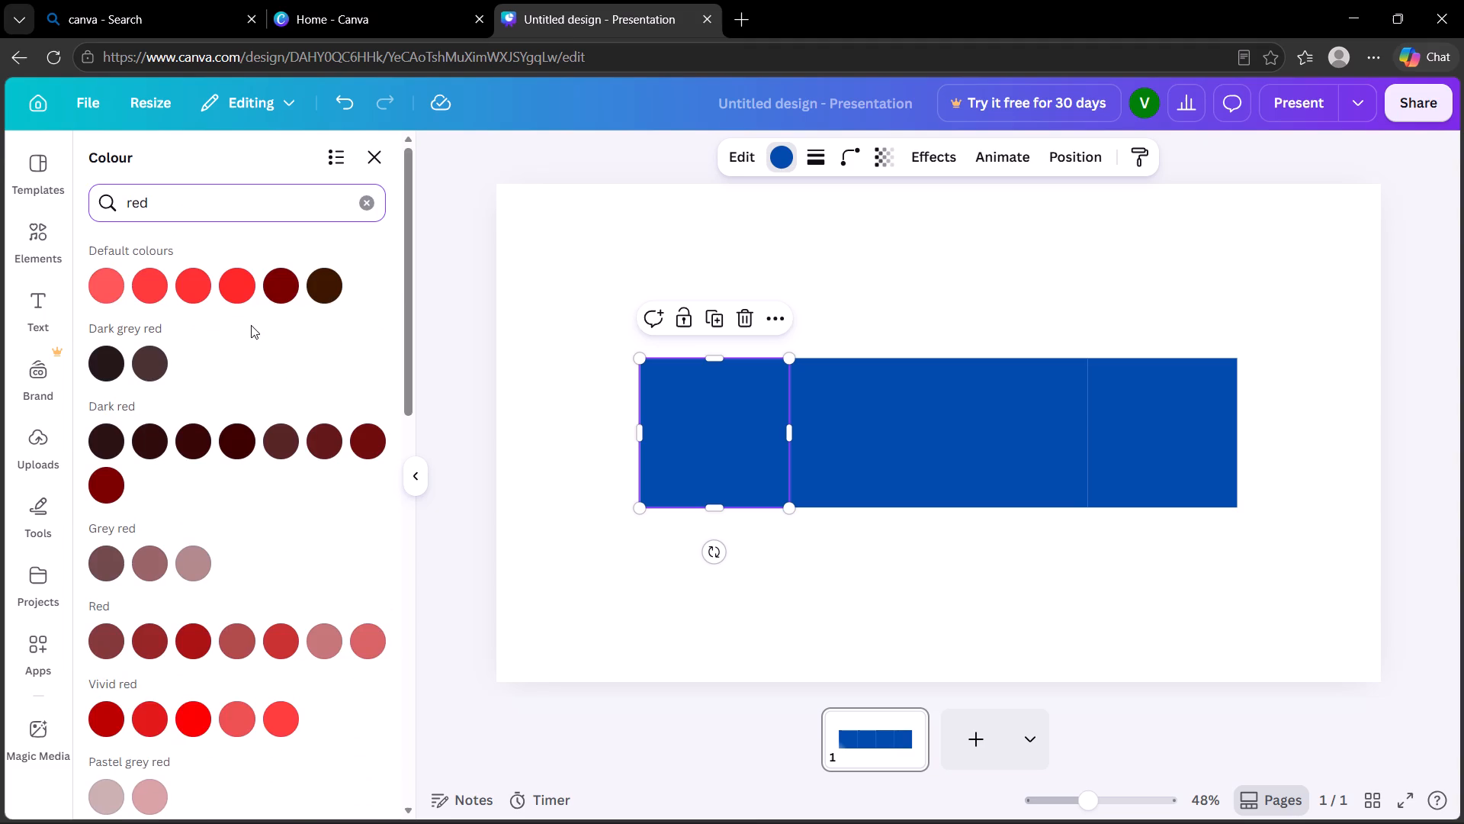
left_click(279, 291)
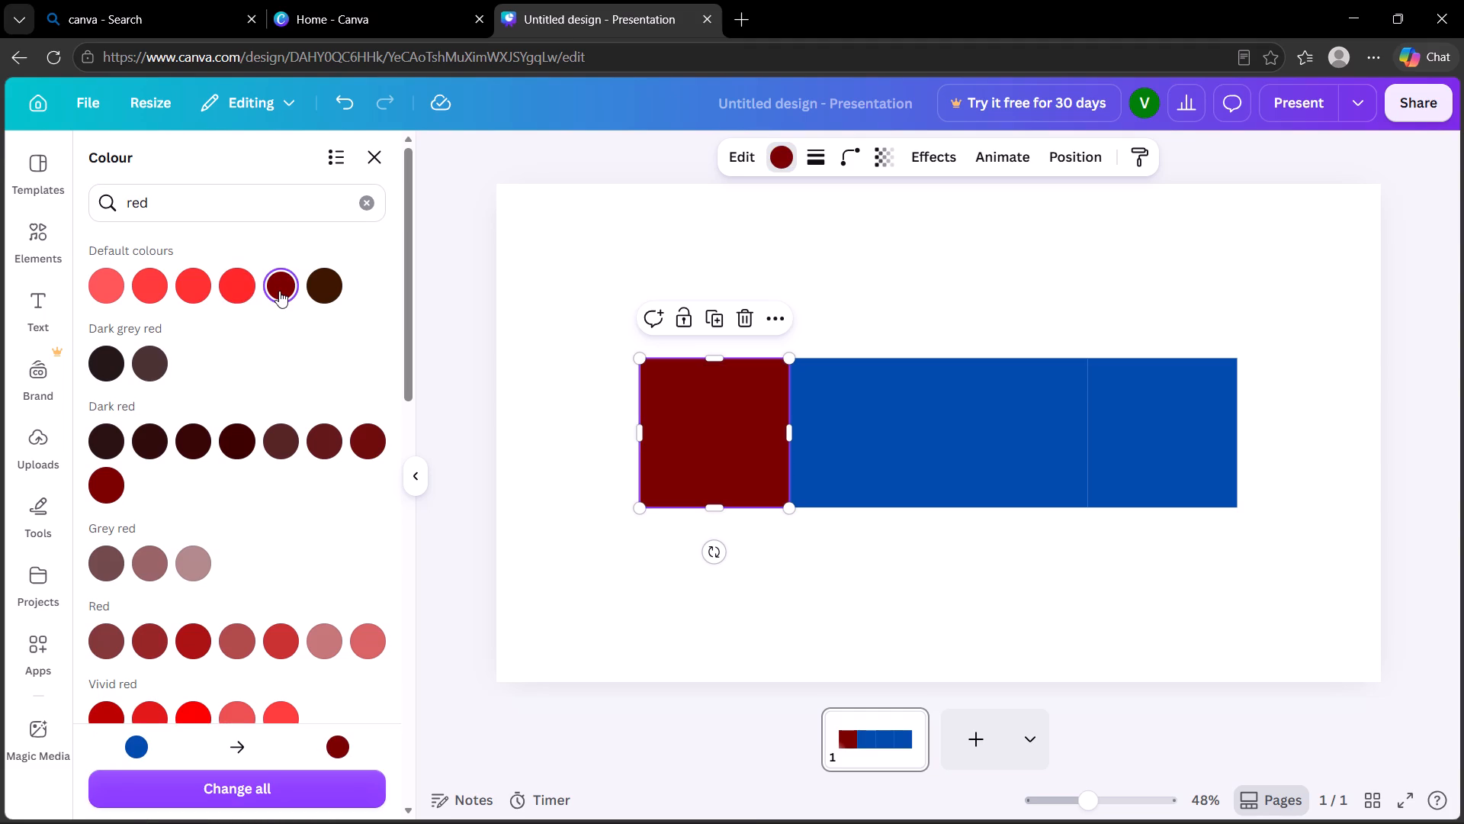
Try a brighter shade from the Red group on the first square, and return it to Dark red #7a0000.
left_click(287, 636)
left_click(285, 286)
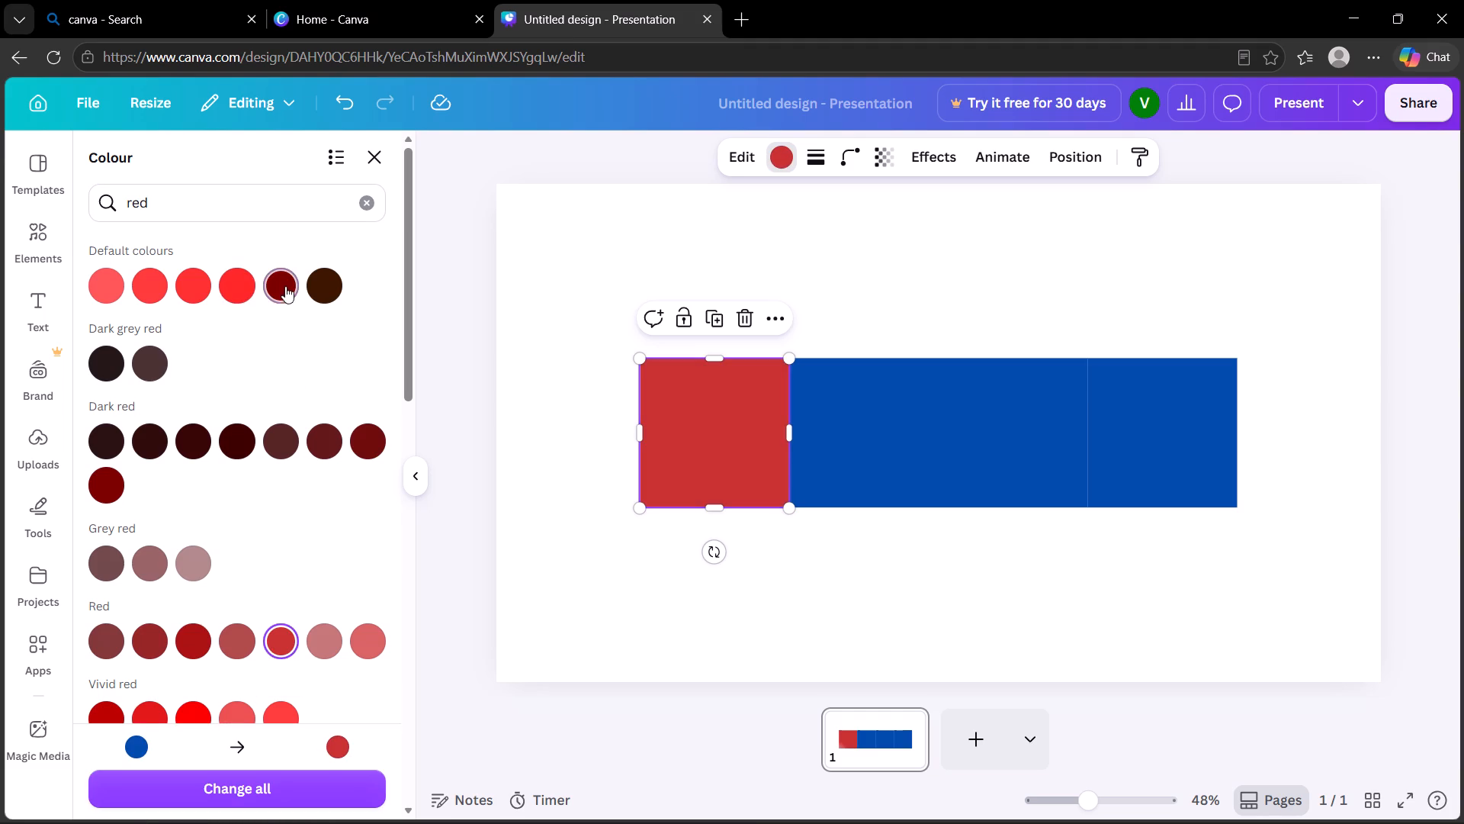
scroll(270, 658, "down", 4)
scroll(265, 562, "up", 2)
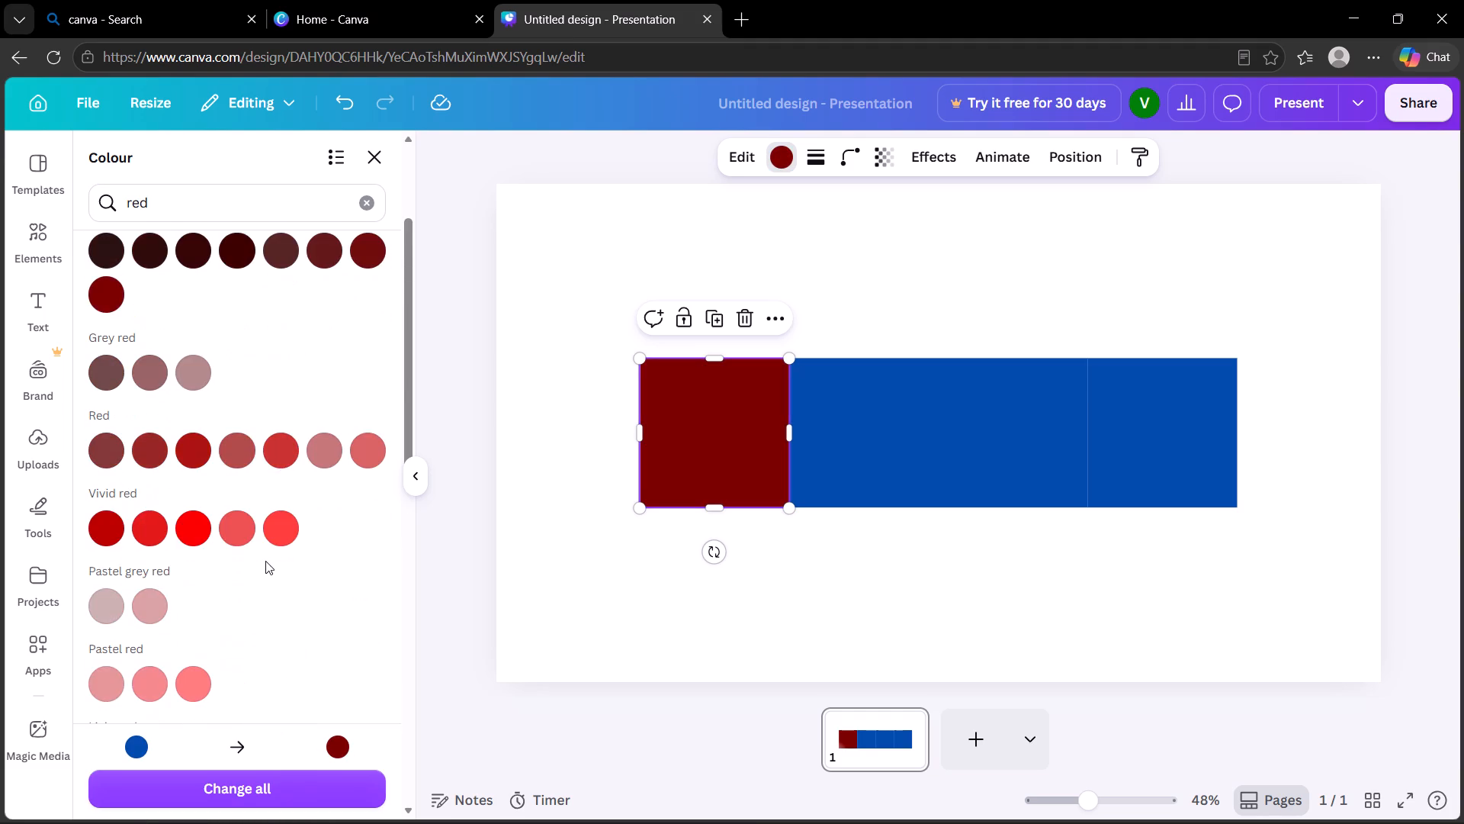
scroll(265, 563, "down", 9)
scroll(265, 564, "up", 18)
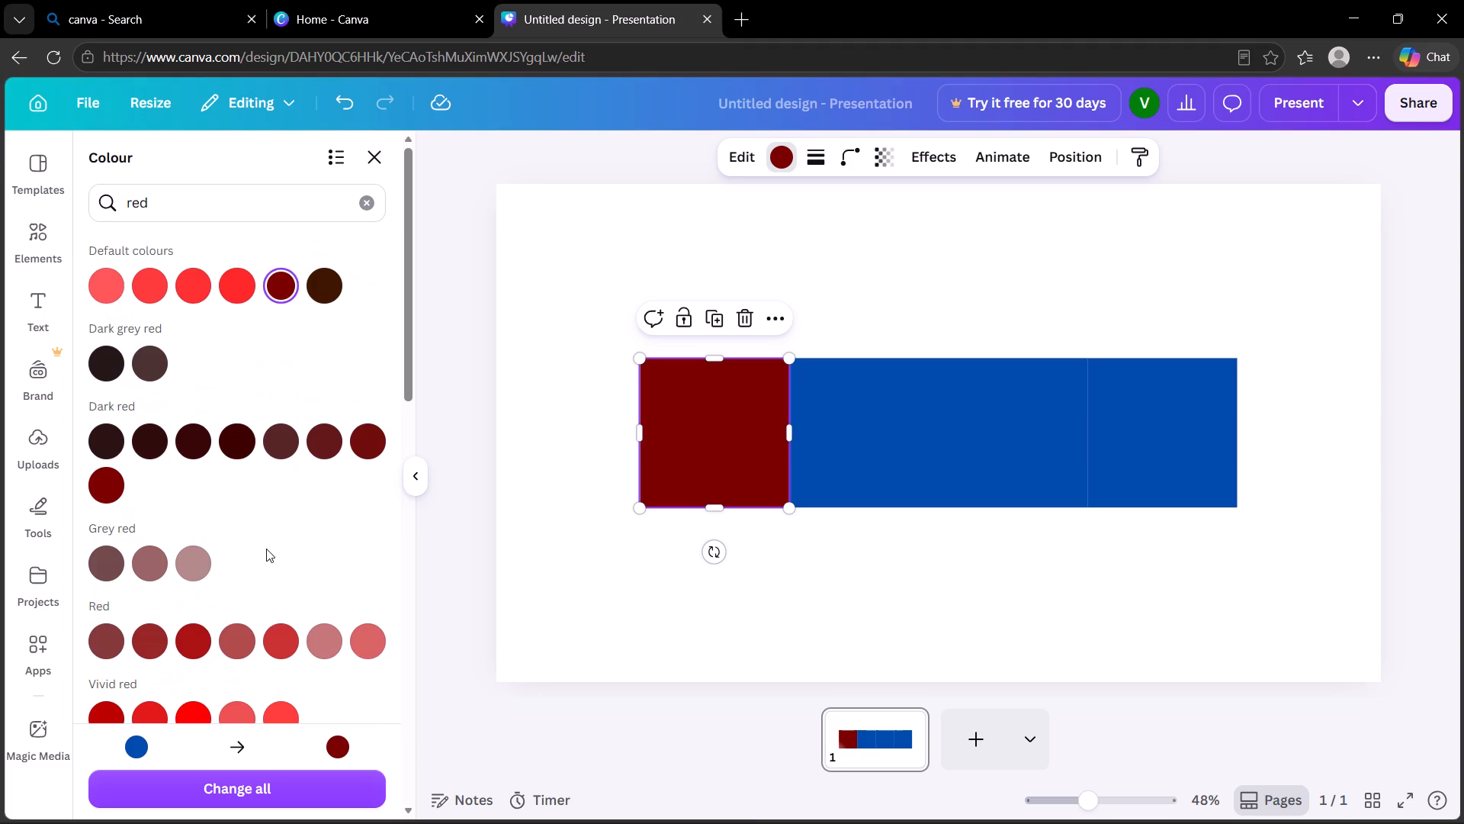
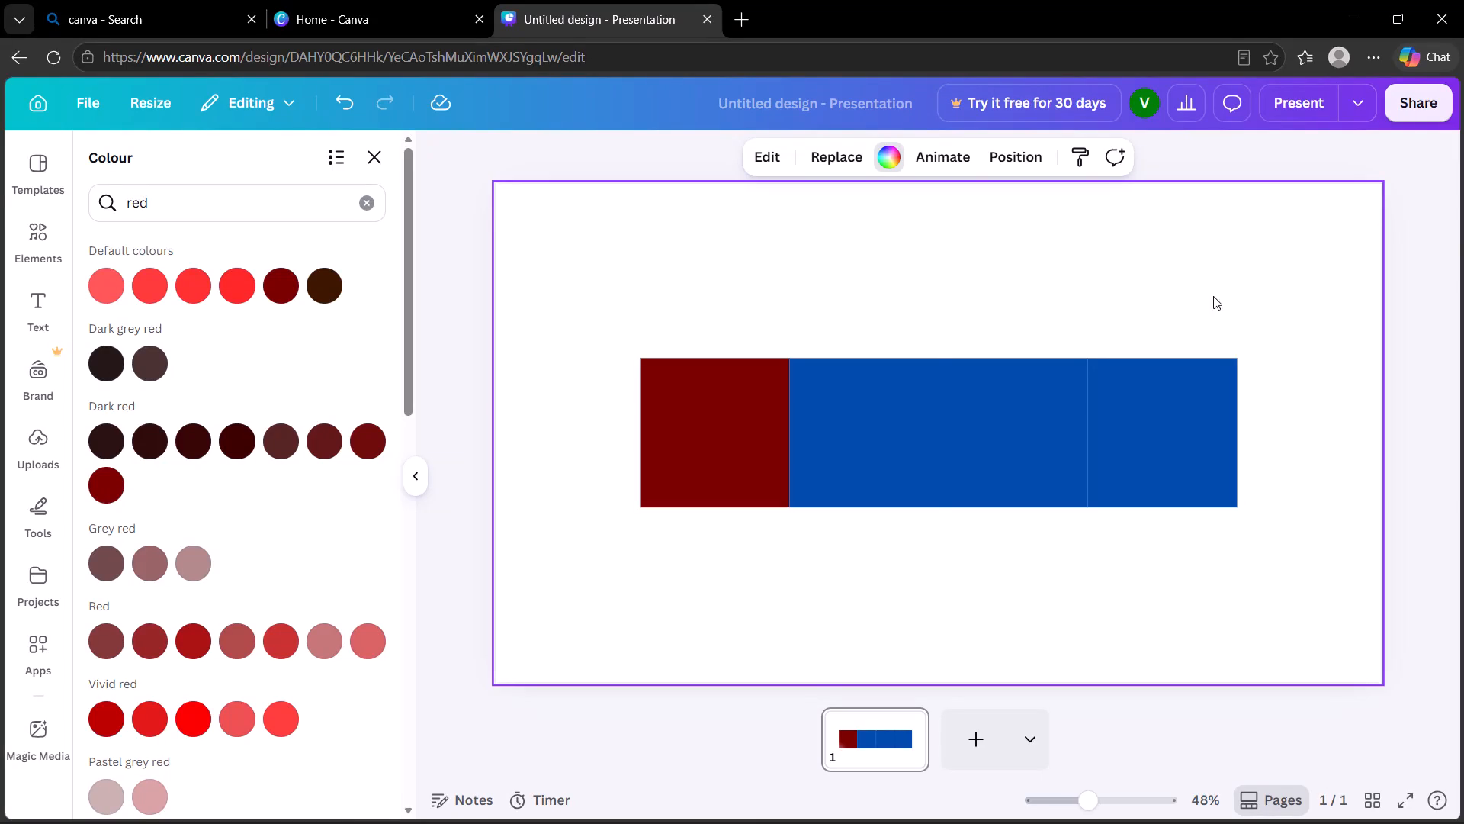
Search the colours for "orange" and fill the second square of the row with the dark orange default colour.
left_click(885, 426)
double_click(224, 204)
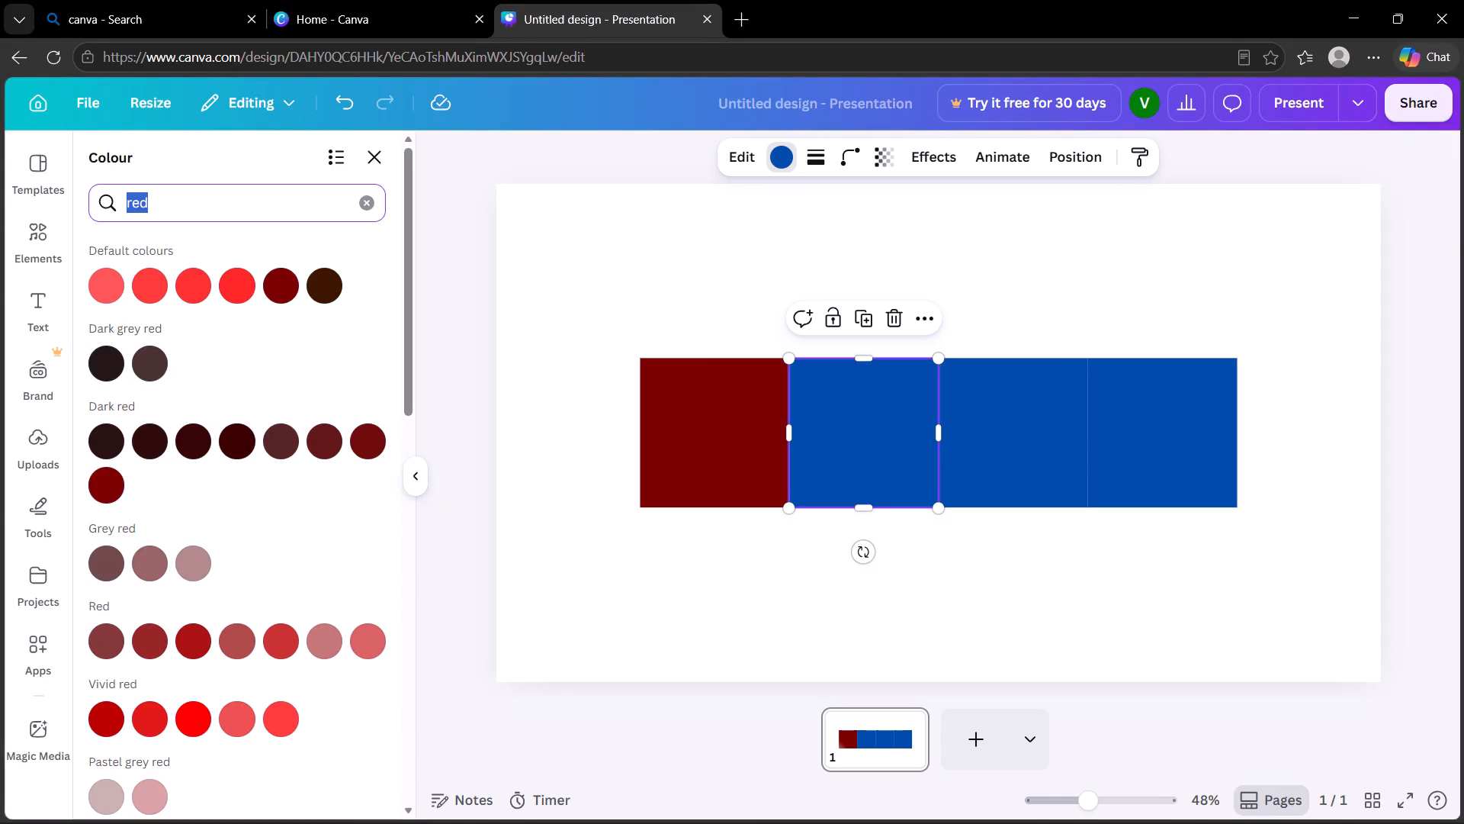
key("BackSpace")
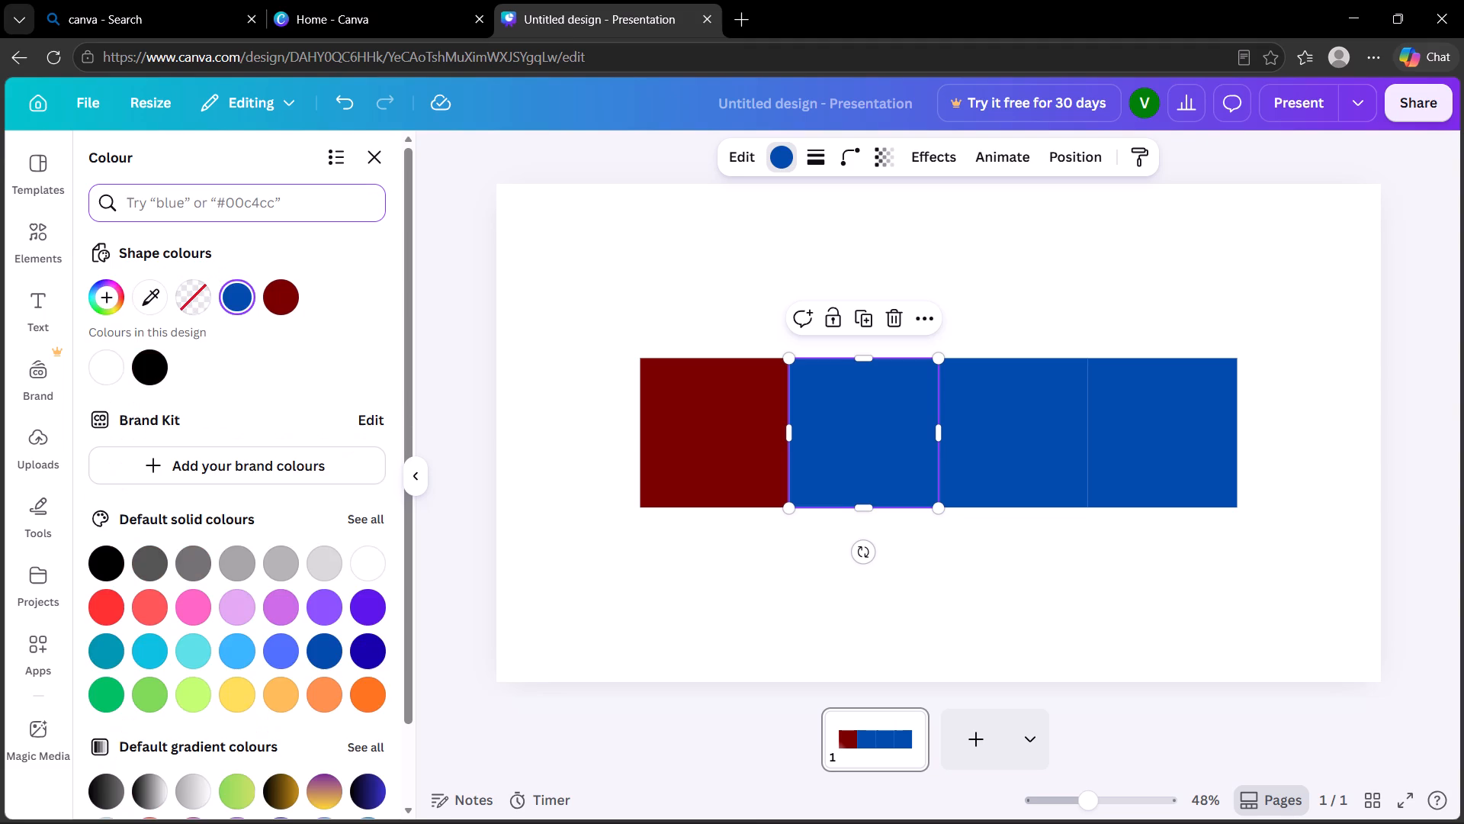
type("orange")
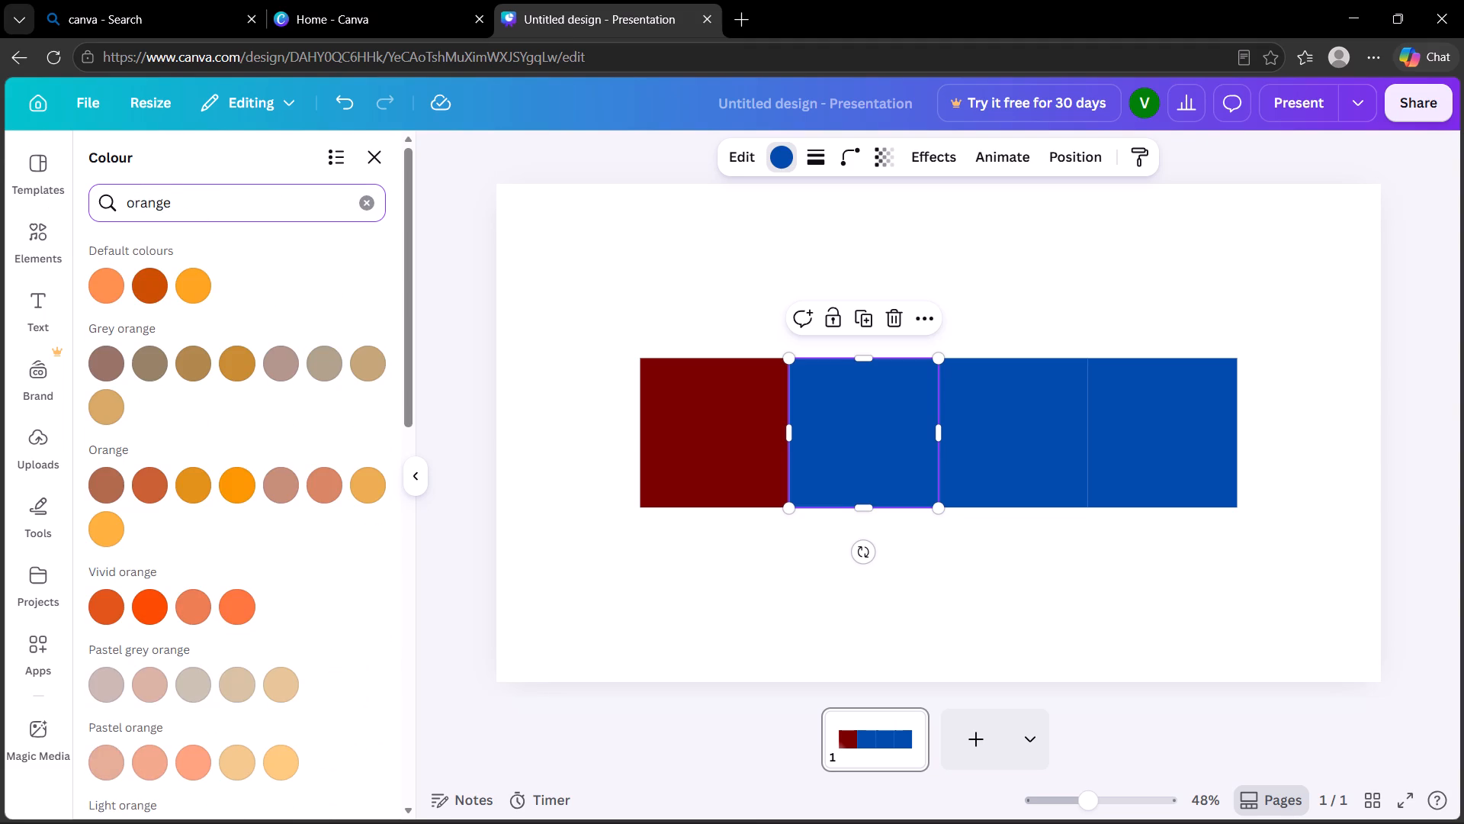
left_click(188, 297)
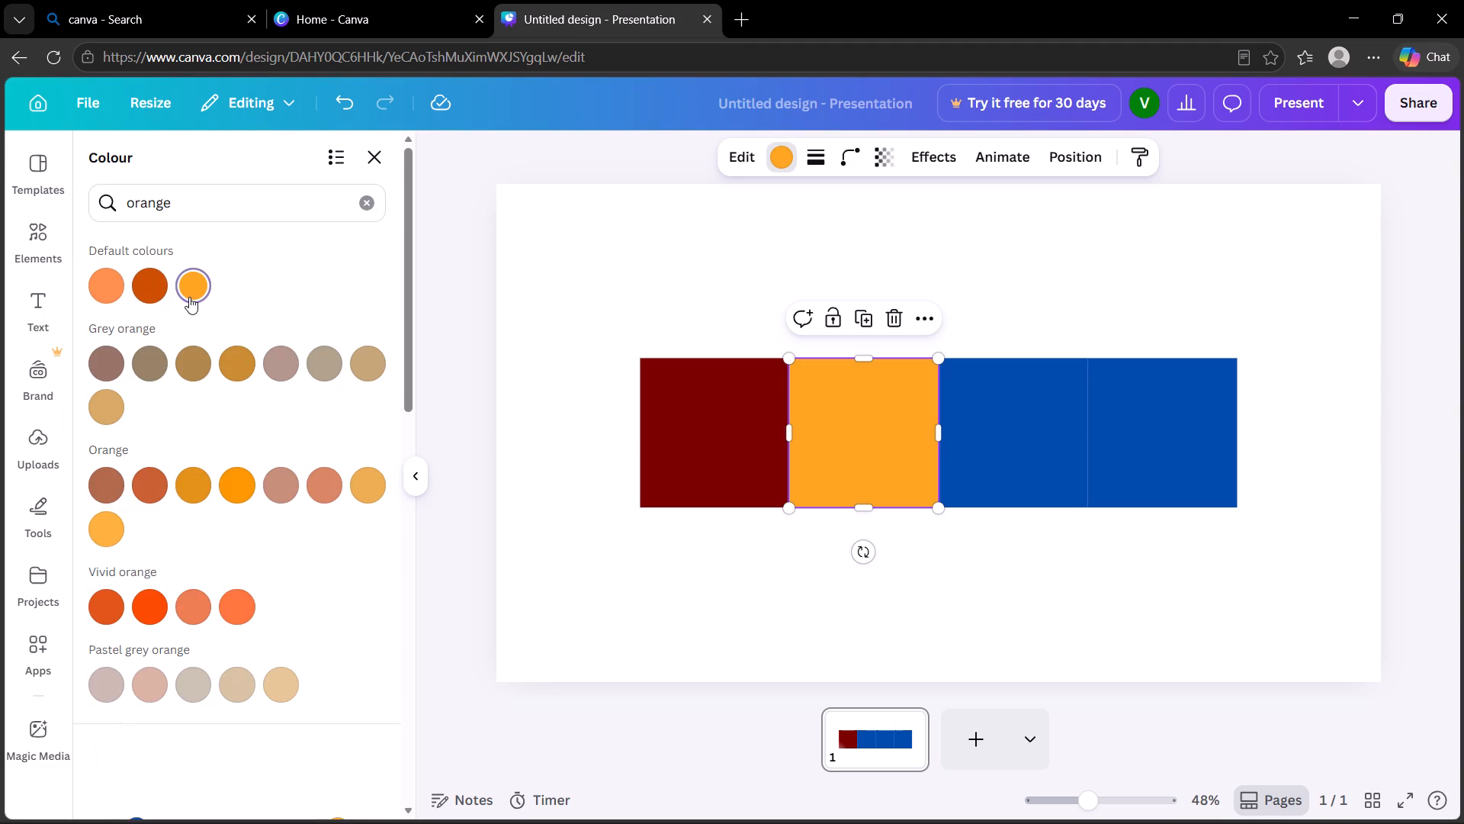
left_click(156, 283)
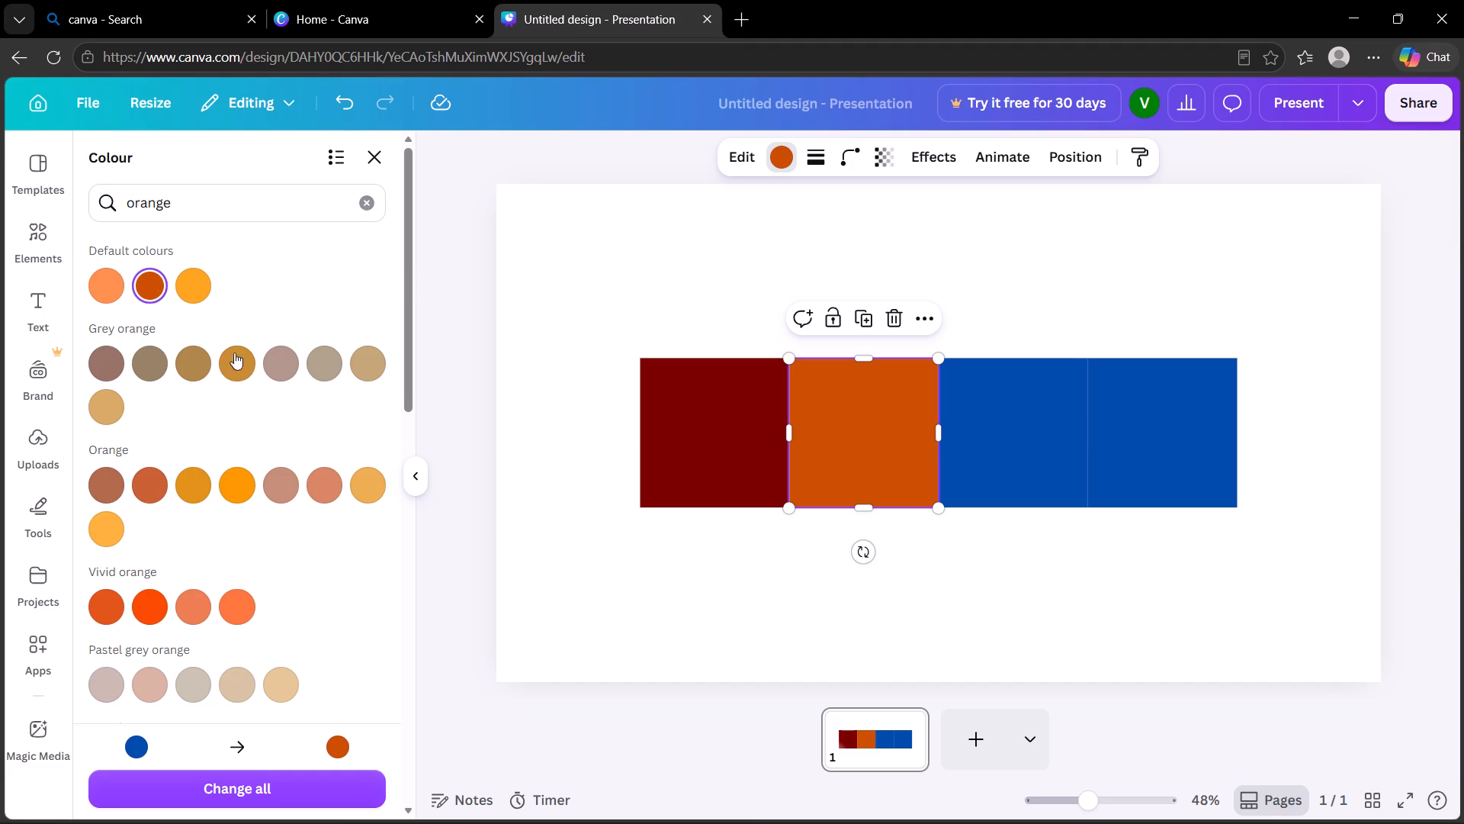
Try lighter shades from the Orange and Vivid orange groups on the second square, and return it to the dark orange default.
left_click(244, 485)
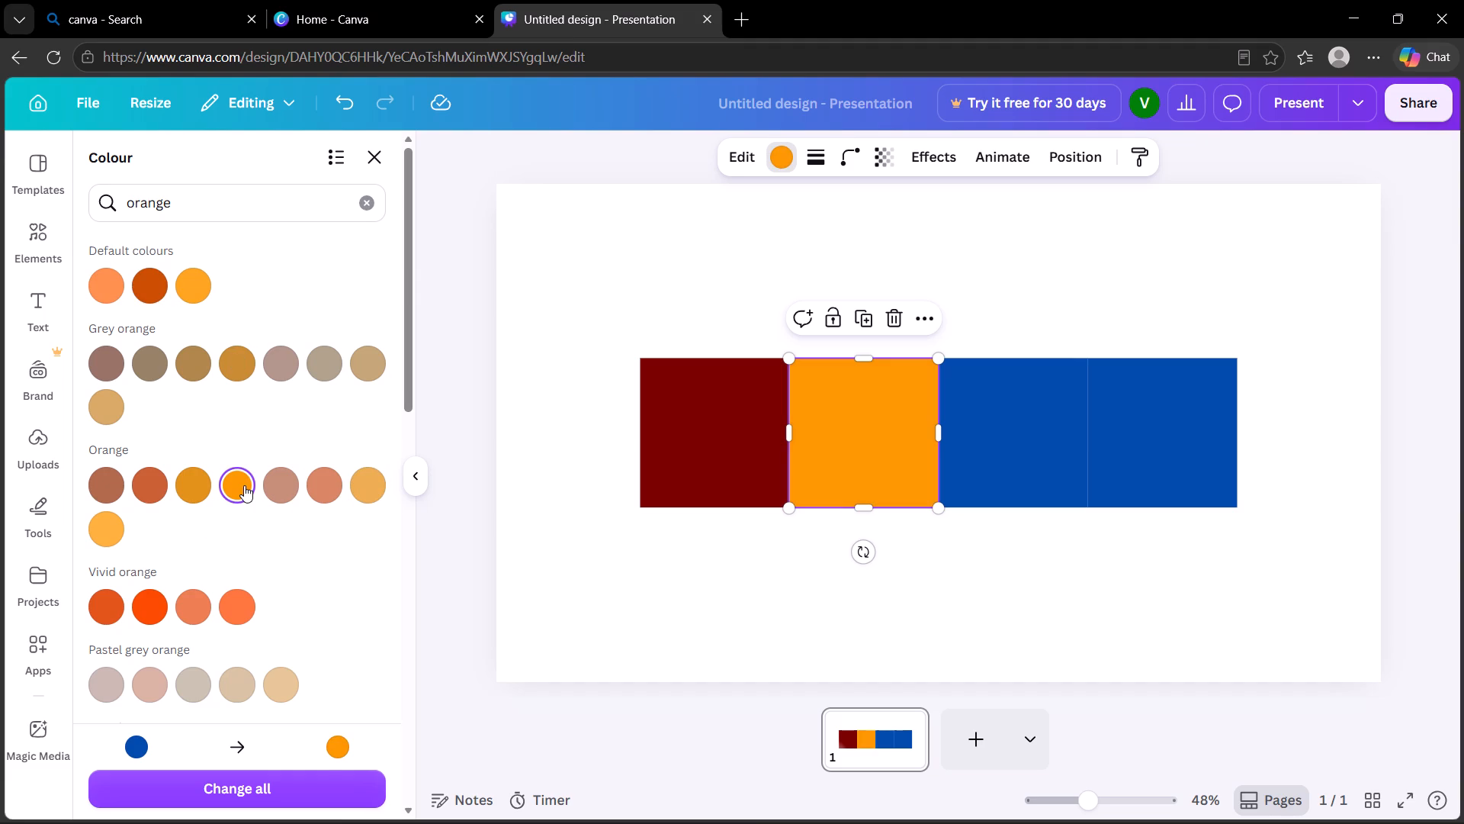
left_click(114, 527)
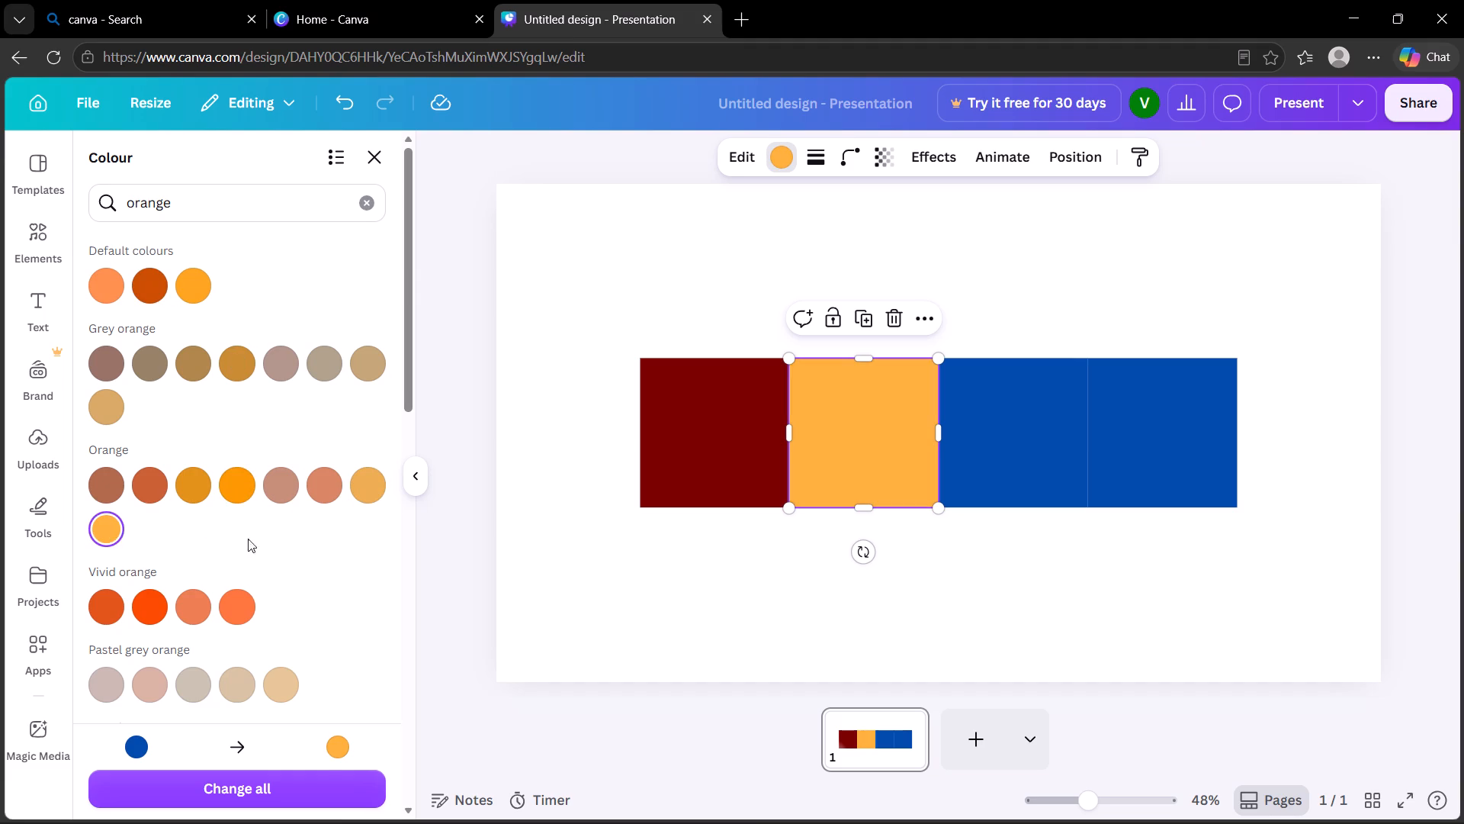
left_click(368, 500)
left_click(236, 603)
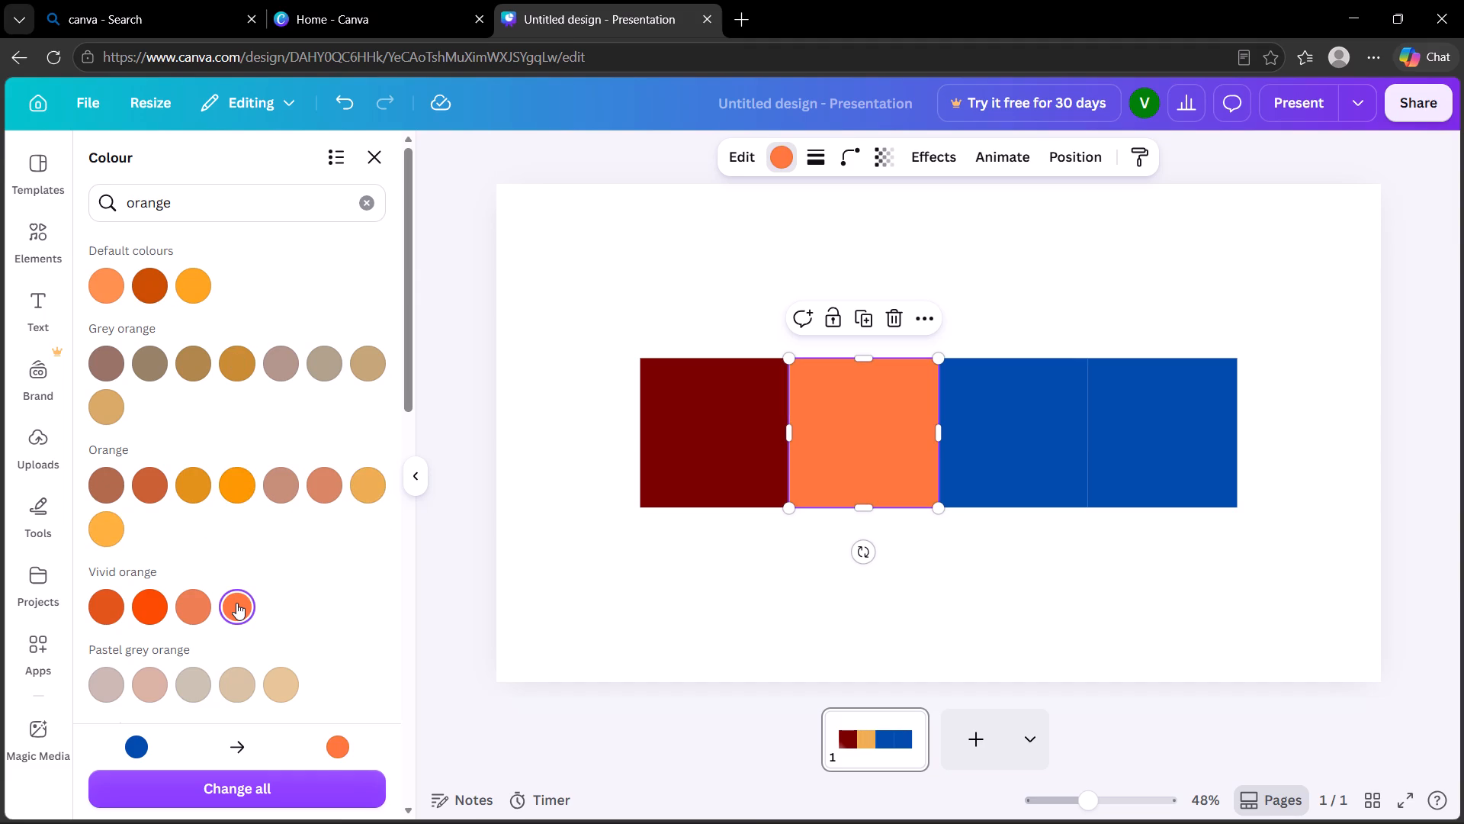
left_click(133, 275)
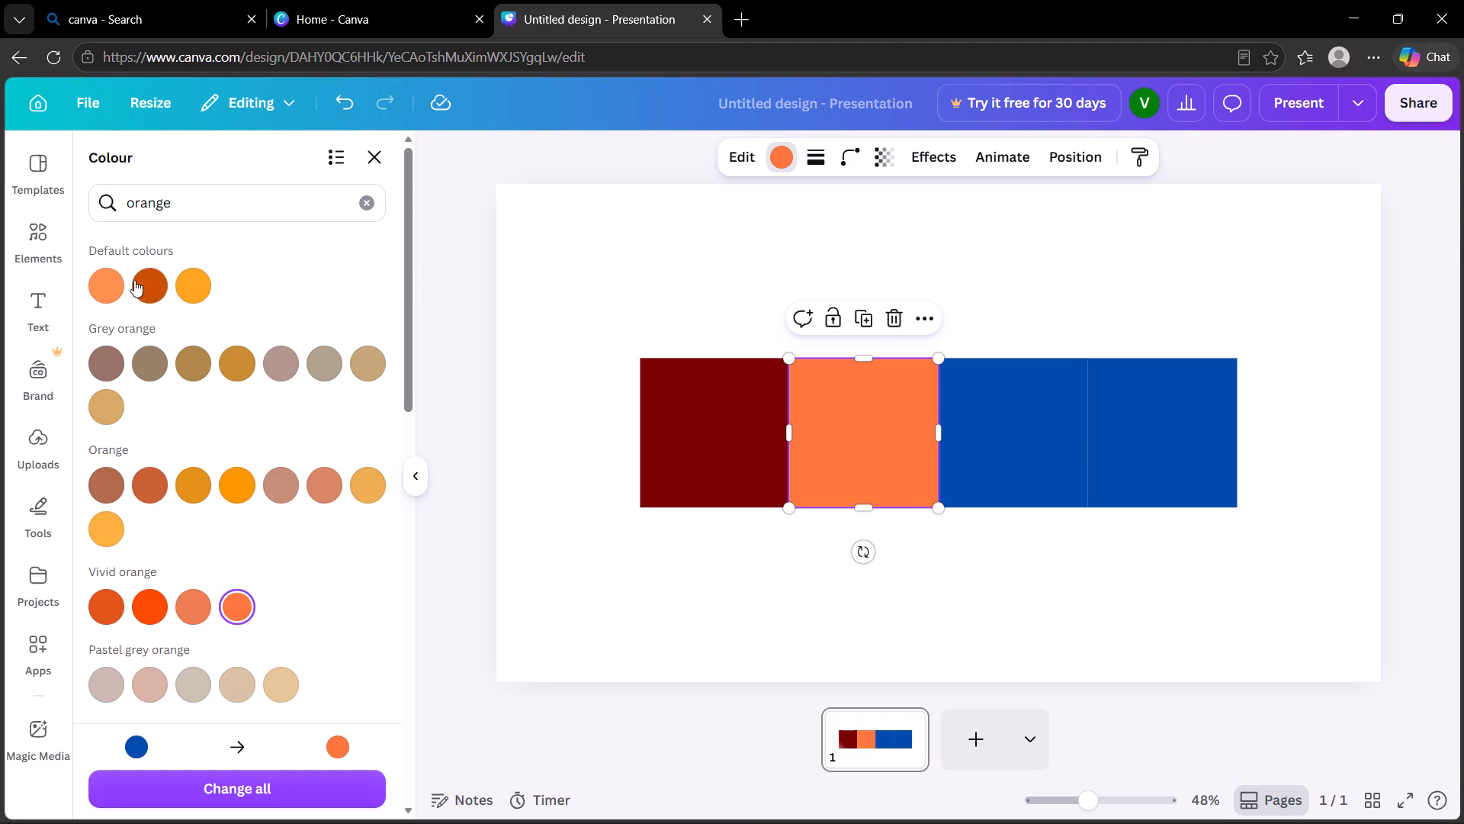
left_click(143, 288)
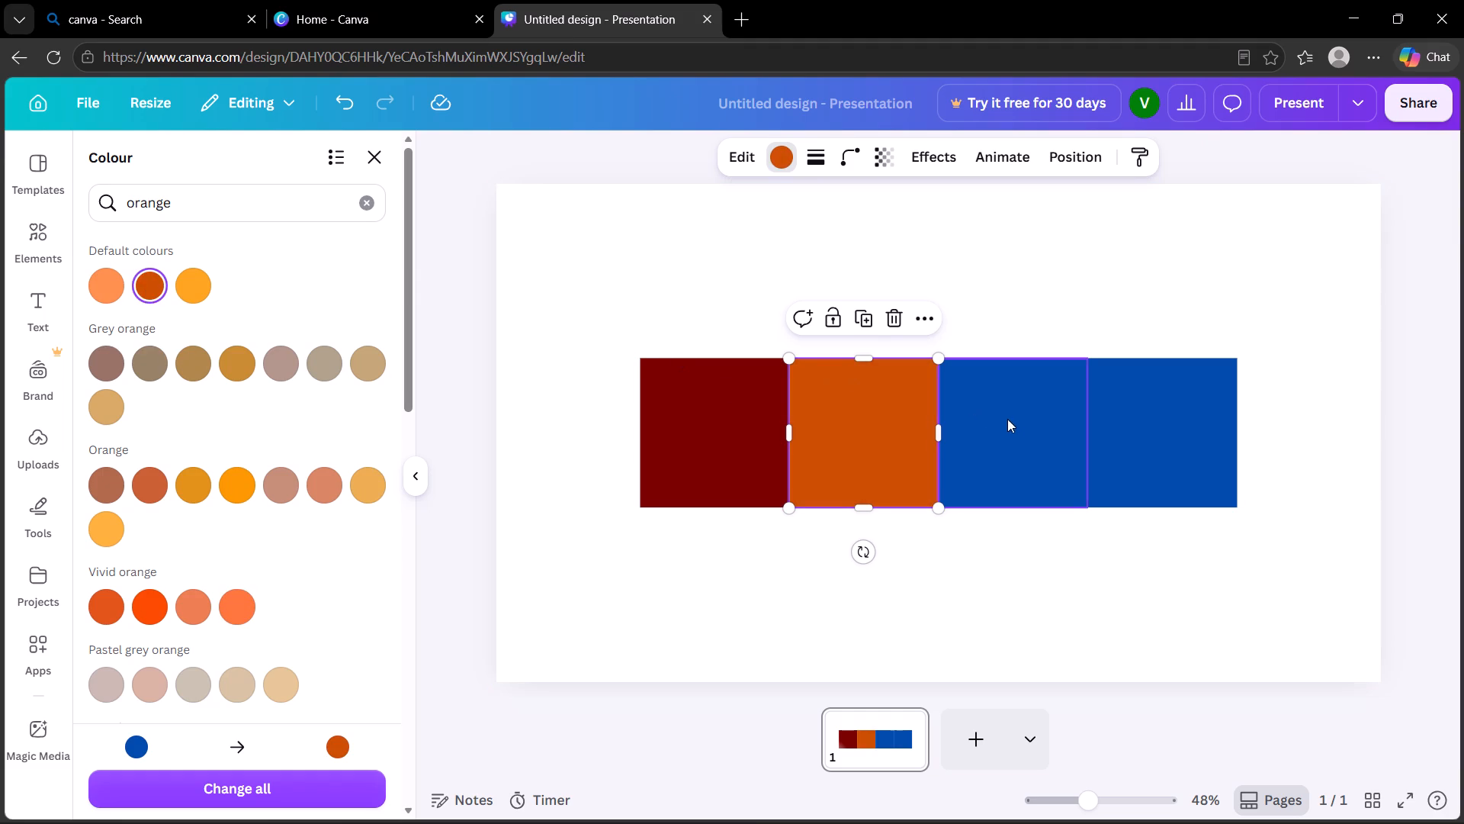
Clear the colour search and fill the fourth square of the row with the design's black.
left_click(1164, 426)
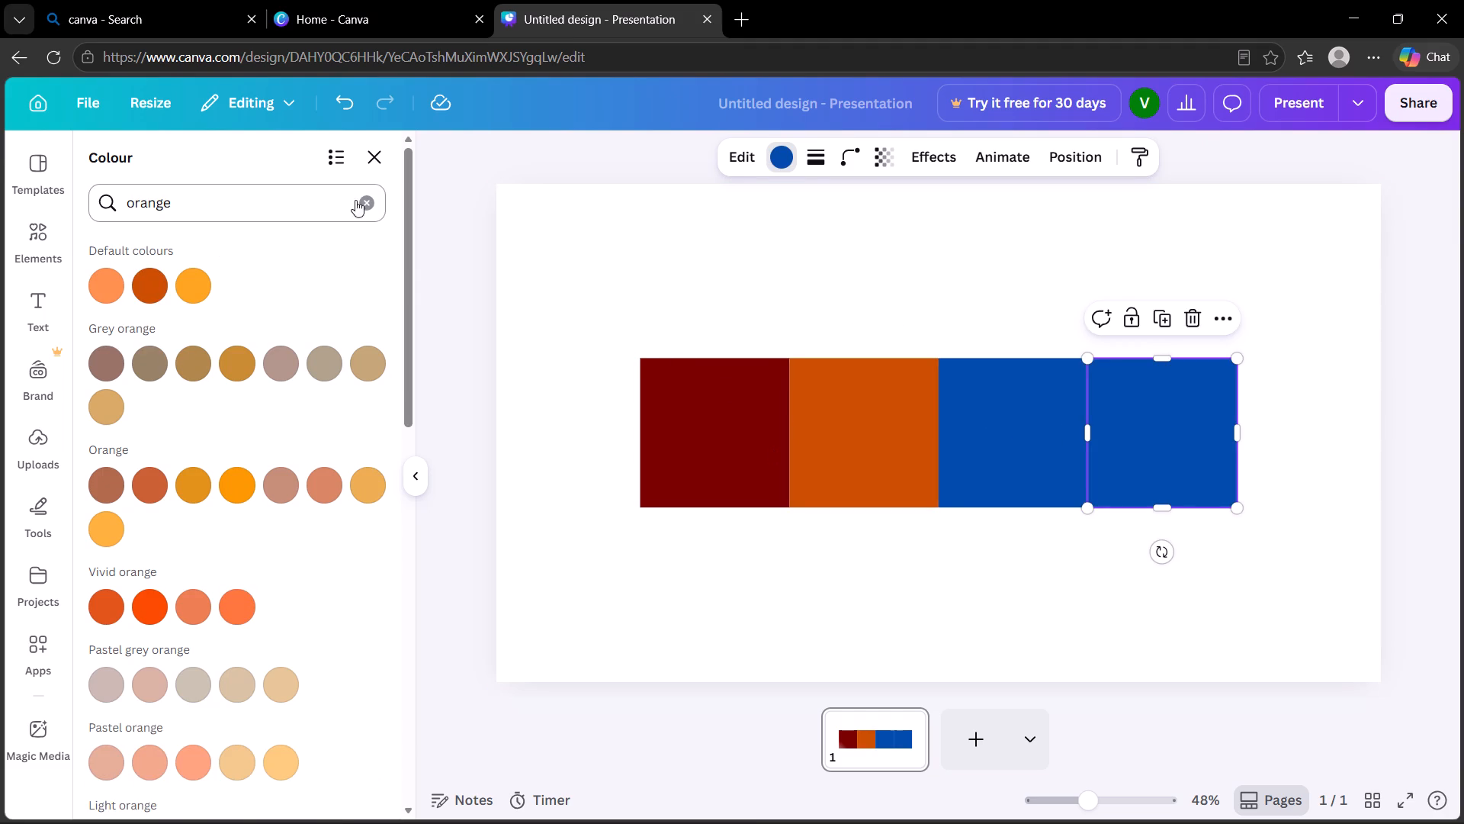
left_click(375, 198)
left_click(158, 370)
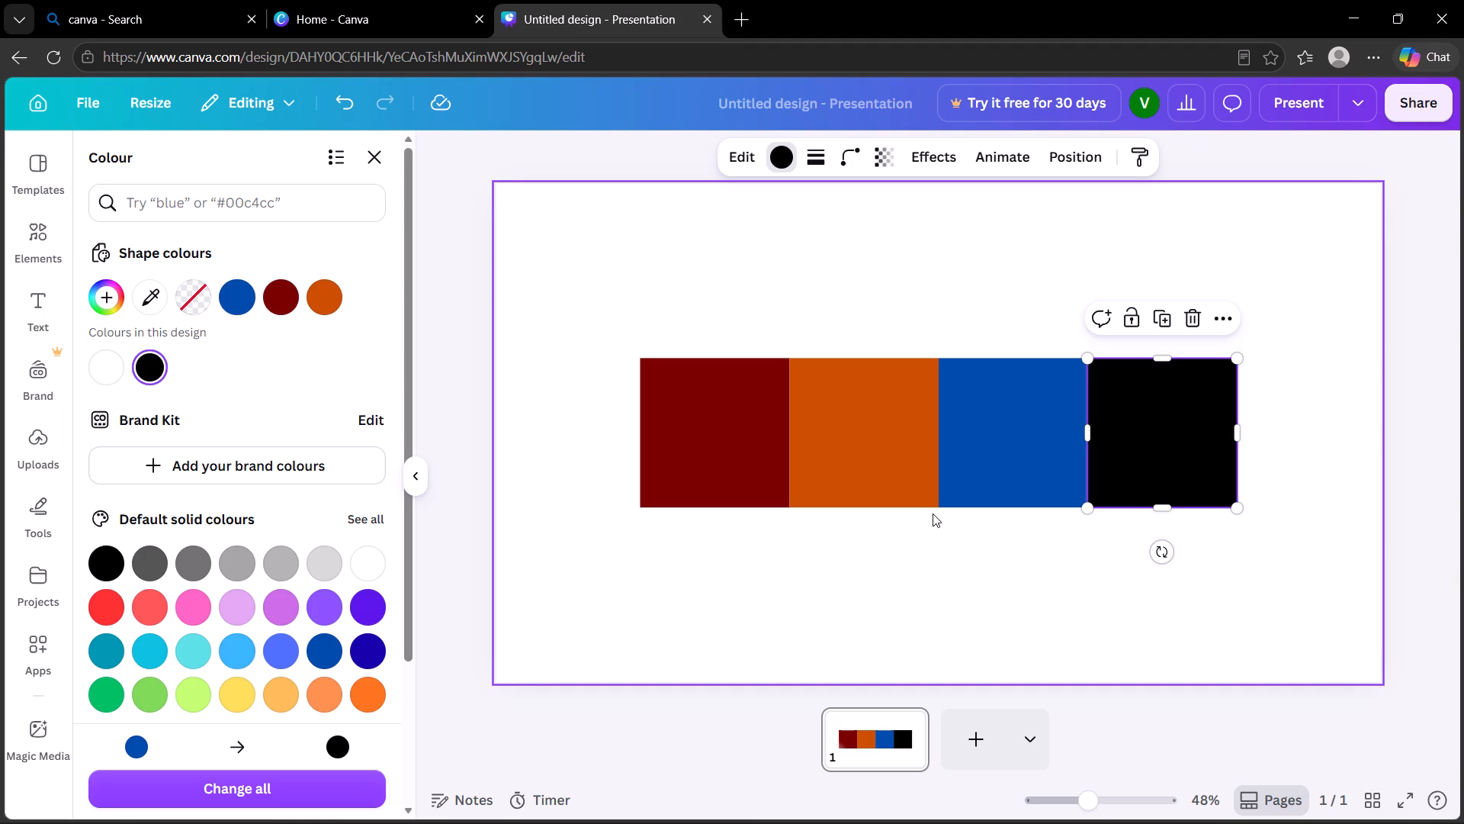
Select all four squares and stretch the row sideways to both side edges of the page.
left_click_drag(1266, 582, 608, 459)
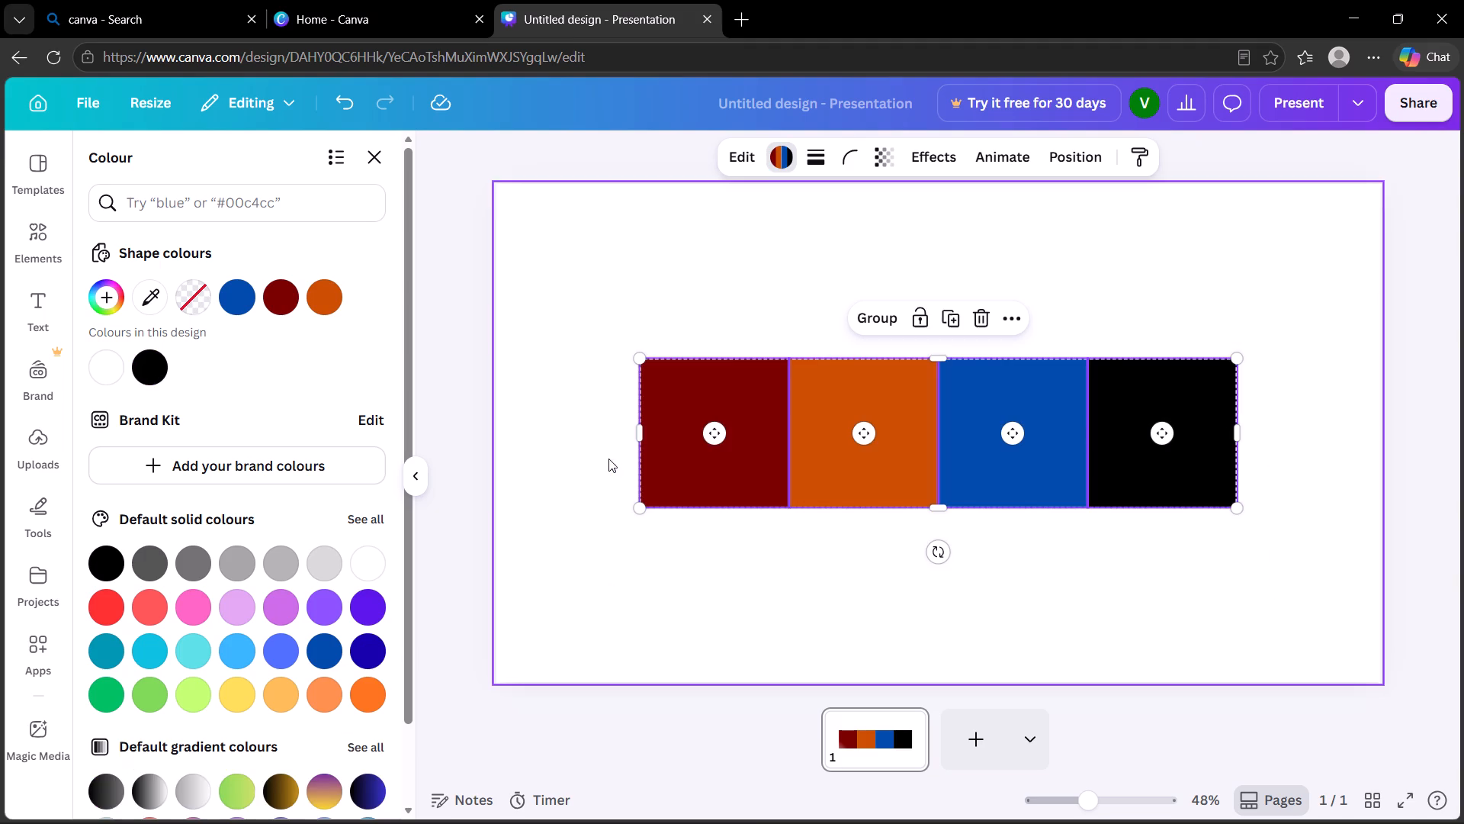
left_click_drag(637, 433, 483, 415)
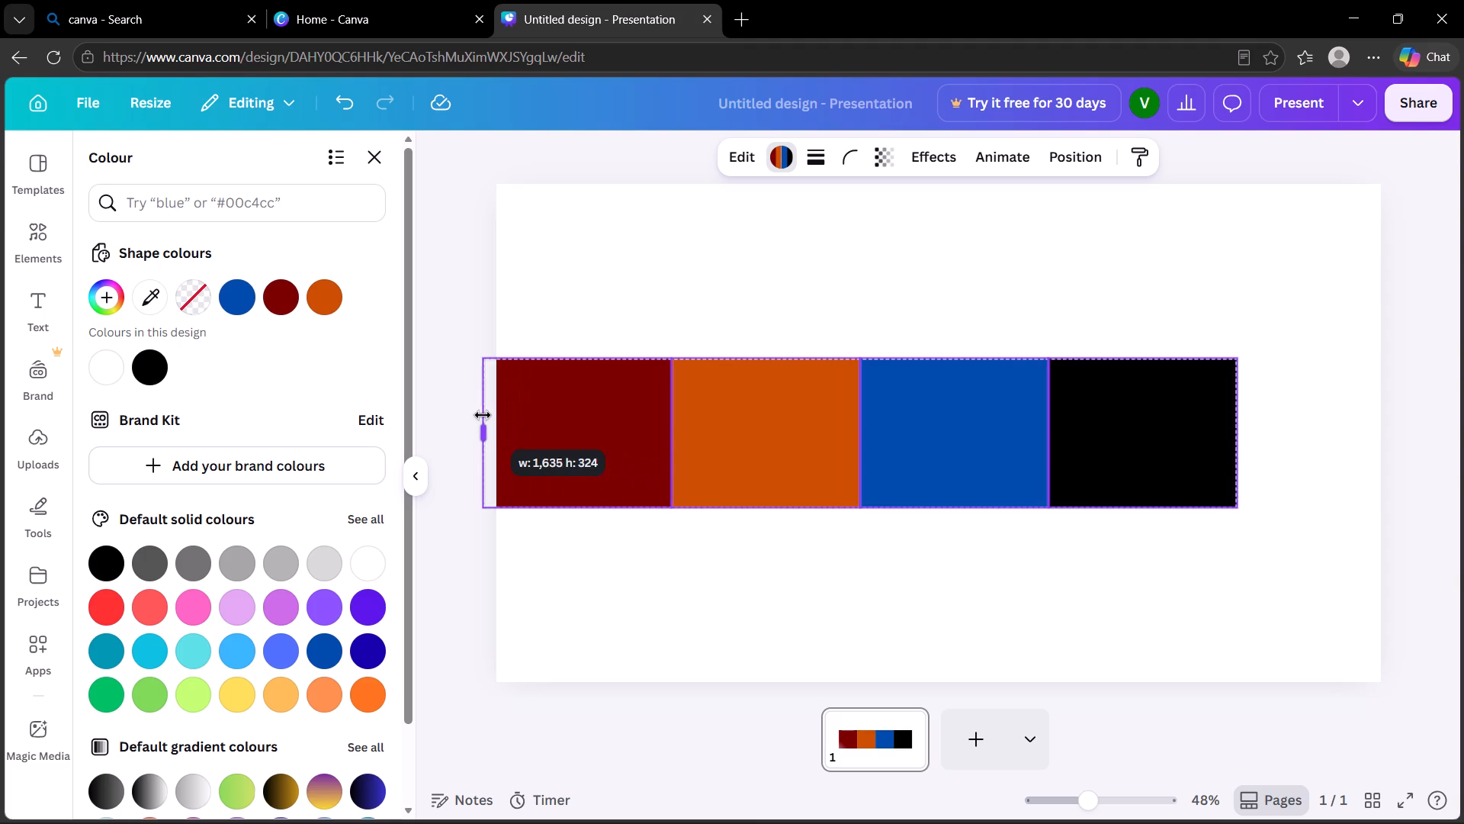
left_click_drag(483, 415, 492, 415)
left_click_drag(1235, 428, 1375, 423)
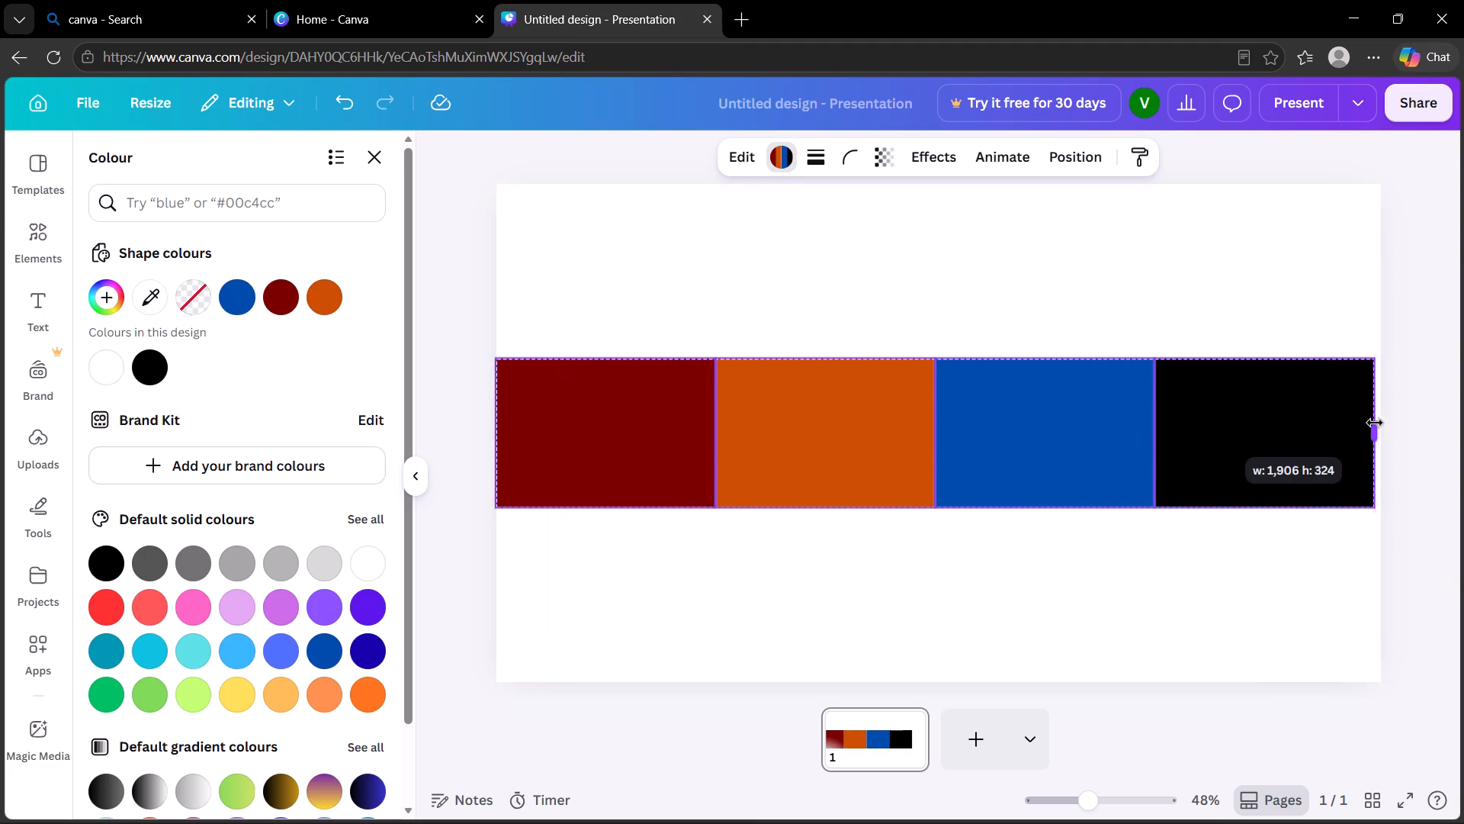
left_click_drag(1375, 423, 1381, 423)
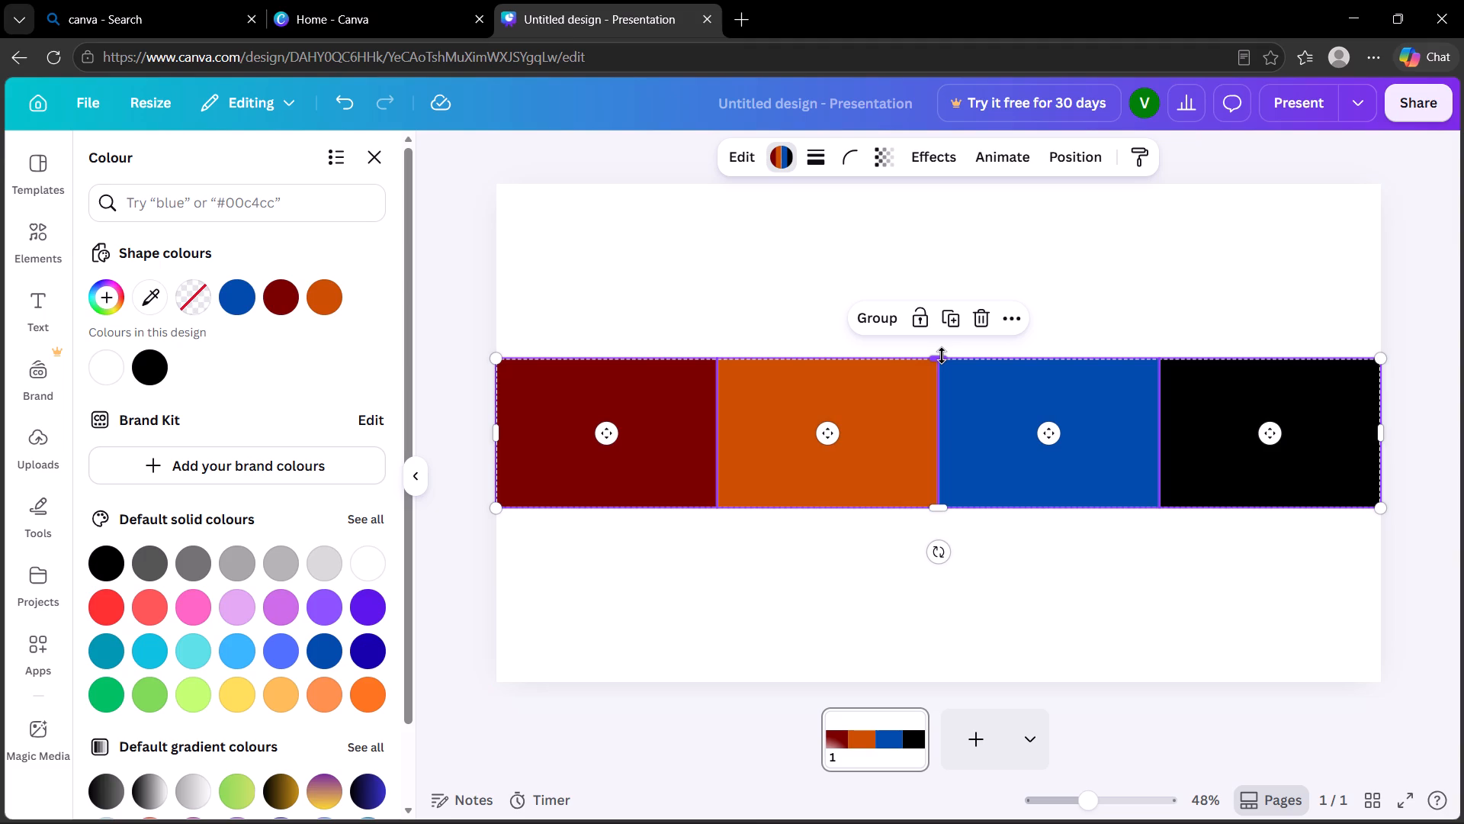
Select only the dark red rectangle and enlarge it to cover the whole page behind the others, about 1,920 wide.
left_click(660, 401)
left_click(685, 388)
double_click(633, 395)
left_click(656, 323)
left_click(647, 402)
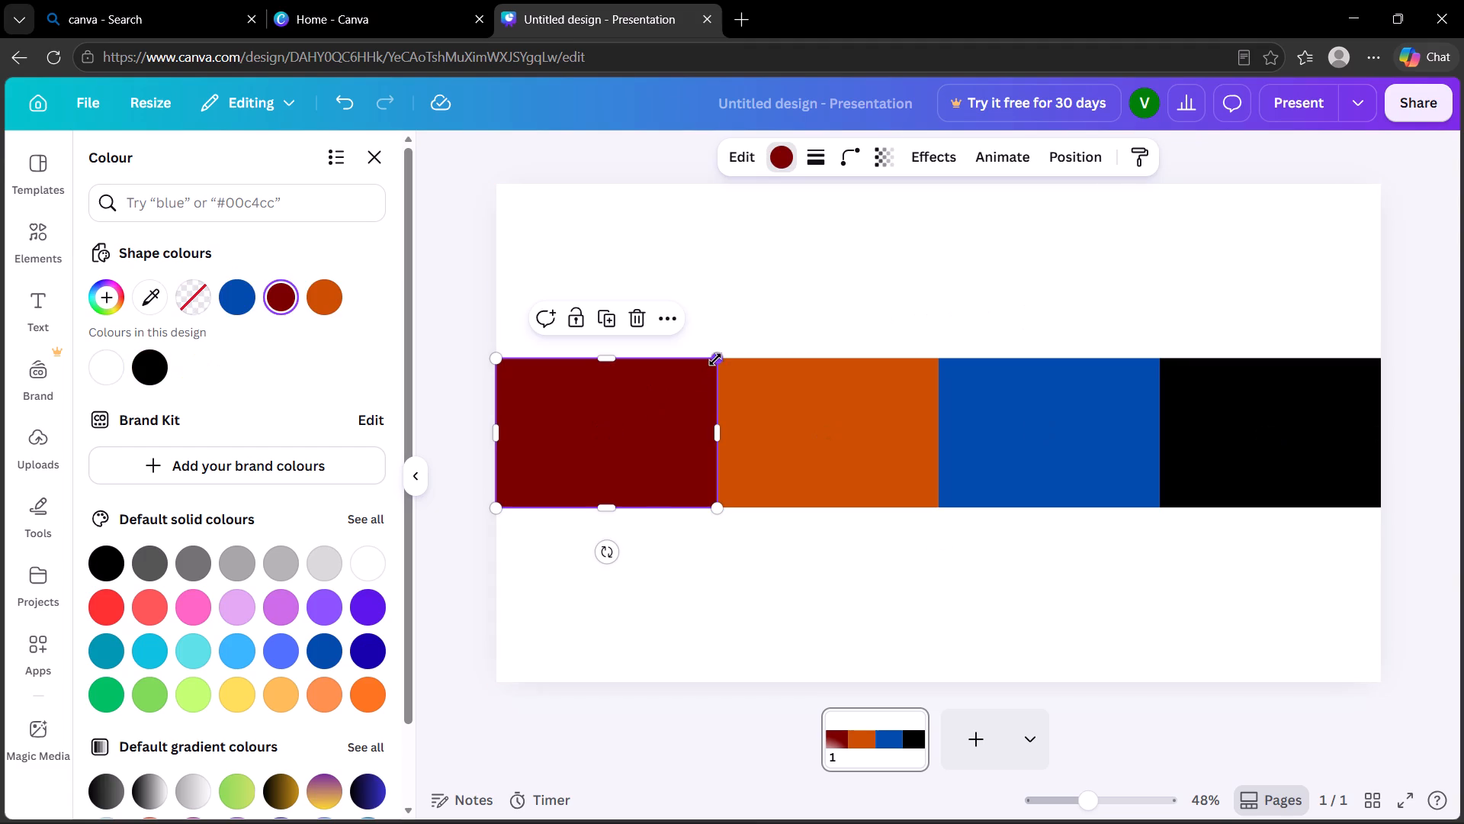
left_click_drag(715, 359, 1379, 195)
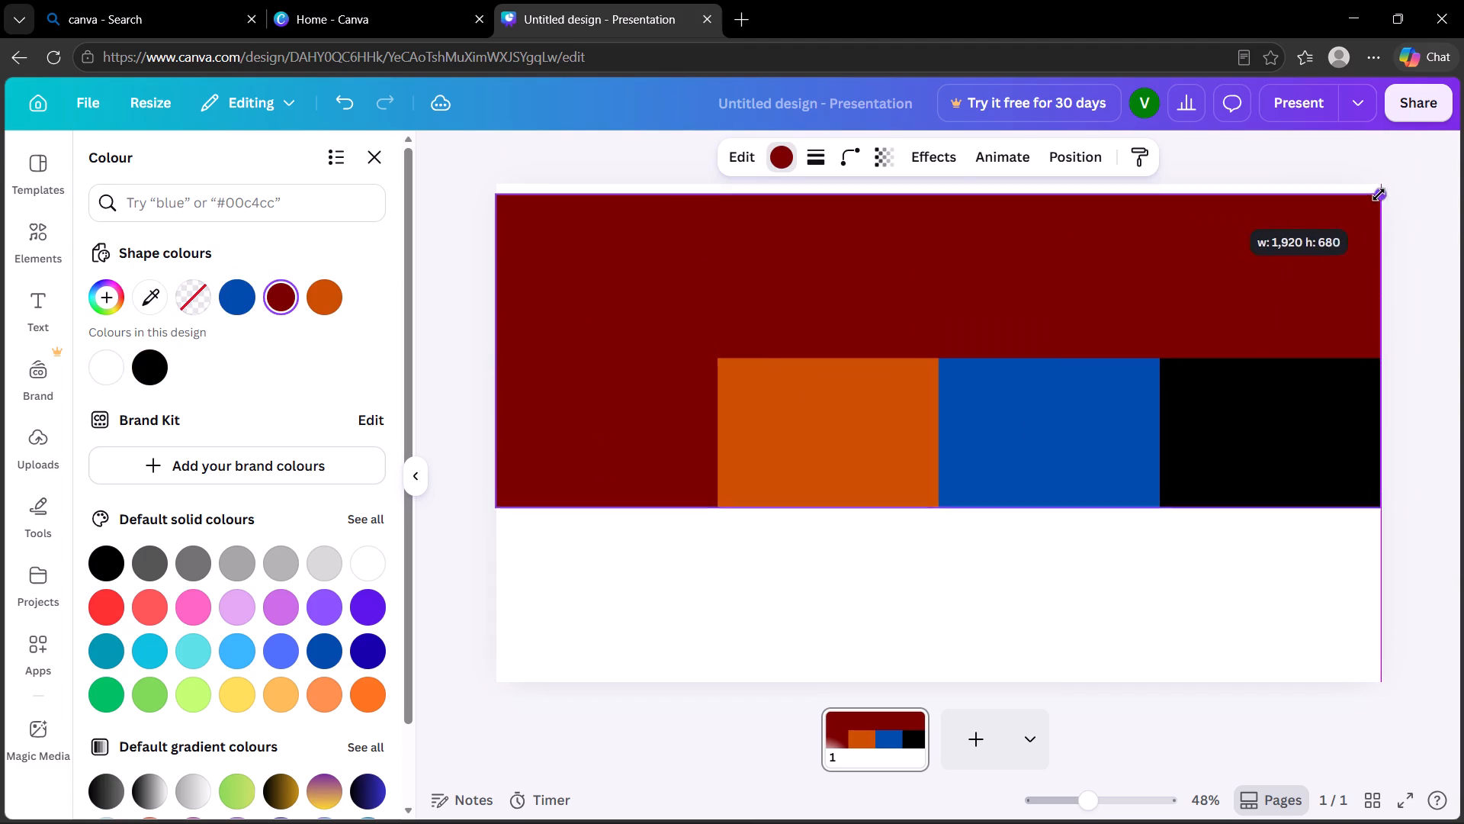
left_click_drag(1379, 195, 1381, 185)
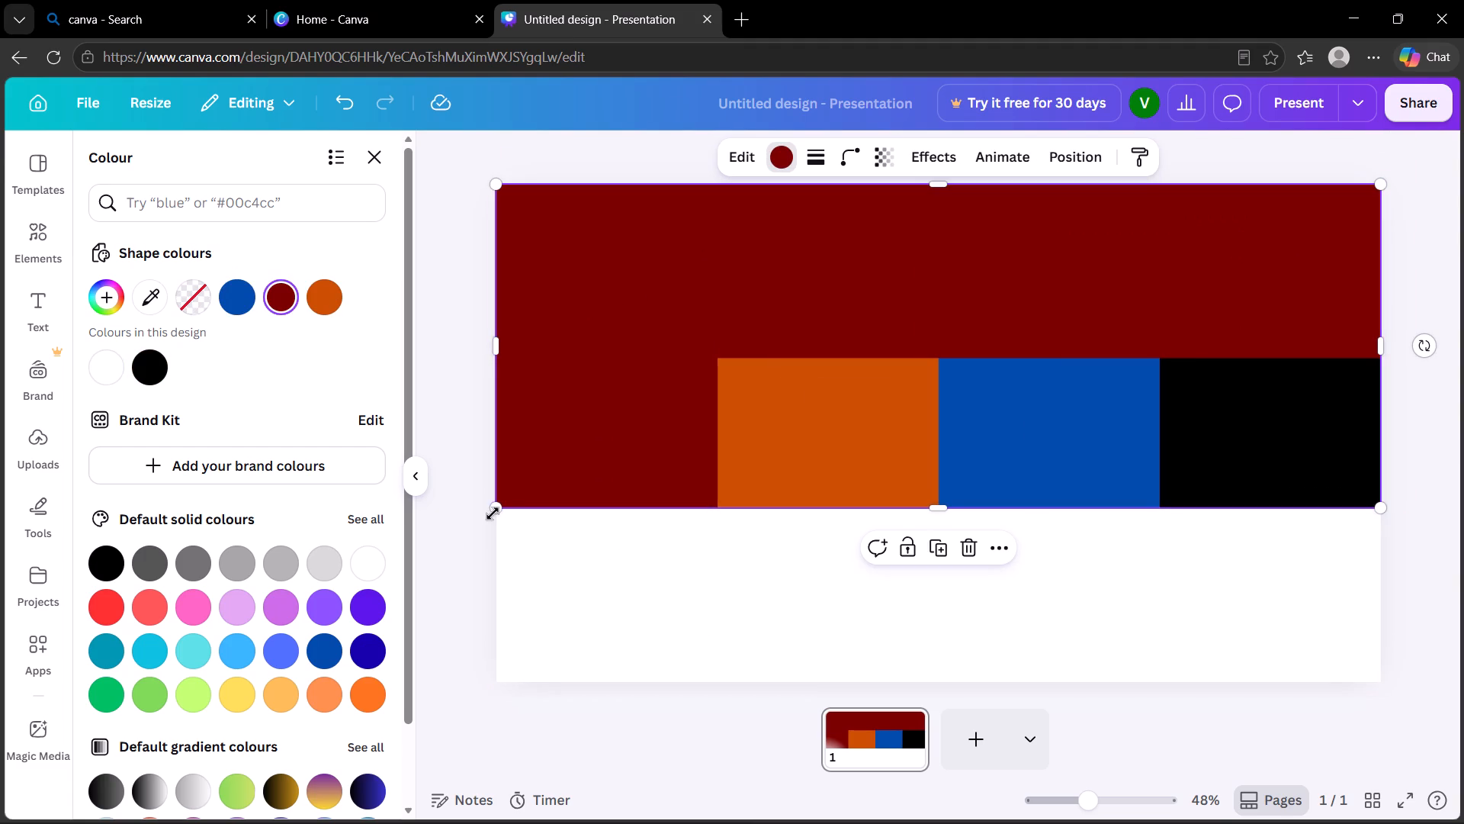
left_click_drag(496, 511, 497, 684)
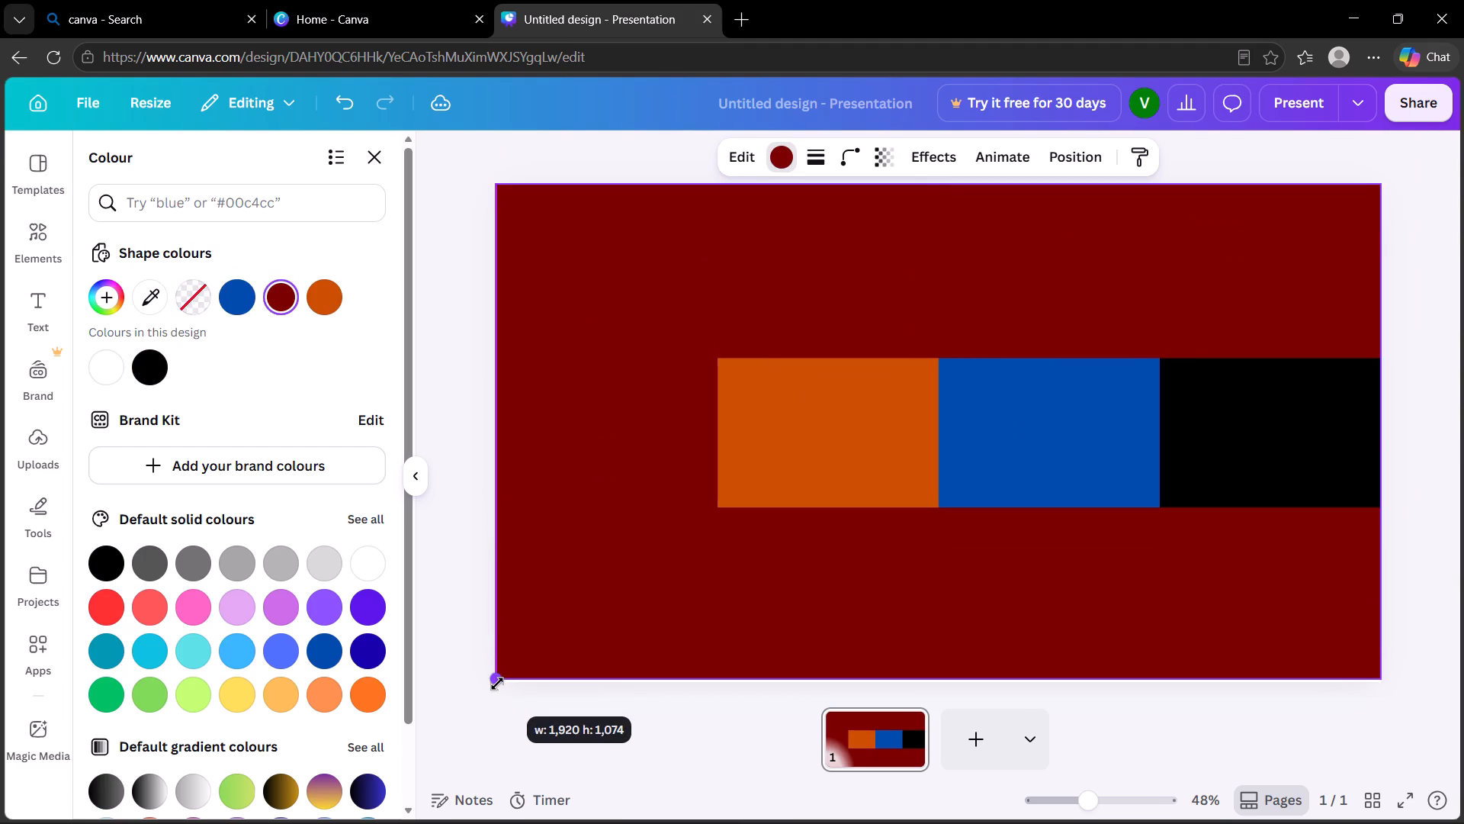
left_click_drag(497, 684, 497, 684)
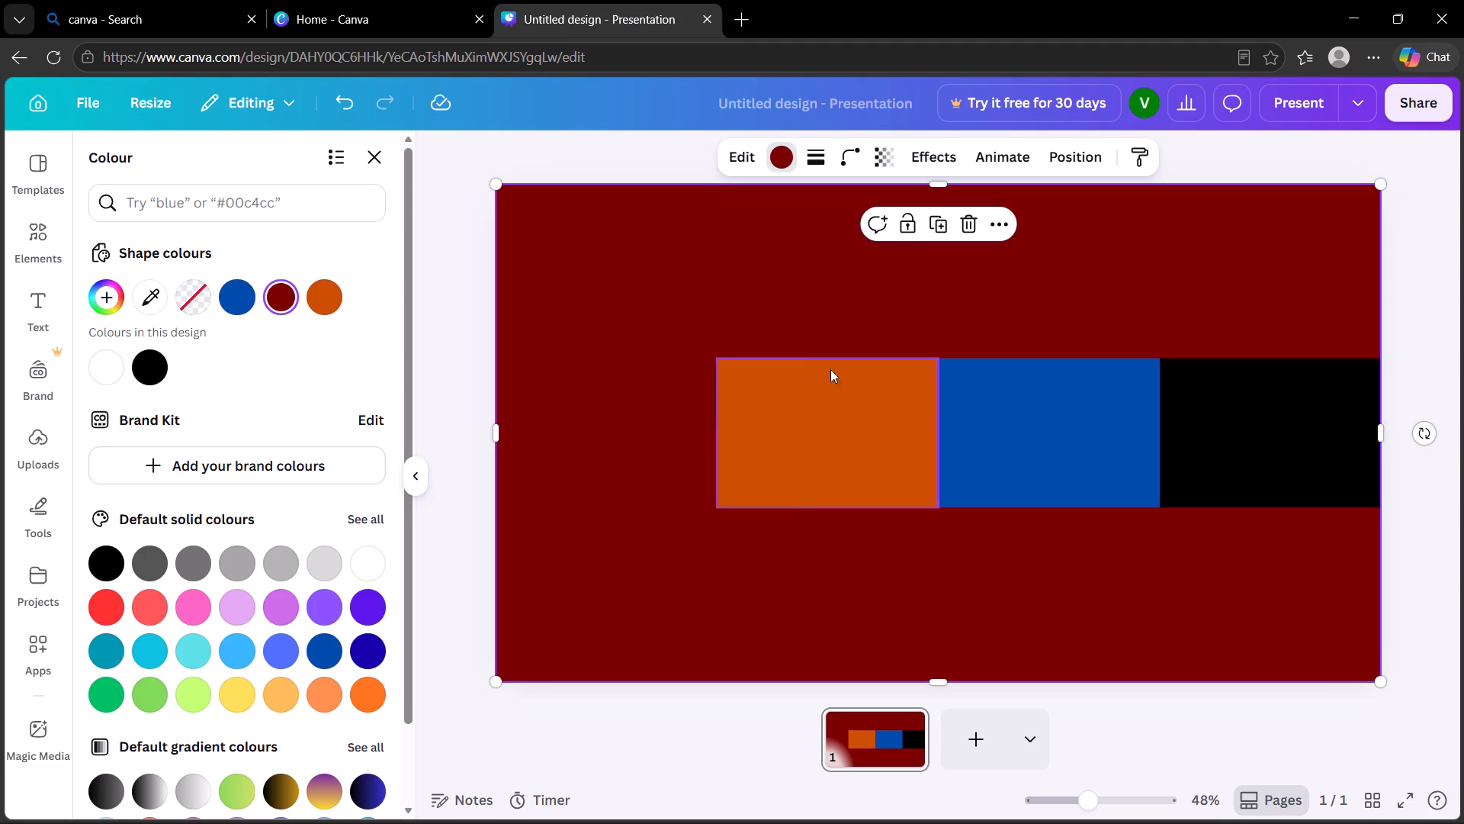
Enlarge the orange rectangle to the page's top-right corner, about 1,440 wide by 702 high.
left_click(781, 375)
left_click_drag(940, 354, 1356, 181)
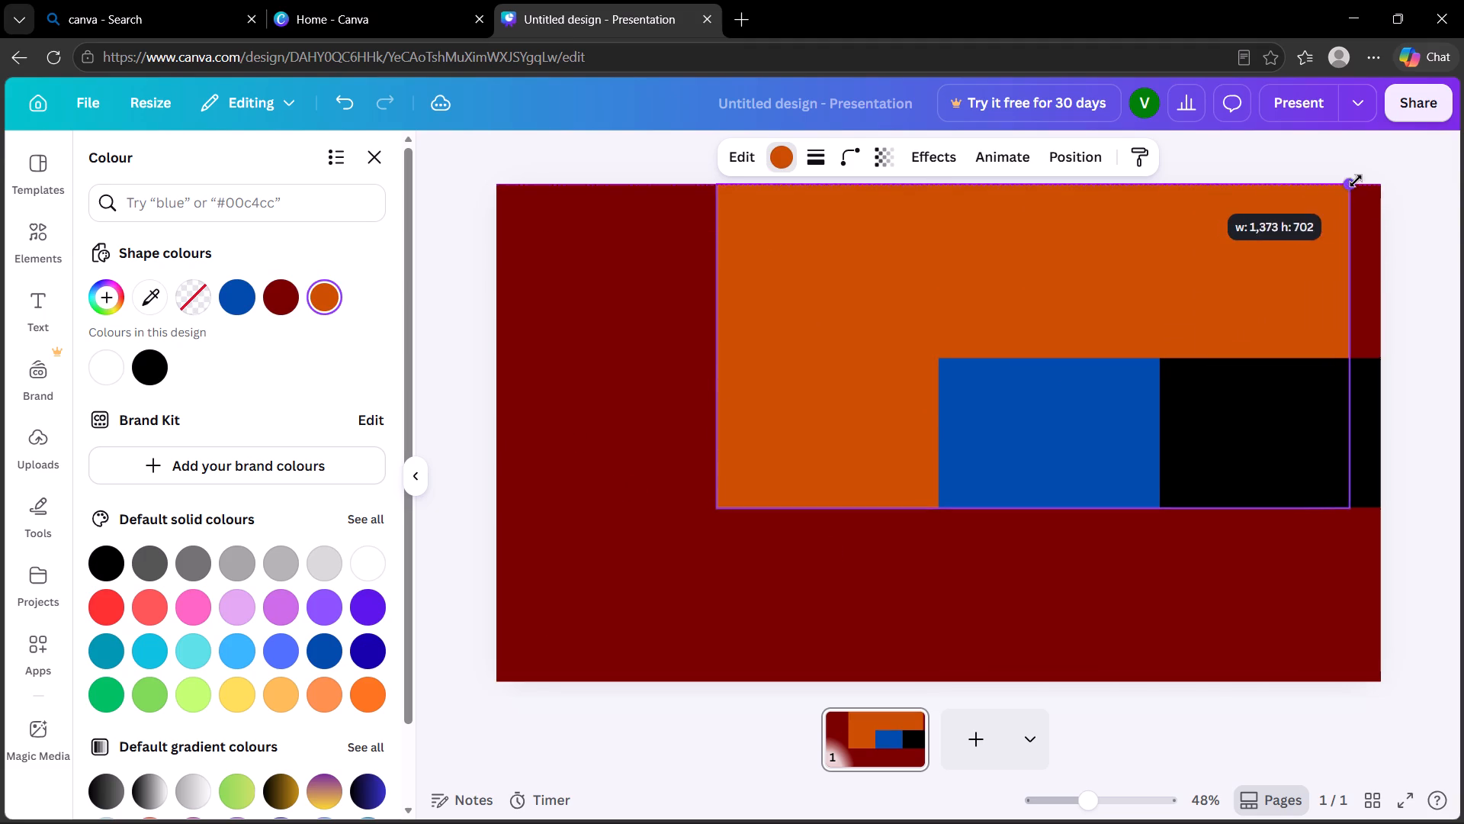
left_click_drag(1356, 181, 1382, 179)
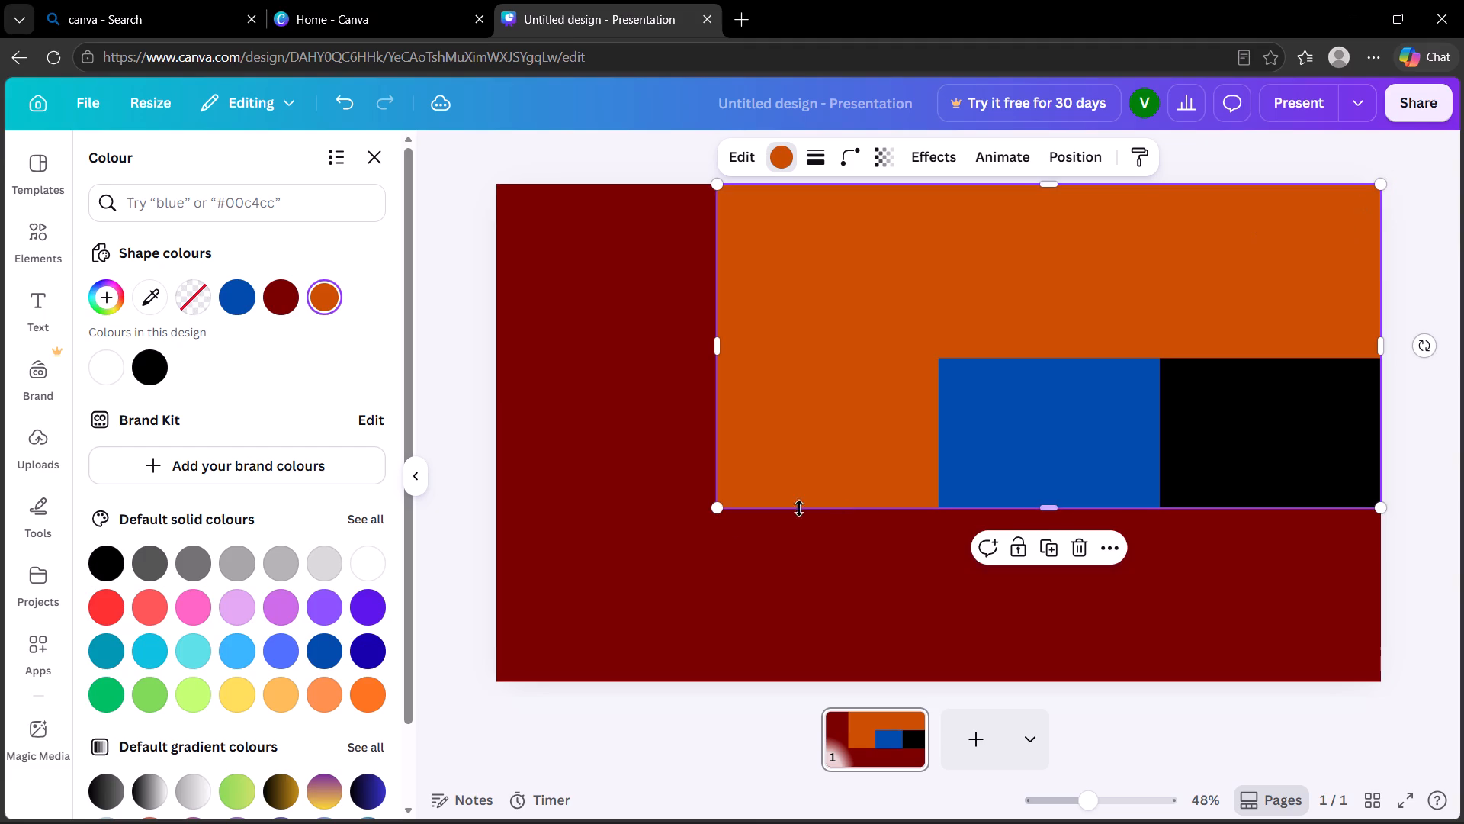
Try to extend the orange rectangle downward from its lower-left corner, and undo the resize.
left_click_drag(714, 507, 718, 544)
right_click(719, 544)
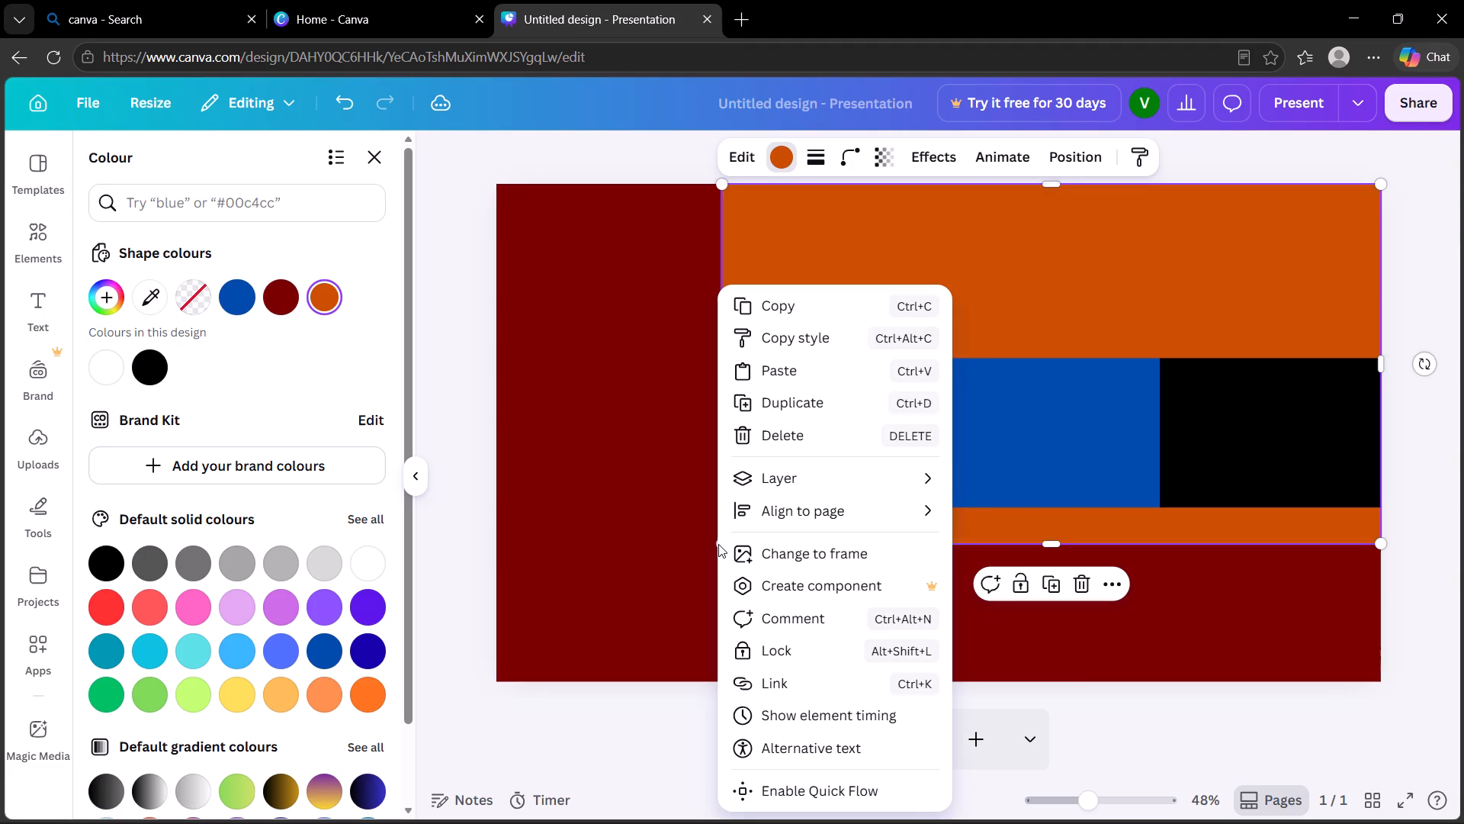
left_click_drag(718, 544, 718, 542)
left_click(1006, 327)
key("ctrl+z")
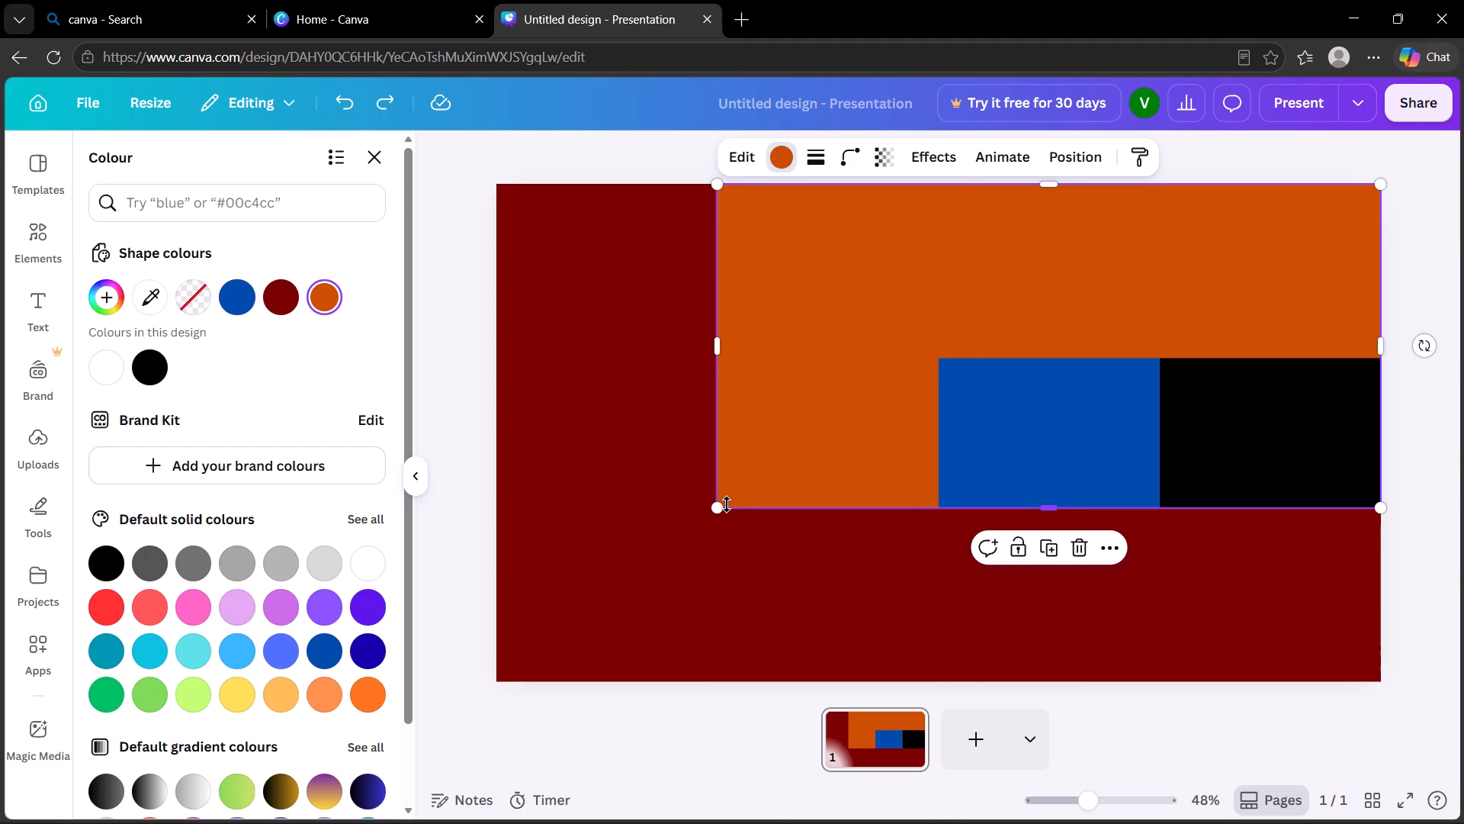
Extend the orange rectangle's bottom edge down to the bottom of the page, keeping its width at 1,440.
left_click_drag(727, 504, 726, 619)
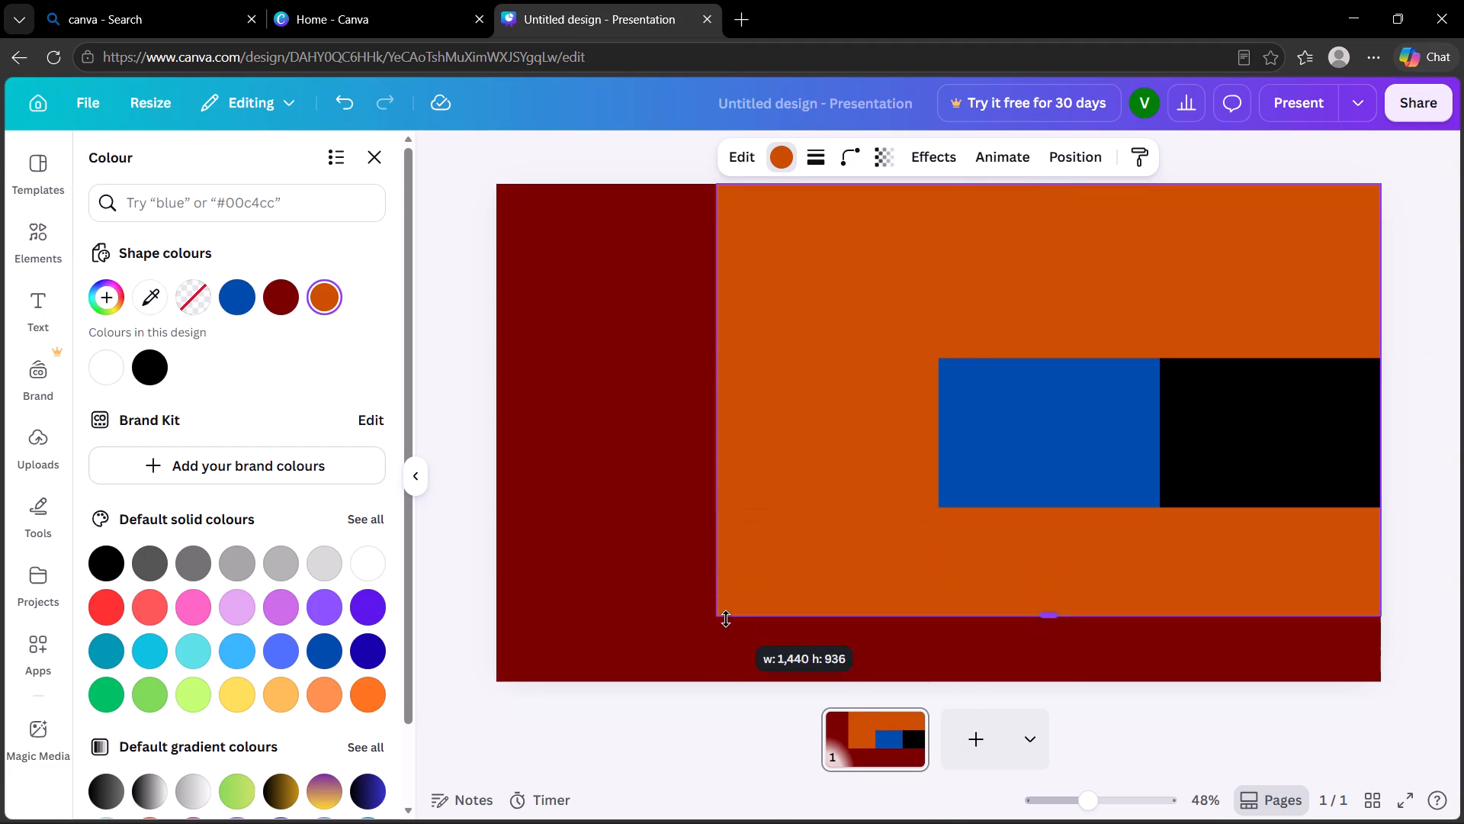
left_click_drag(726, 619, 727, 676)
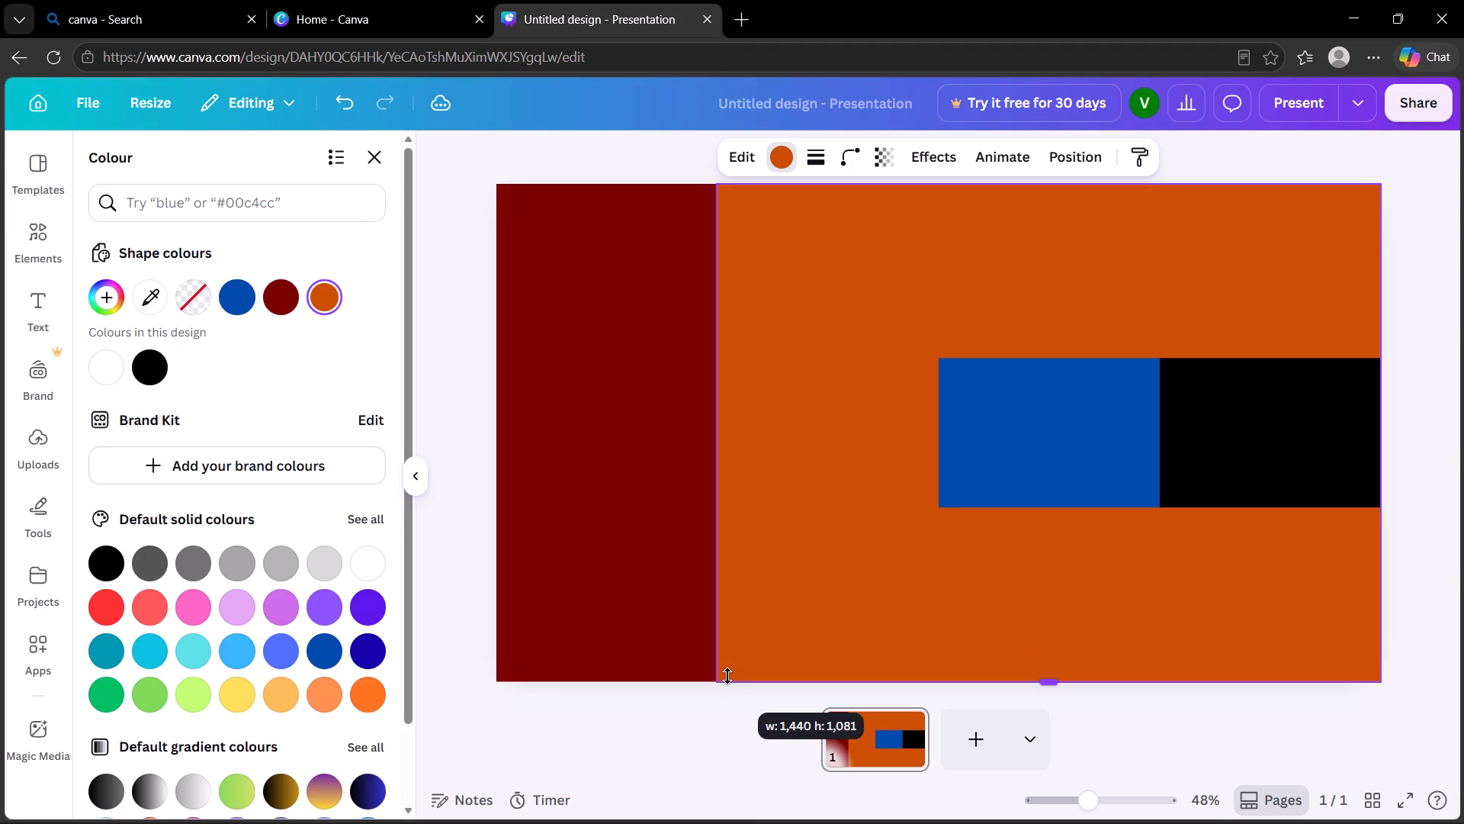
left_click_drag(727, 676, 727, 677)
Enlarge the blue rectangle to the page's top, right and bottom edges, about 964 wide.
left_click(974, 409)
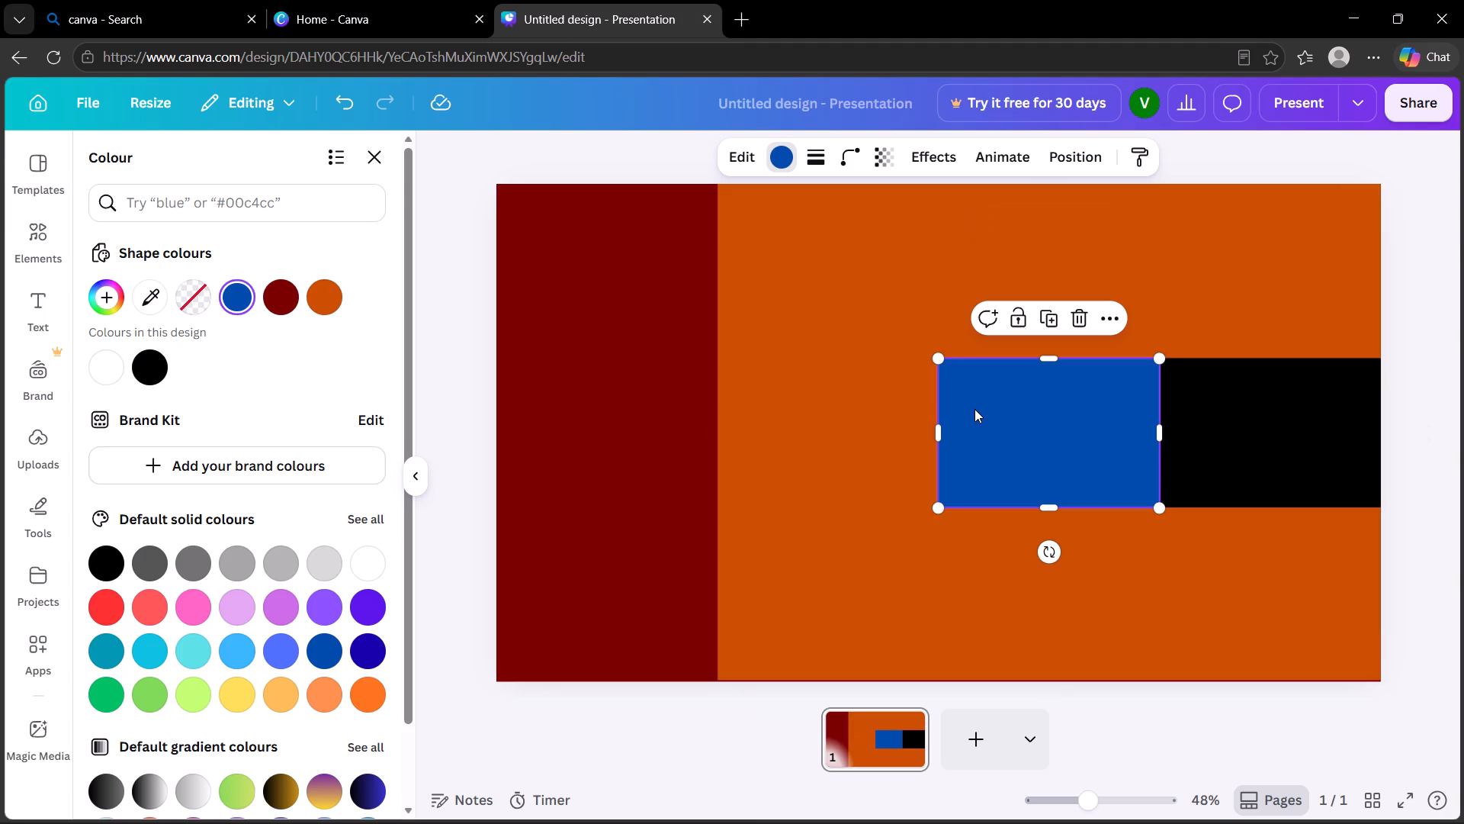
left_click_drag(1155, 359, 1358, 194, "ctrl")
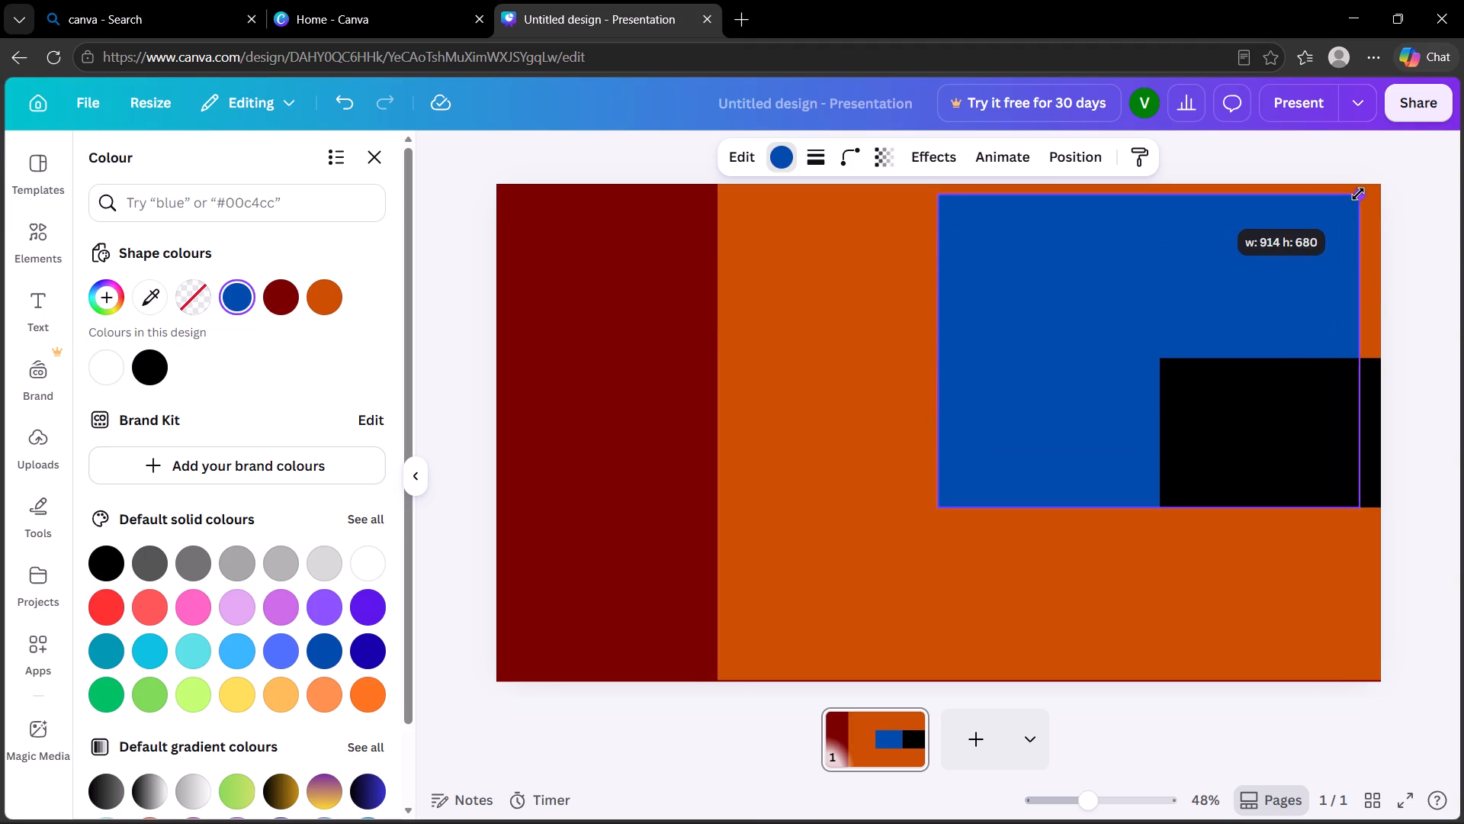
left_click_drag(1358, 194, 1377, 188, "ctrl")
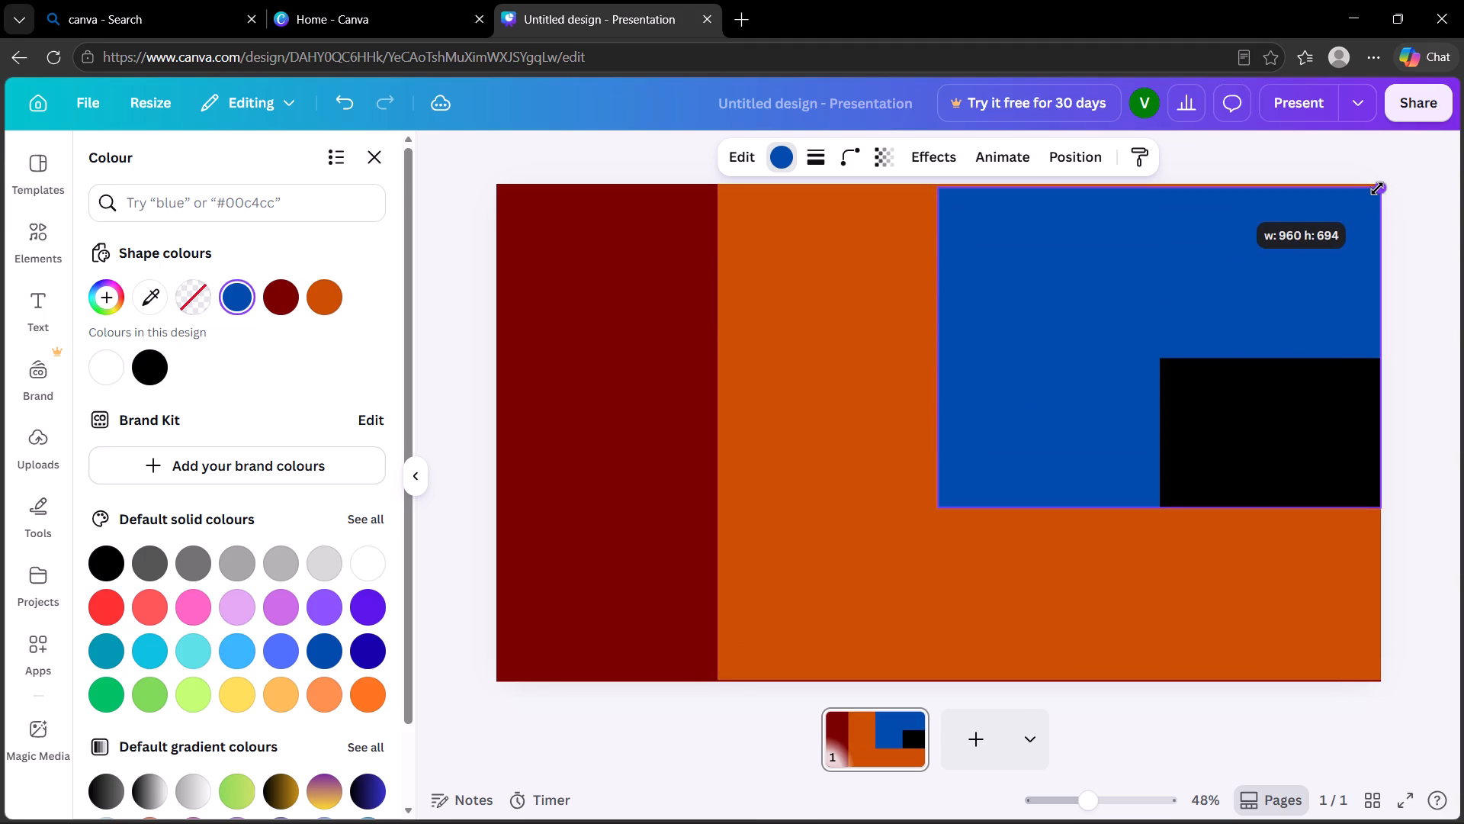
left_click_drag(1377, 188, 1379, 185, "ctrl")
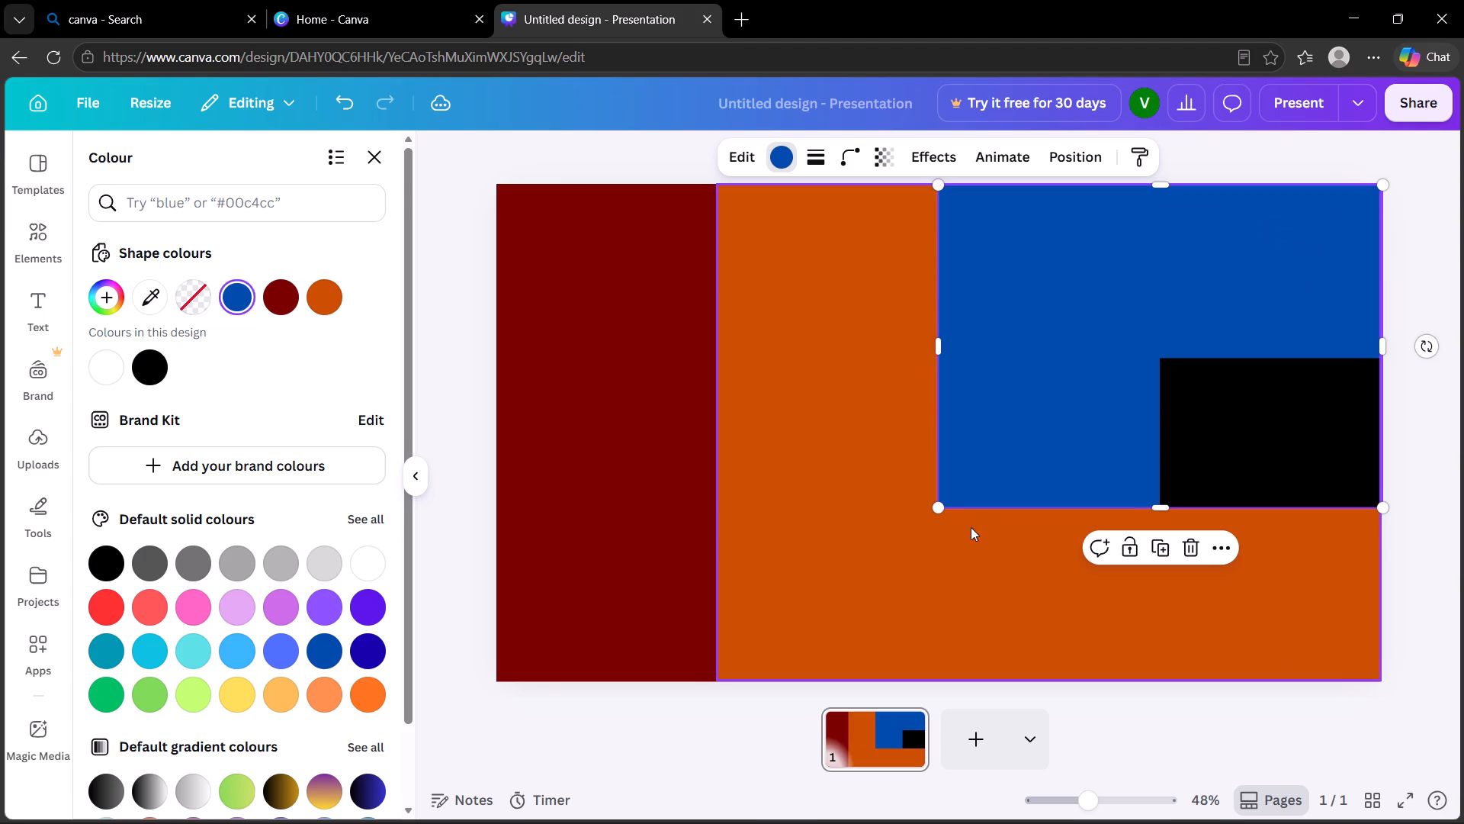
left_click(940, 508, "ctrl")
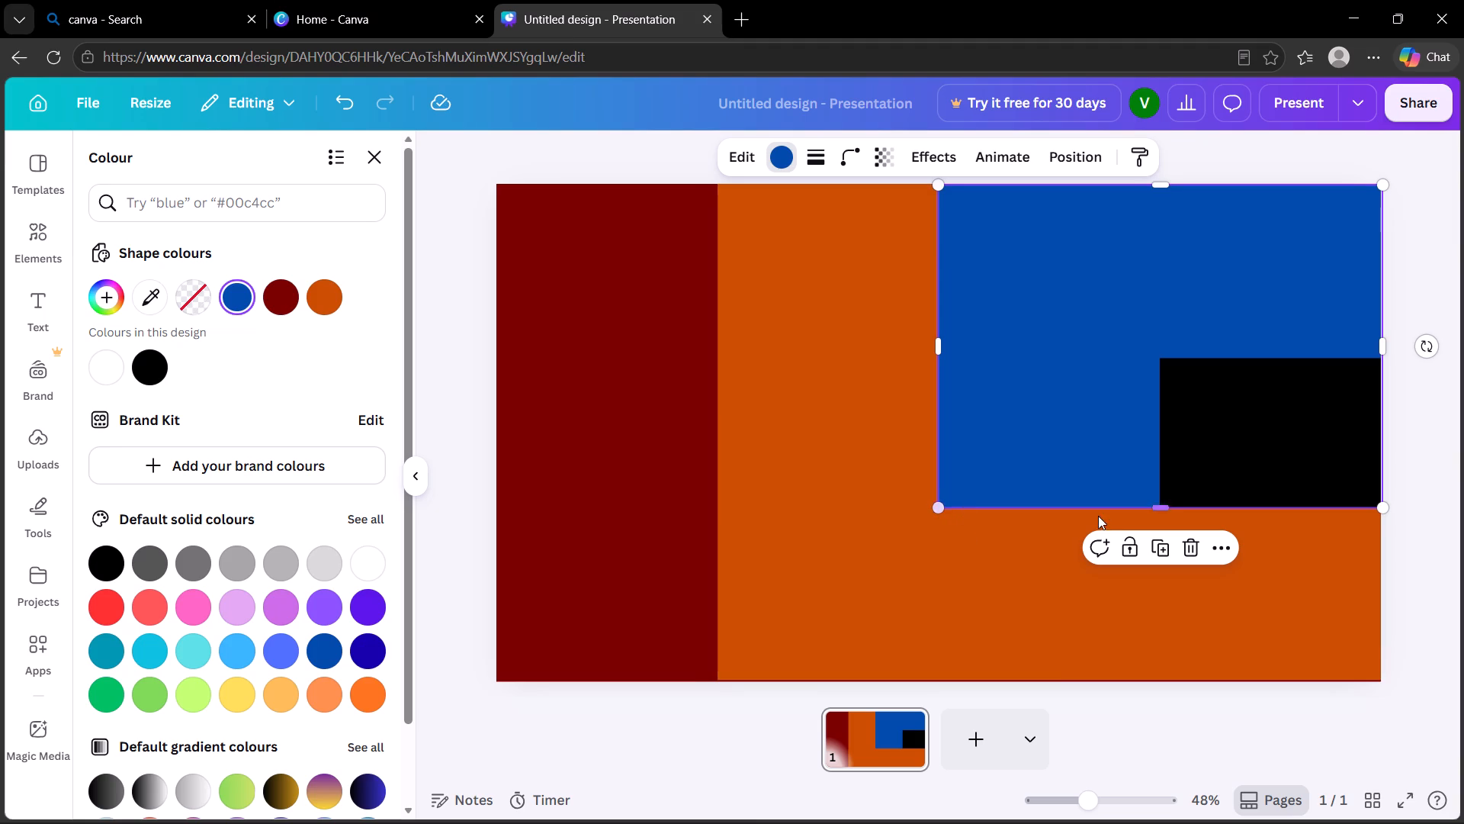
left_click_drag(1164, 508, 1180, 681, "ctrl")
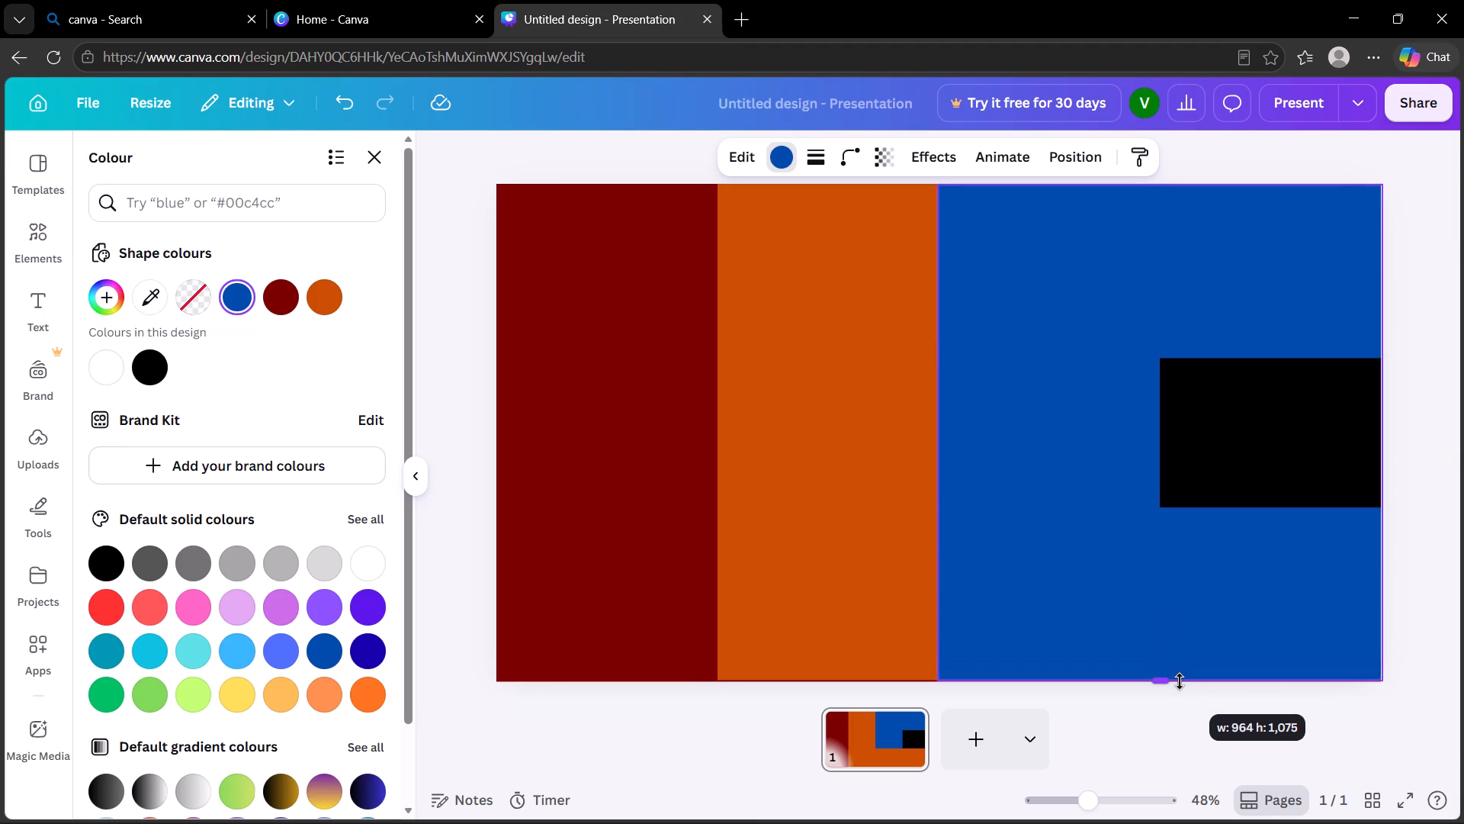
left_click_drag(1180, 681, 1180, 682, "ctrl")
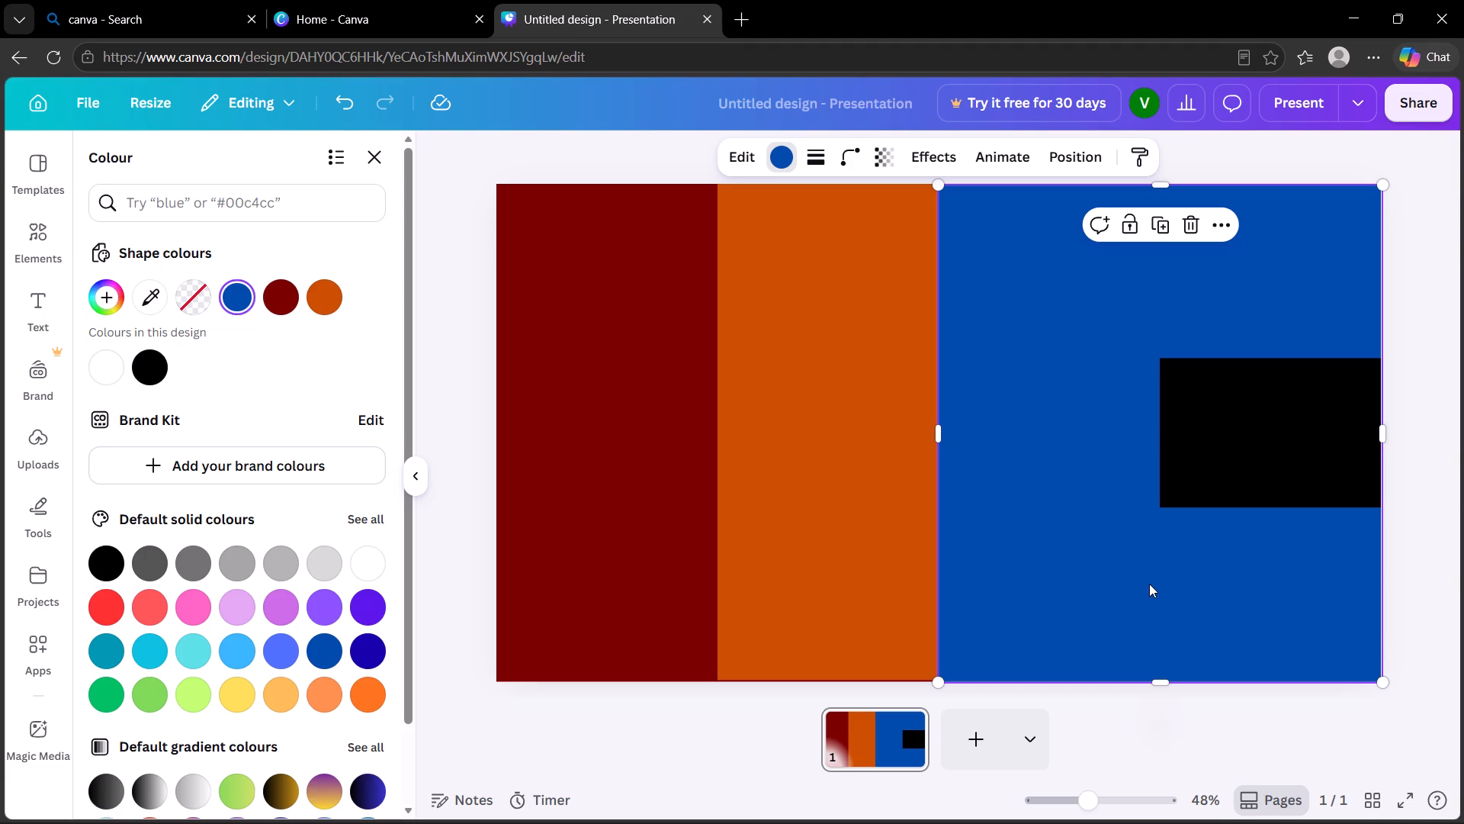
Extend the black rectangle to the page's top and bottom edges, keeping its width at 480.
left_click(1279, 360)
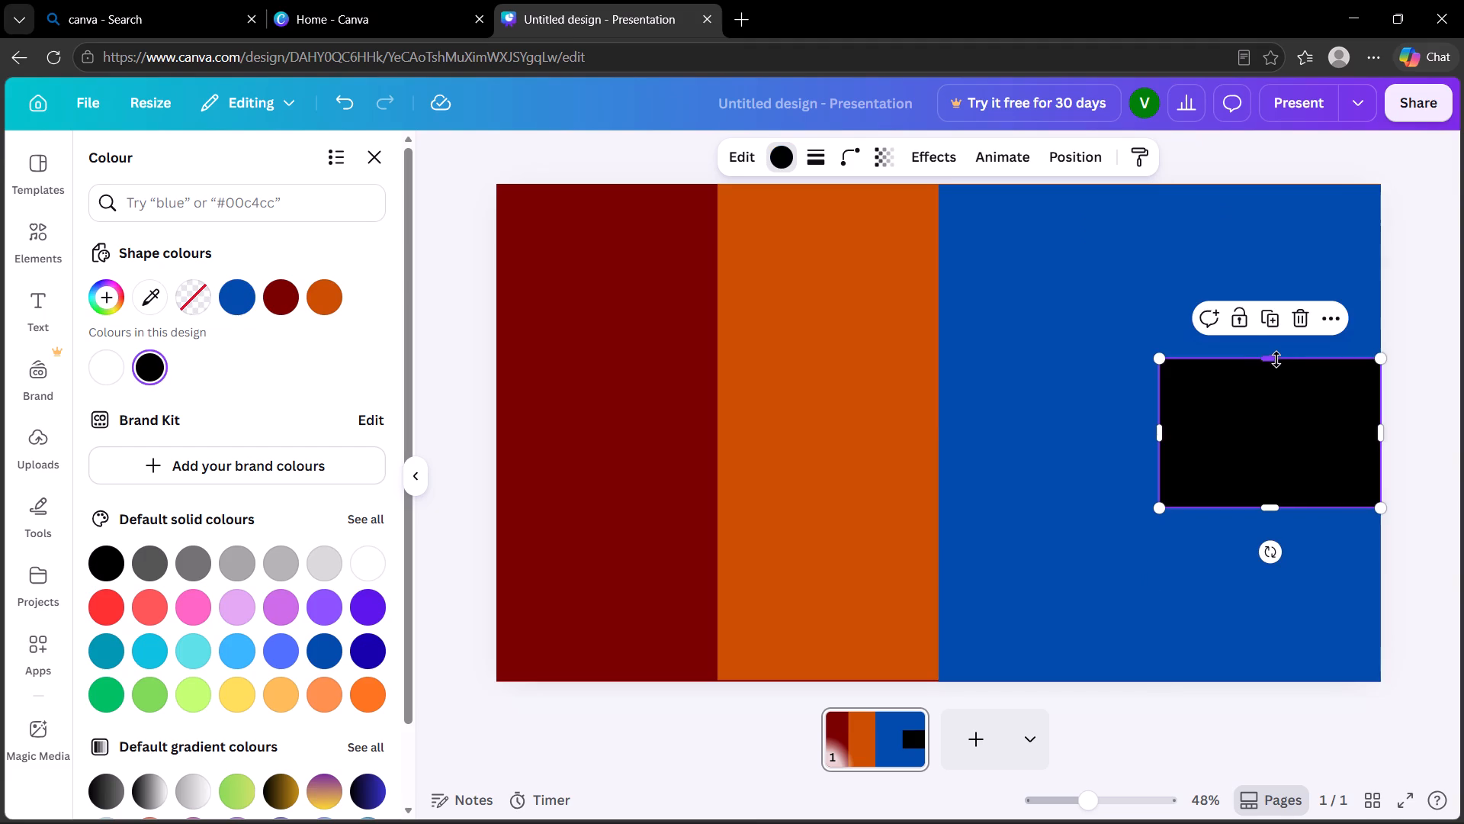
left_click_drag(1268, 361, 1270, 191)
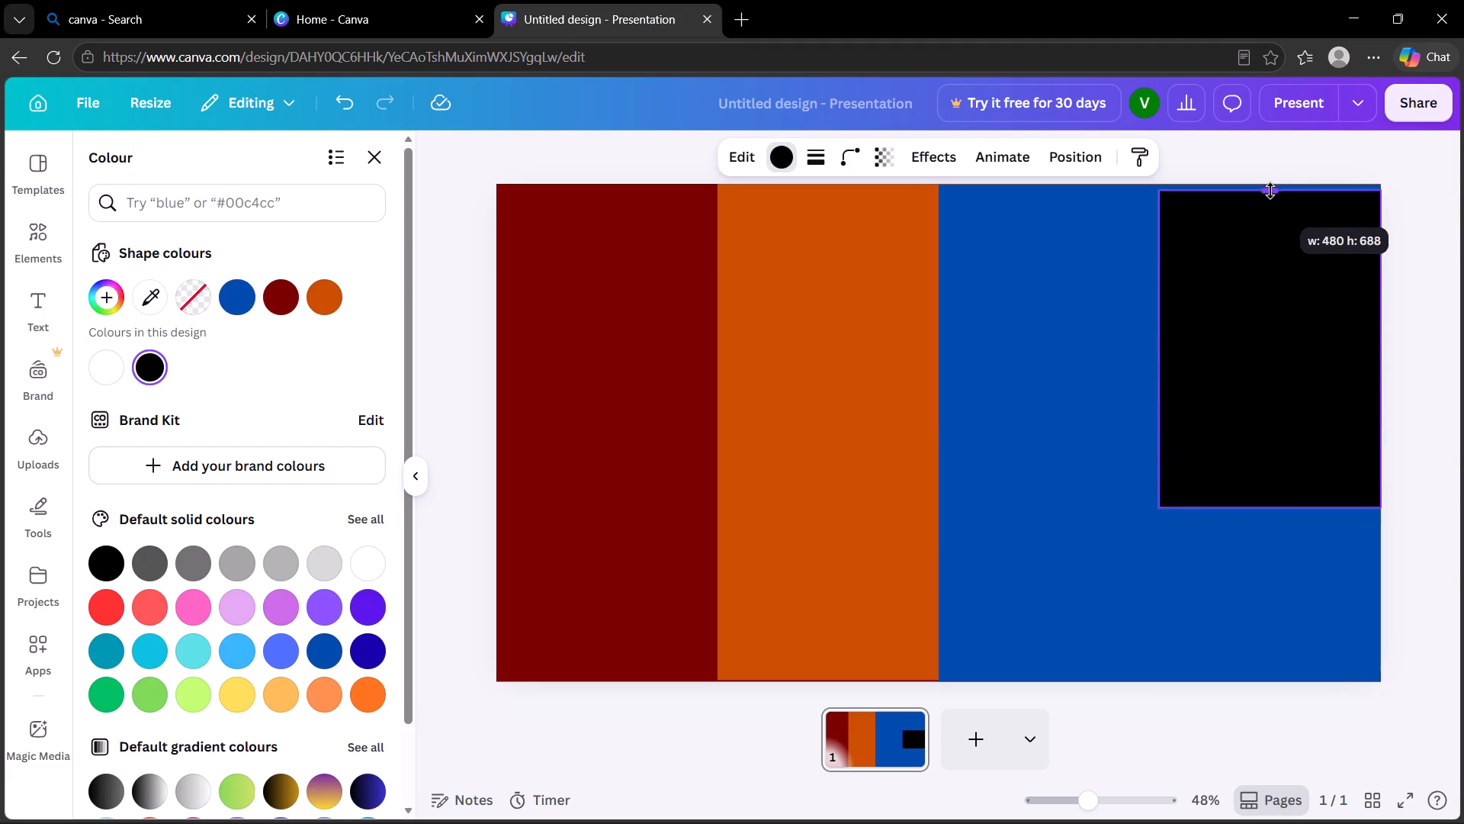
left_click_drag(1270, 191, 1270, 187)
left_click_drag(1267, 507, 1287, 674, "ctrl")
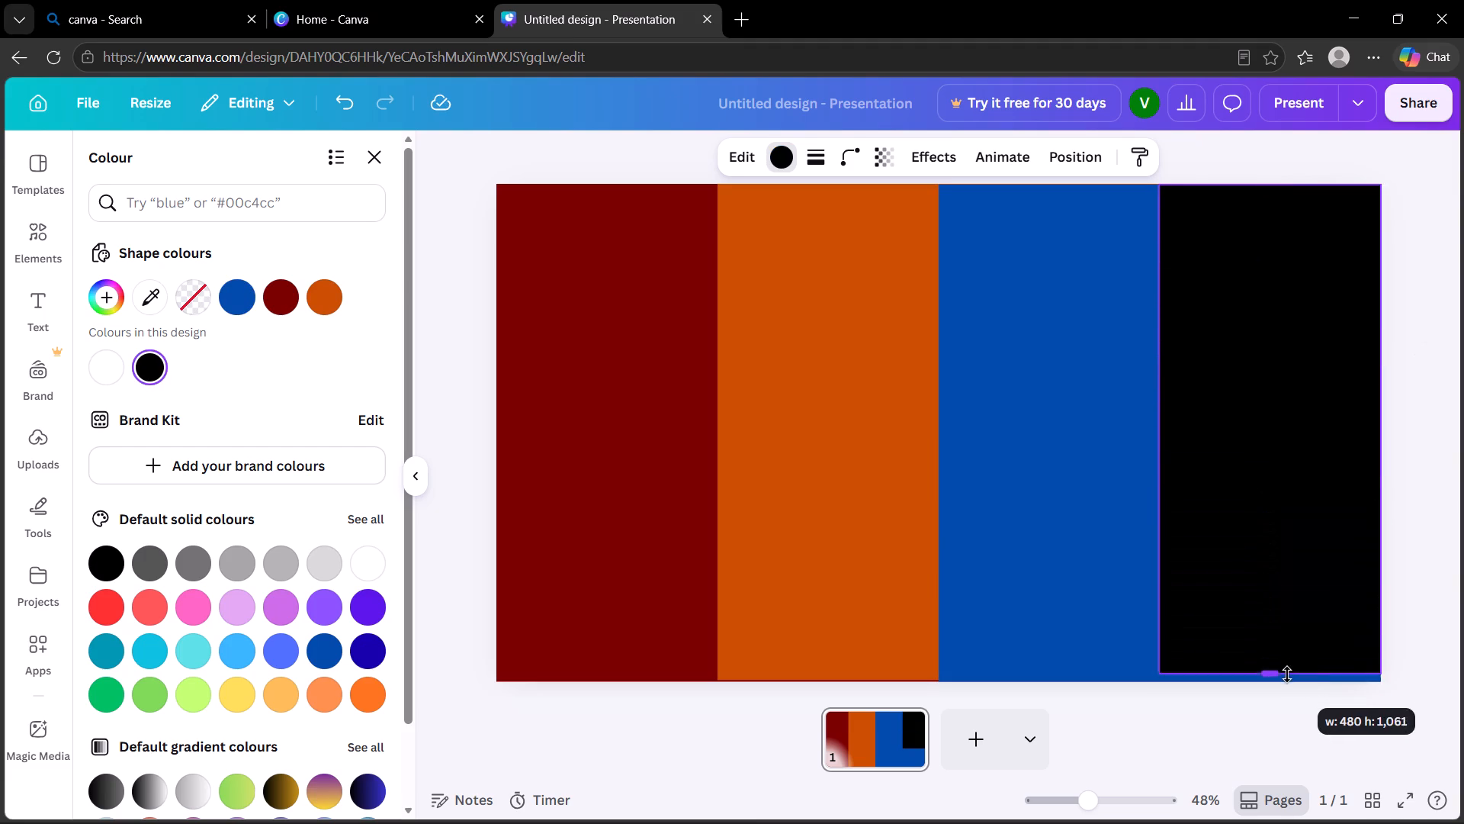
left_click_drag(1287, 674, 1287, 681, "ctrl")
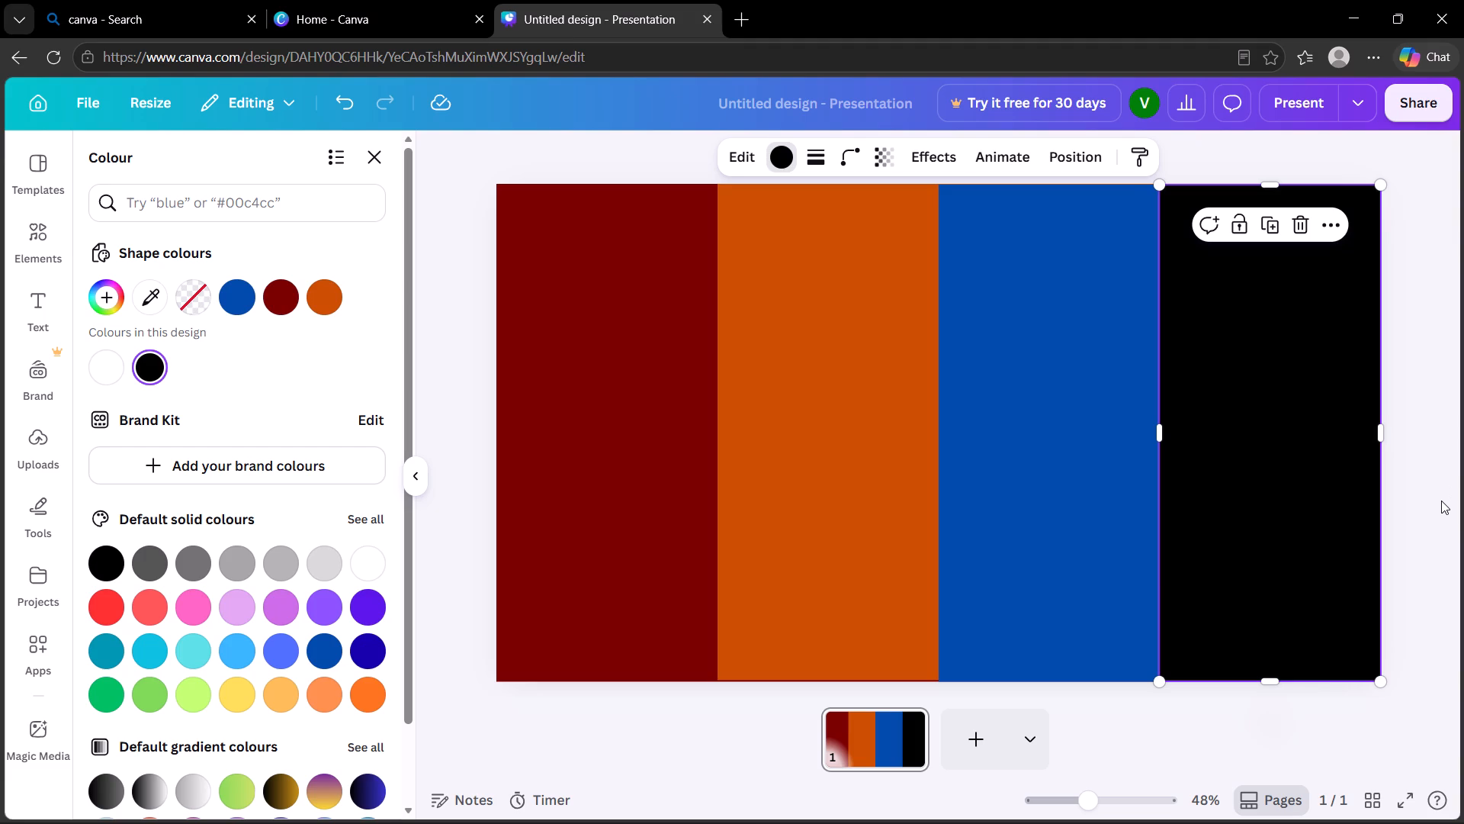
Switch to the Bing search page, search for pinterest instead of canva, and open the Pinterest site.
left_click(429, 0)
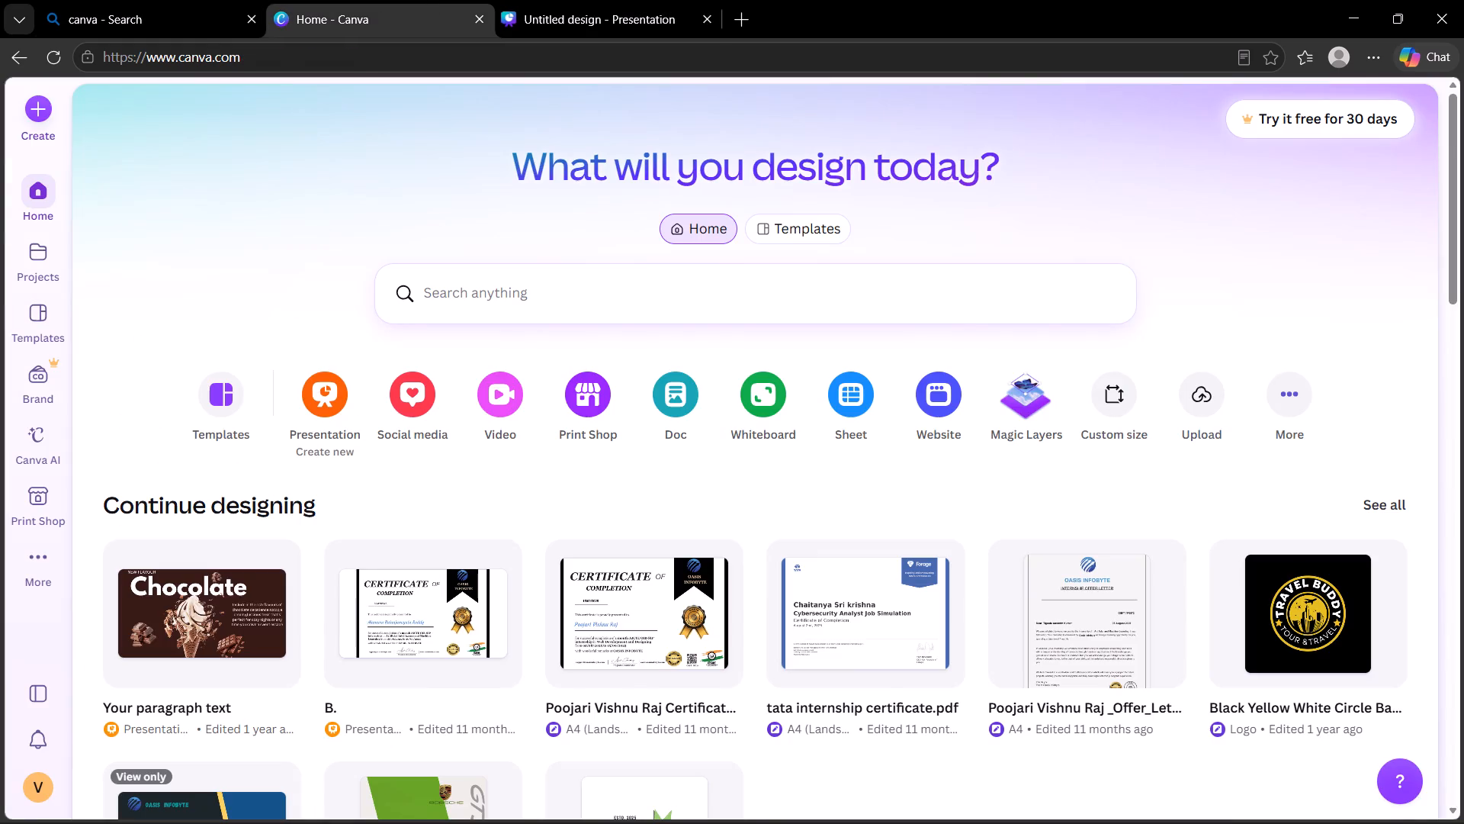
left_click(183, 0)
left_click_drag(303, 141, 211, 139)
left_click_drag(293, 114, 181, 115)
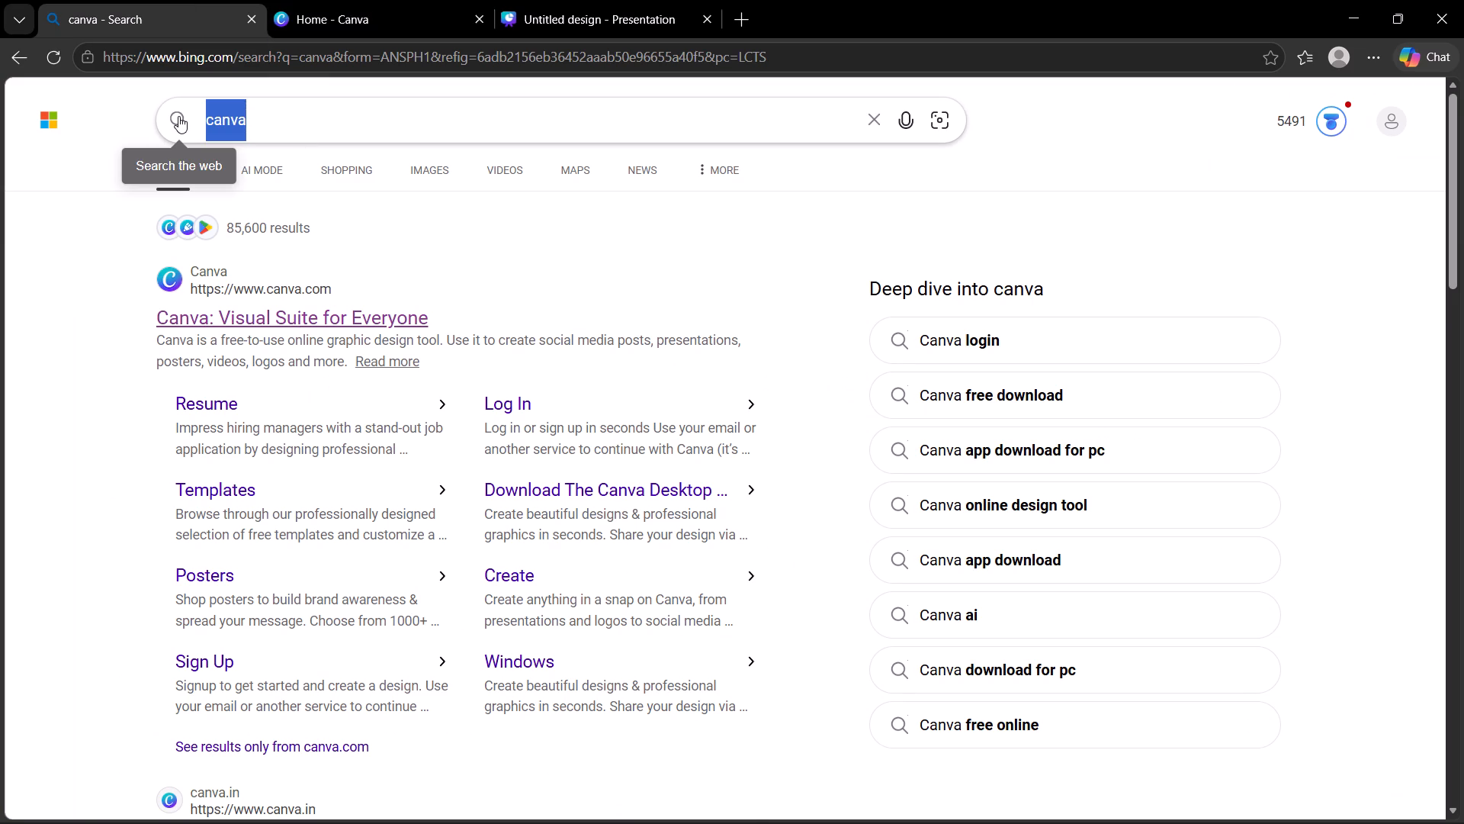
key("BackSpace")
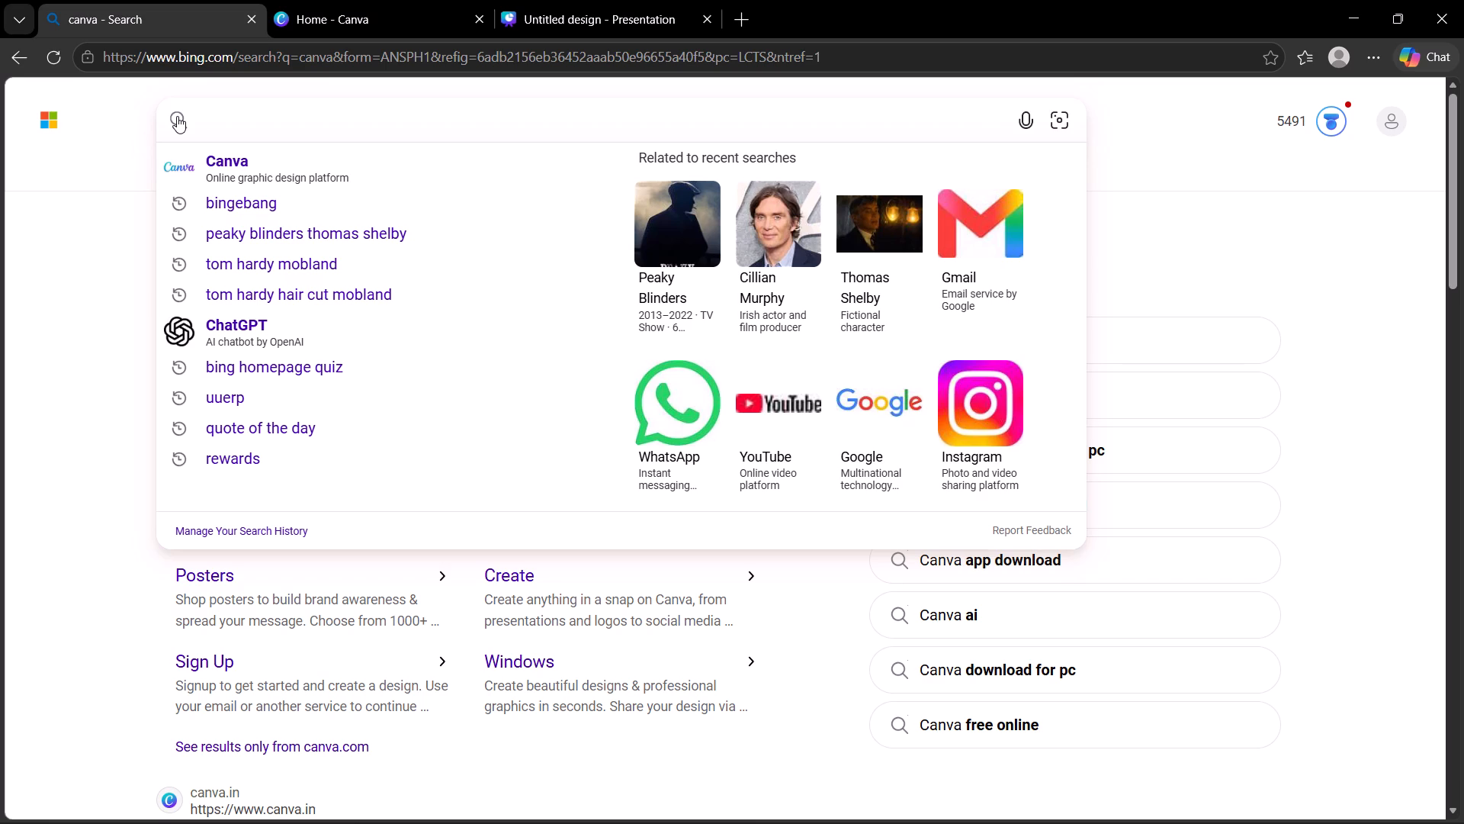
left_click(1196, 129)
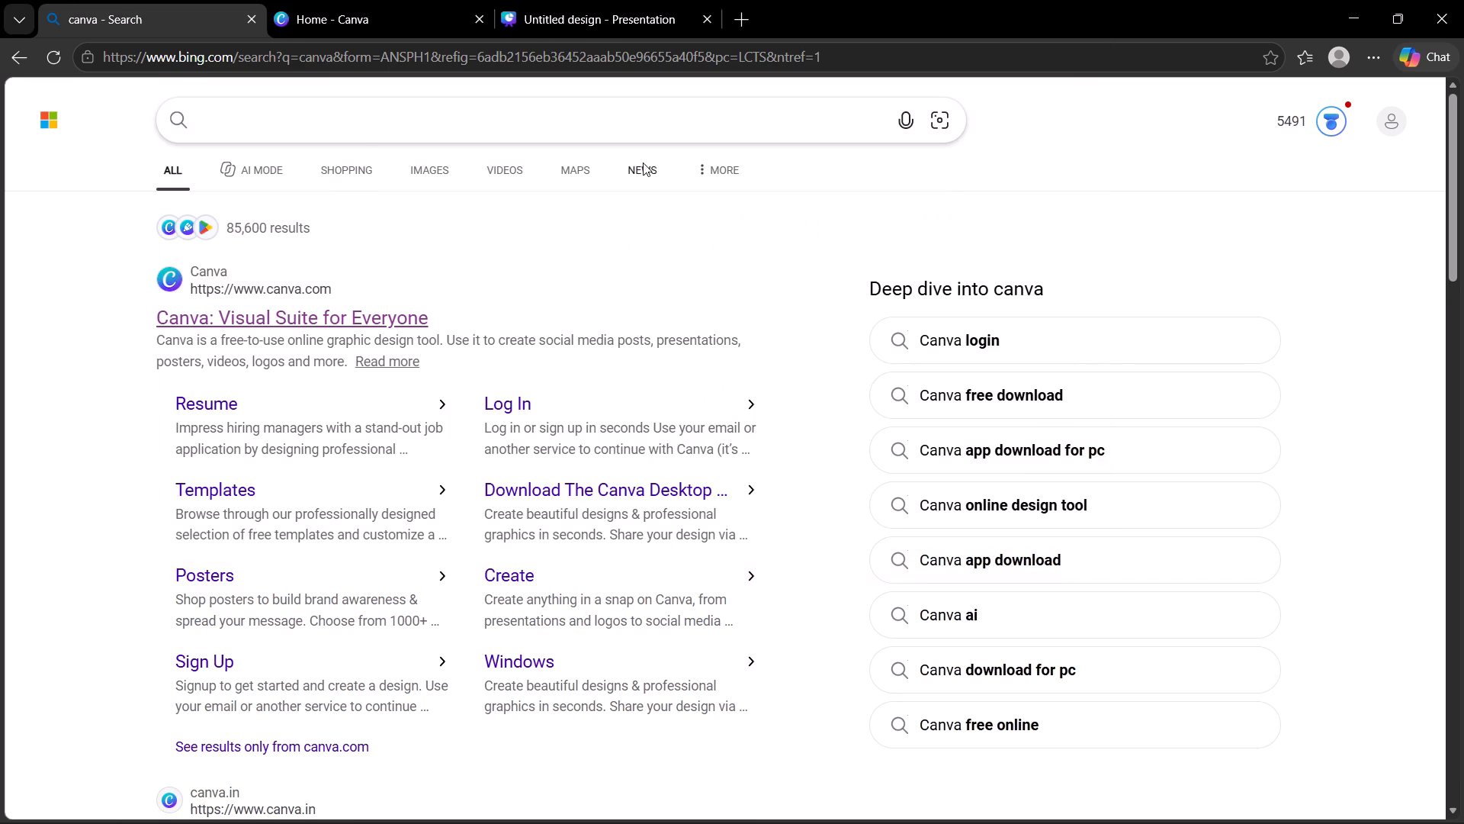
left_click(486, 130)
type("pintret")
key("Return")
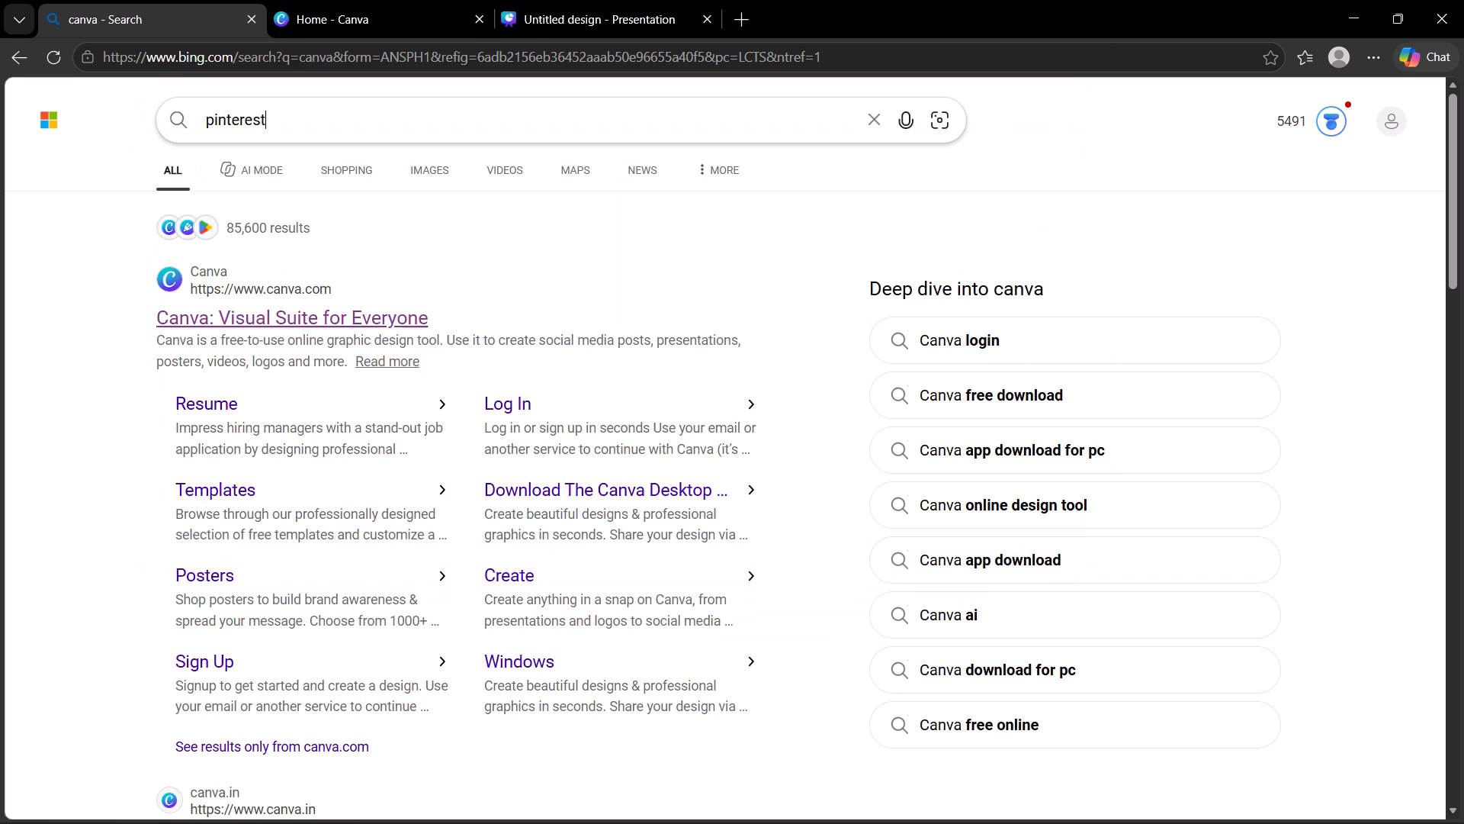
left_click(172, 336)
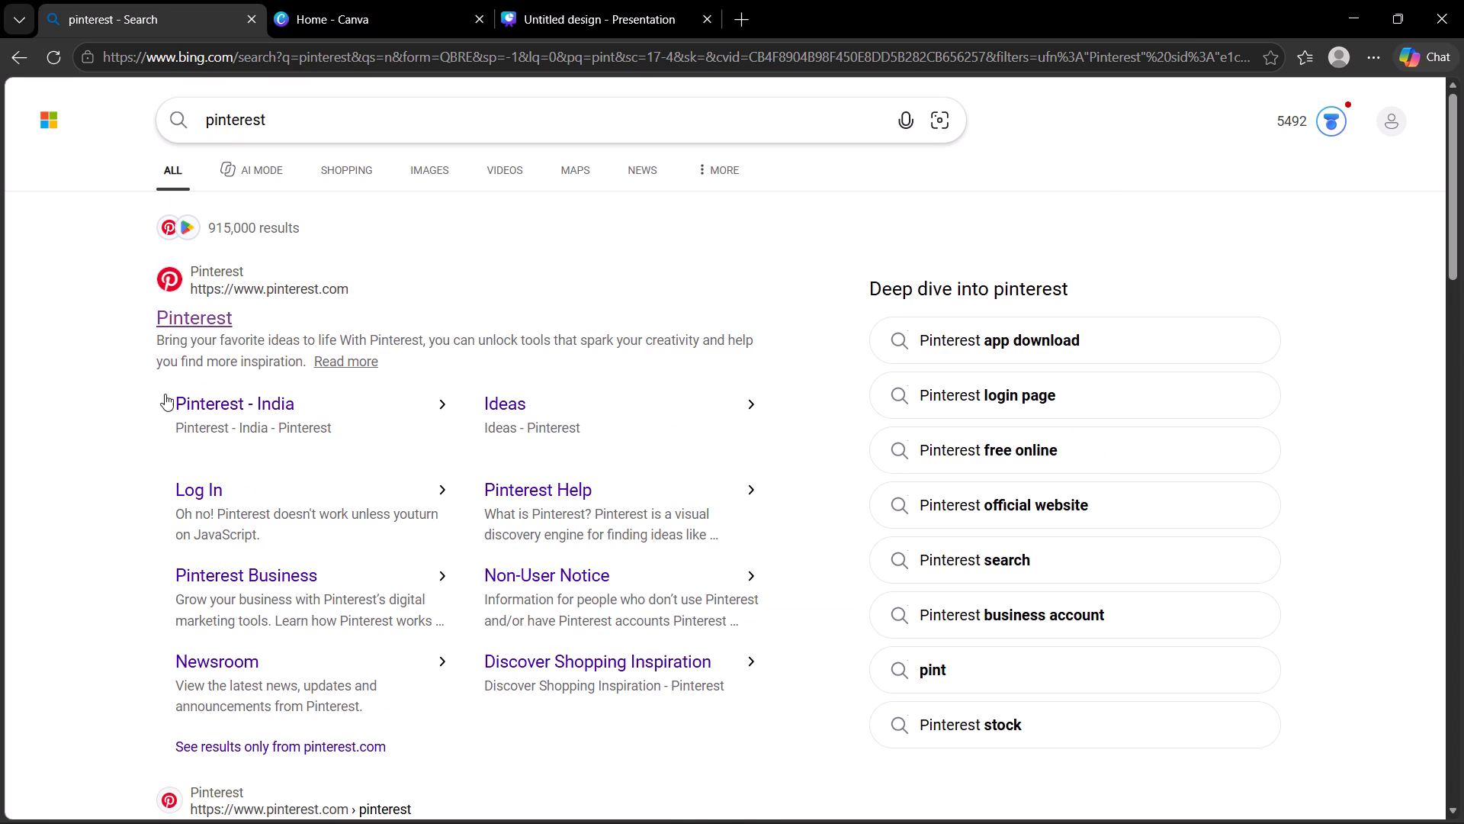
left_click(209, 325)
Return to the Bing search page and search for lewis hamilton f1.
left_click(164, 1)
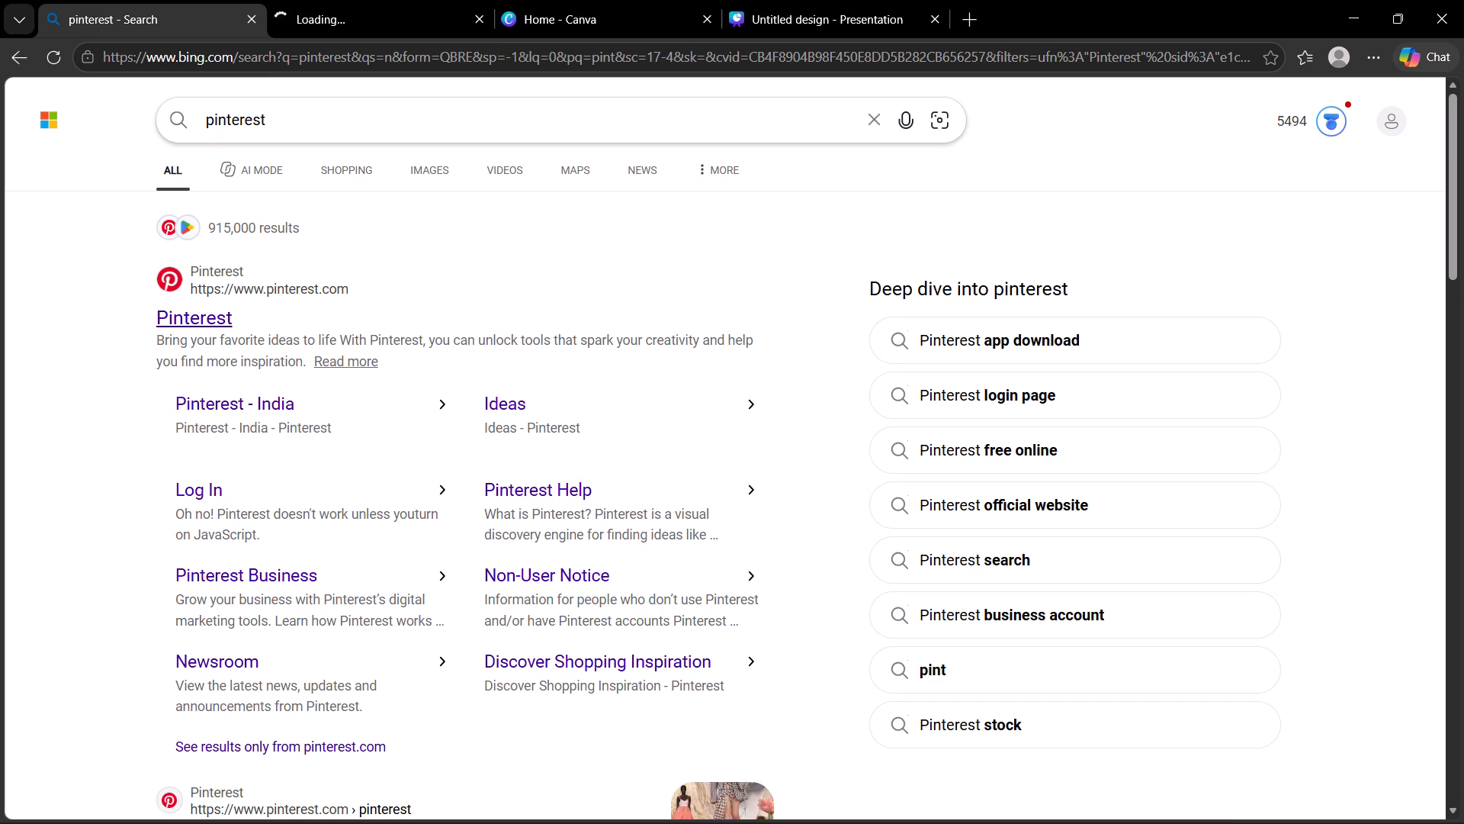
left_click_drag(302, 132, 182, 129)
key("BackSpace")
type("lewis ha")
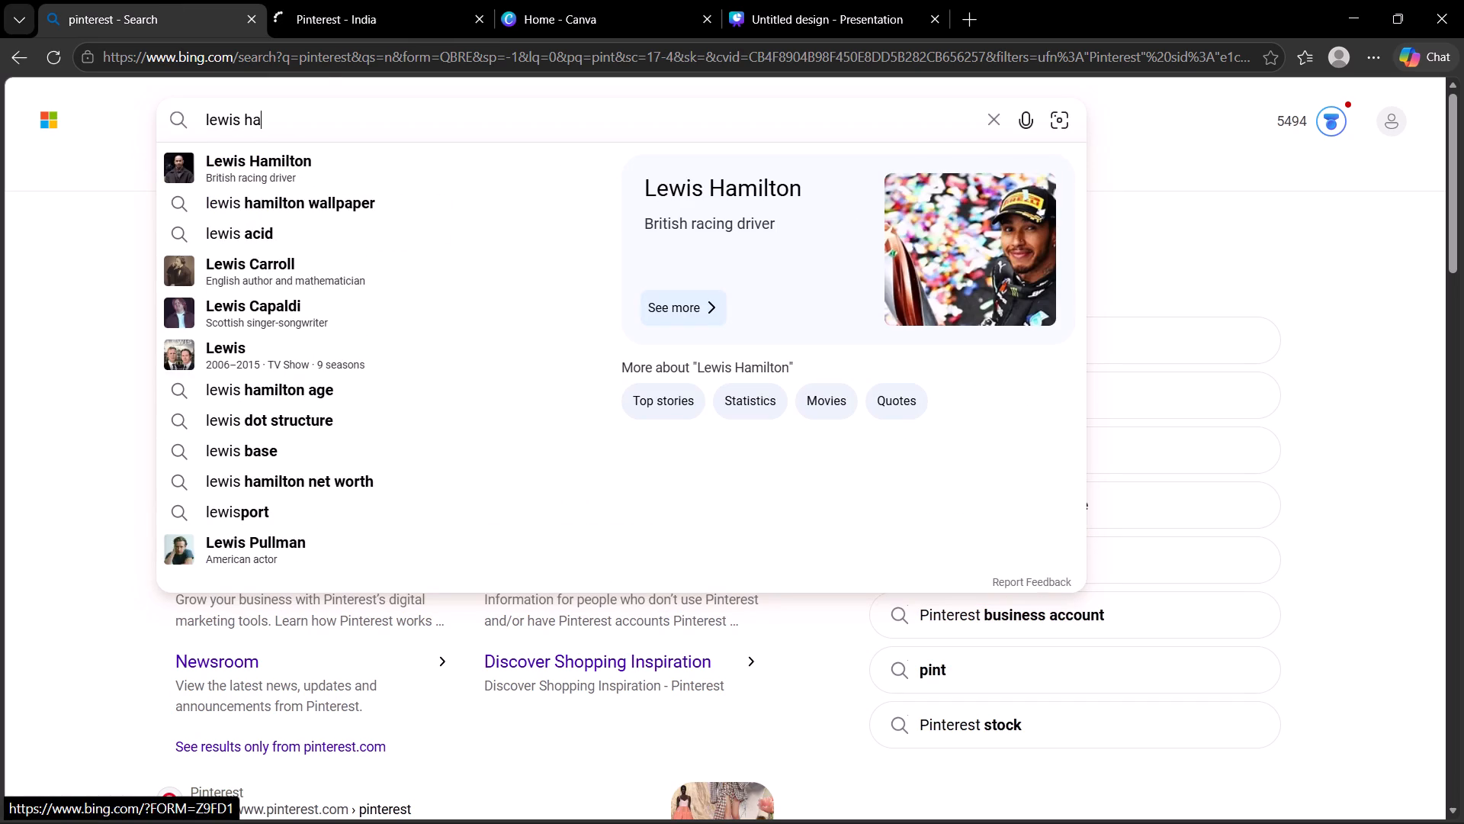
type("milto")
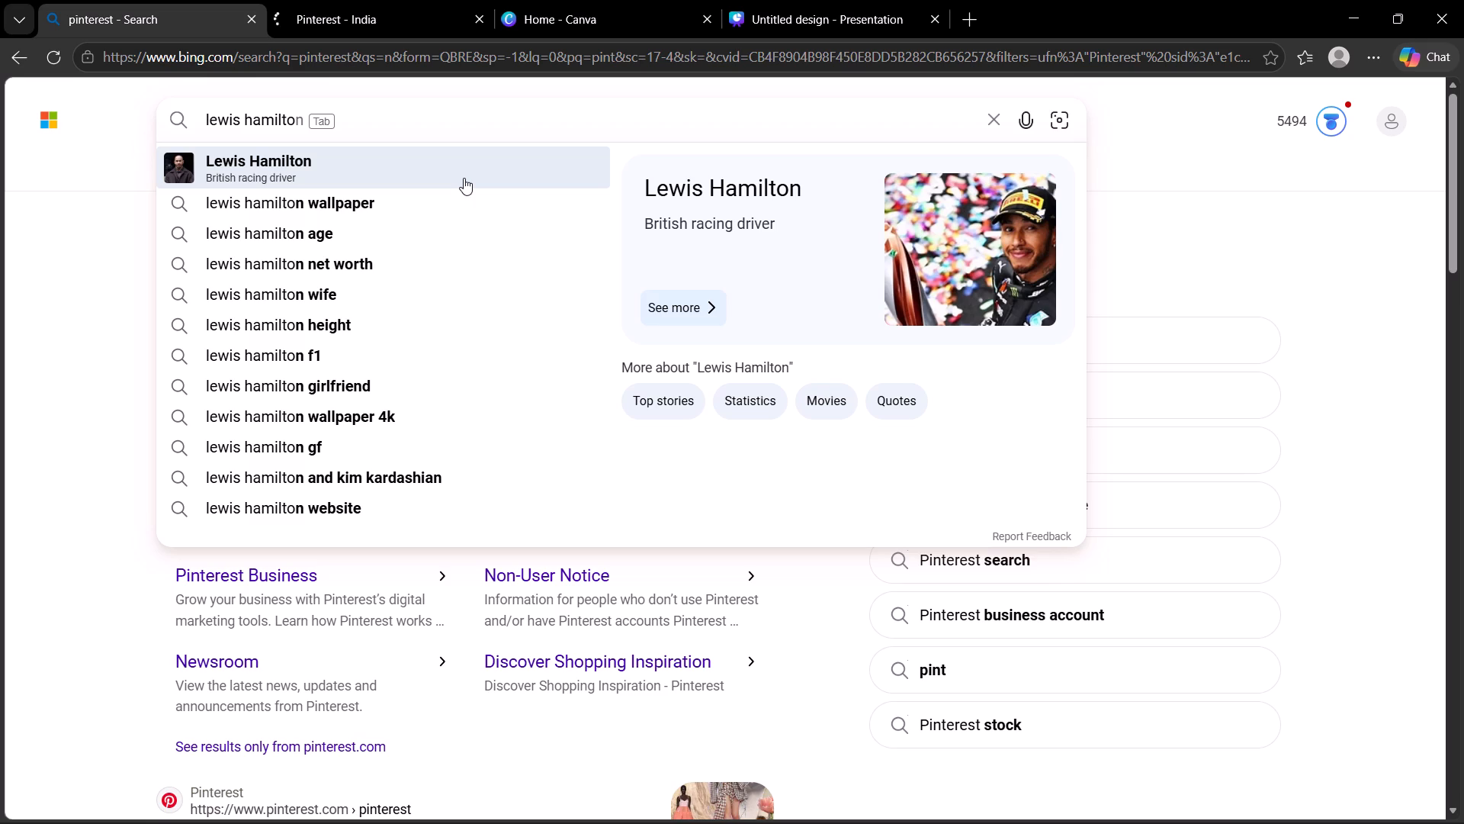
left_click(448, 349)
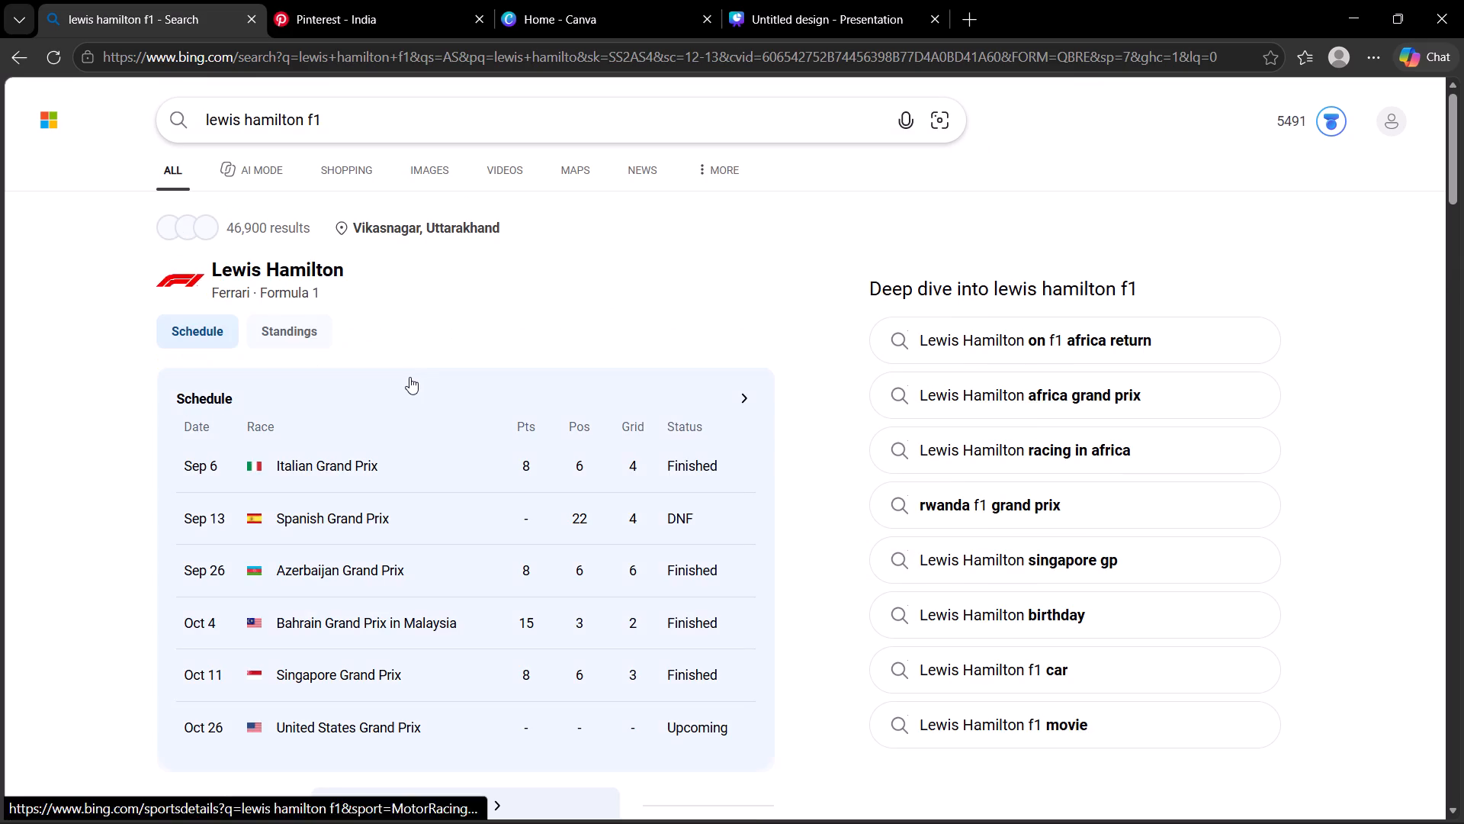
Refine the Bing search to lewis hamilton f1 ferrari png.
scroll(419, 464, "down", 5)
scroll(446, 533, "down", 15)
scroll(442, 537, "up", 14)
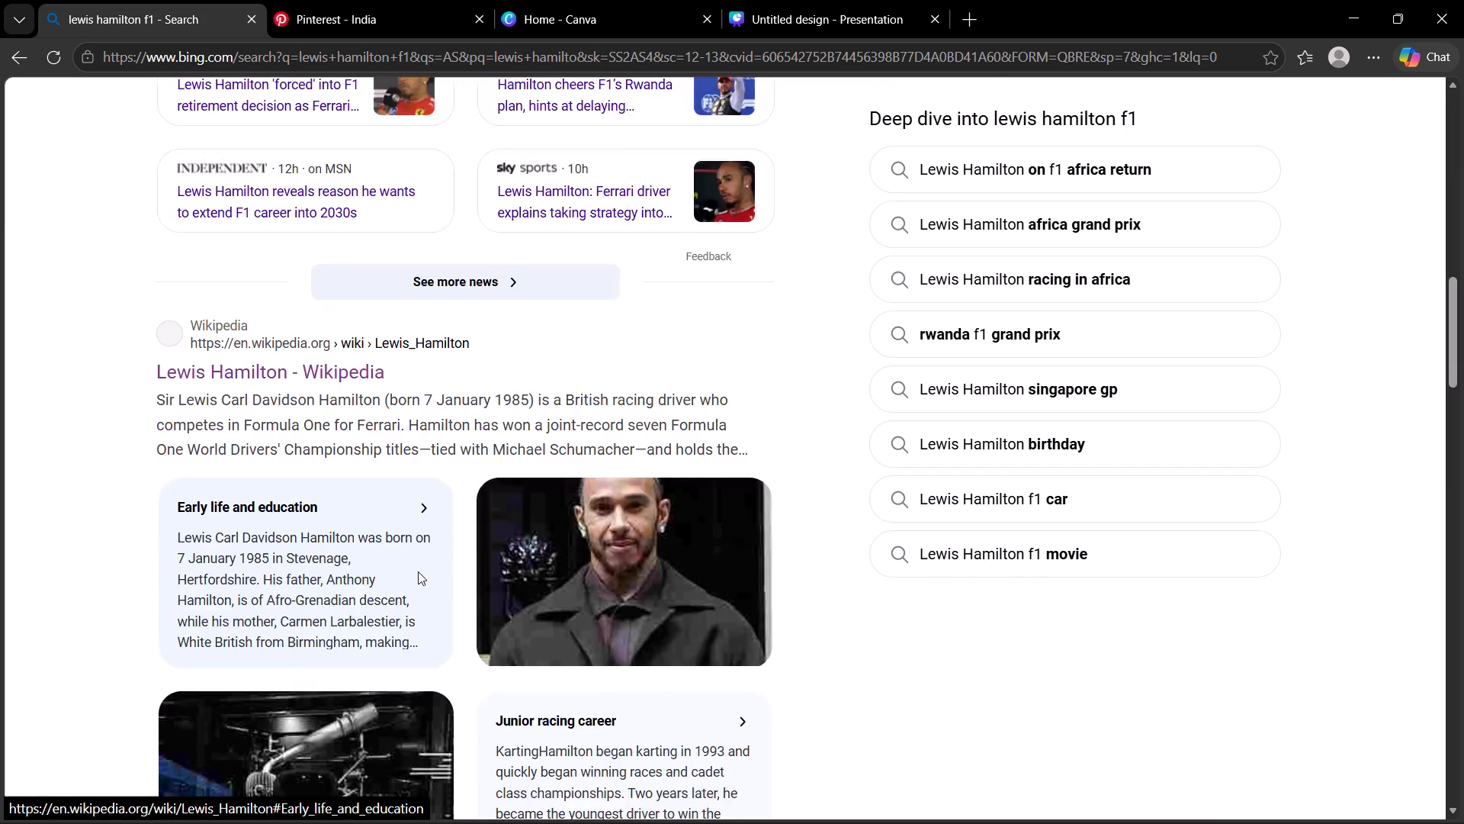
scroll(418, 571, "up", 7)
left_click(391, 128)
key("space")
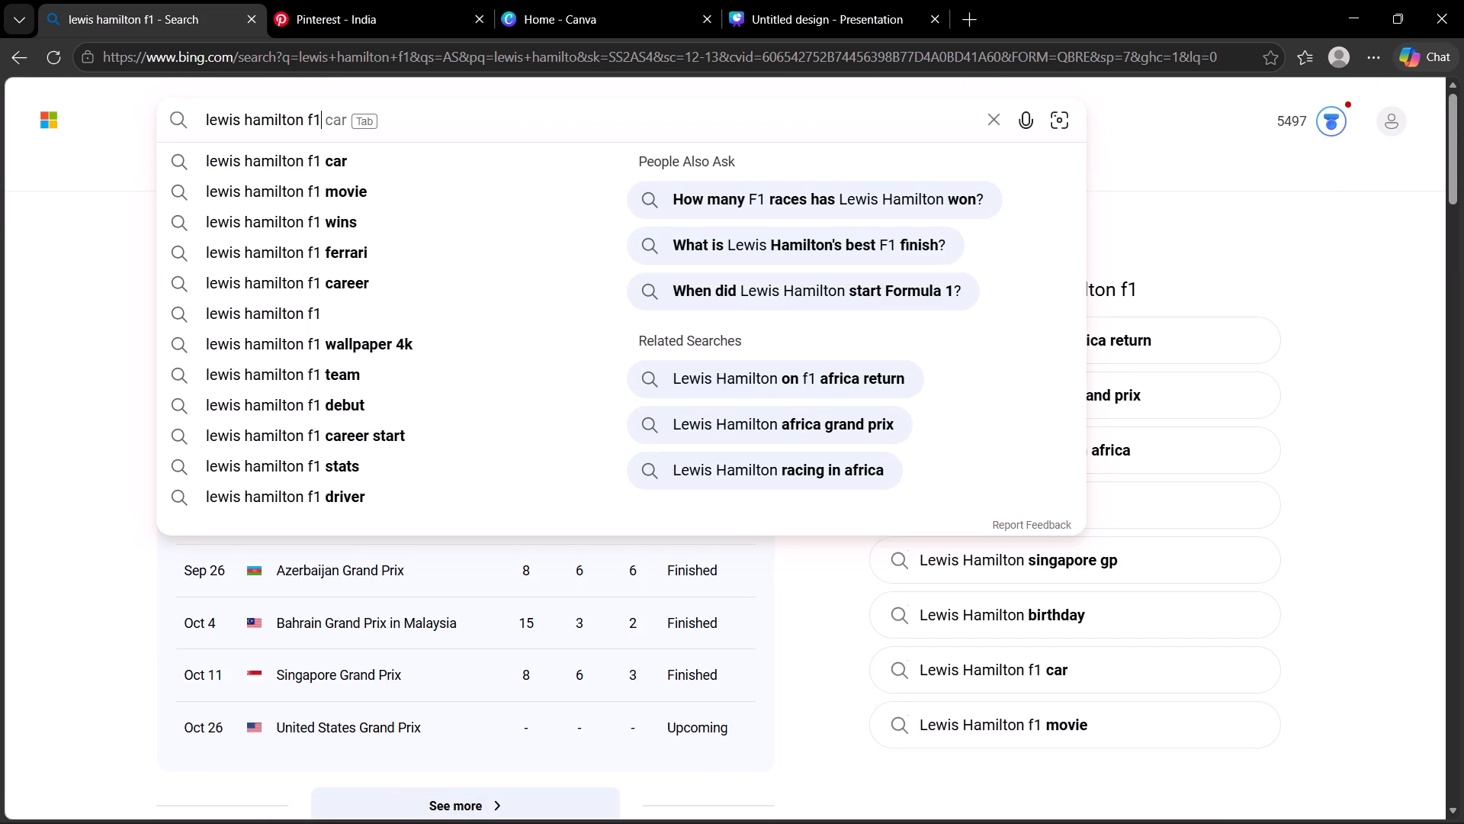
type("ferrari png")
key("Return")
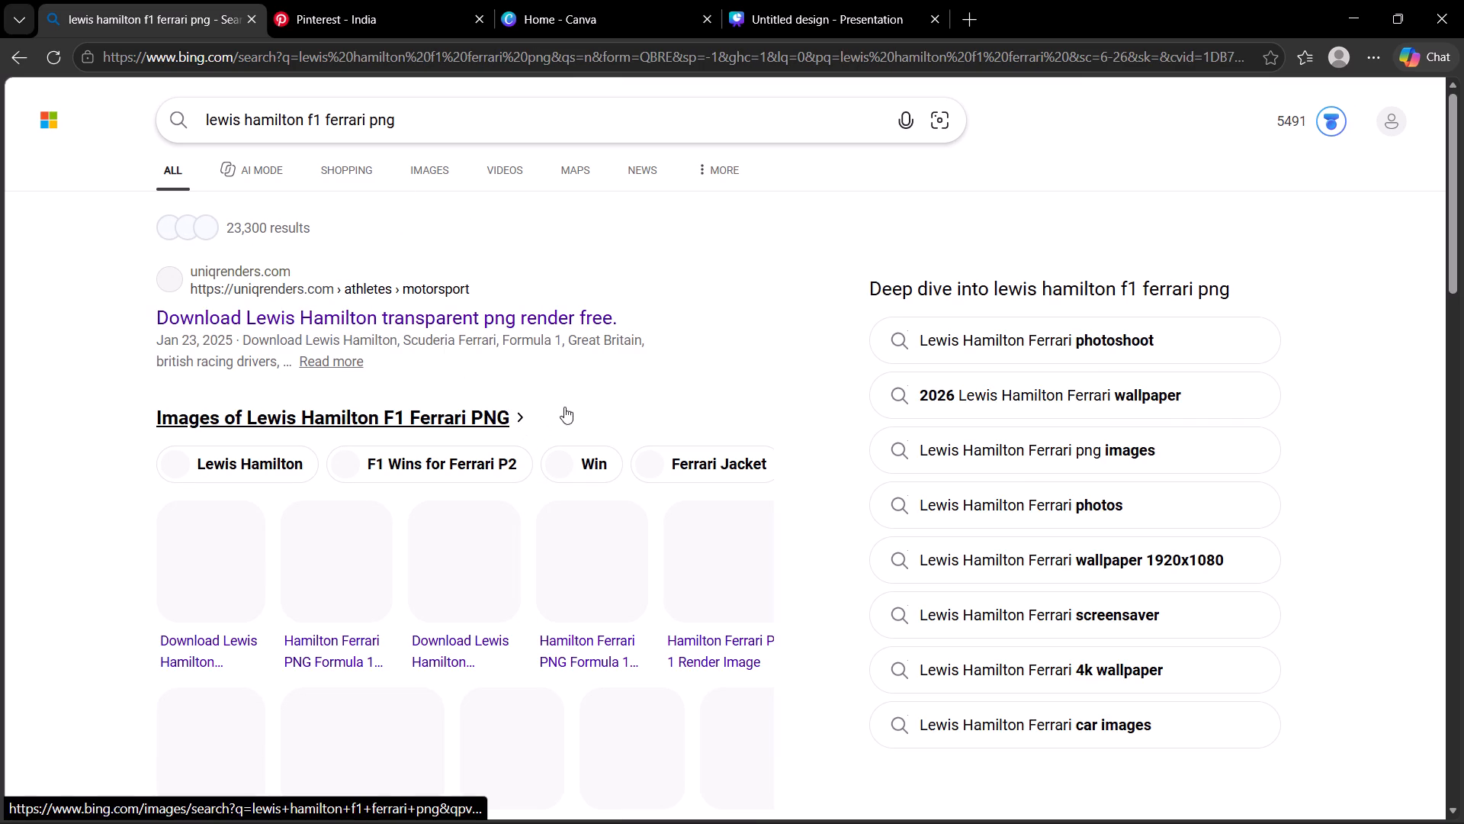
Look over the PNG search results and open the uniqrenders page offering the transparent Lewis Hamilton render.
scroll(609, 413, "down", 7)
scroll(600, 439, "up", 7)
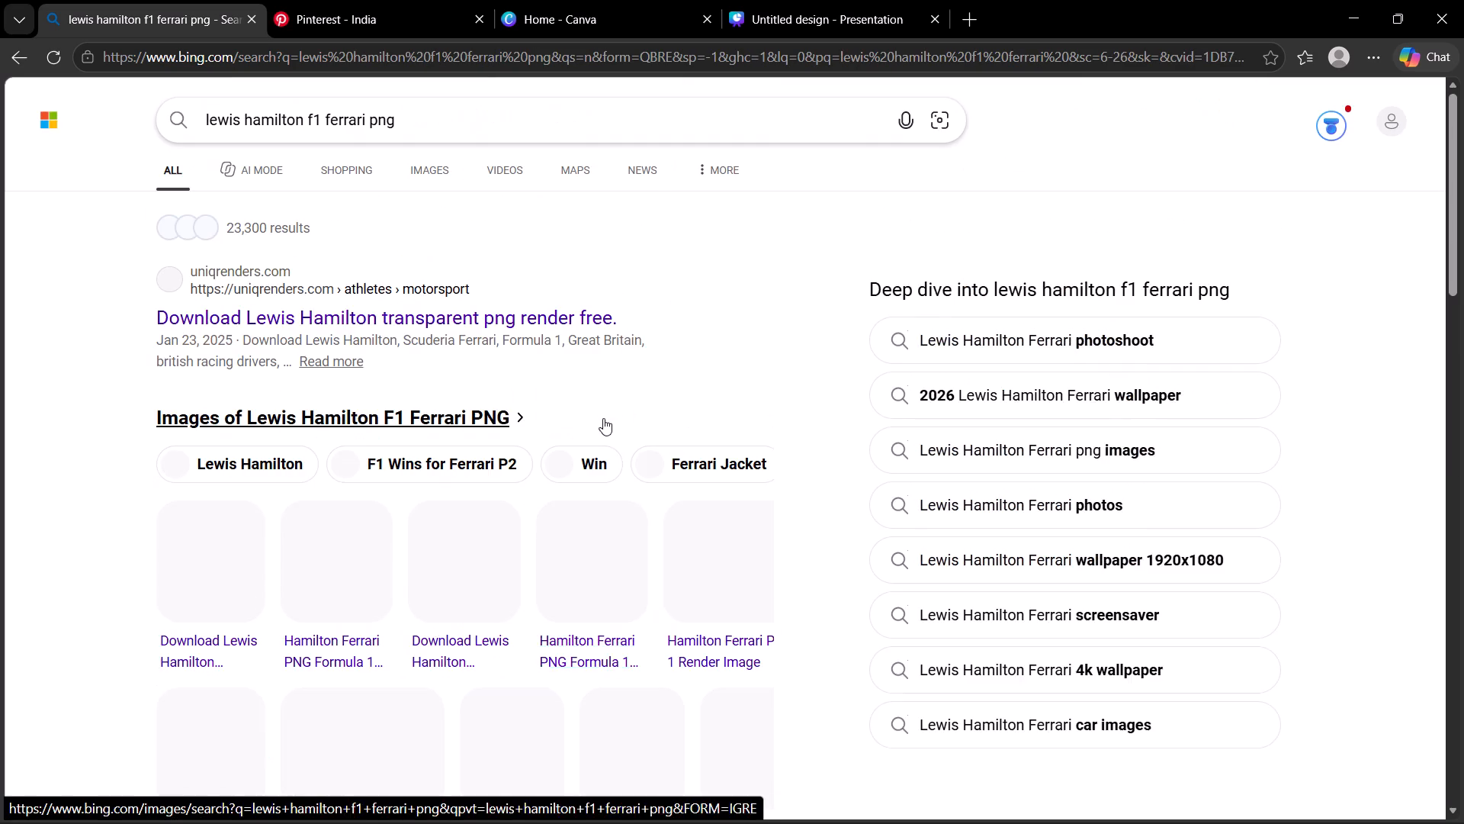
scroll(603, 418, "down", 14)
scroll(608, 452, "up", 13)
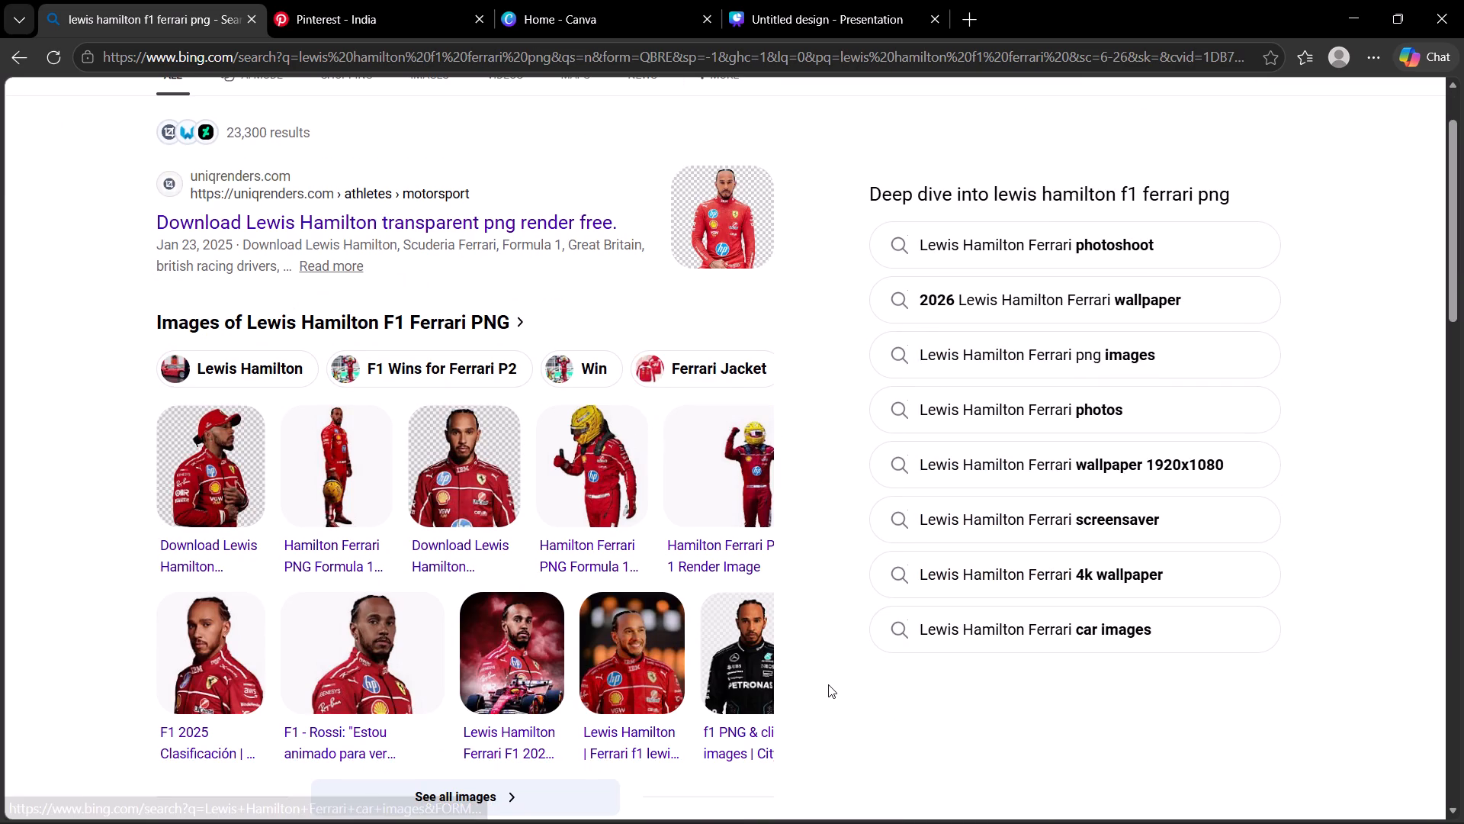
scroll(737, 536, "up", 5)
left_click(293, 331)
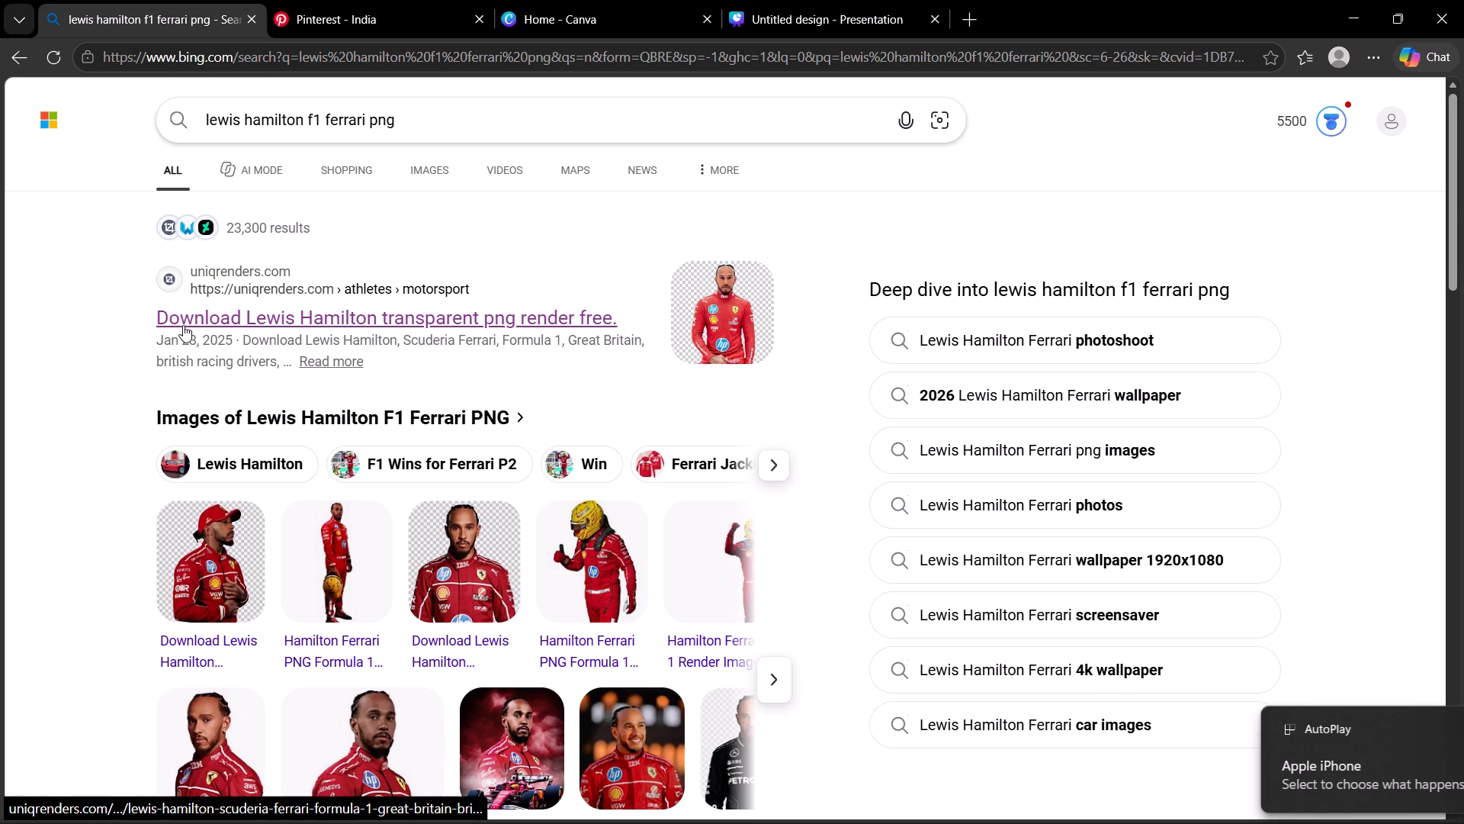
Open the uniqrenders page with the transparent Lewis Hamilton PNG render from the Bing results.
scroll(184, 352, "down", 2)
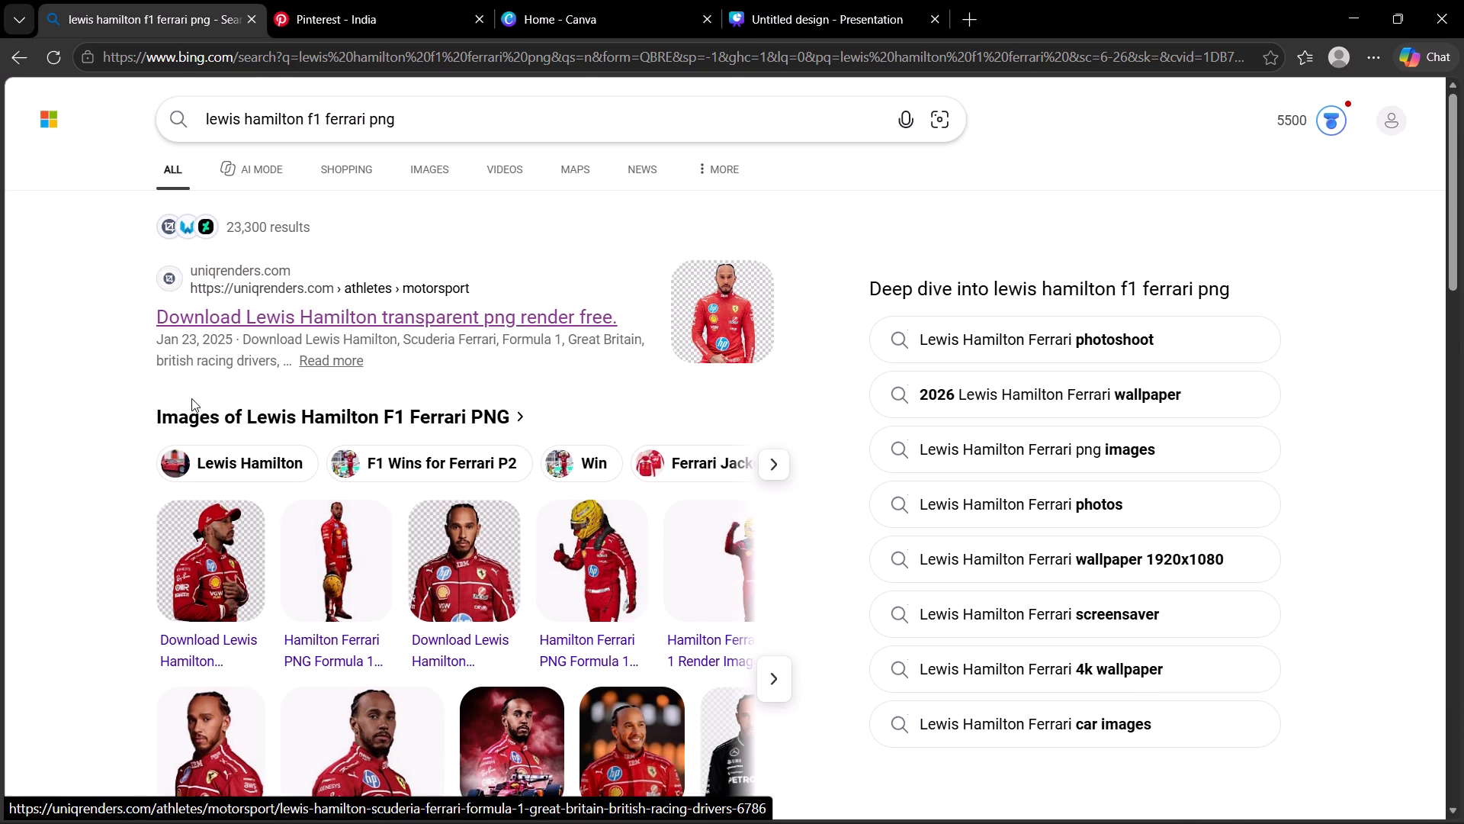
scroll(323, 428, "up", 7)
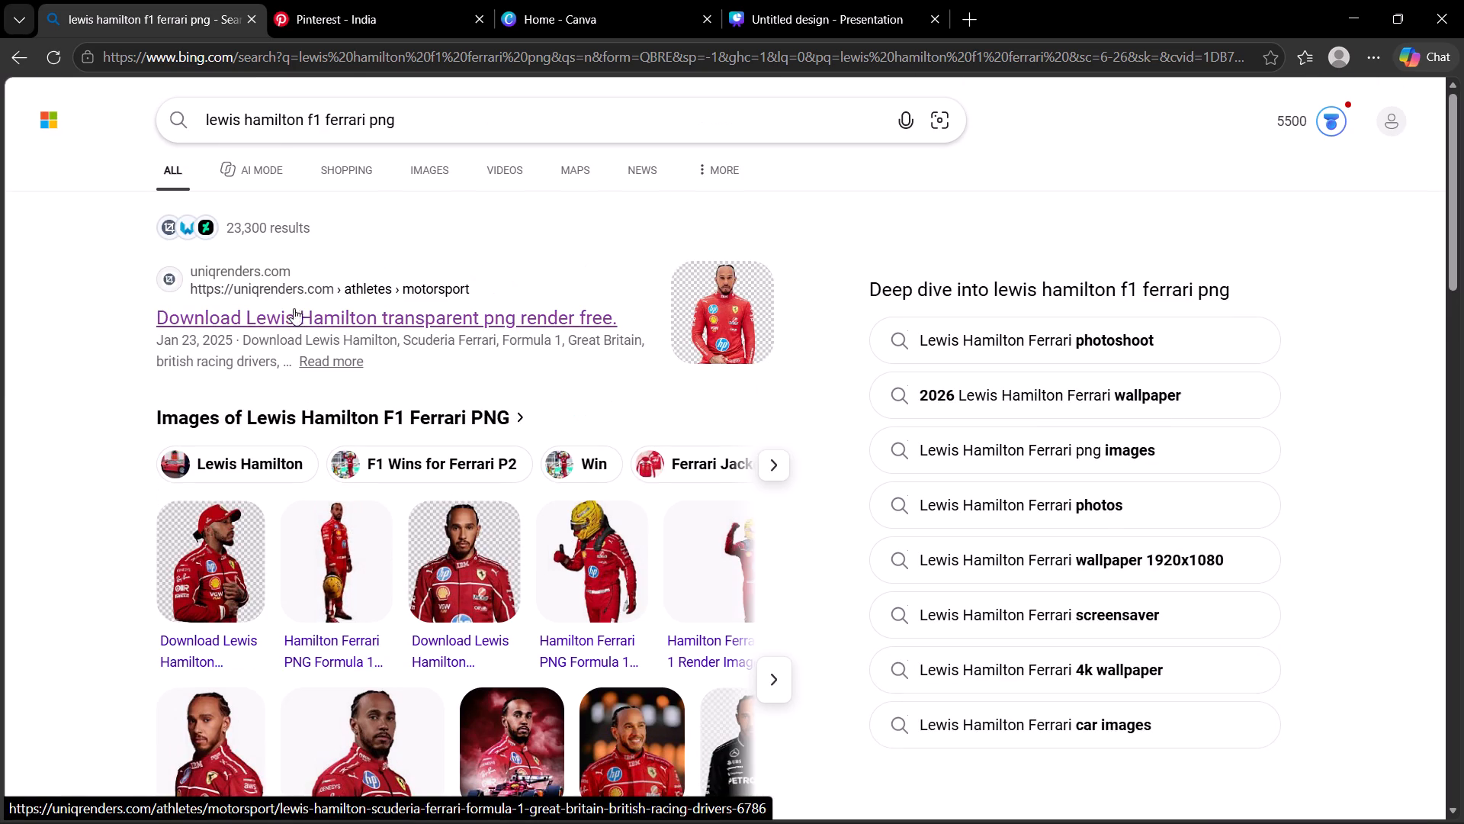
left_click(298, 314)
Switch to the Pinterest page and search for lewis hamilton.
left_click(602, 0)
scroll(716, 561, "down", 7)
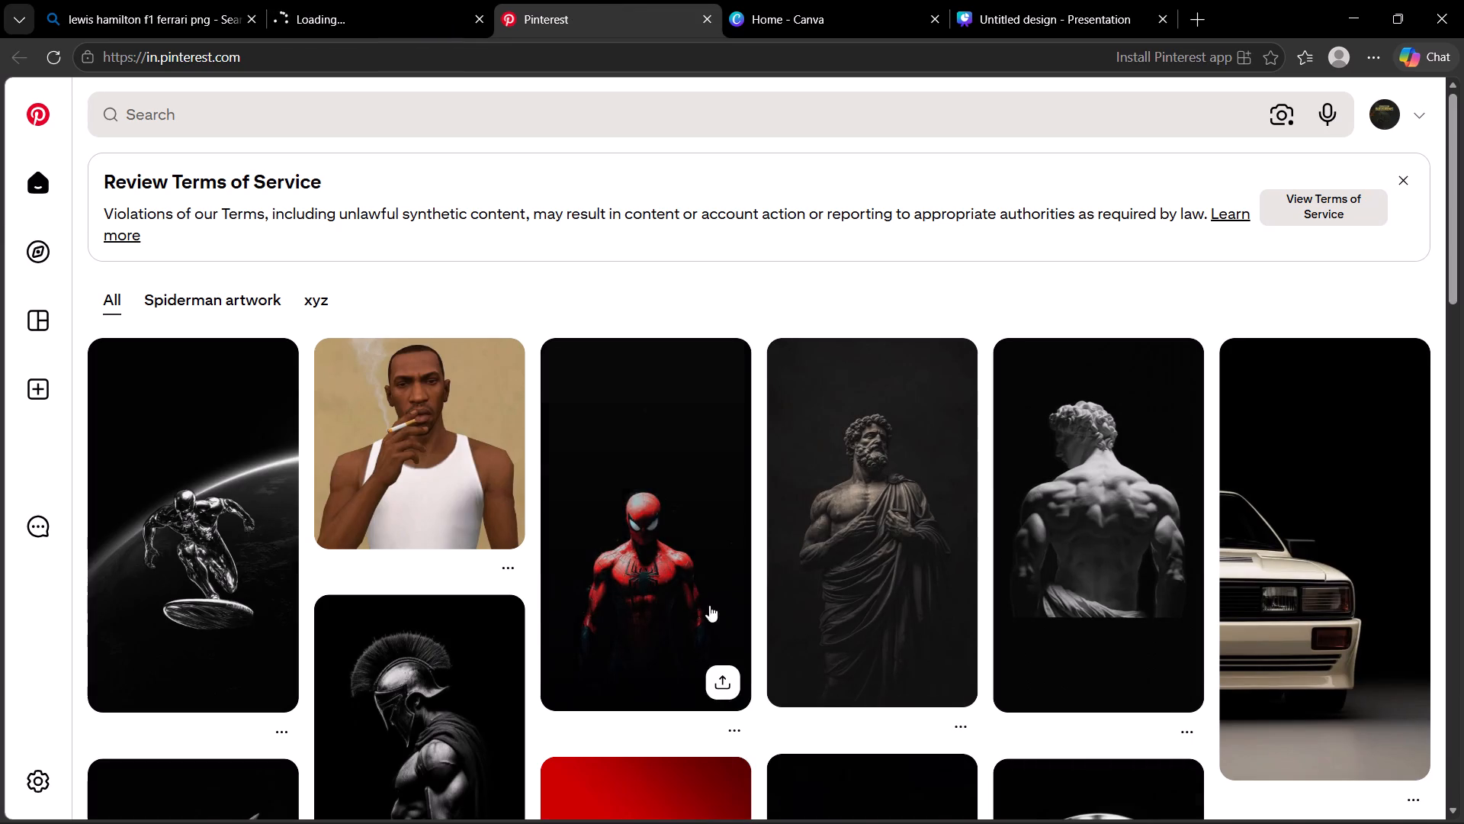
scroll(709, 605, "down", 2)
scroll(698, 557, "up", 8)
left_click(740, 124)
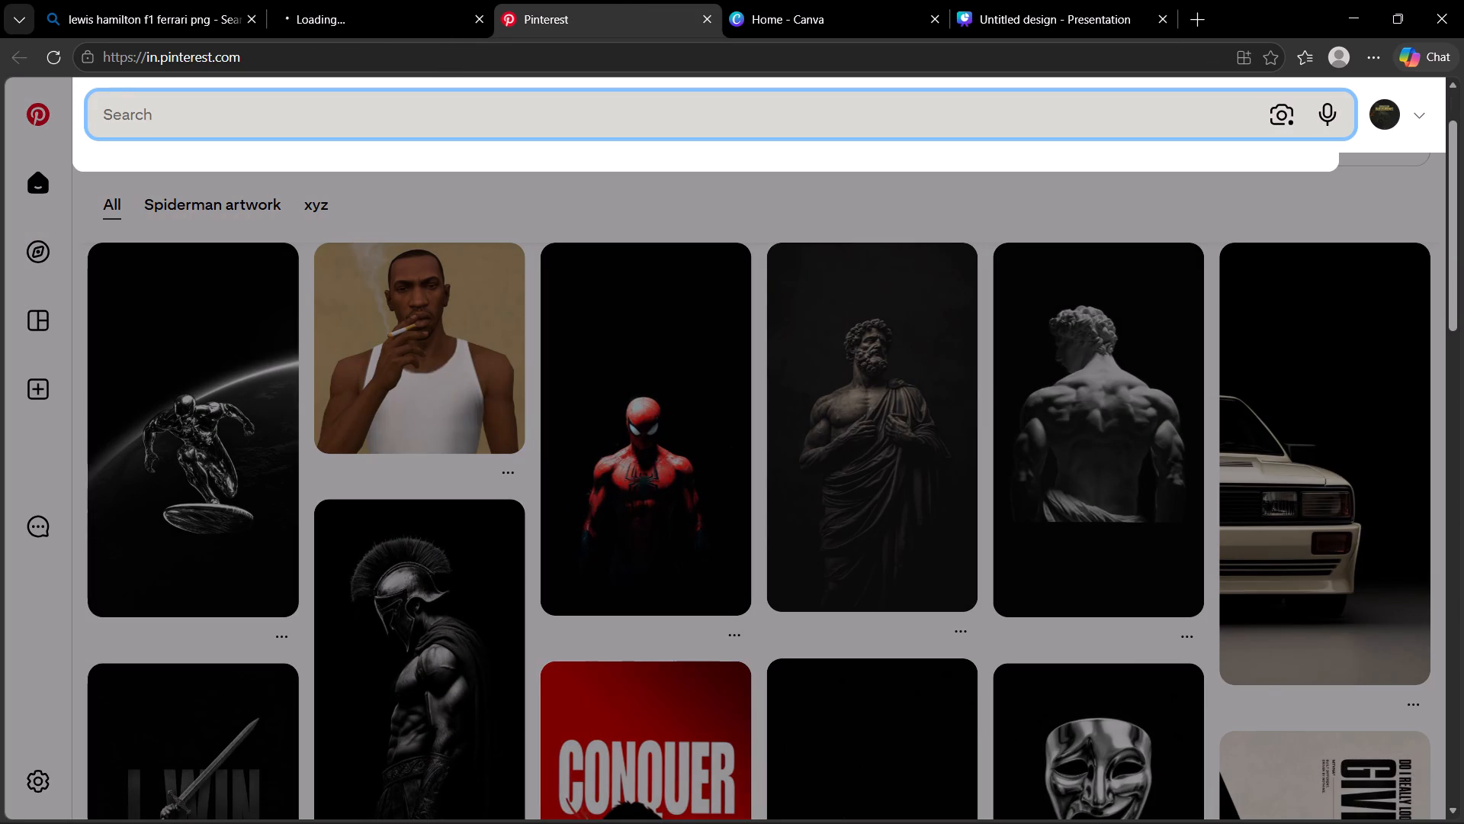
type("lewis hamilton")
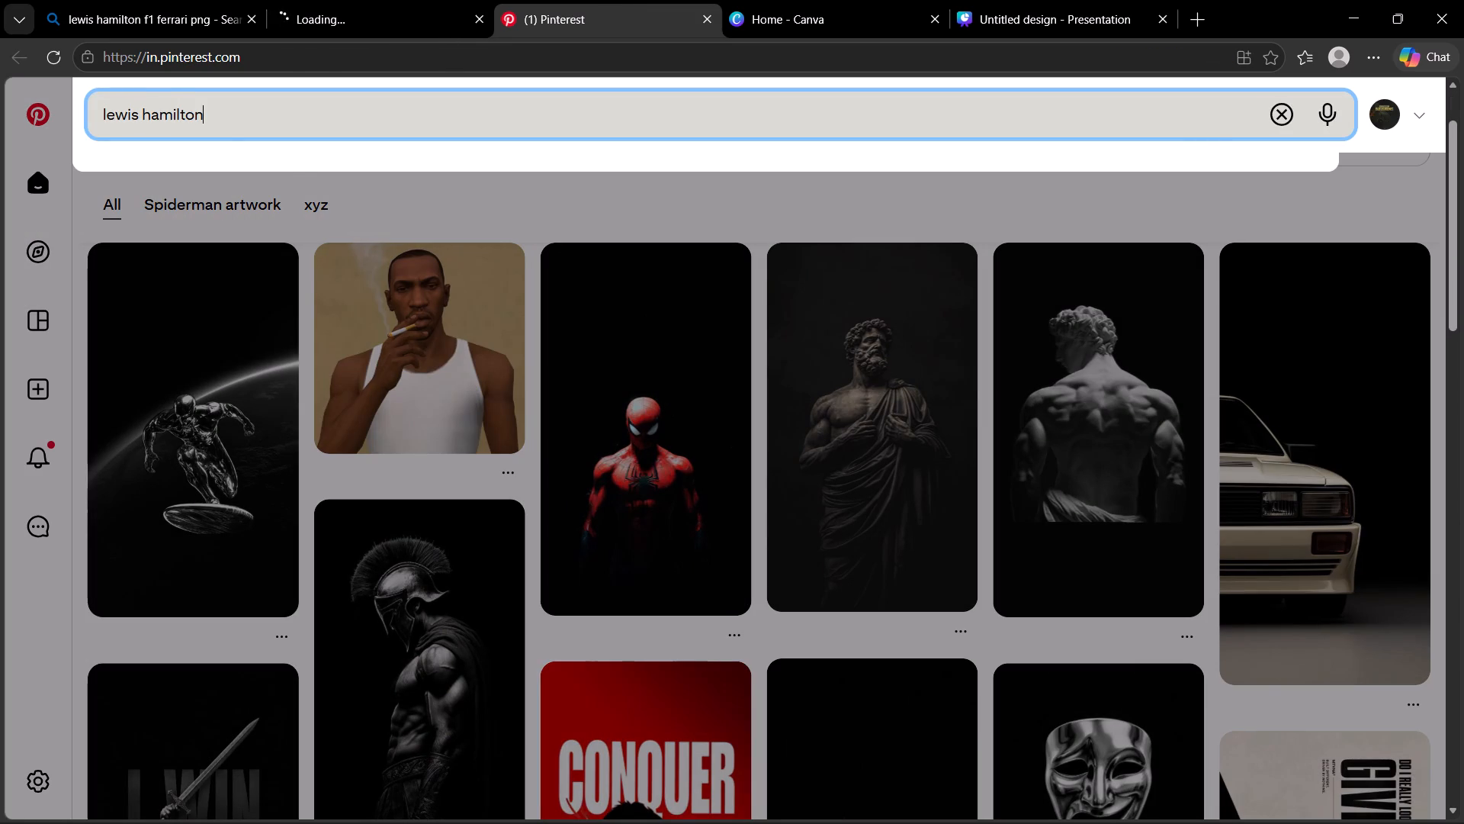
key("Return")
Check whether the uniqrenders page has loaded and return to the Pinterest search.
left_click(388, 0)
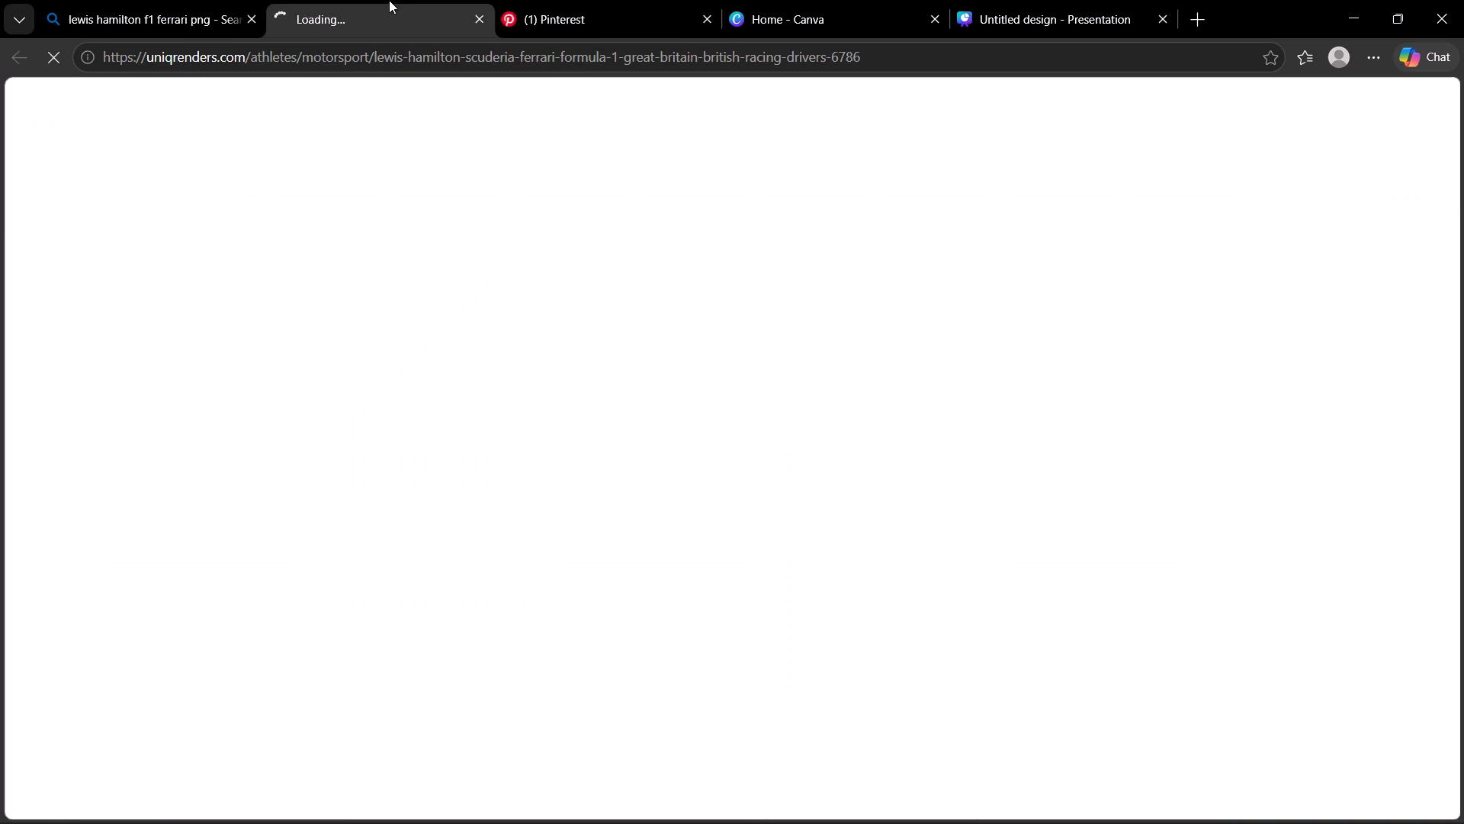
left_click(291, 0)
left_click(259, 0)
left_click(319, 0)
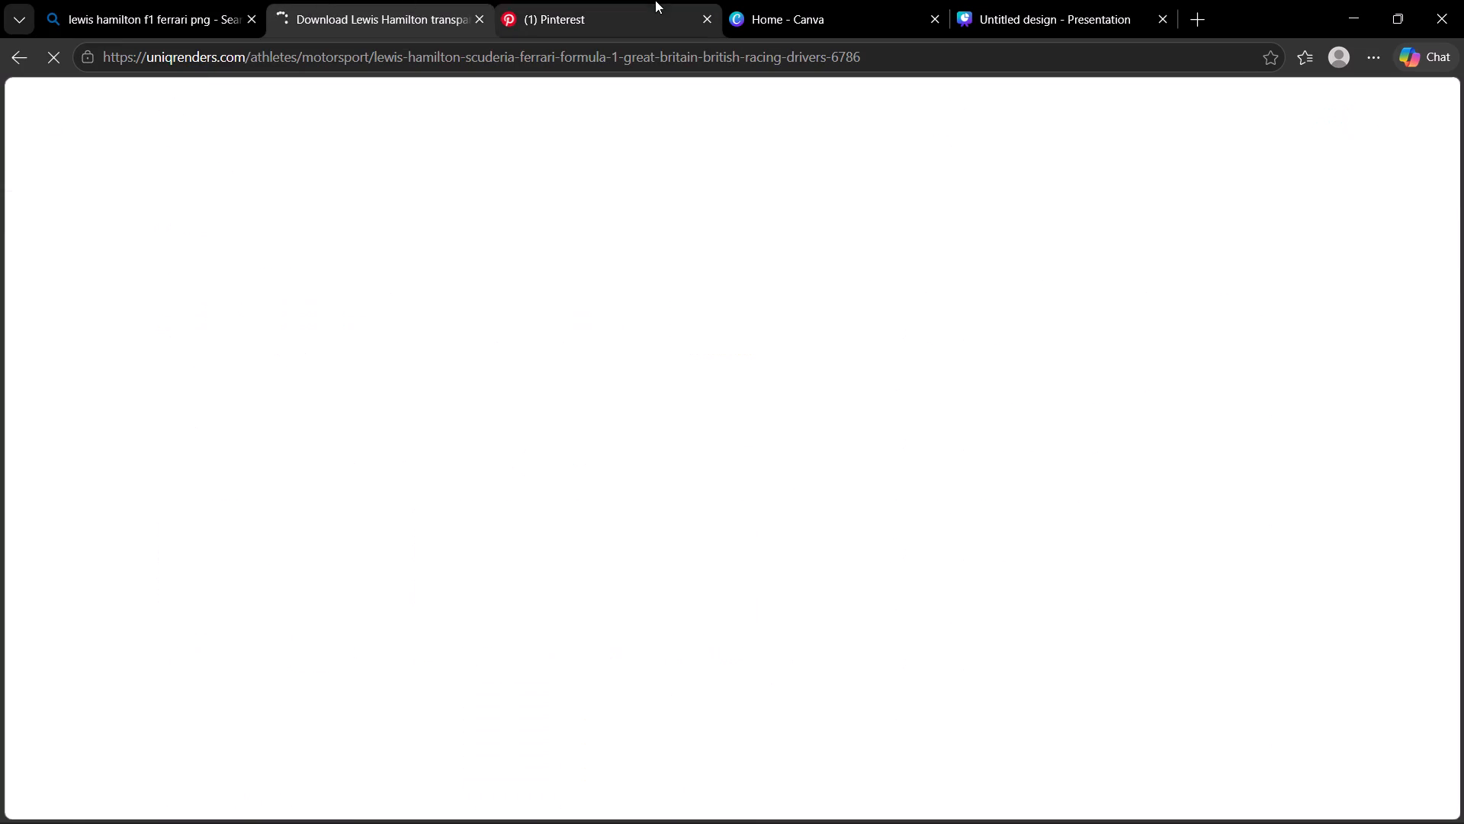
left_click(655, 0)
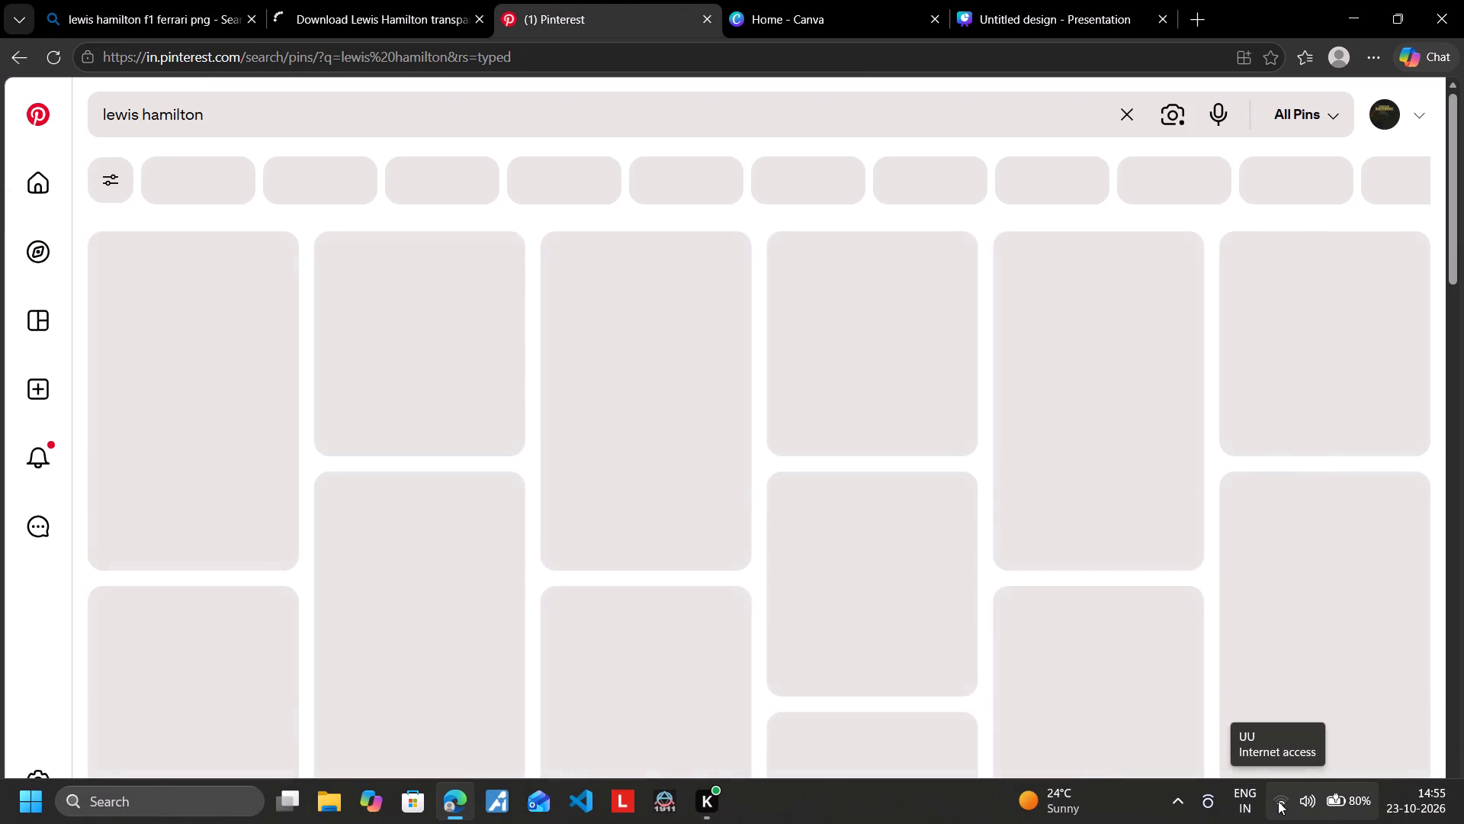
Refresh the available Wi-Fi networks and switch the connection from UU to VISHNU.
left_click(1278, 801)
left_click(1220, 443)
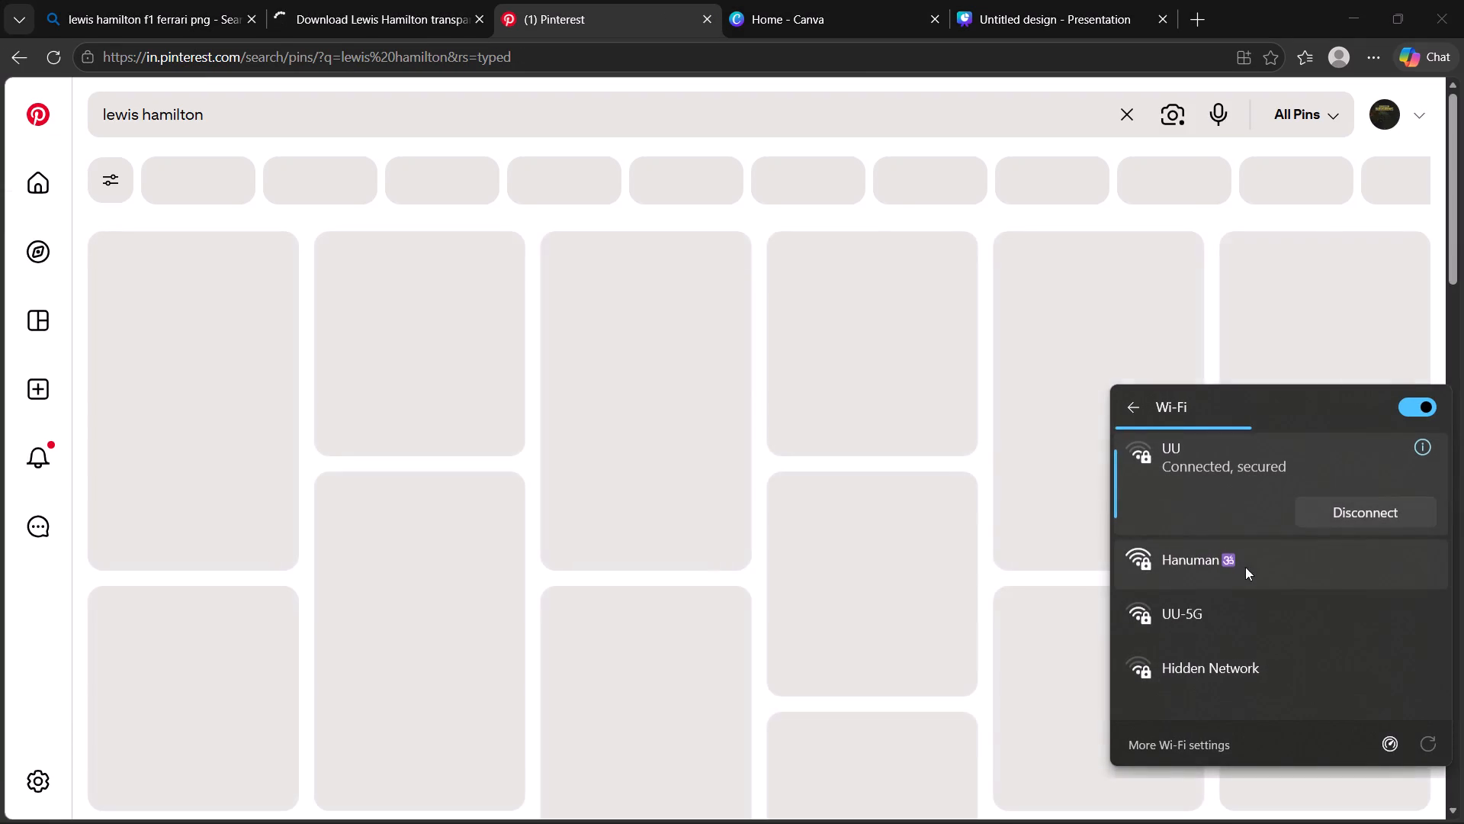
scroll(1286, 652, "down", 5)
left_click(1423, 749)
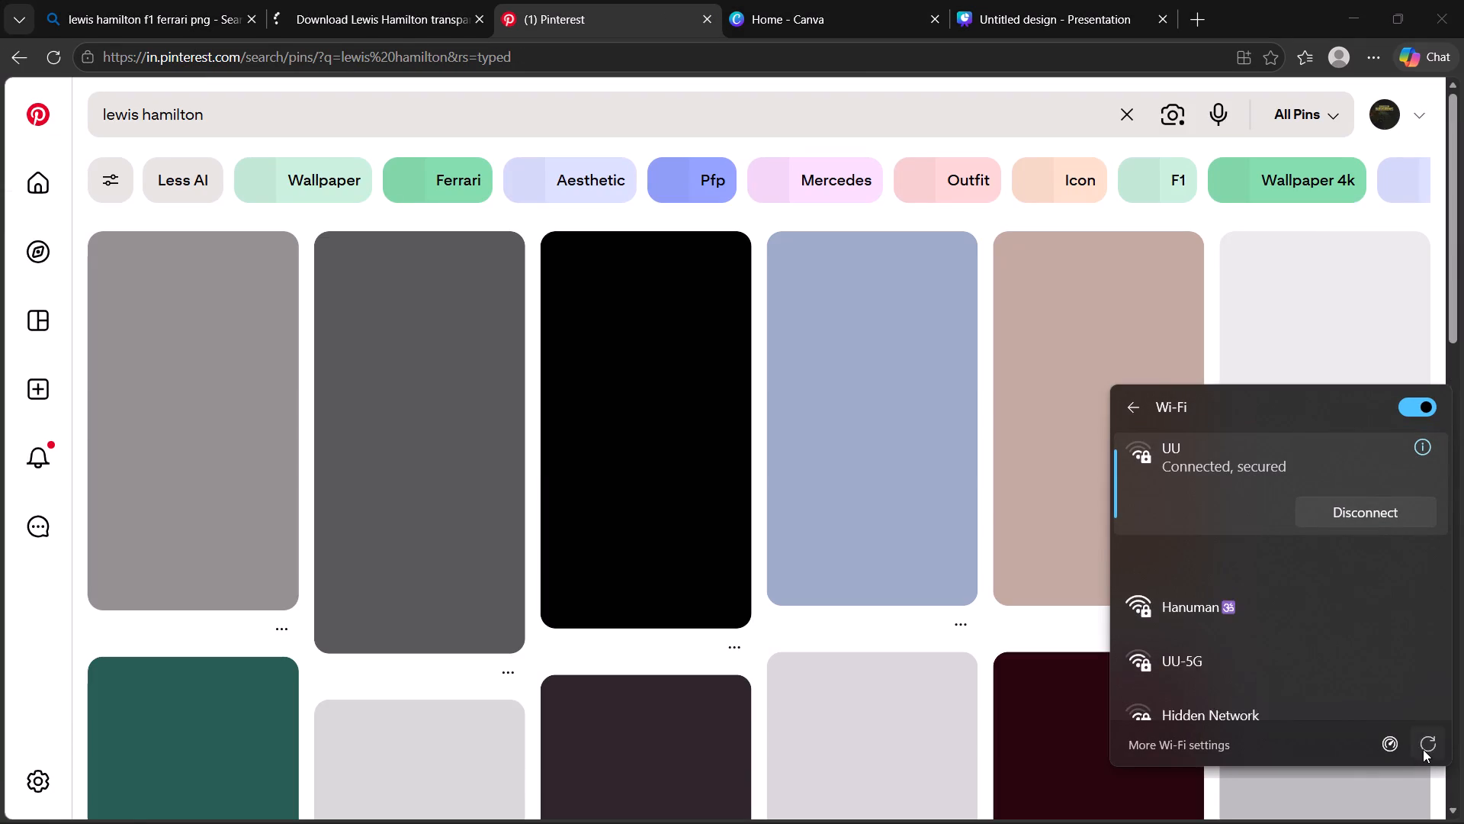
left_click(1311, 561)
left_click(1356, 589)
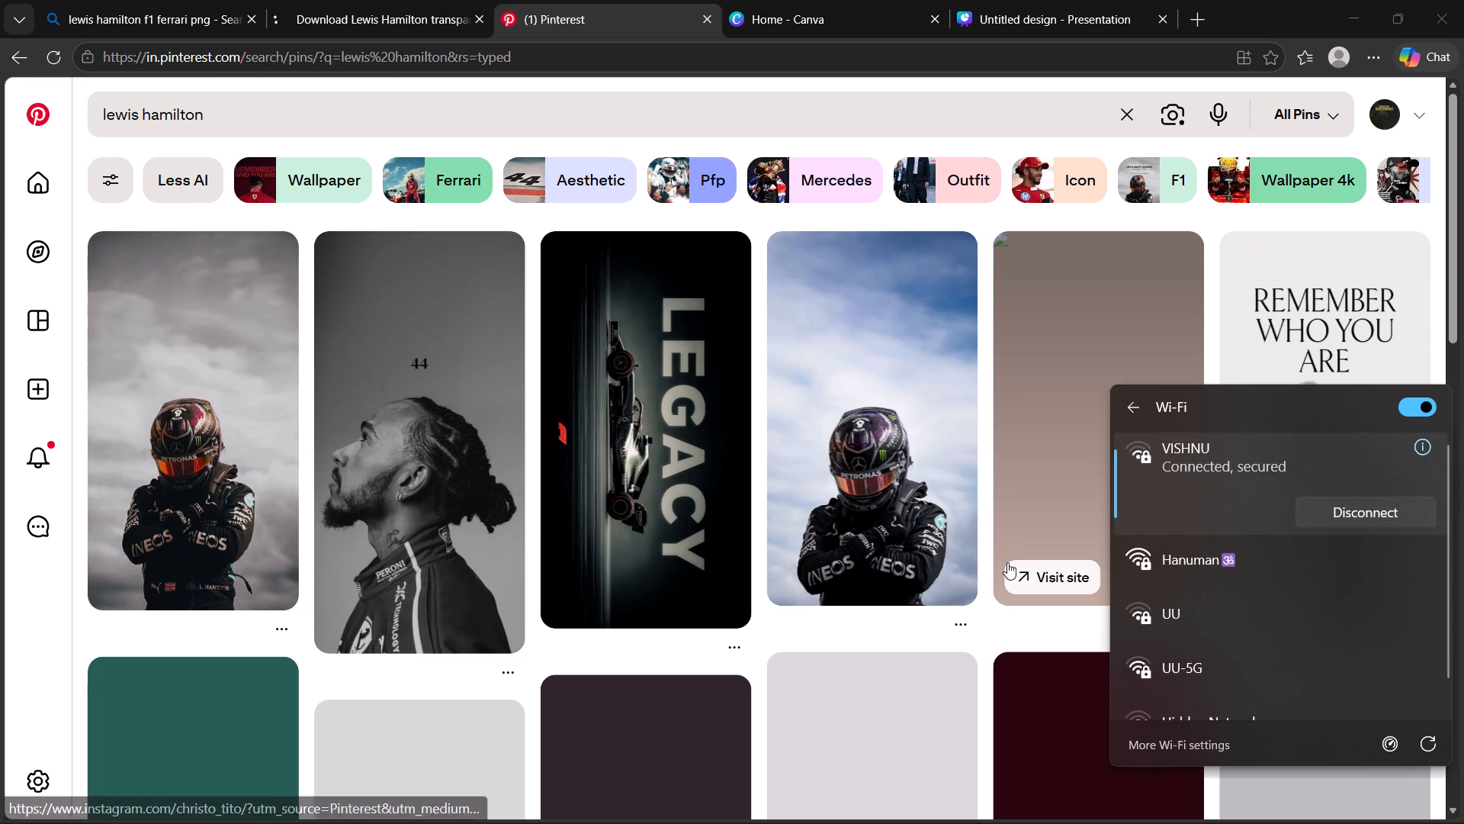
Look through the Lewis Hamilton pins for suitable images and dismiss the open Wi-Fi list.
scroll(1299, 294, "down", 6)
scroll(1218, 347, "up", 5)
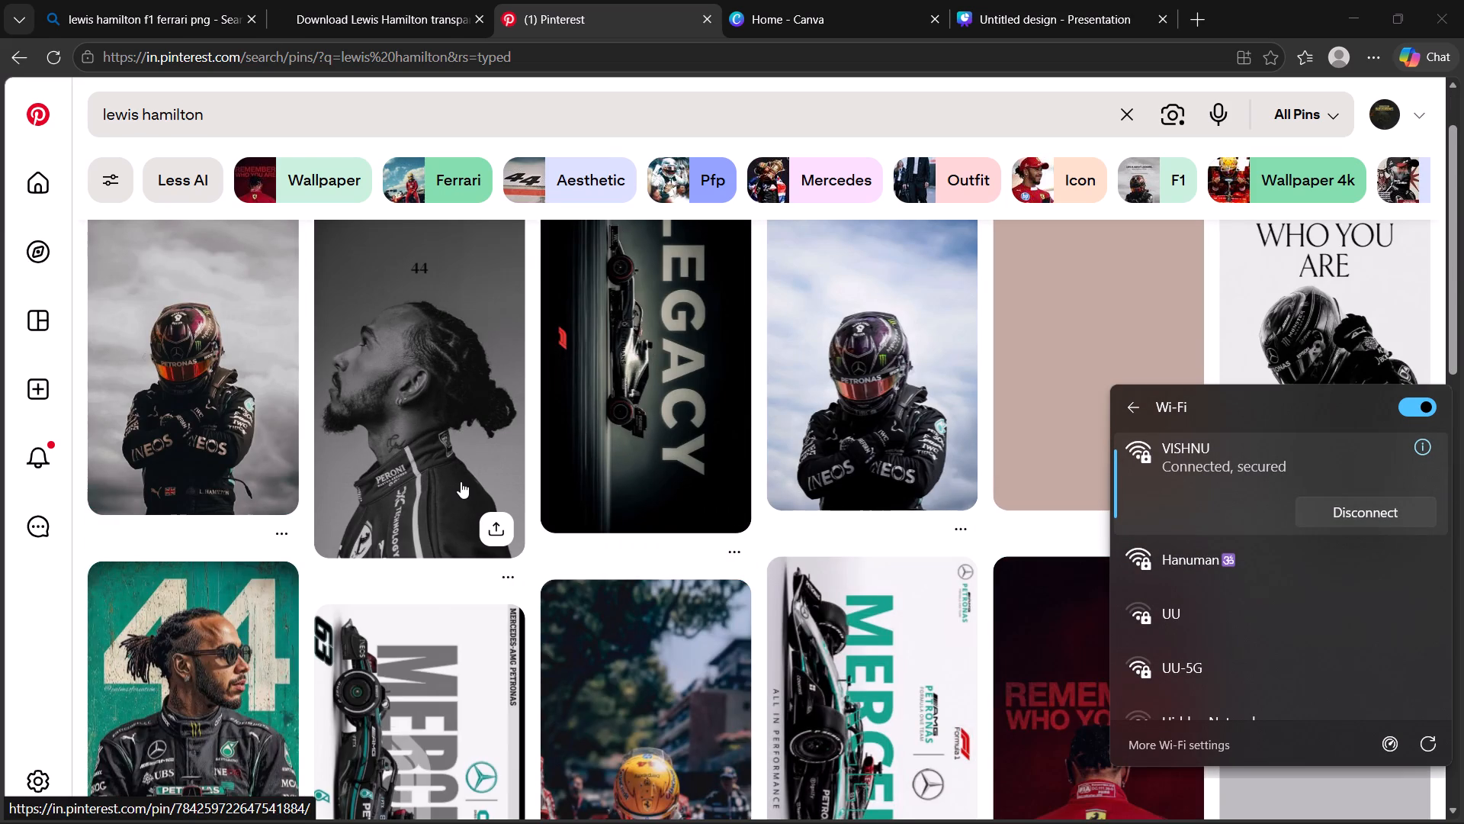
scroll(461, 481, "down", 10)
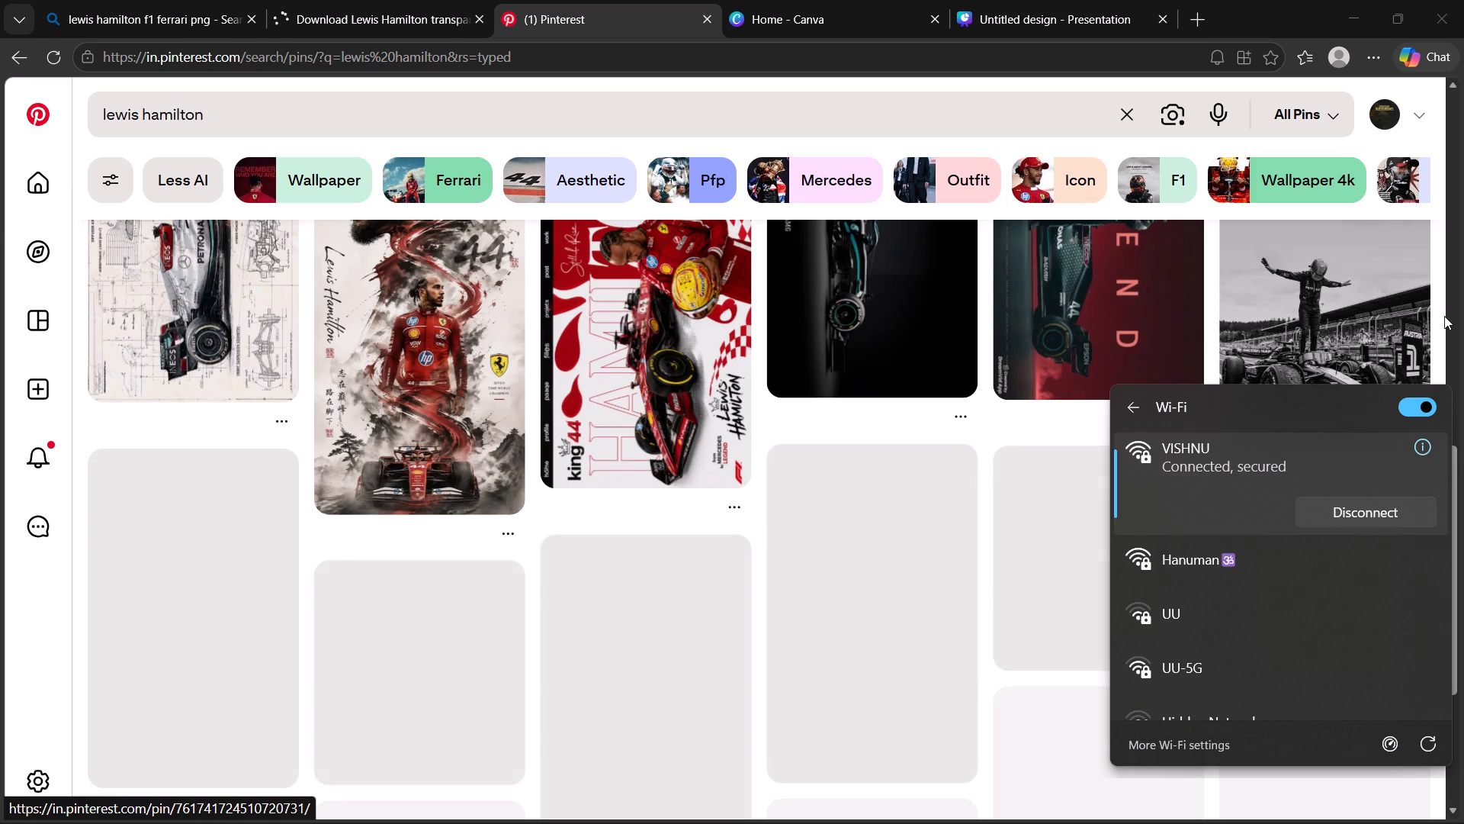
left_click(1457, 326)
scroll(1214, 530, "down", 7)
scroll(1183, 558, "up", 6)
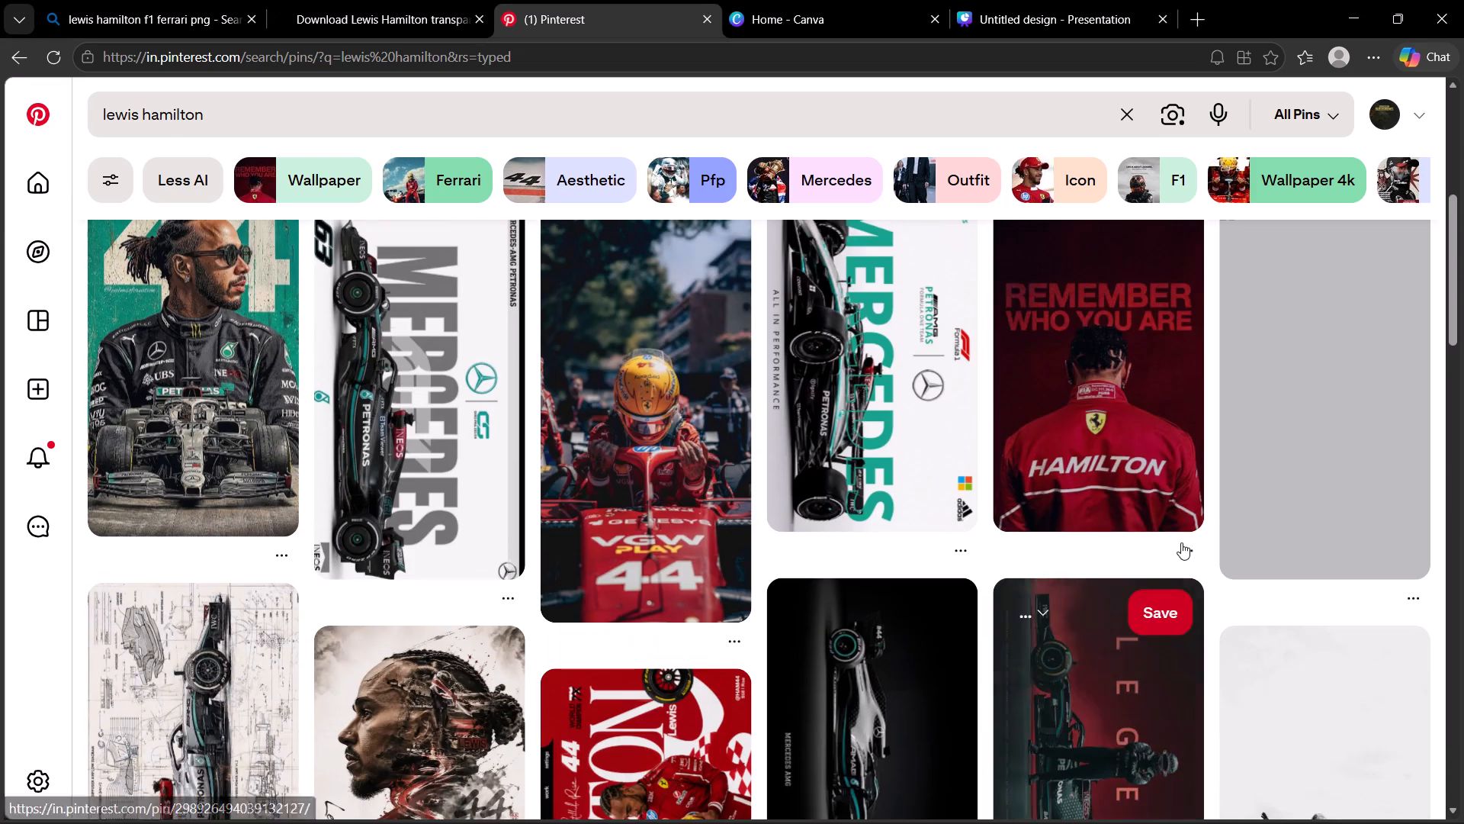
scroll(1181, 542, "down", 8)
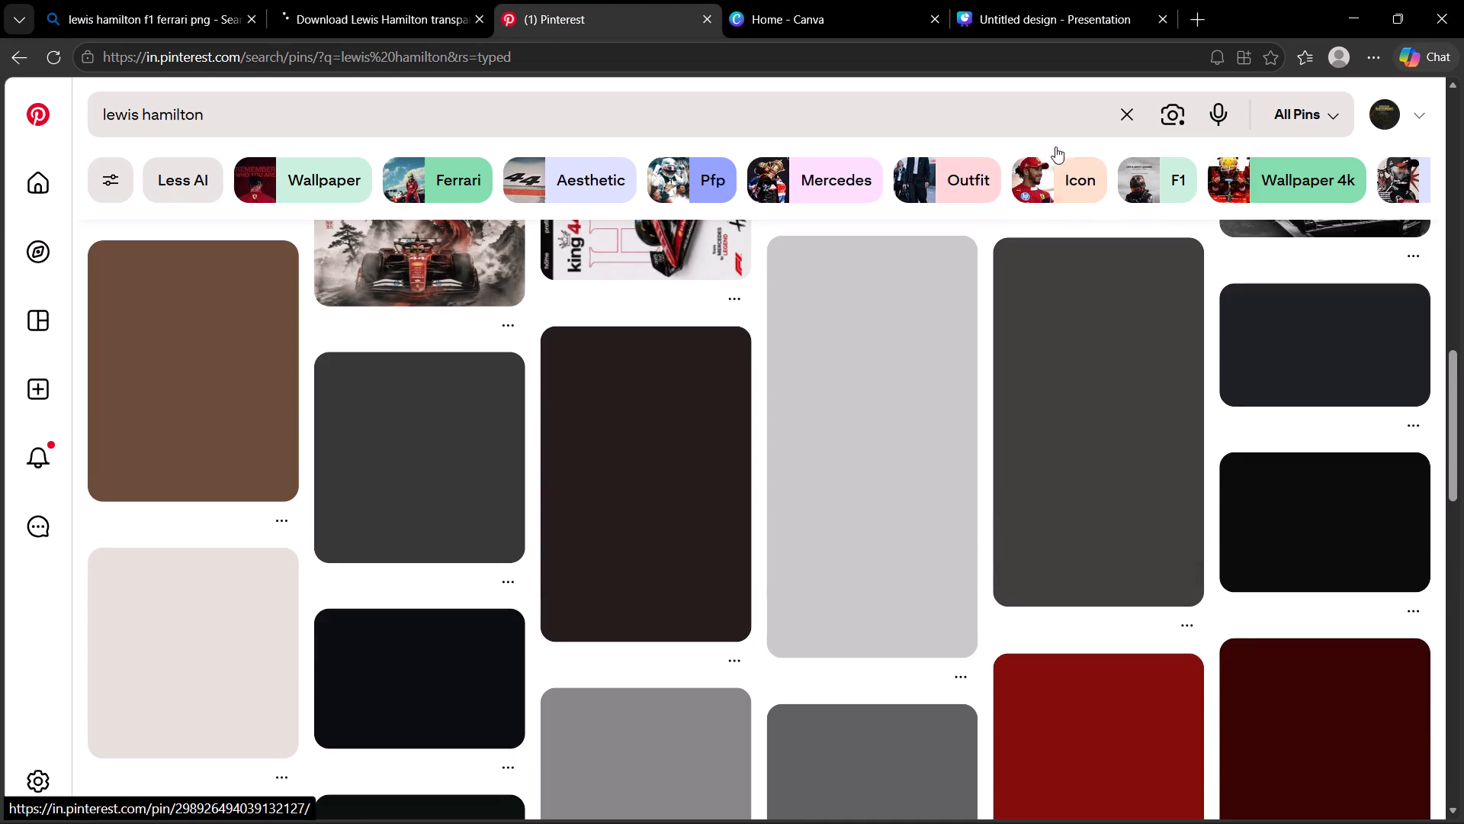
Browse the suggested refinements for the Lewis Hamilton pins through to the last ones and open the lockscreen refinement.
left_click(1387, 176)
double_click(1387, 176)
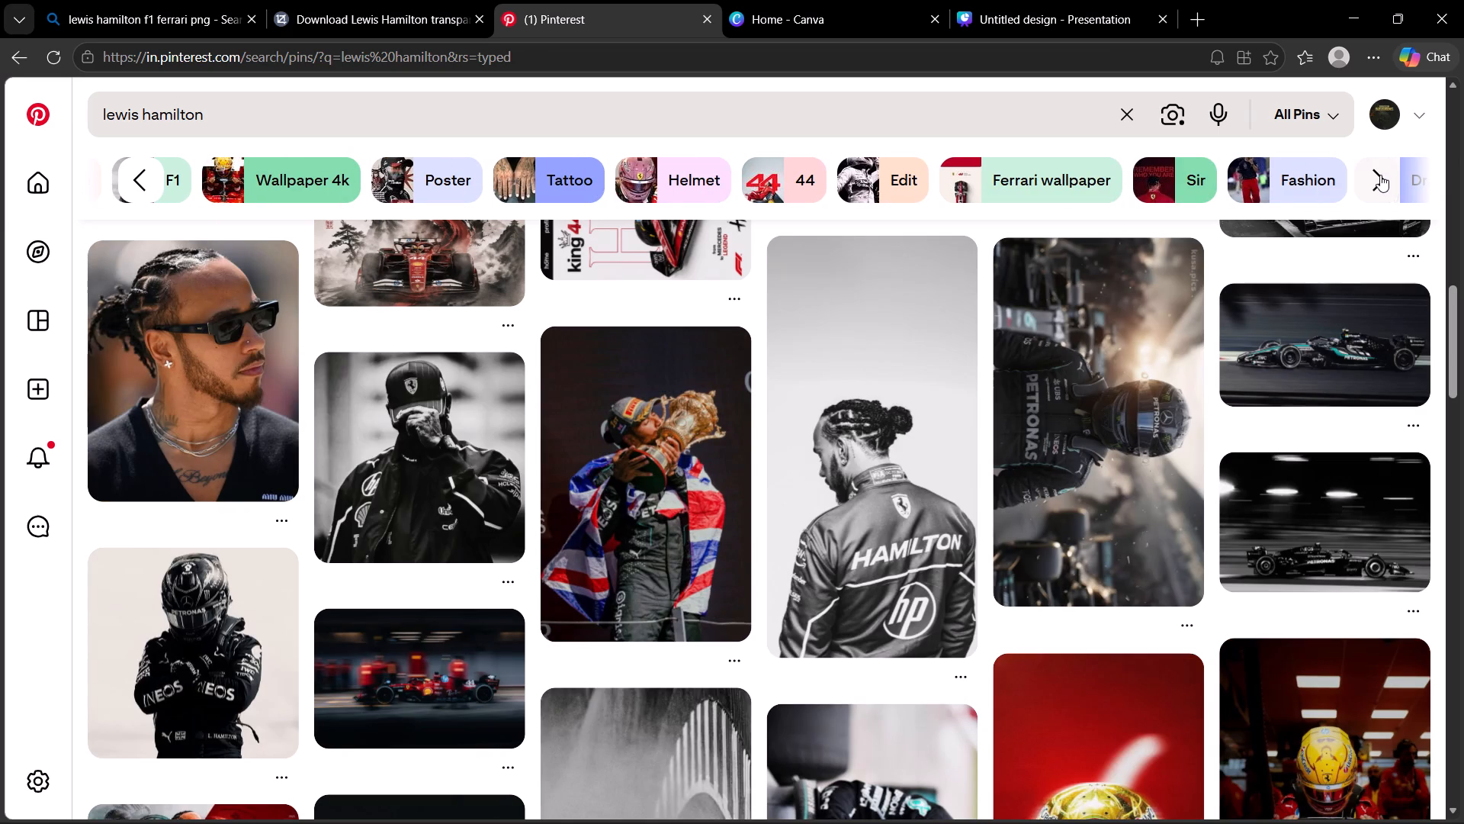
left_click(1380, 175)
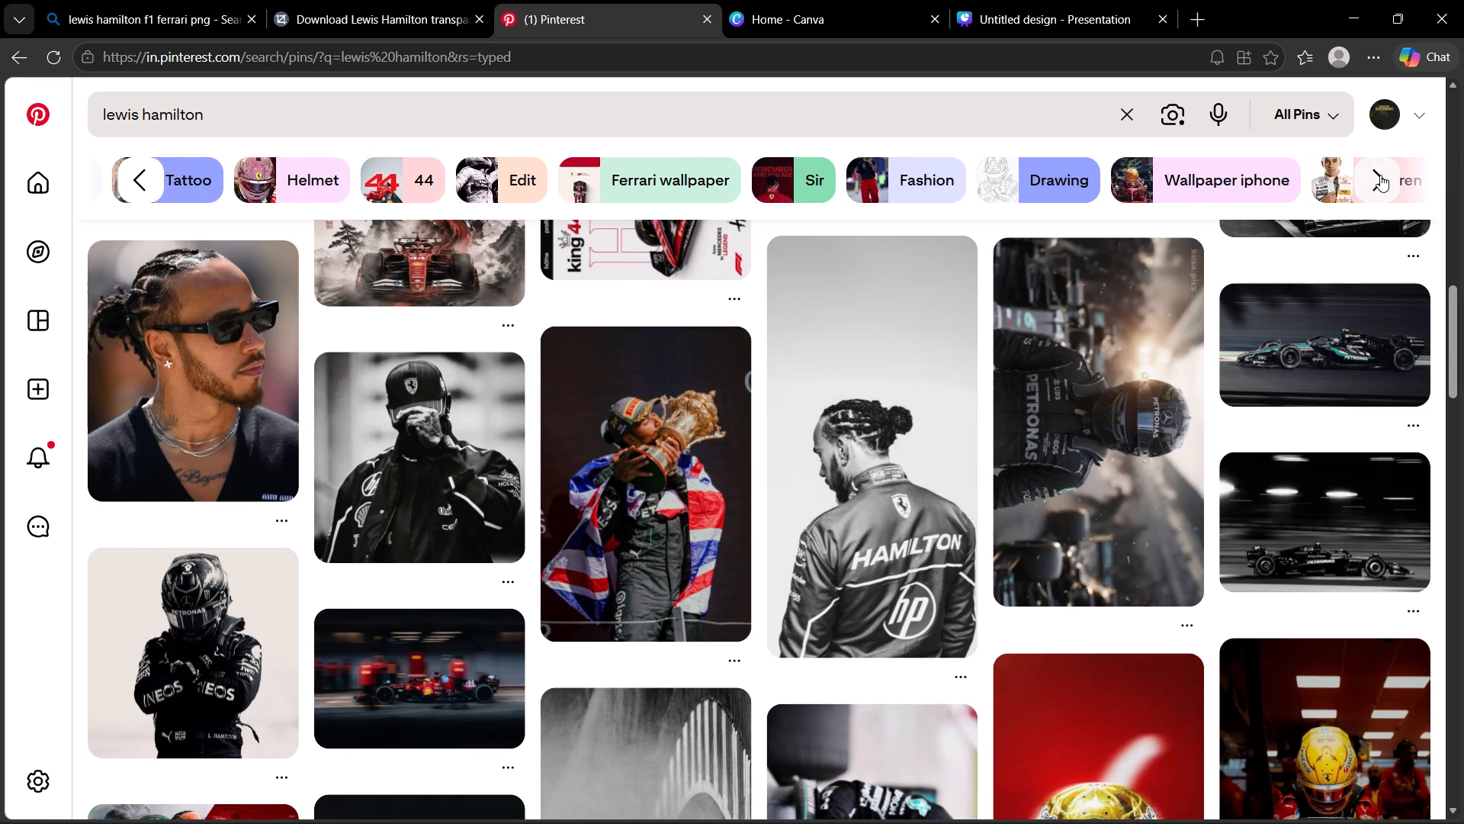
left_click(1380, 175)
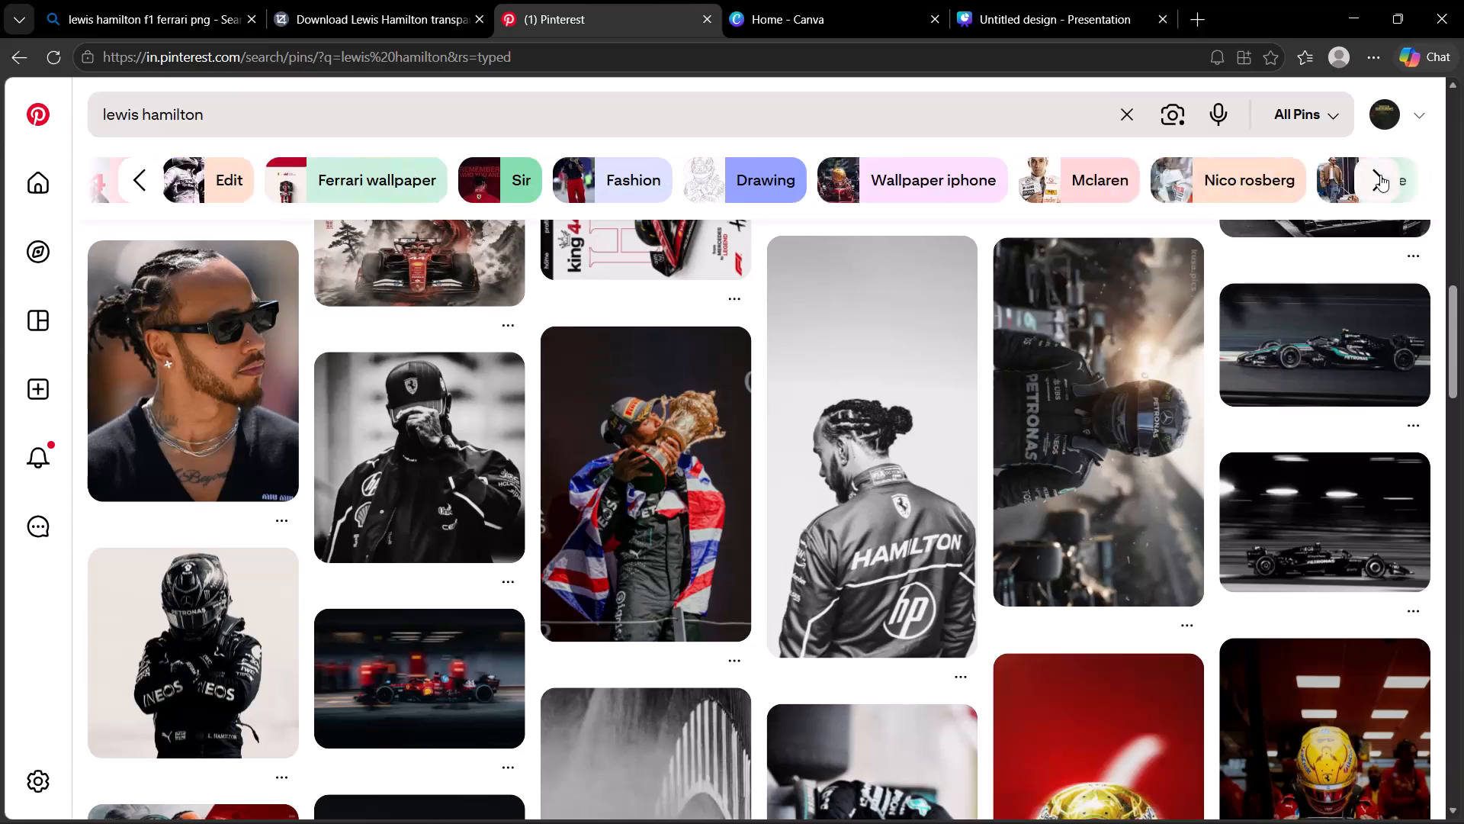
left_click(1380, 175)
left_click(1380, 175)
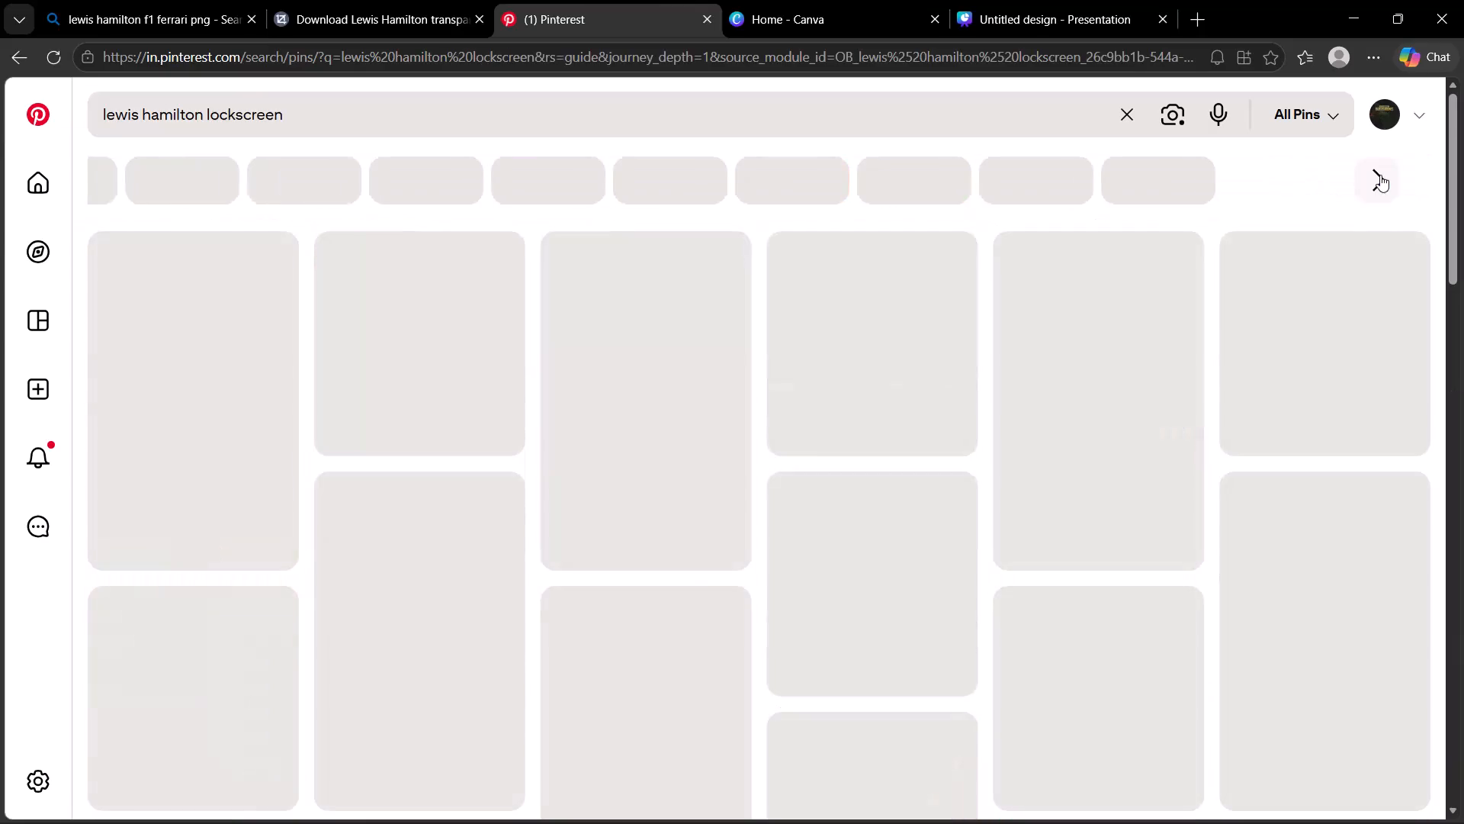
Change the Pinterest search to lewis hamilton ferrari.
left_click(749, 120)
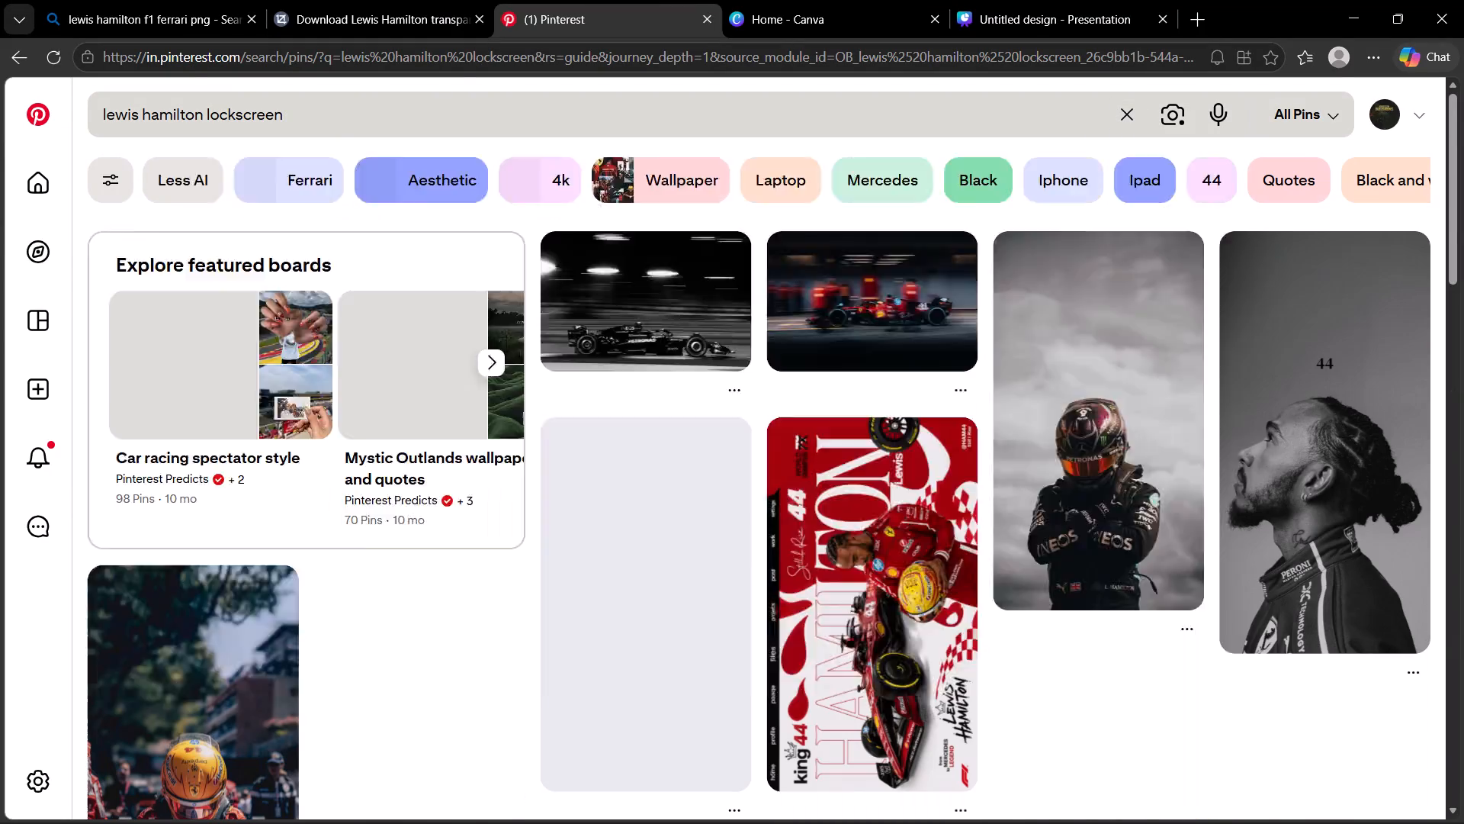
key("BackSpace")
key("BackSpace")
key("BackSpace")
key("BackSpace")
key("BackSpace")
key("BackSpace")
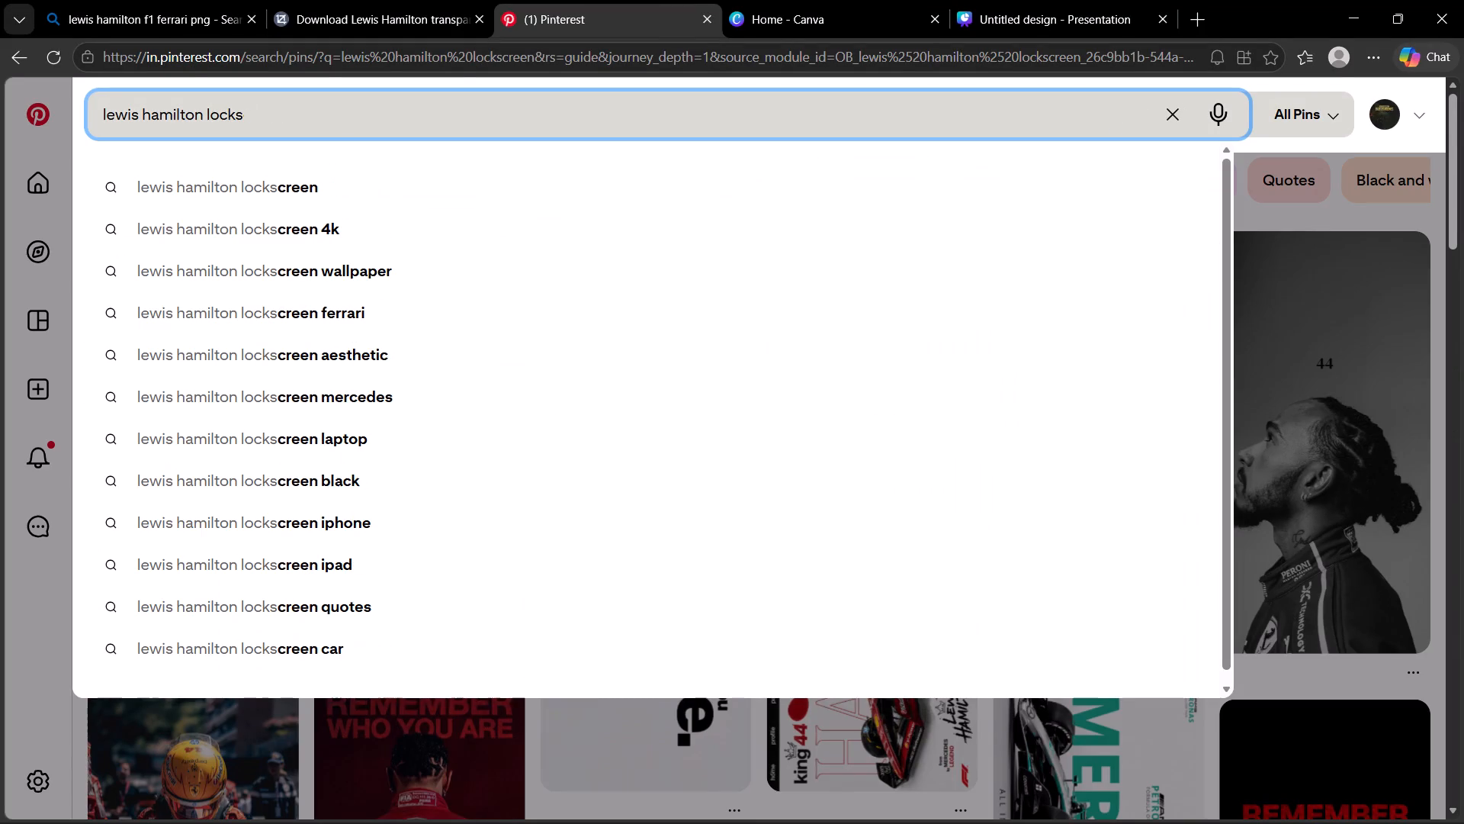
key("BackSpace")
key("BackSpace")
key("BackSpace")
key("BackSpace")
key("d")
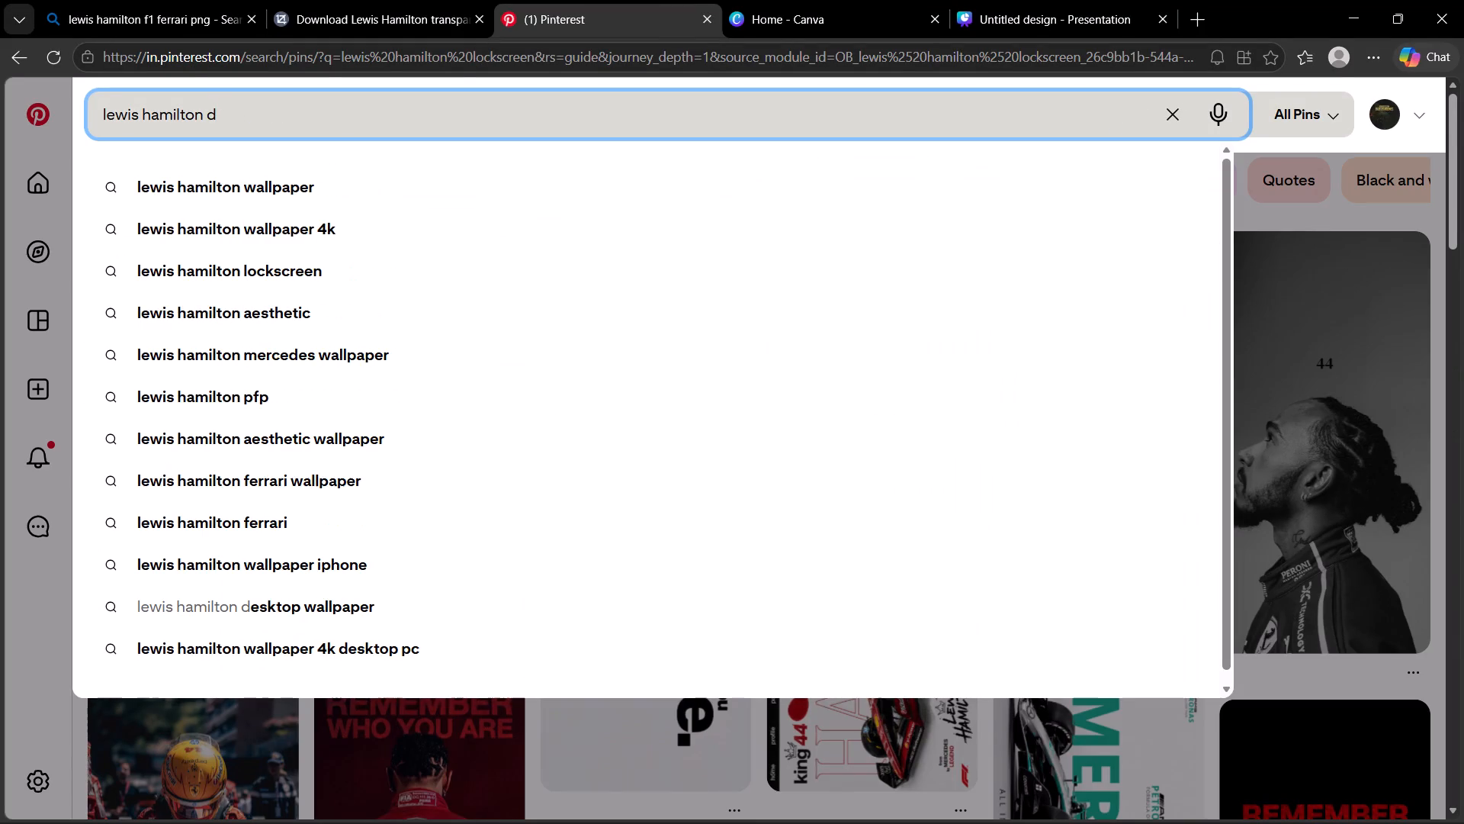
key("BackSpace")
type("ferra")
type("ri")
key("Return")
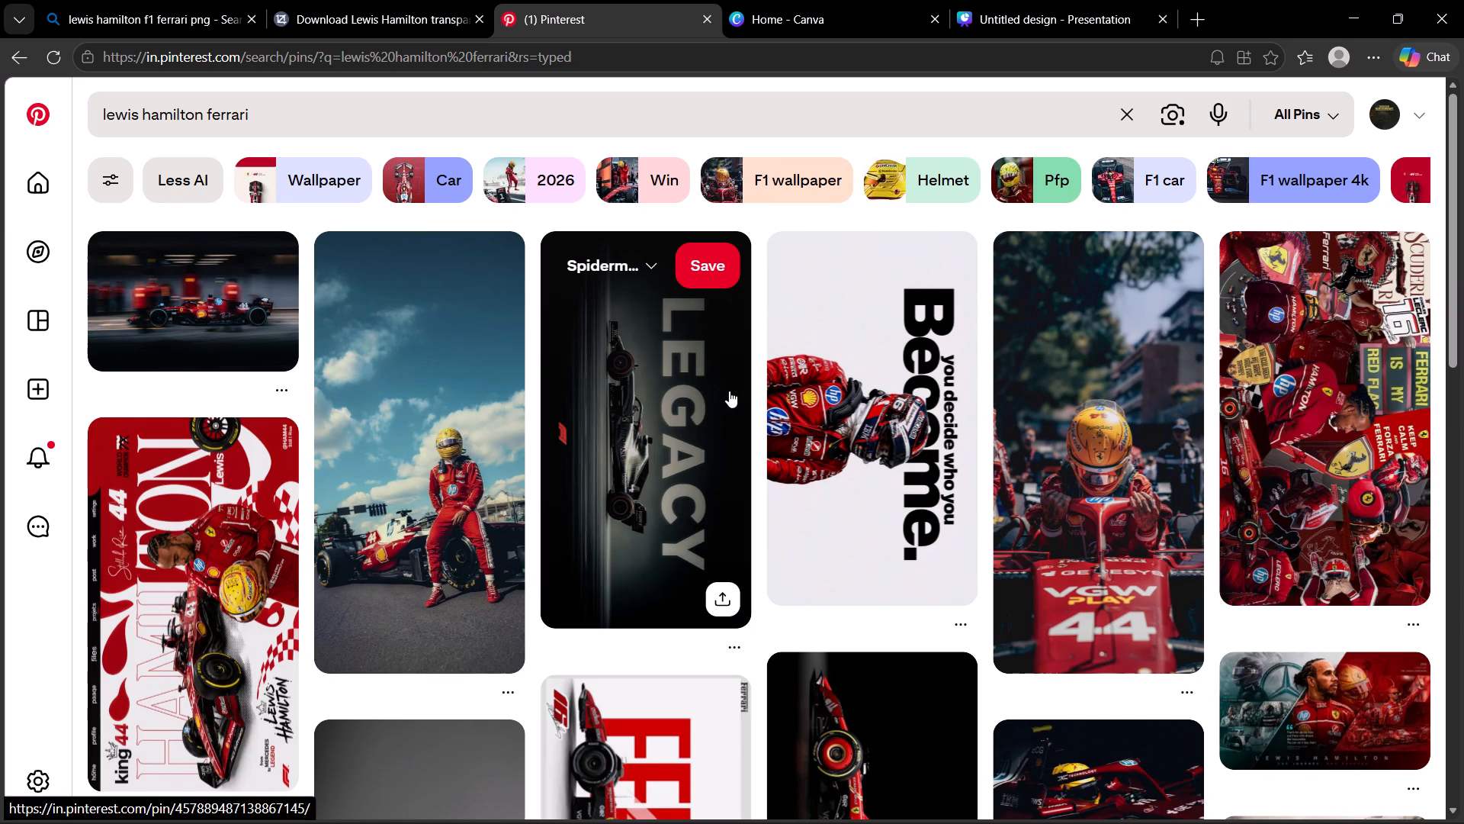
Look through the Pinterest pins for lewis hamilton ferrari to find an image suited to the design.
scroll(729, 391, "down", 12)
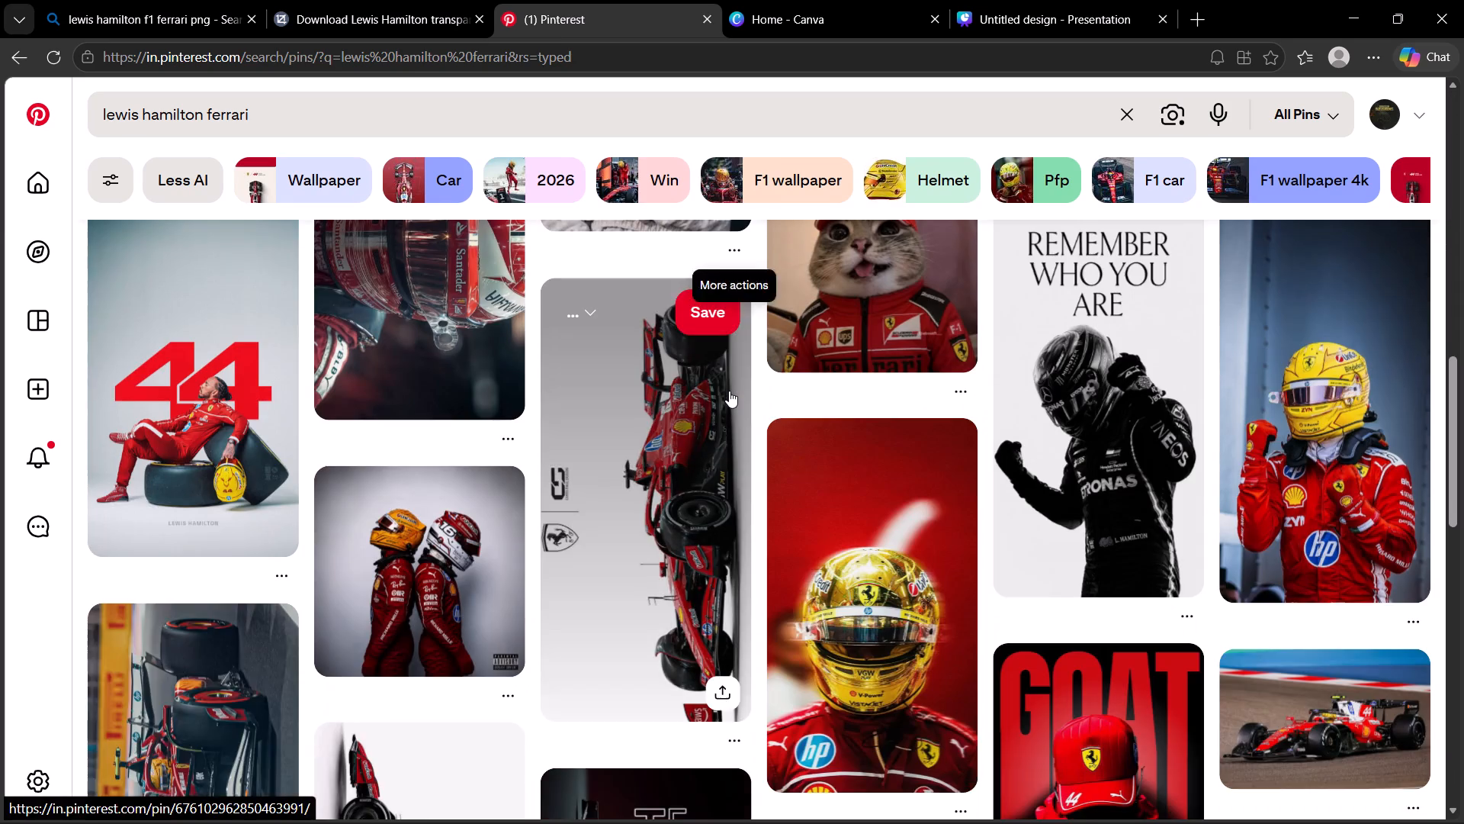
scroll(729, 391, "up", 5)
scroll(729, 391, "down", 6)
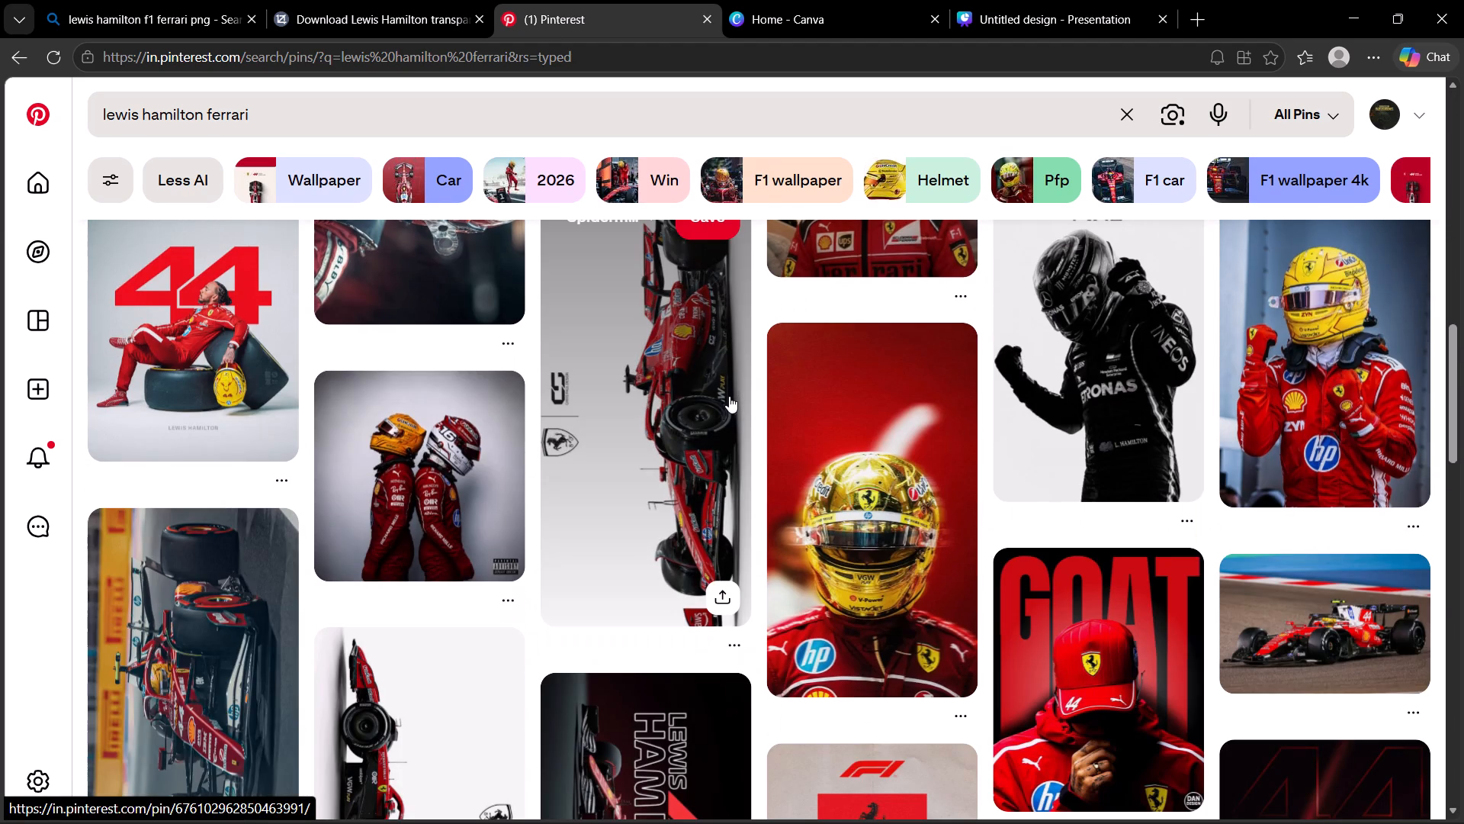
scroll(729, 396, "down", 11)
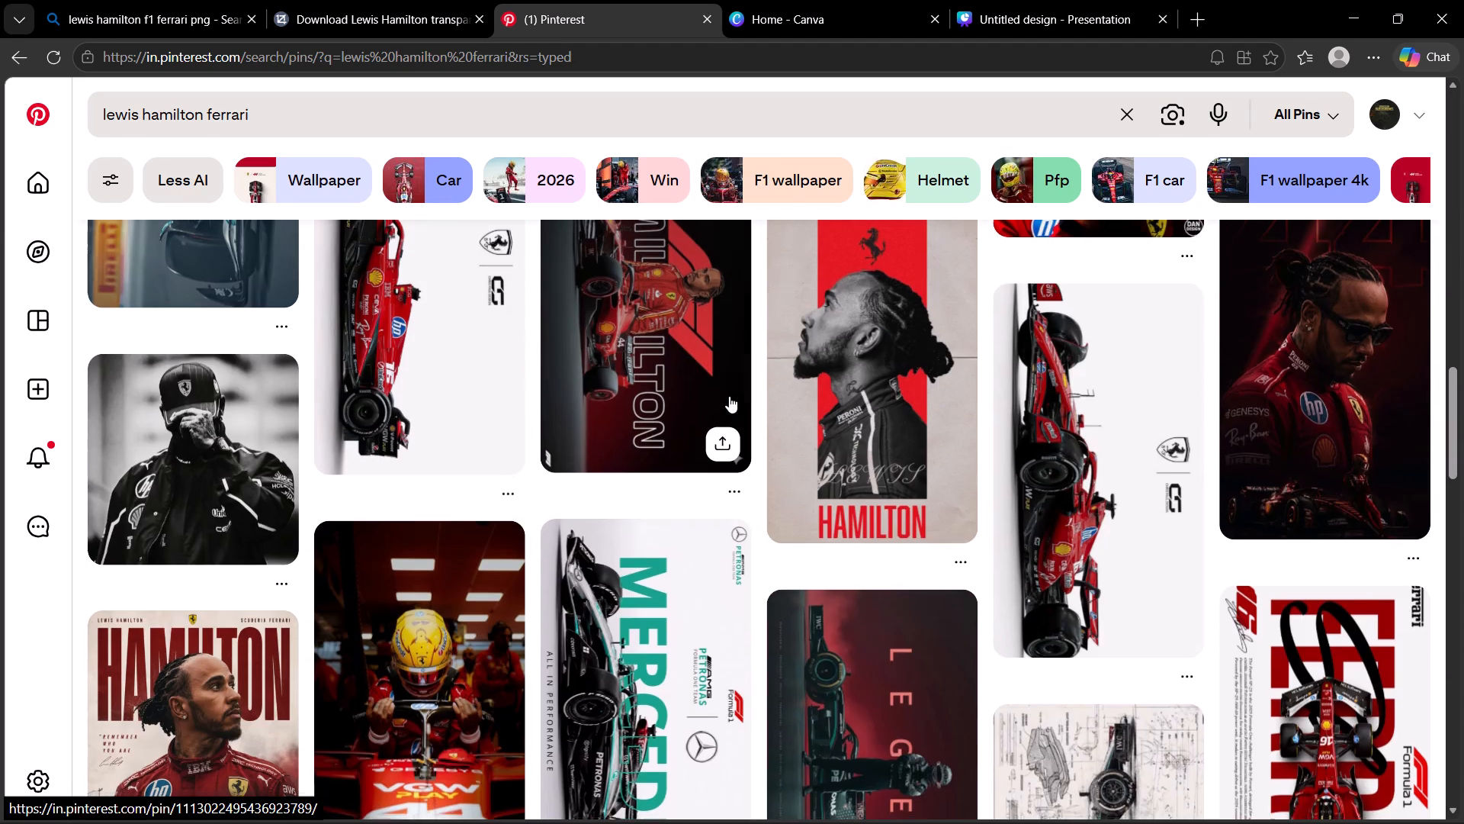
scroll(729, 396, "down", 2)
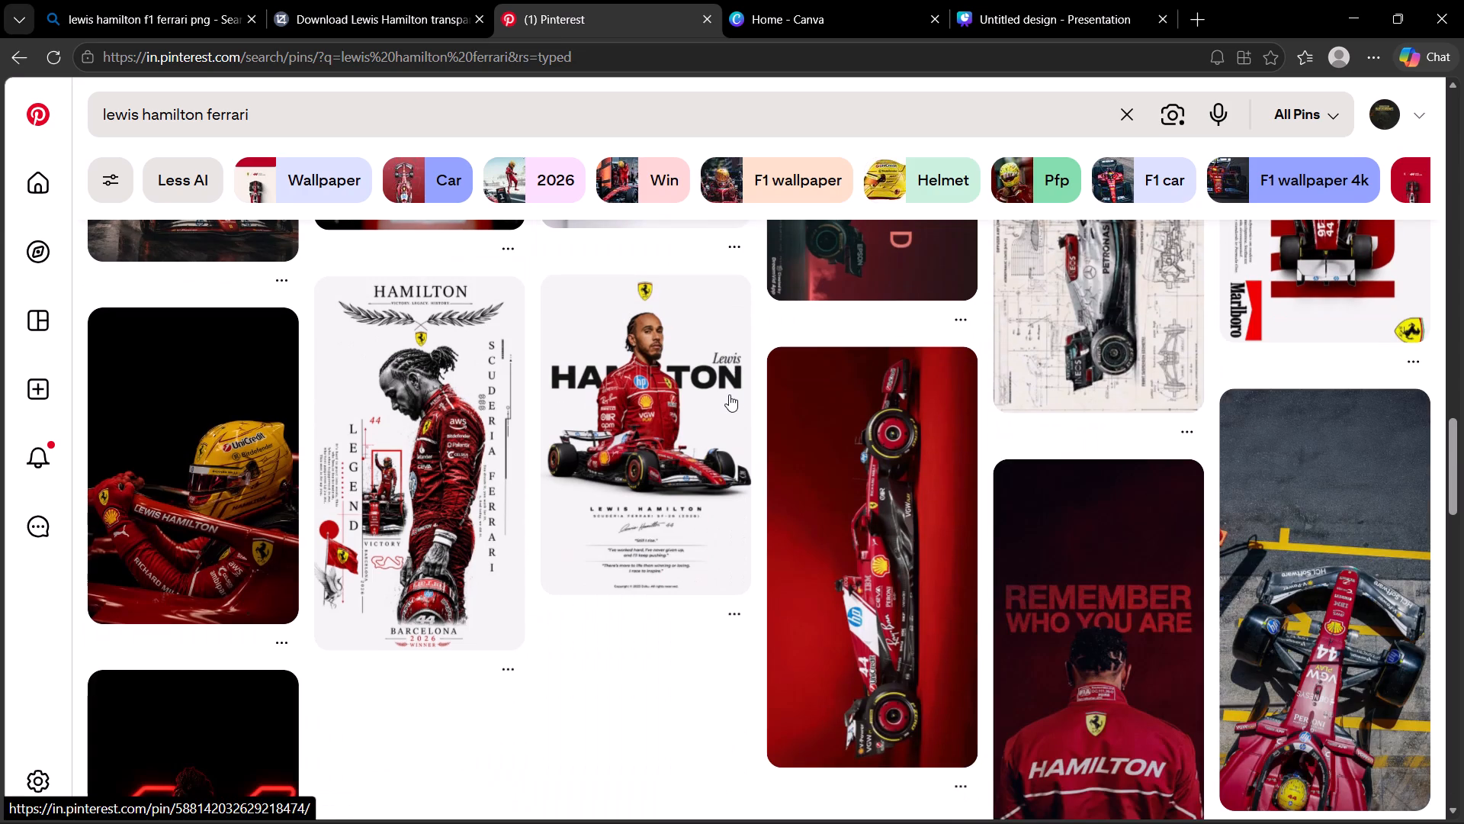
scroll(729, 394, "down", 9)
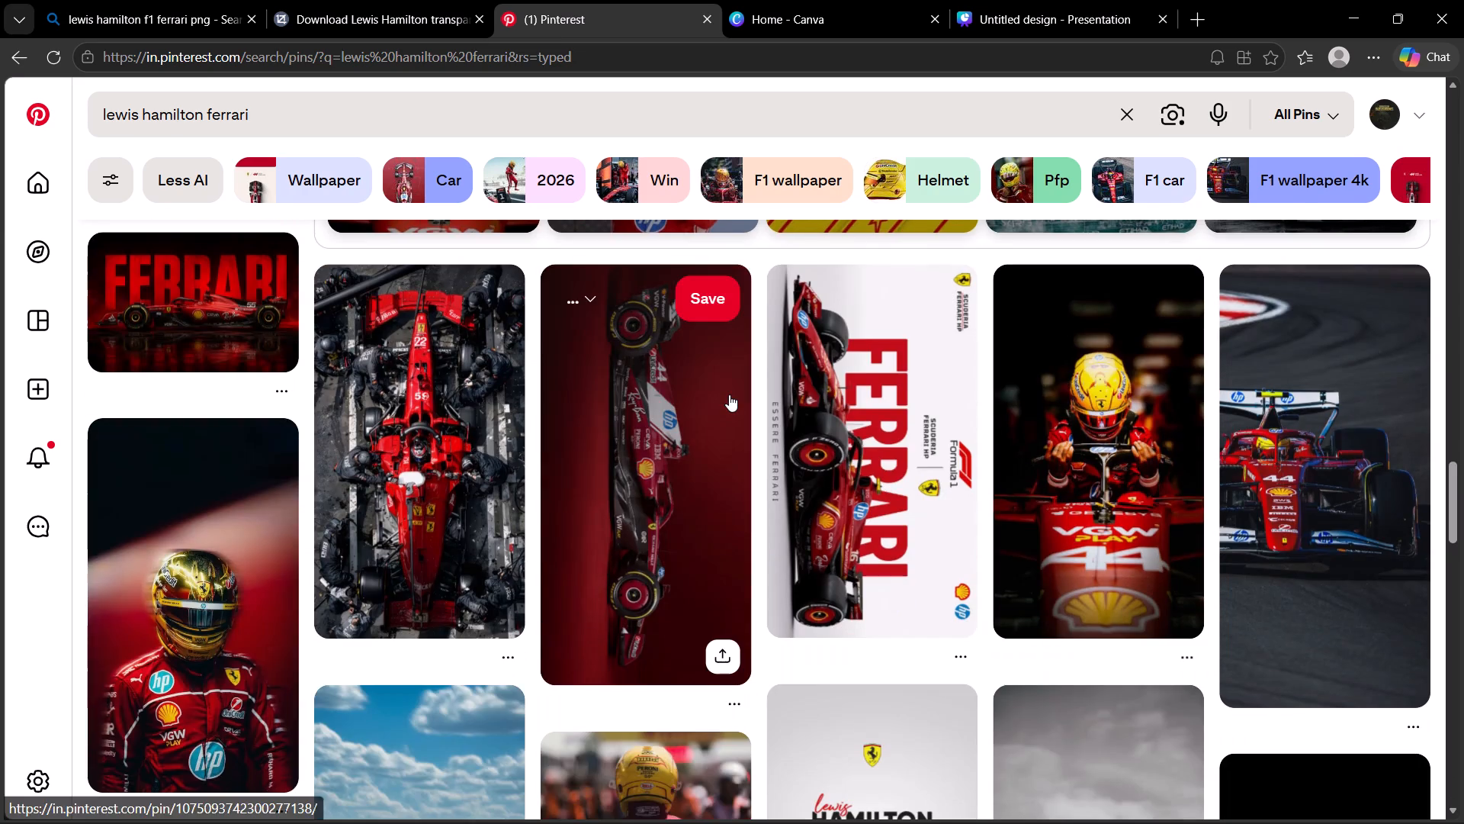
scroll(729, 394, "down", 8)
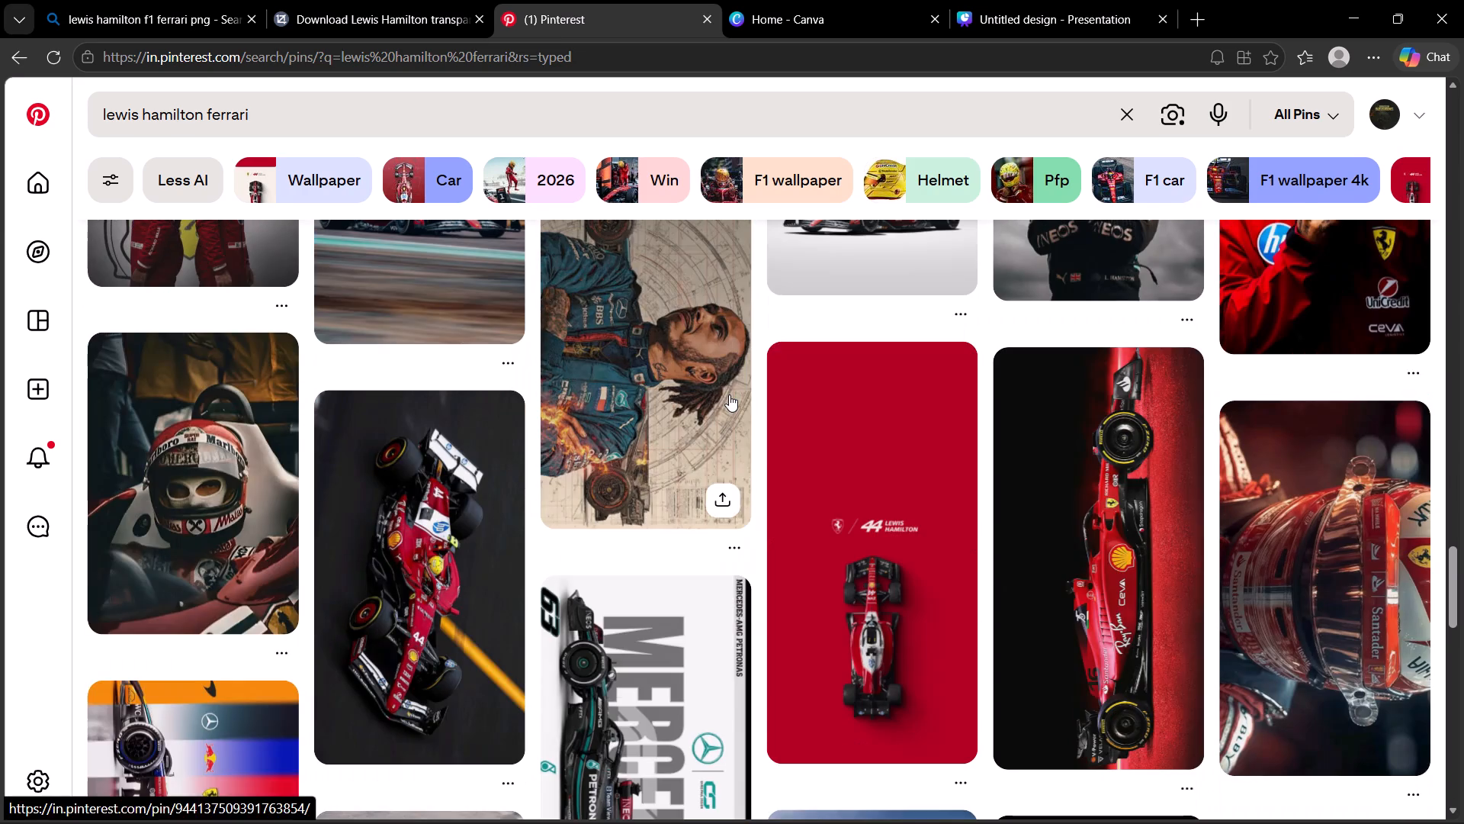
scroll(729, 394, "down", 16)
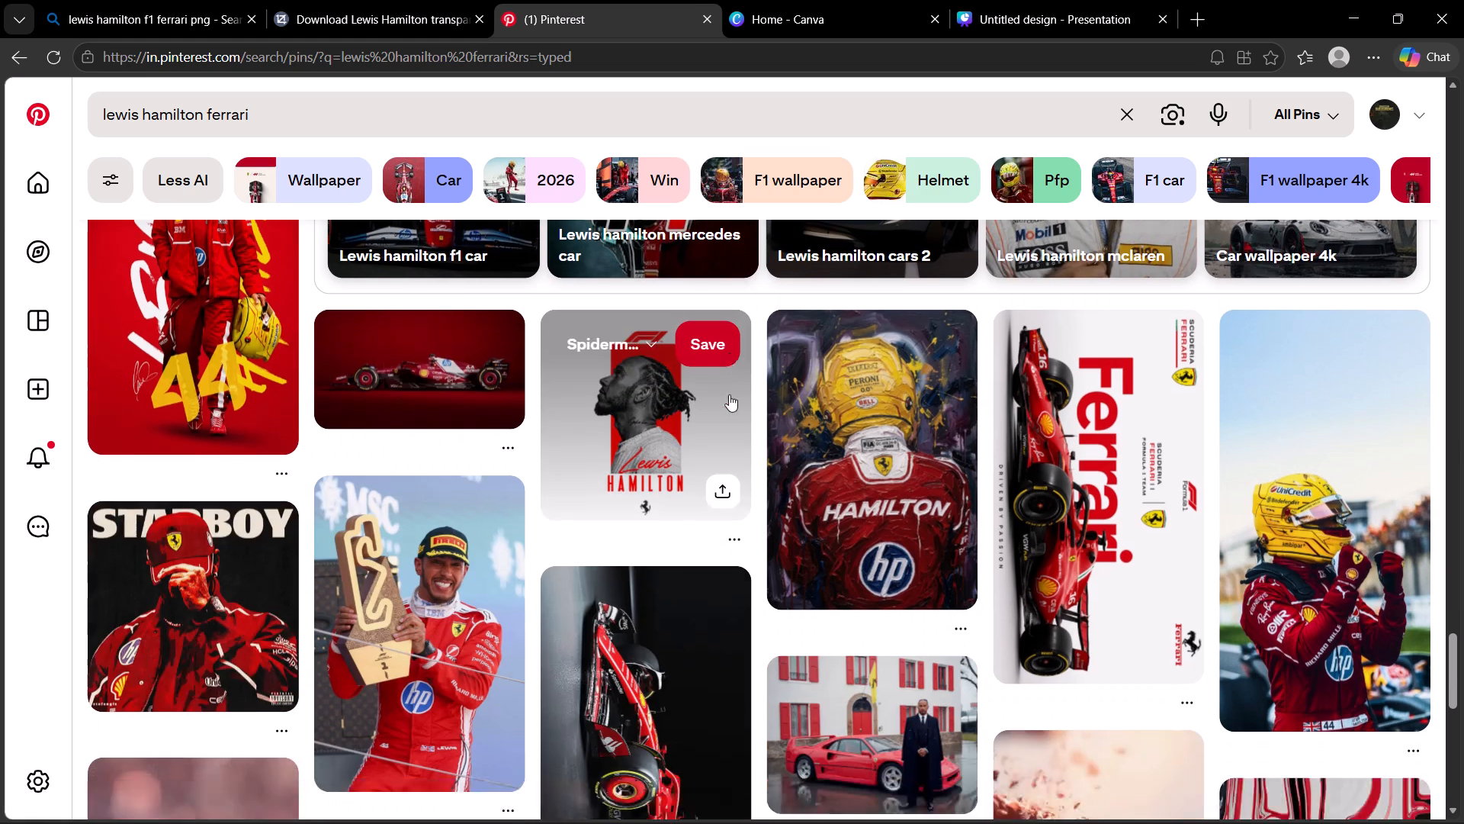
scroll(729, 394, "down", 16)
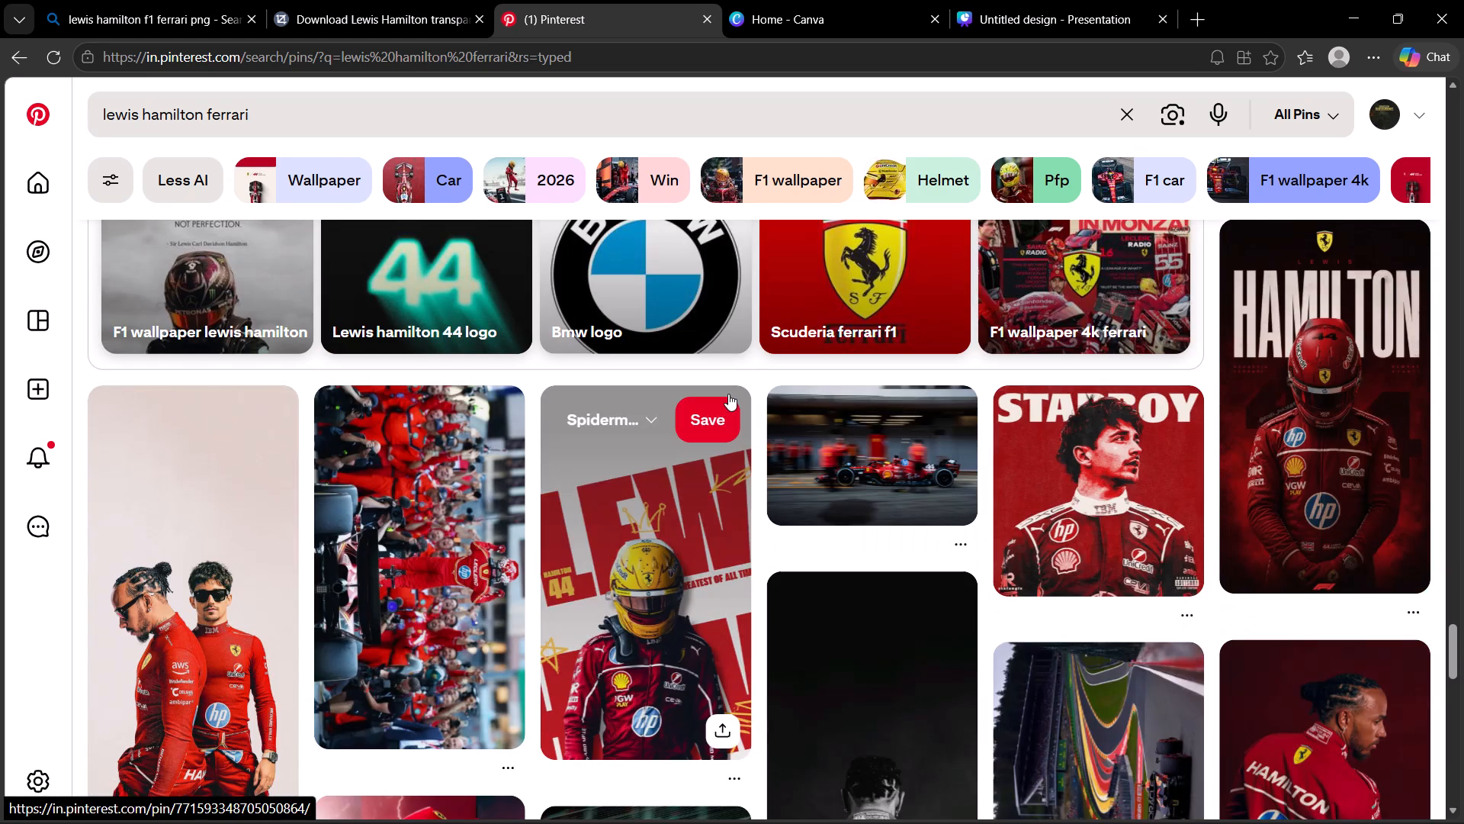
scroll(728, 394, "down", 5)
scroll(728, 394, "up", 5)
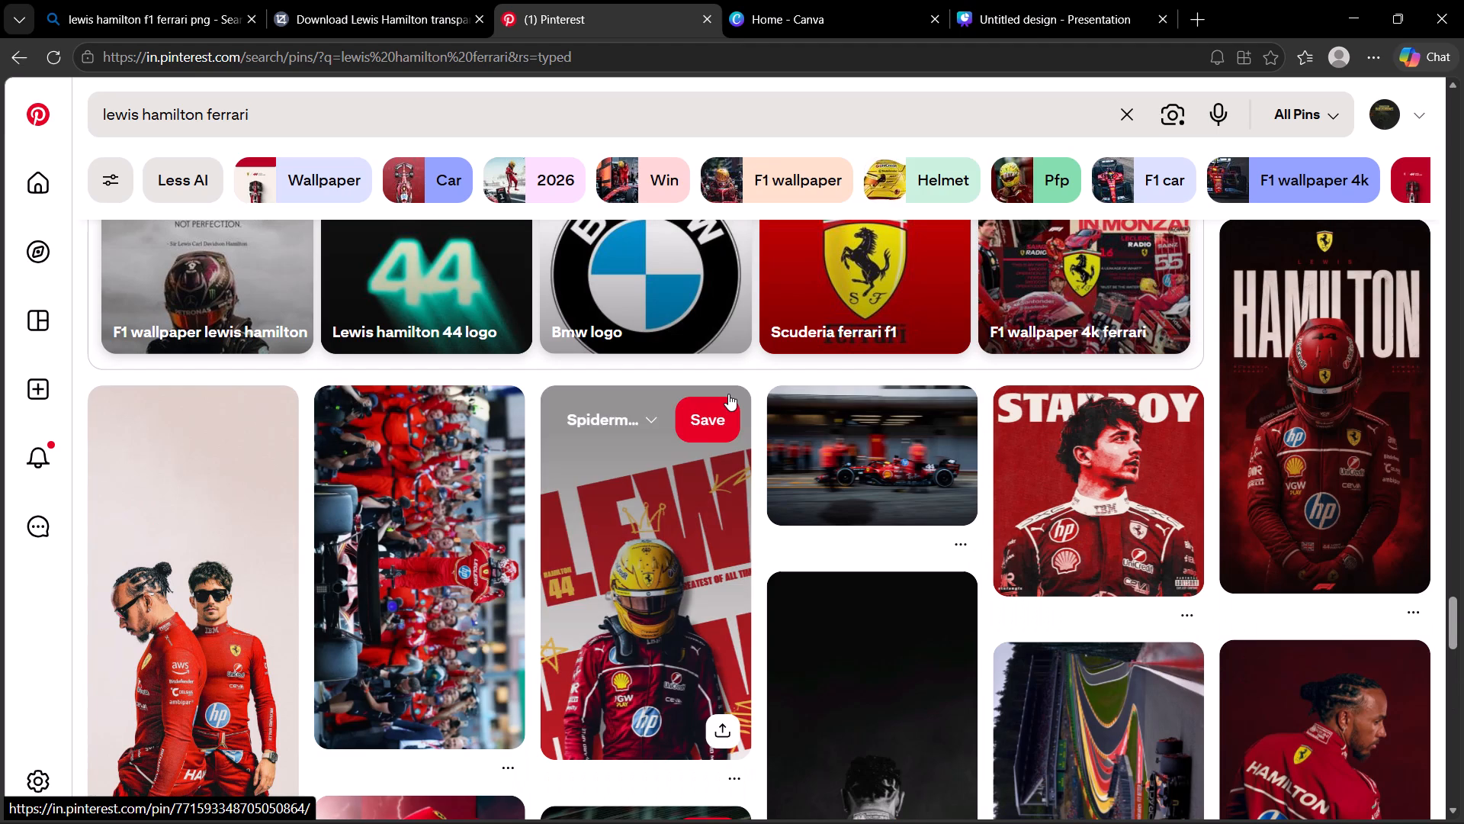
scroll(728, 394, "down", 5)
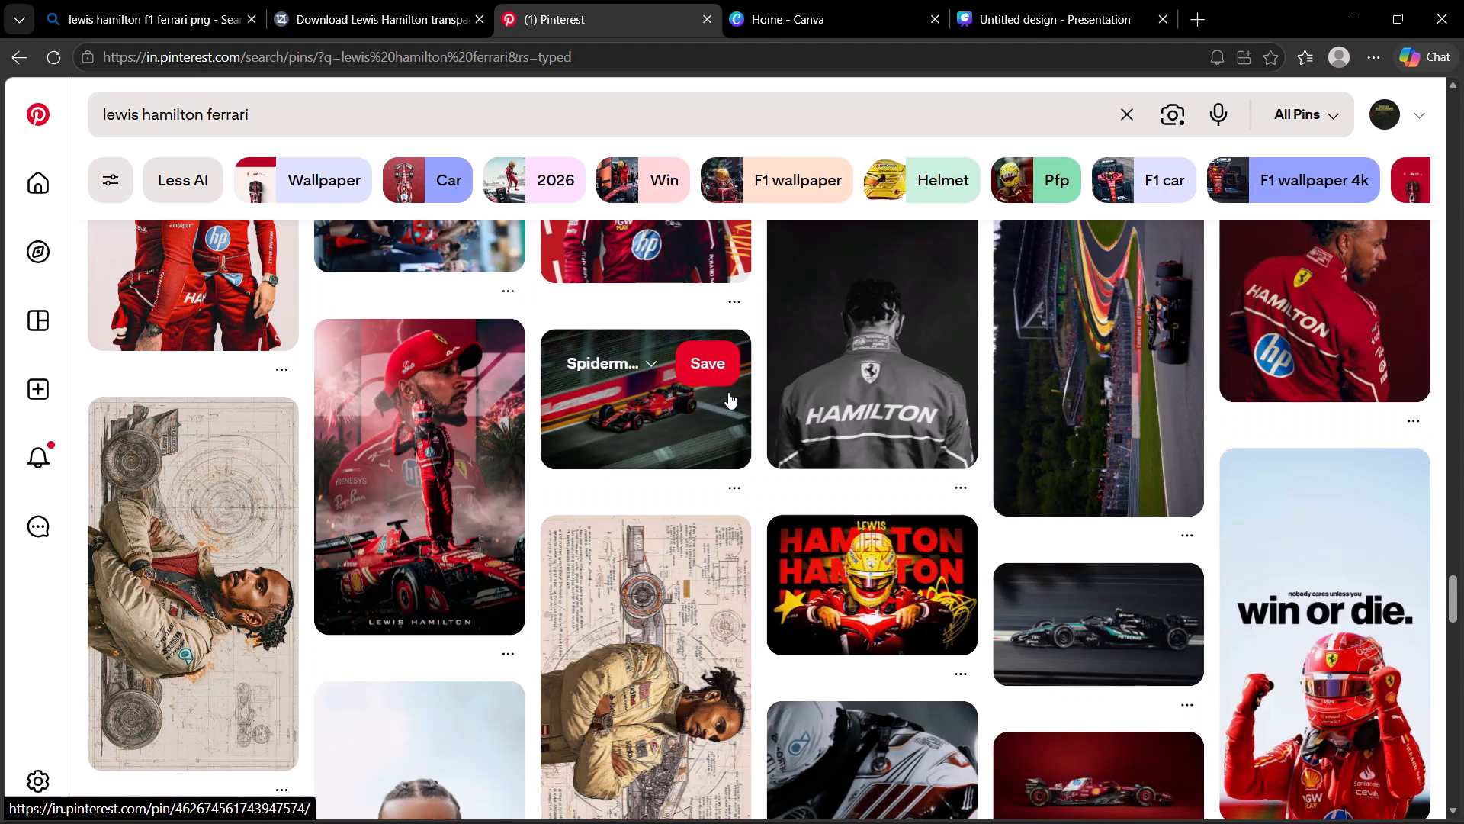
scroll(728, 392, "down", 5)
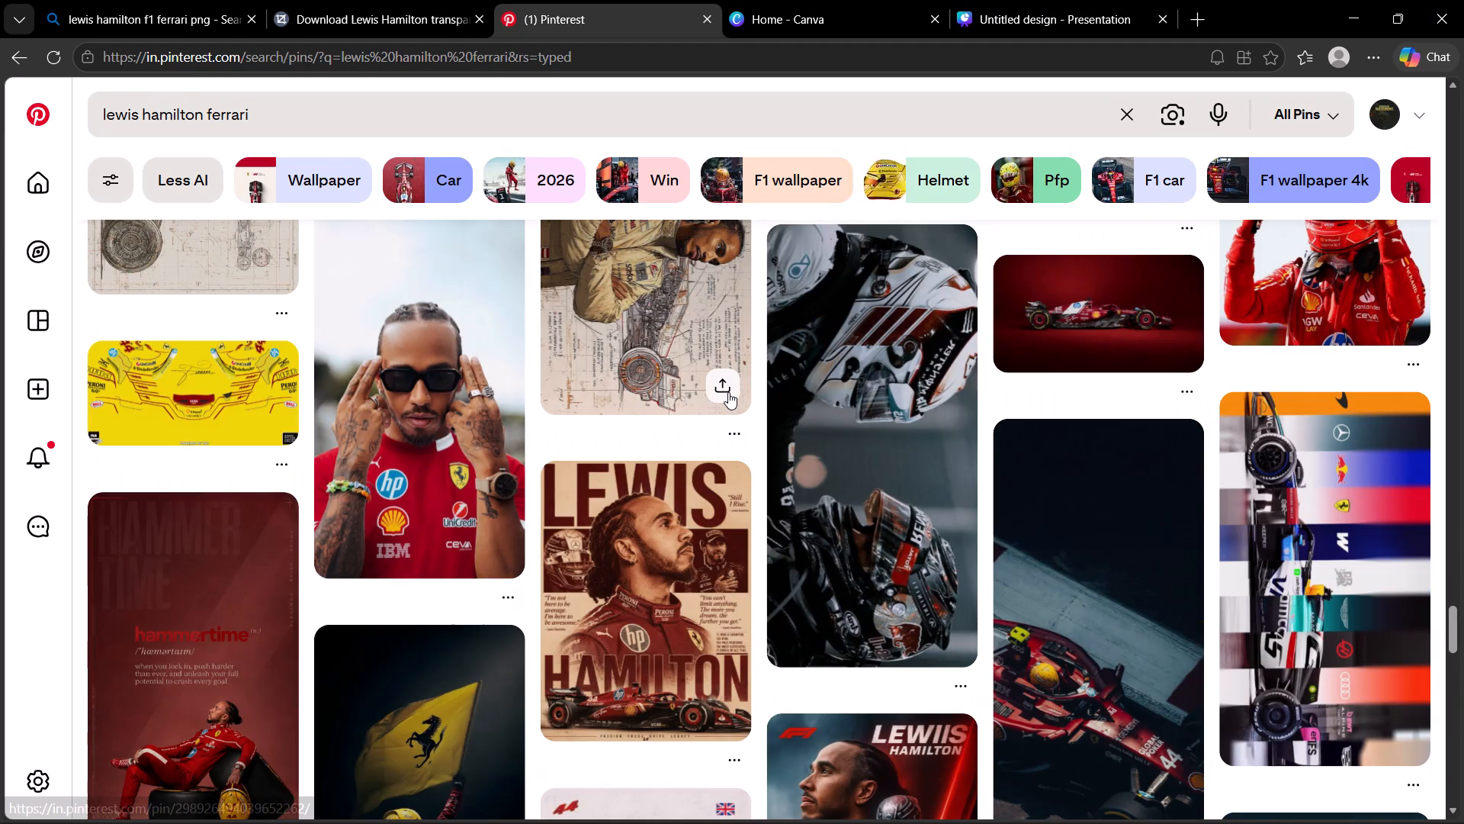
scroll(727, 389, "down", 8)
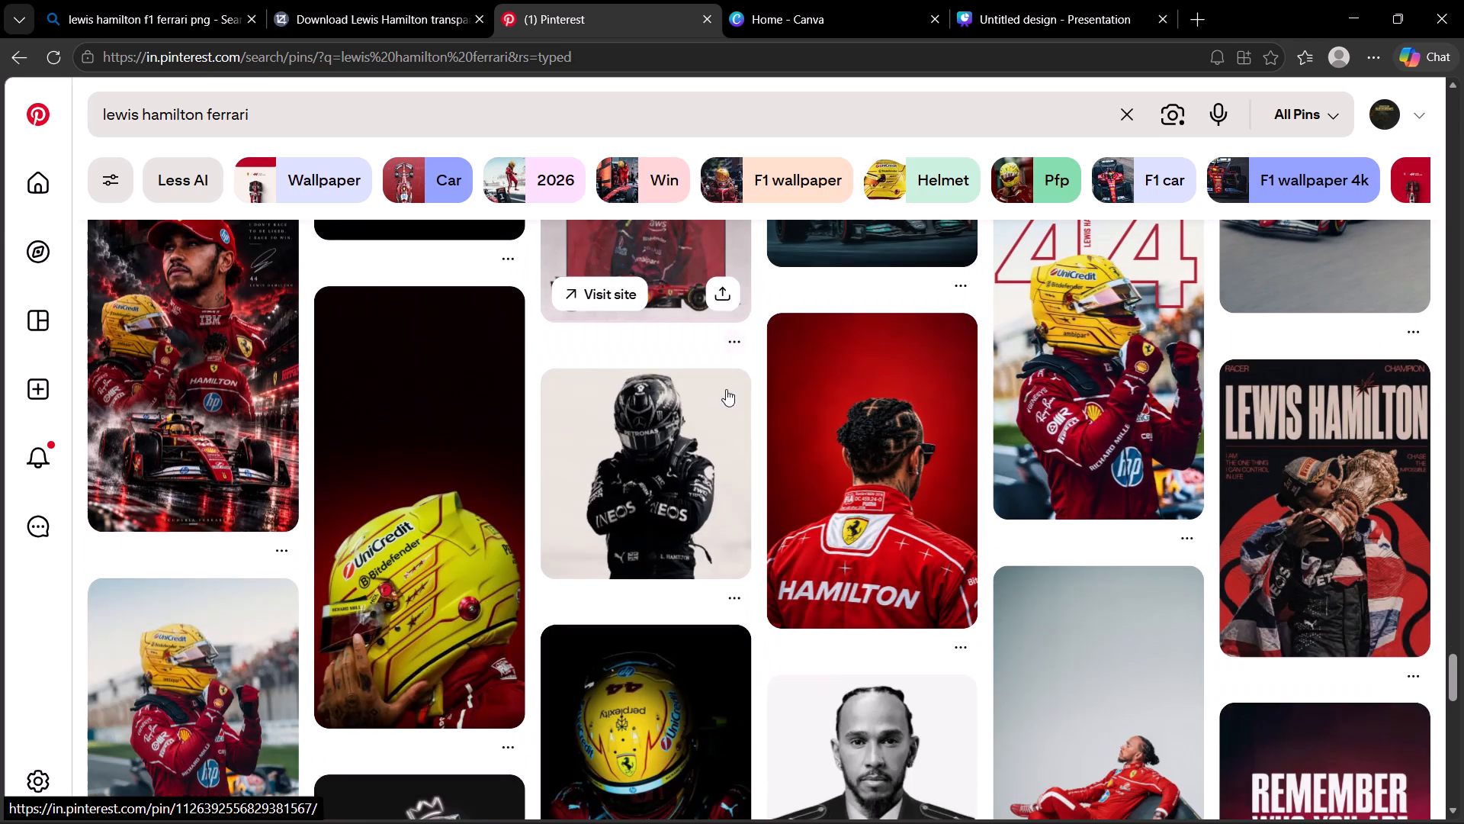
scroll(726, 389, "down", 4)
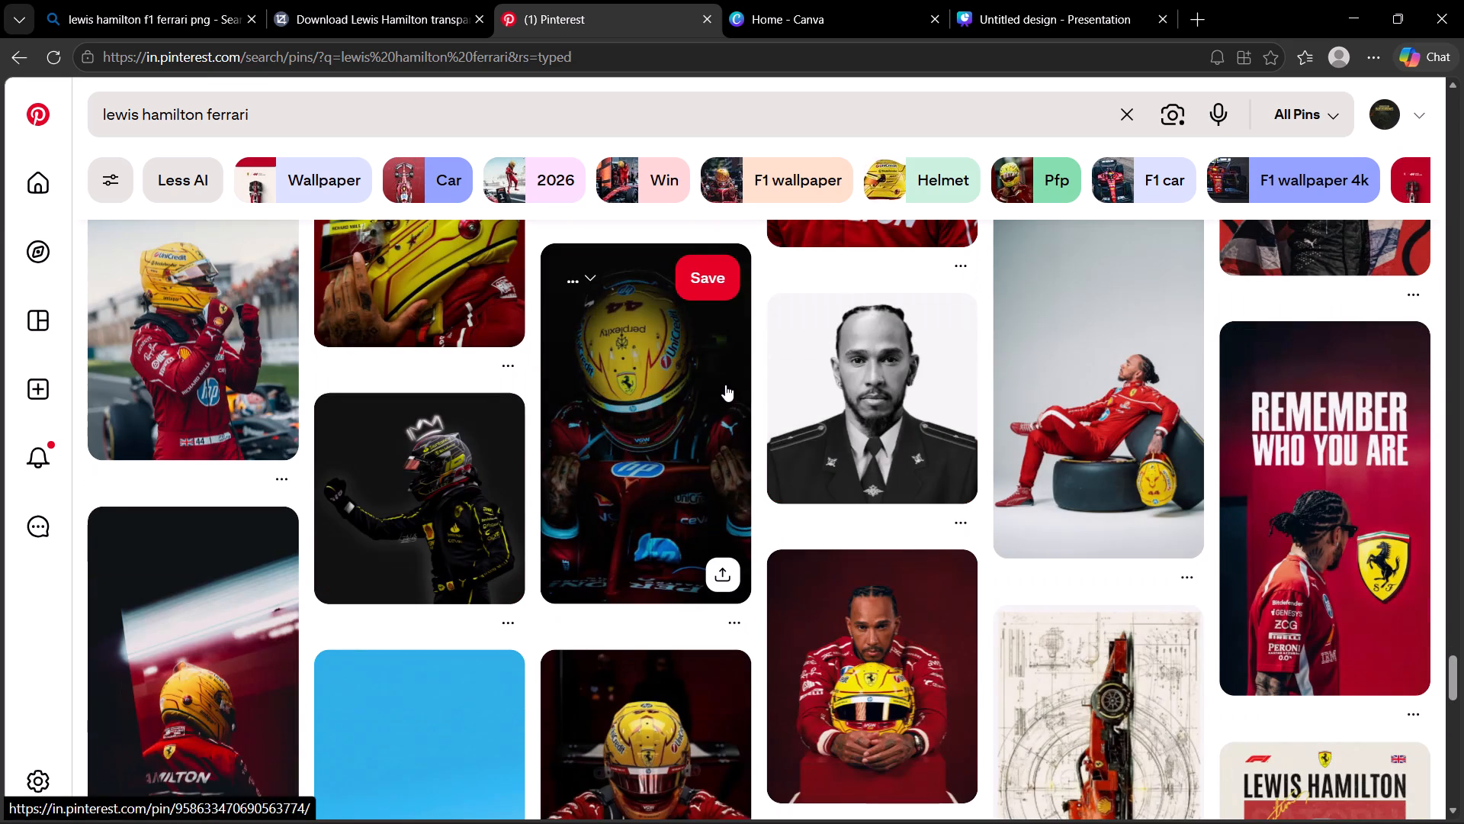
scroll(724, 382, "down", 10)
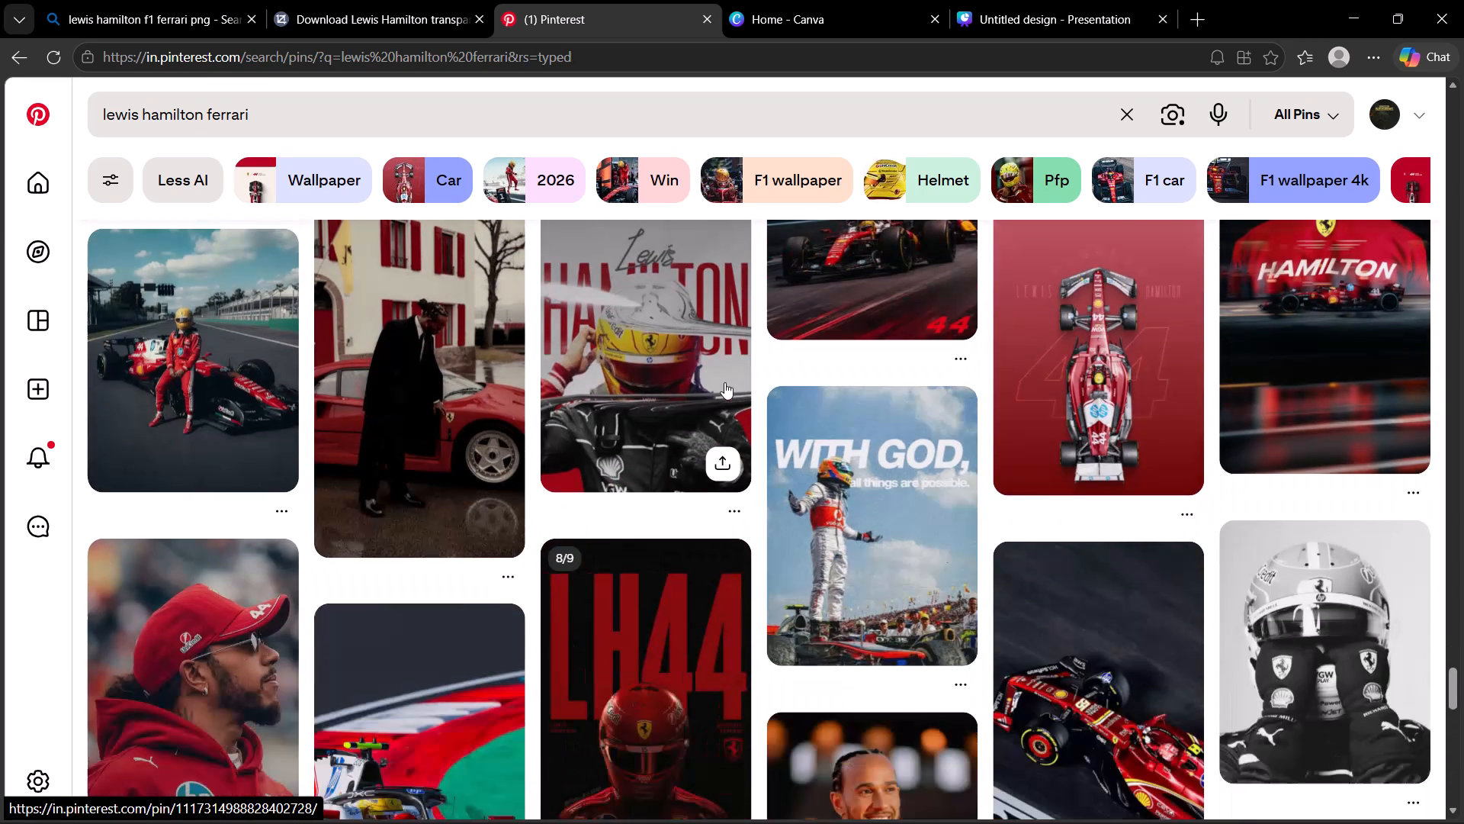
scroll(724, 382, "down", 6)
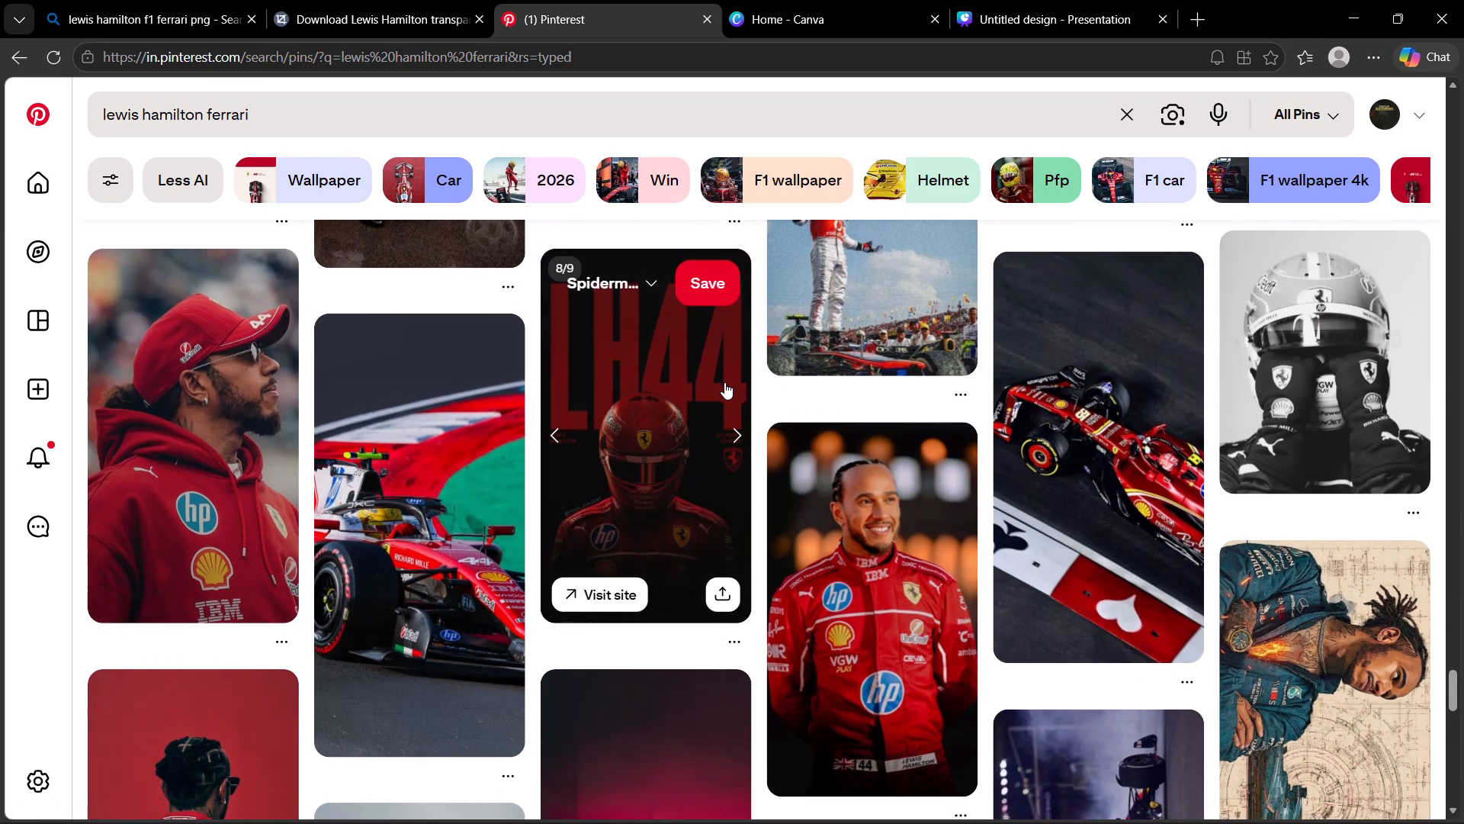
scroll(724, 382, "down", 7)
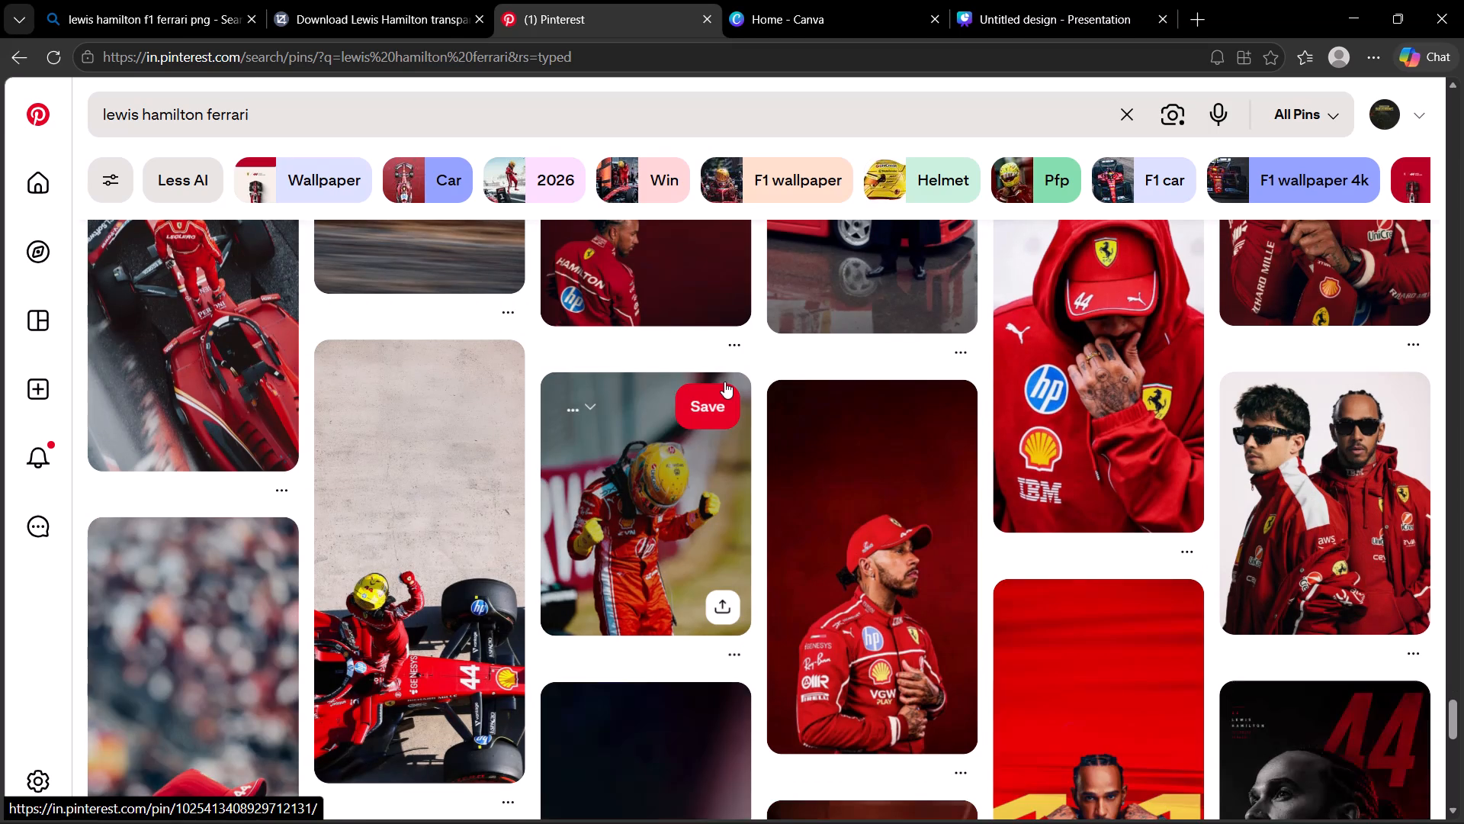
scroll(724, 381, "down", 7)
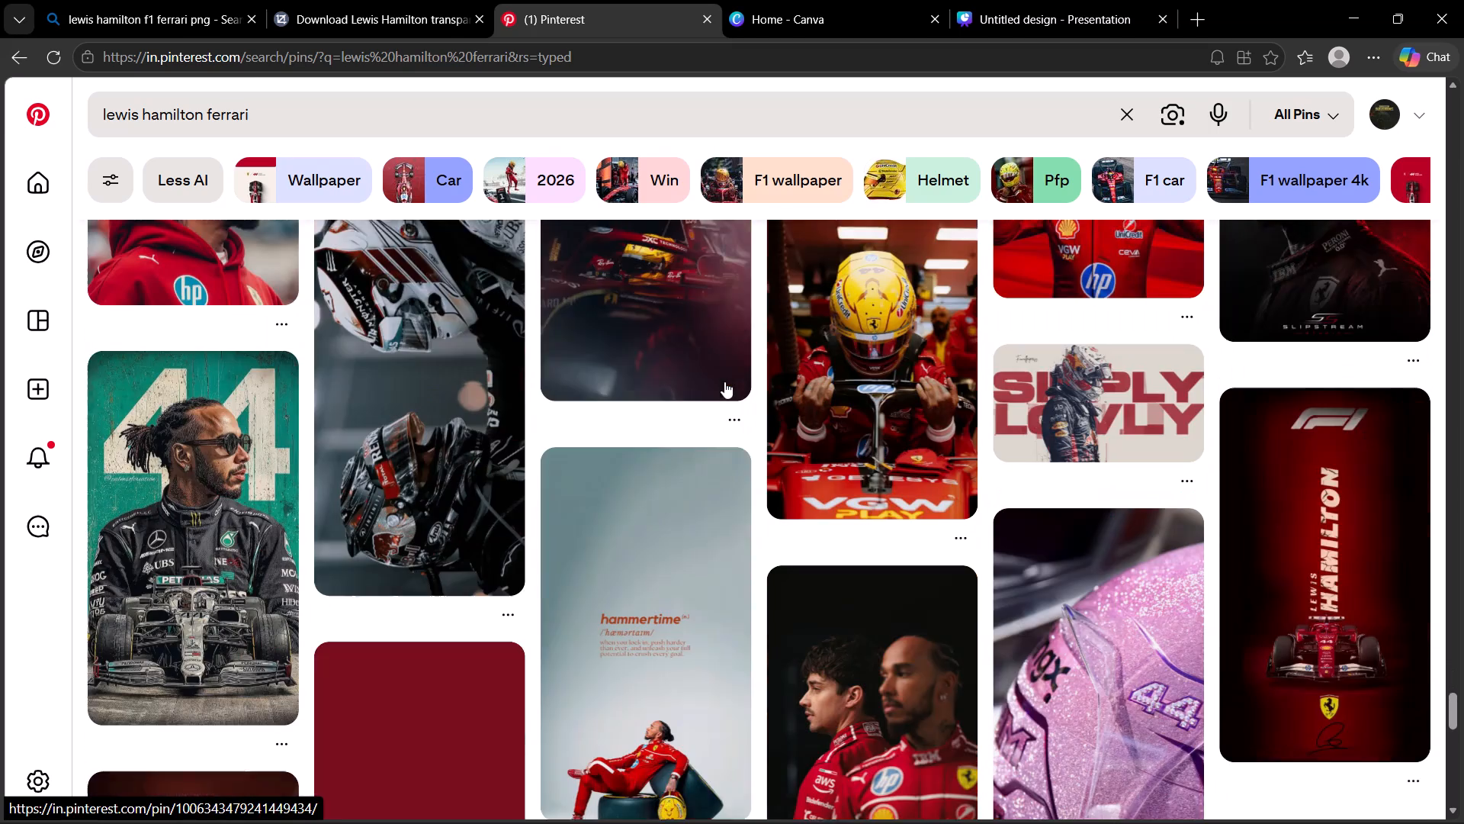
scroll(724, 381, "down", 8)
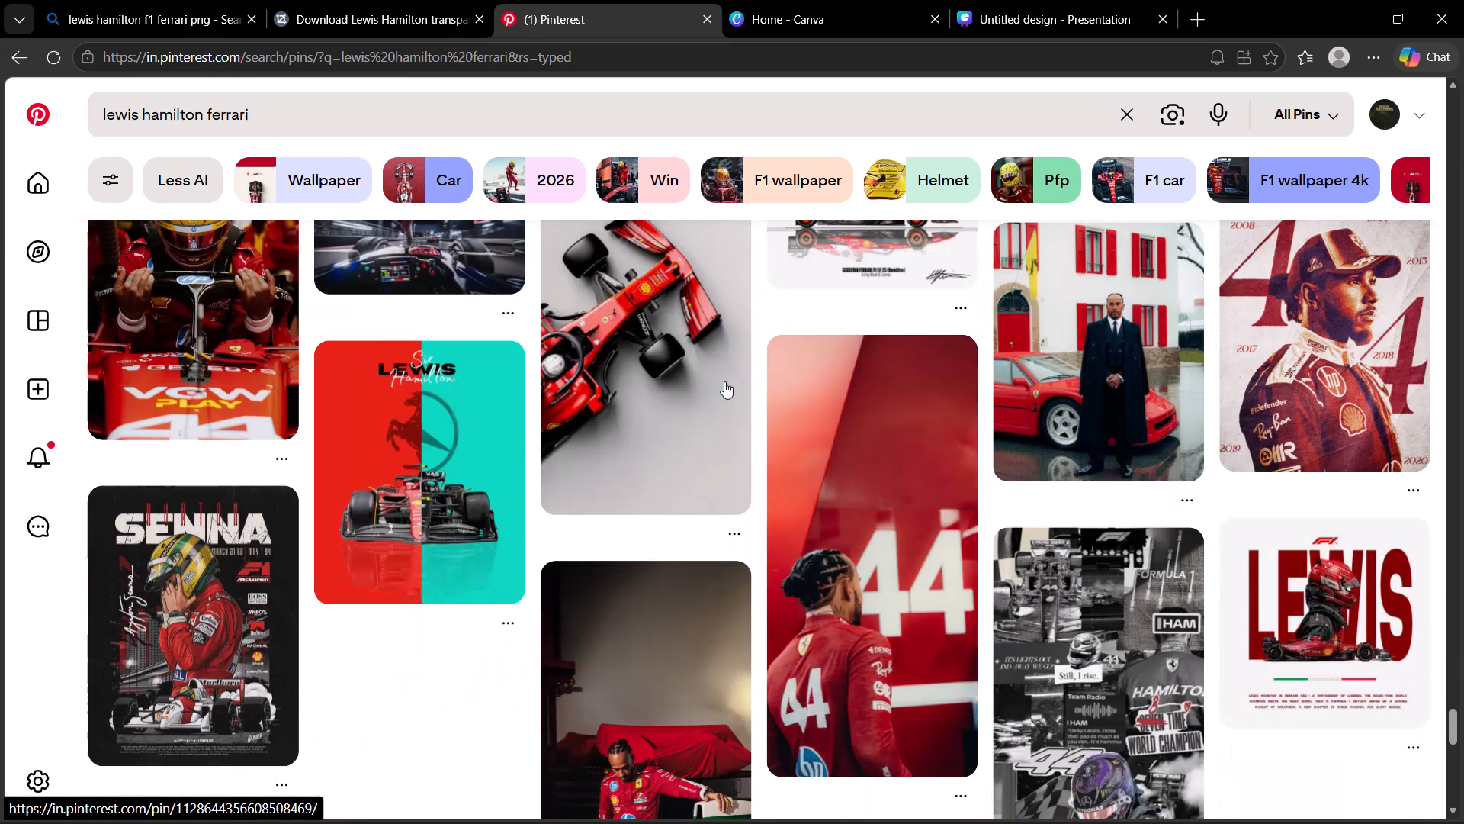
scroll(724, 381, "down", 4)
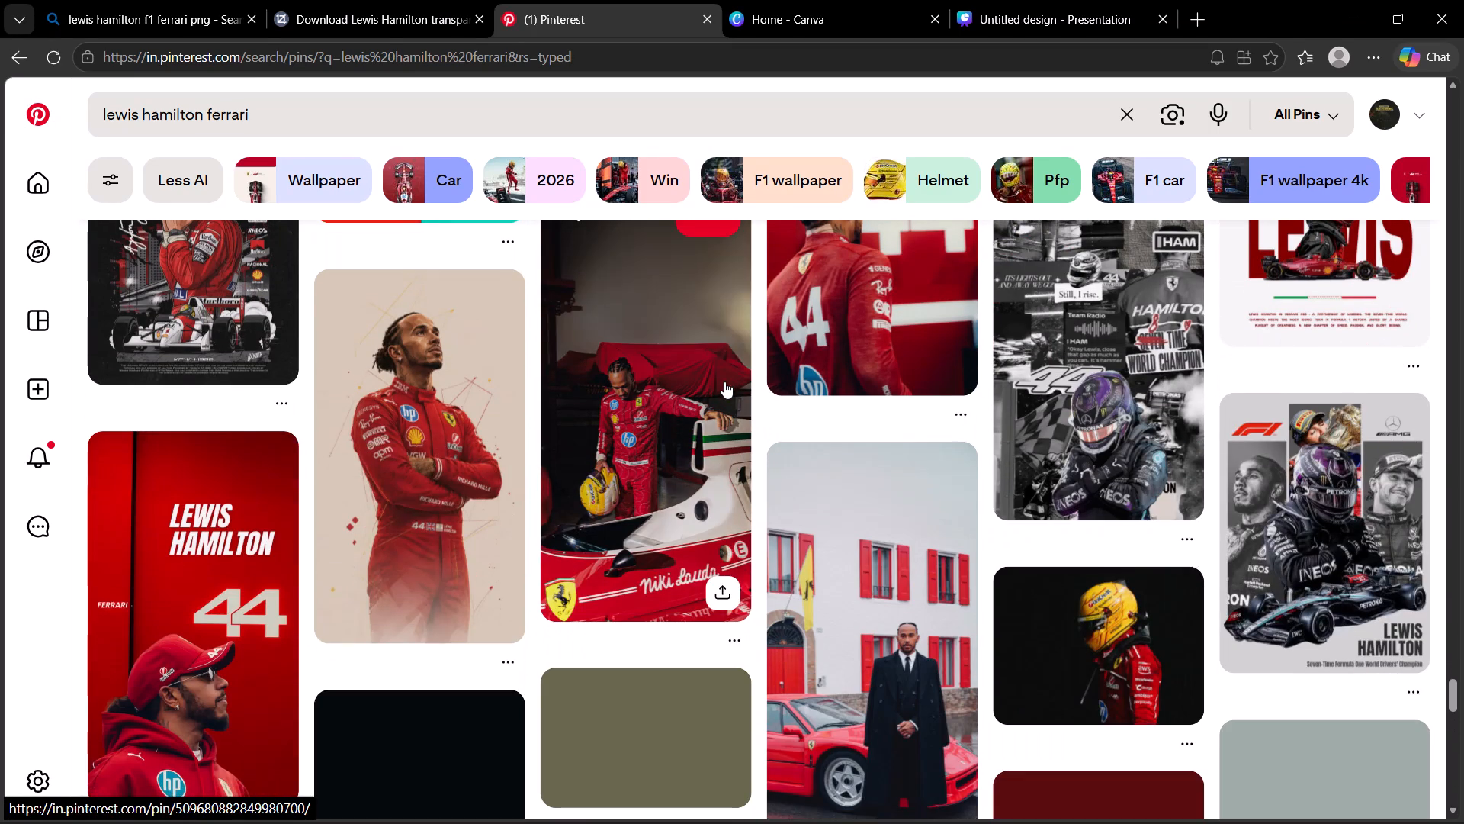
scroll(724, 381, "down", 7)
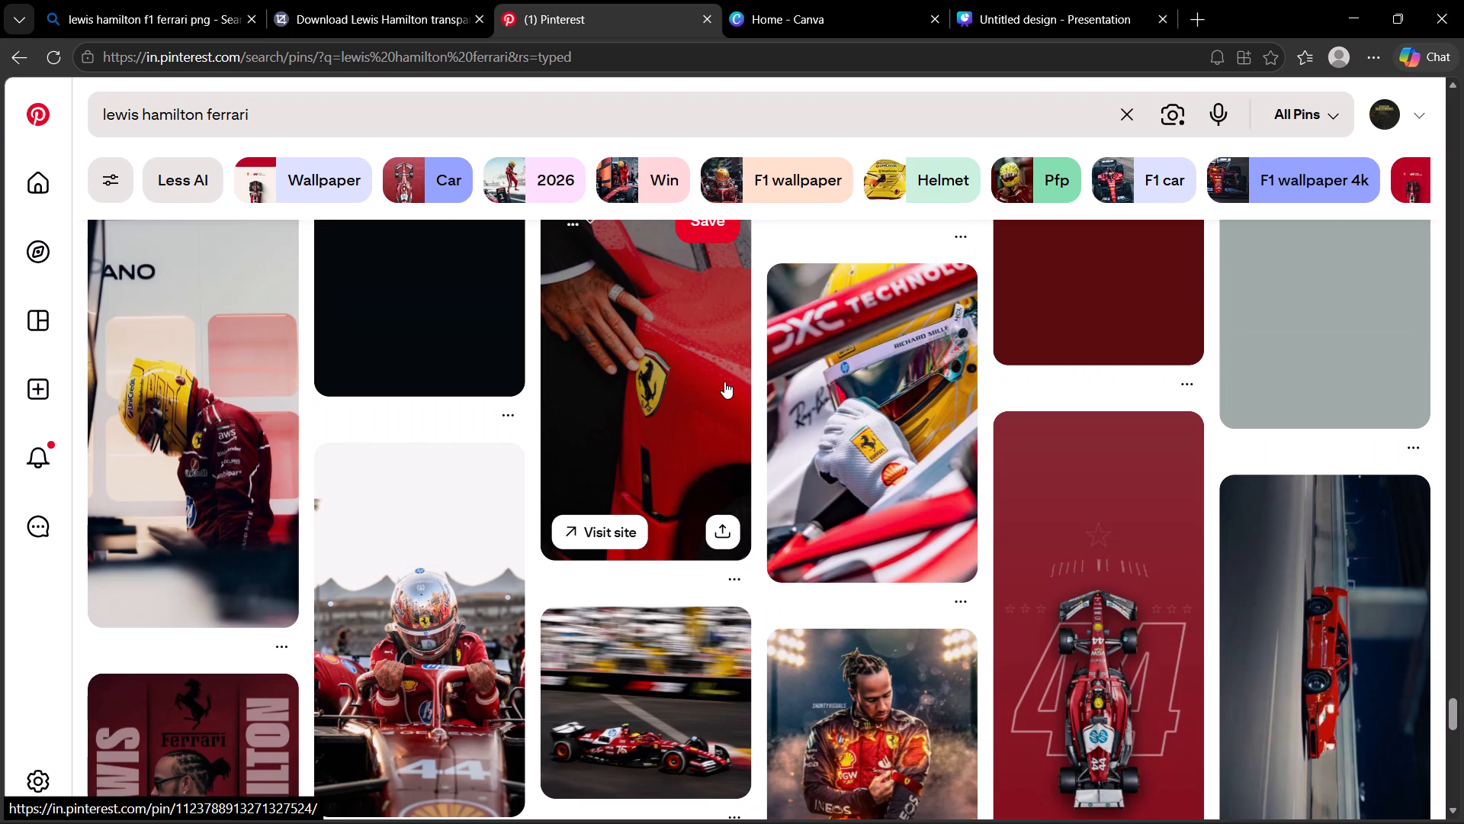
scroll(724, 381, "down", 4)
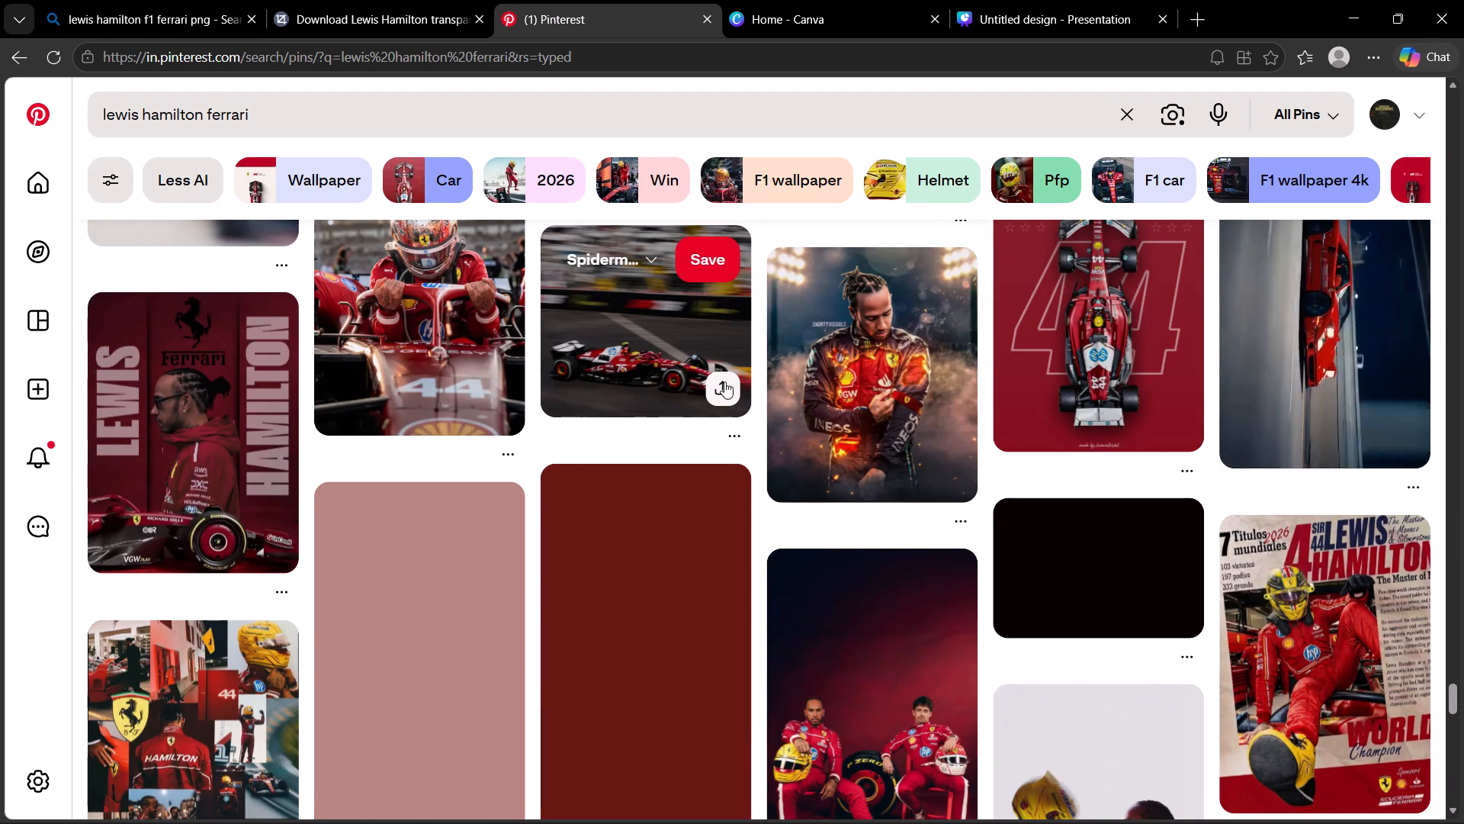
scroll(724, 381, "down", 7)
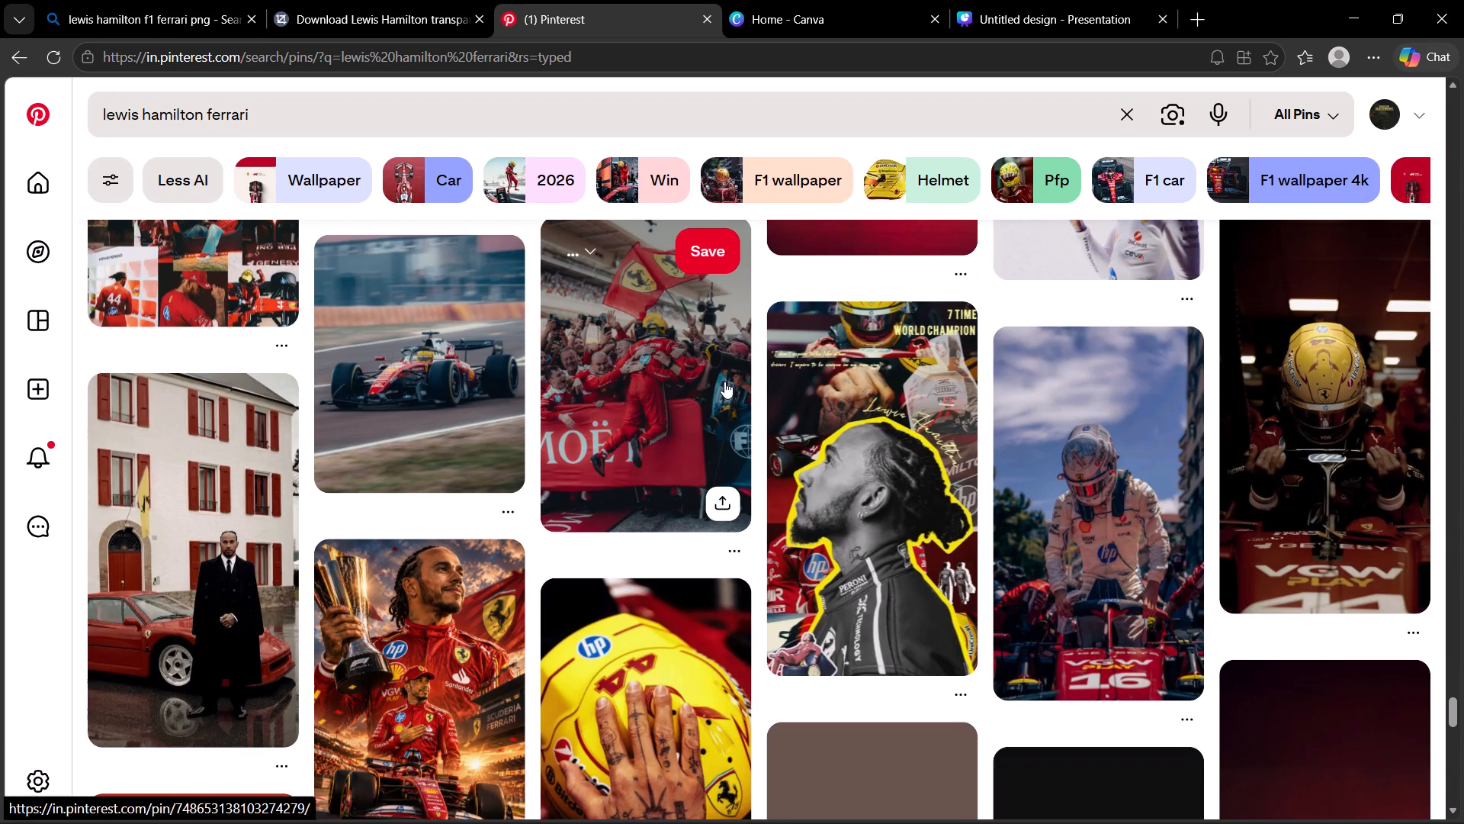
scroll(724, 381, "down", 3)
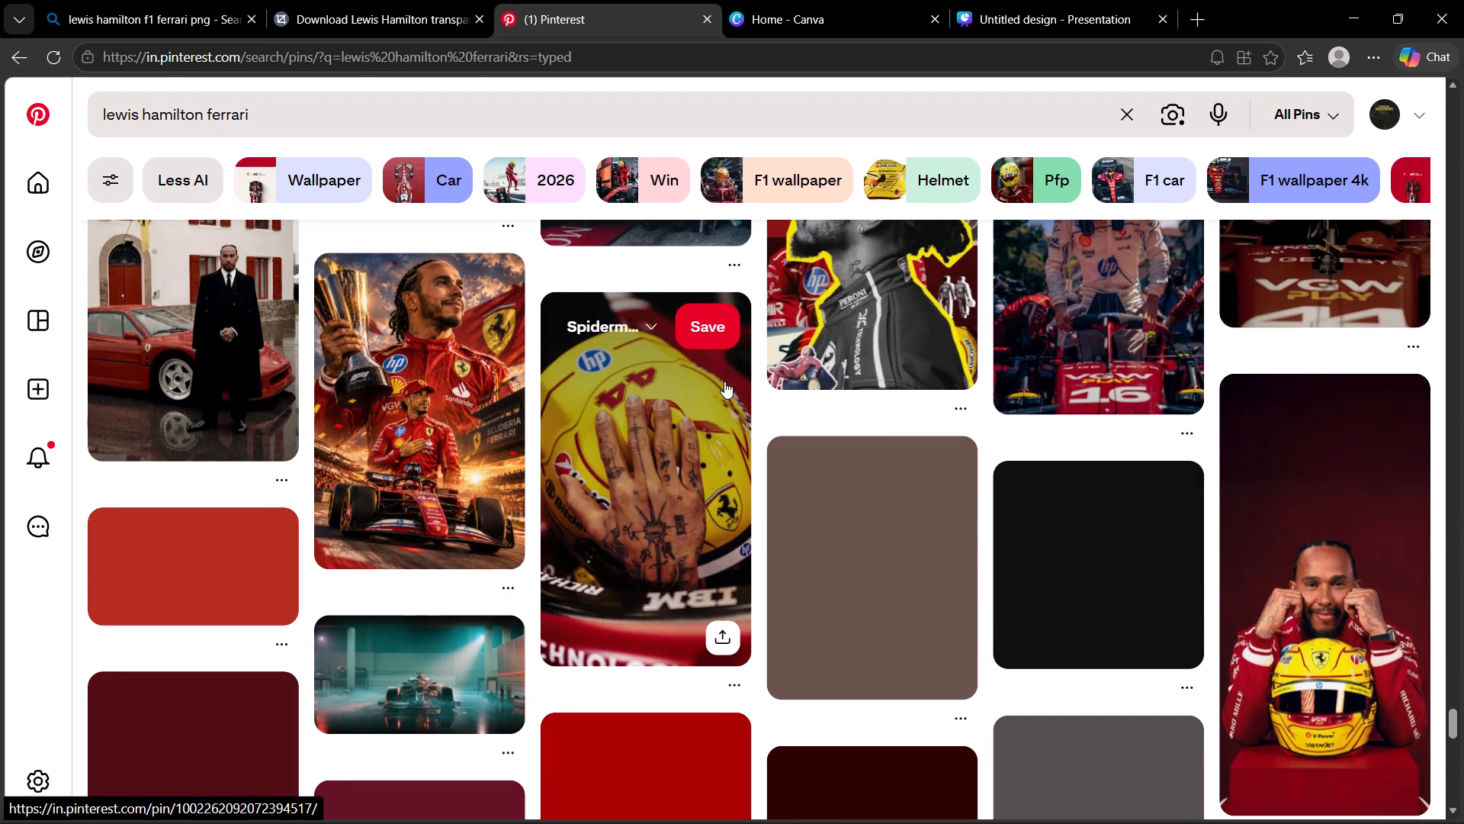
scroll(724, 381, "down", 5)
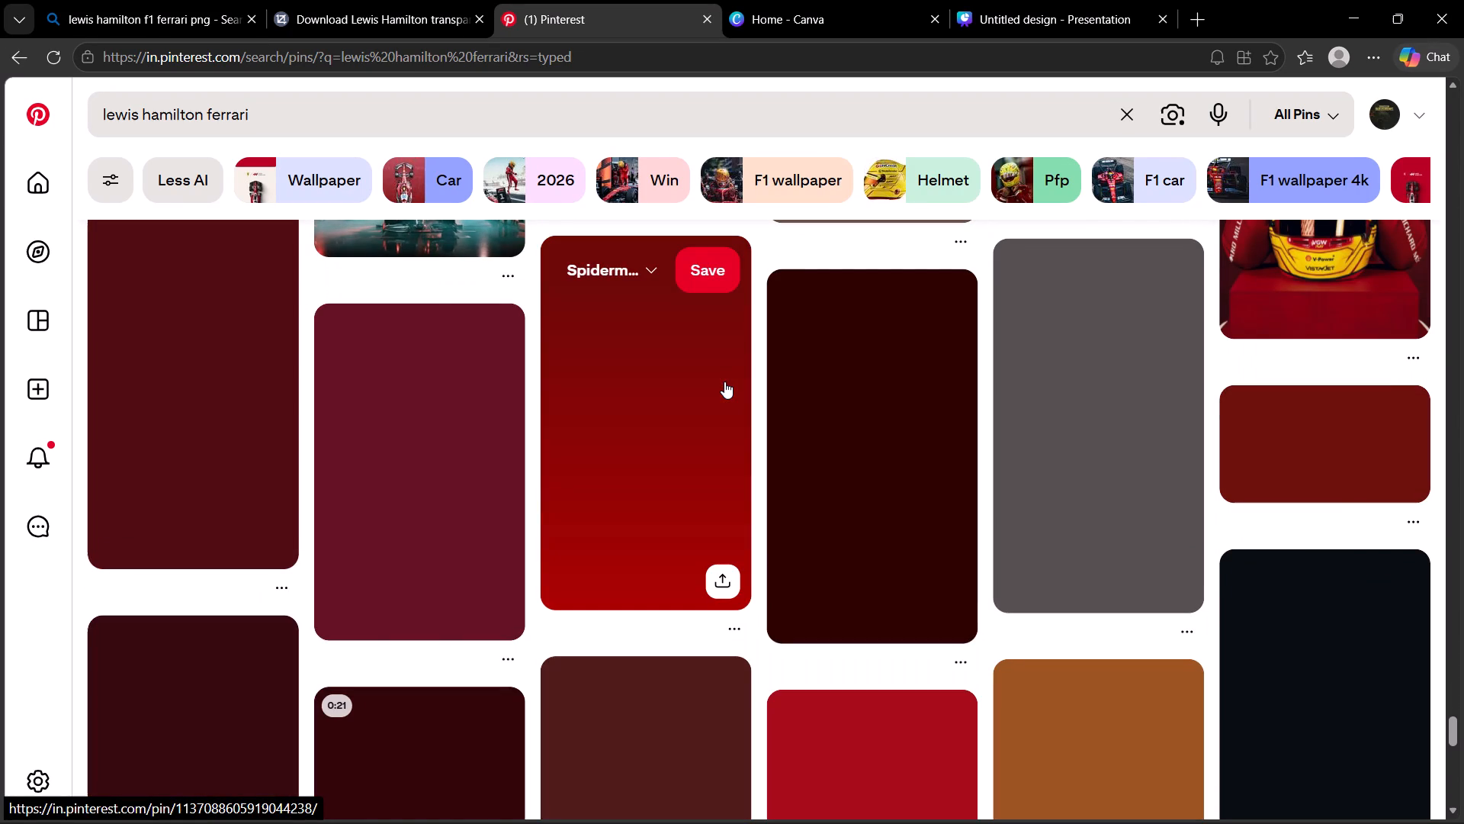
Narrow the Pinterest results to the suggested Pfp topic and look through the pins for a usable Hamilton image.
left_click(1074, 177)
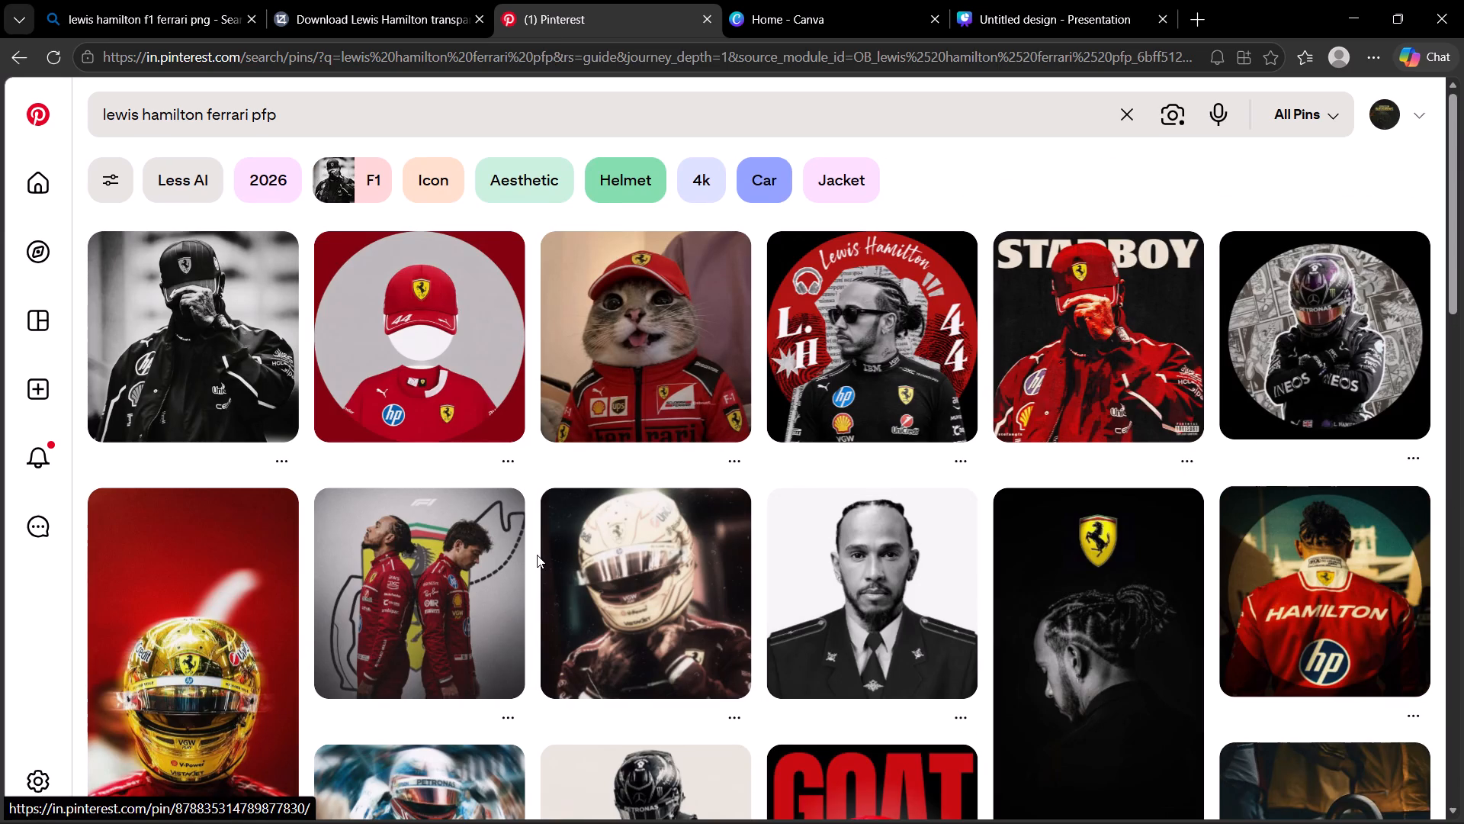
scroll(540, 551, "down", 4)
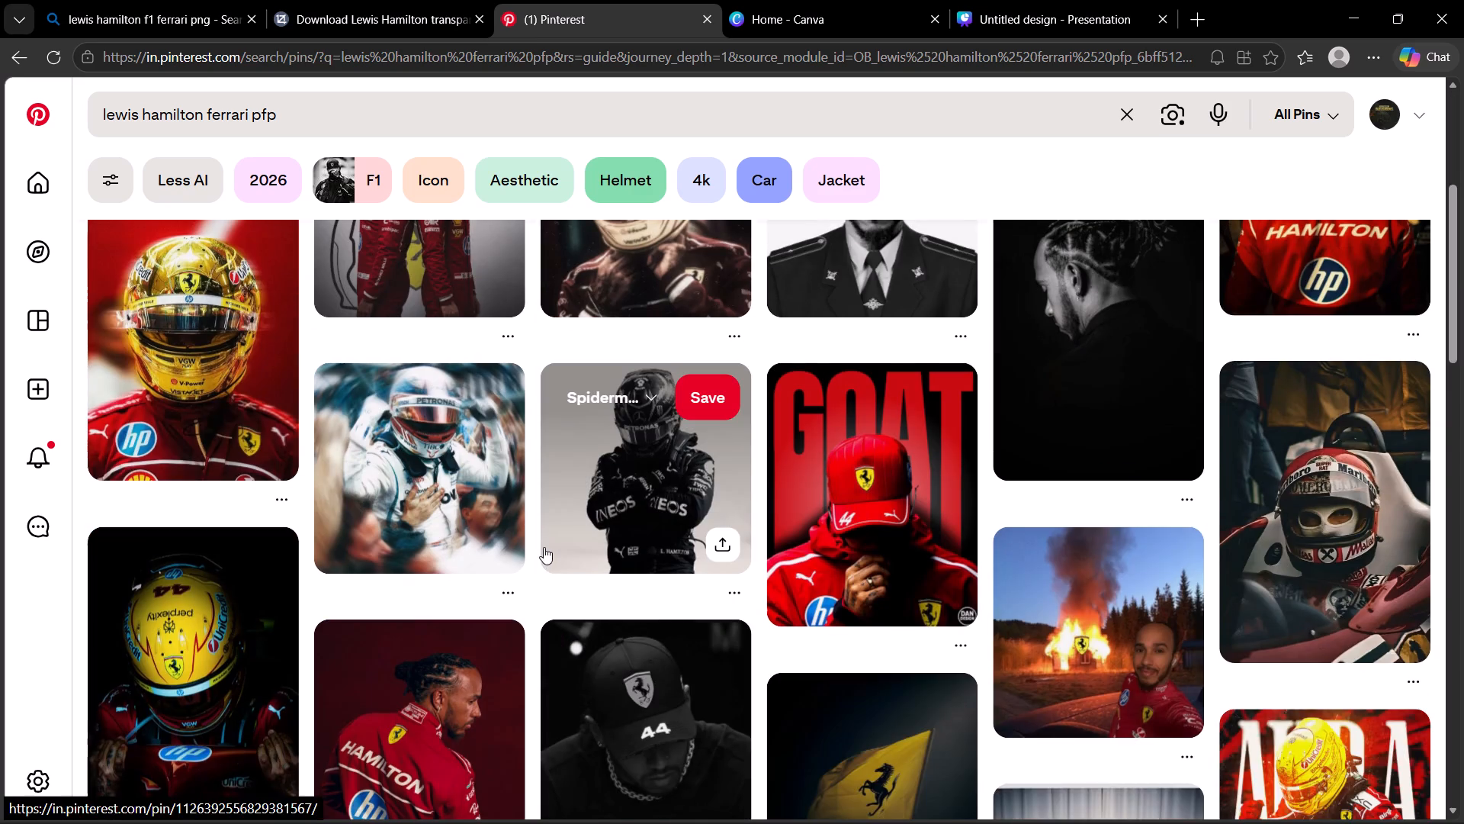
scroll(544, 547, "down", 5)
scroll(544, 546, "up", 2)
scroll(544, 546, "down", 3)
scroll(545, 546, "up", 4)
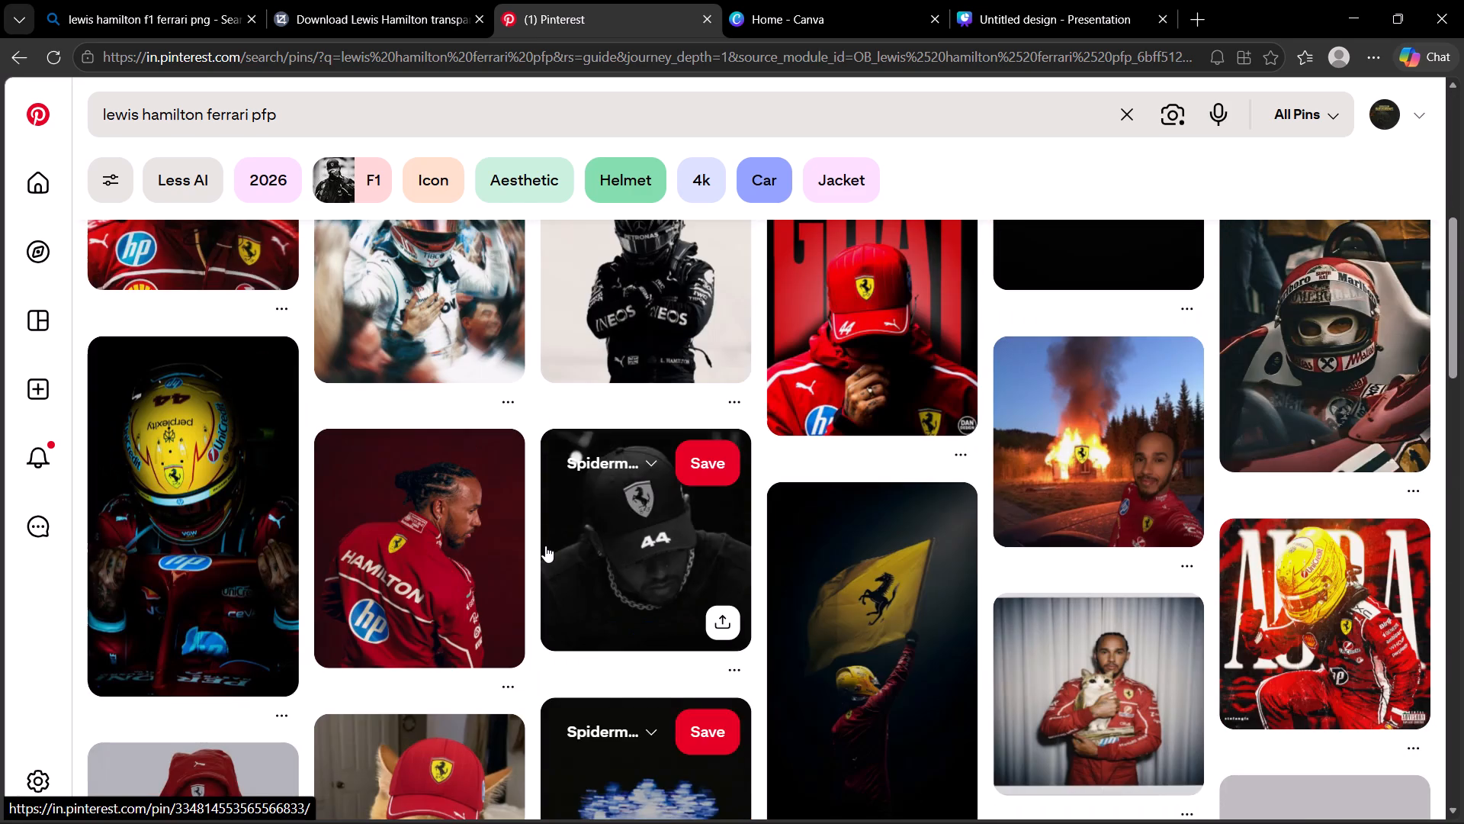
scroll(545, 546, "down", 7)
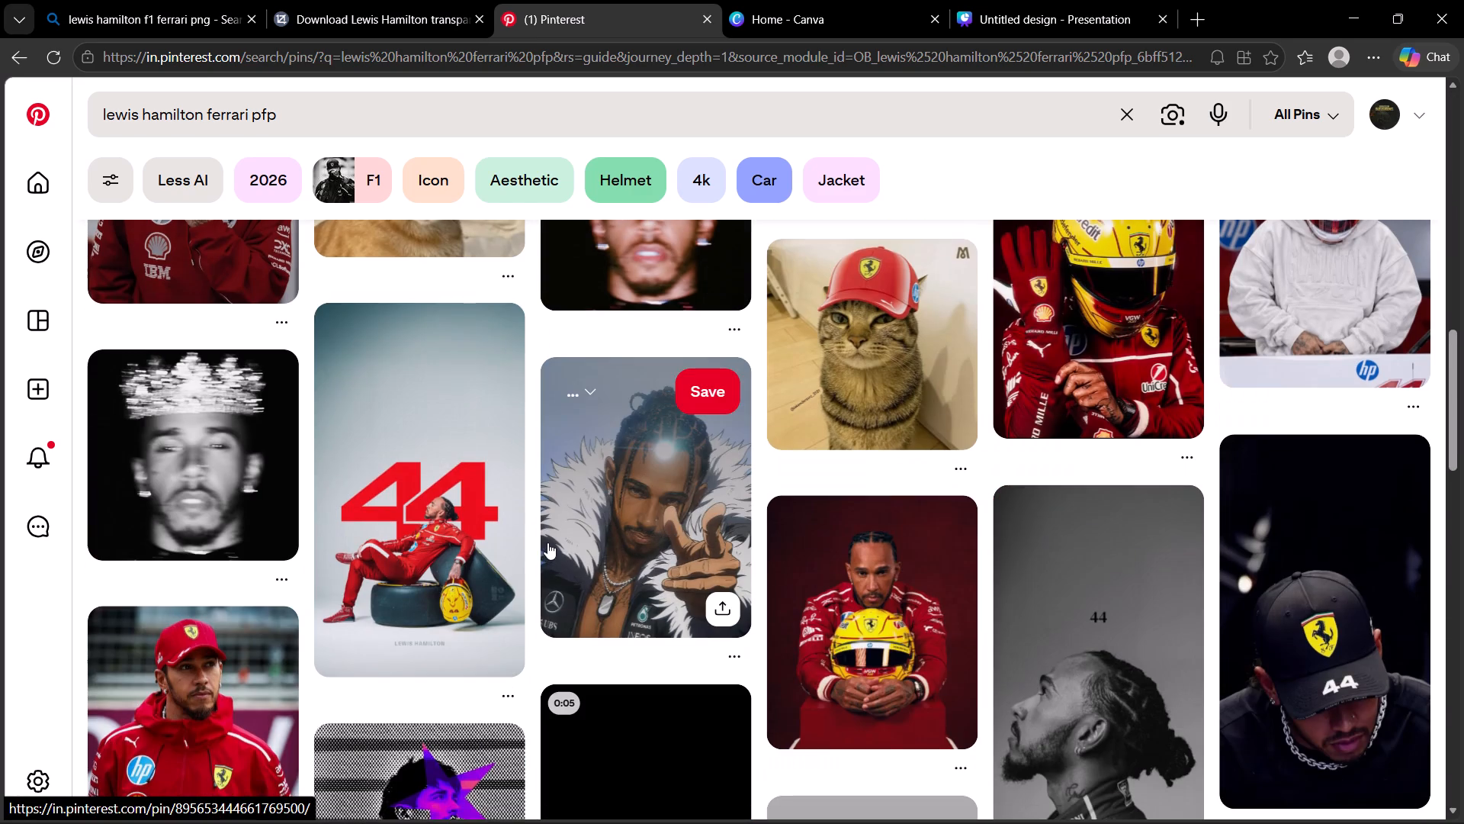
scroll(547, 542, "down", 10)
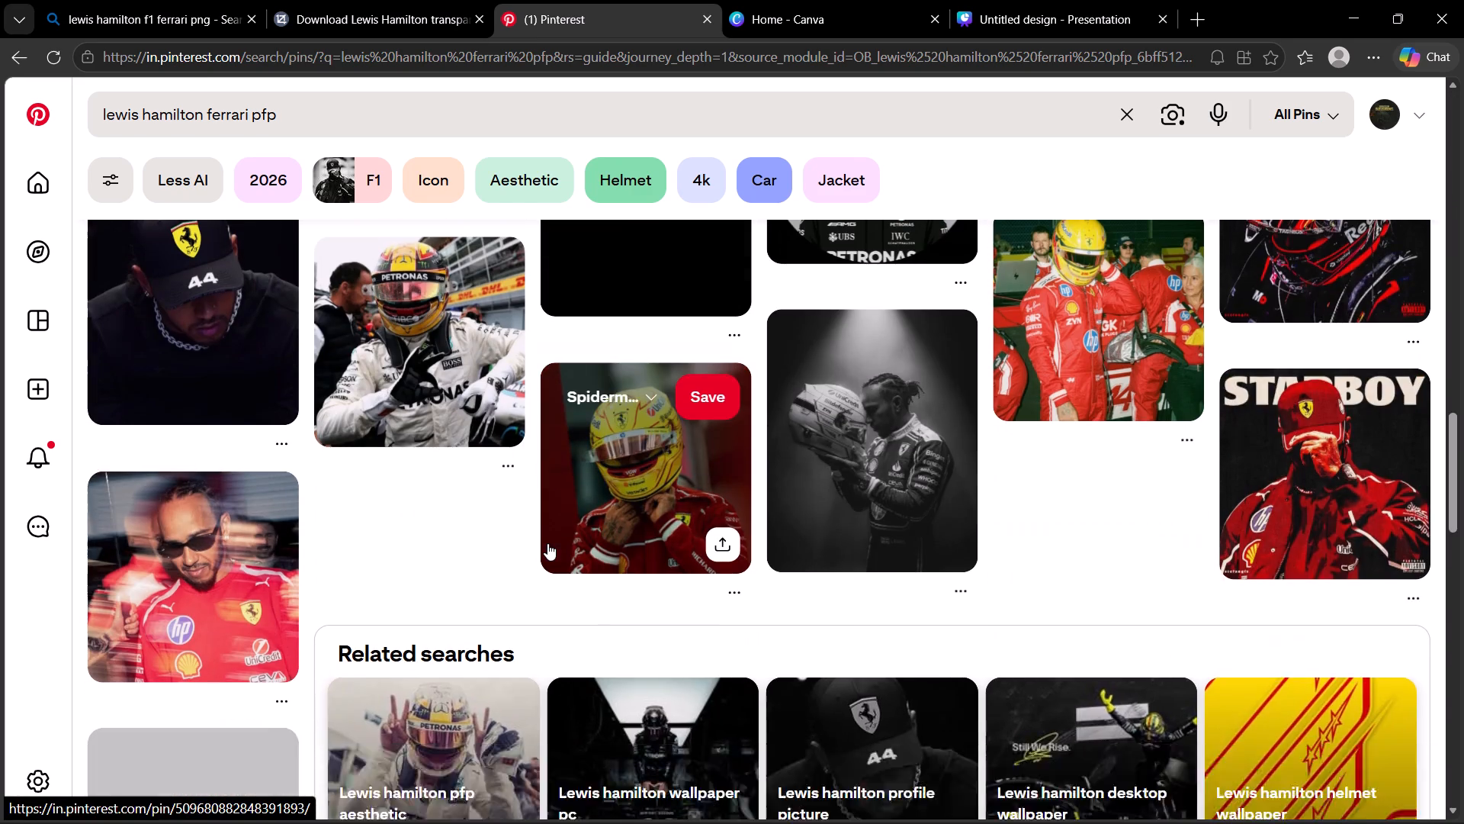
scroll(547, 543, "down", 4)
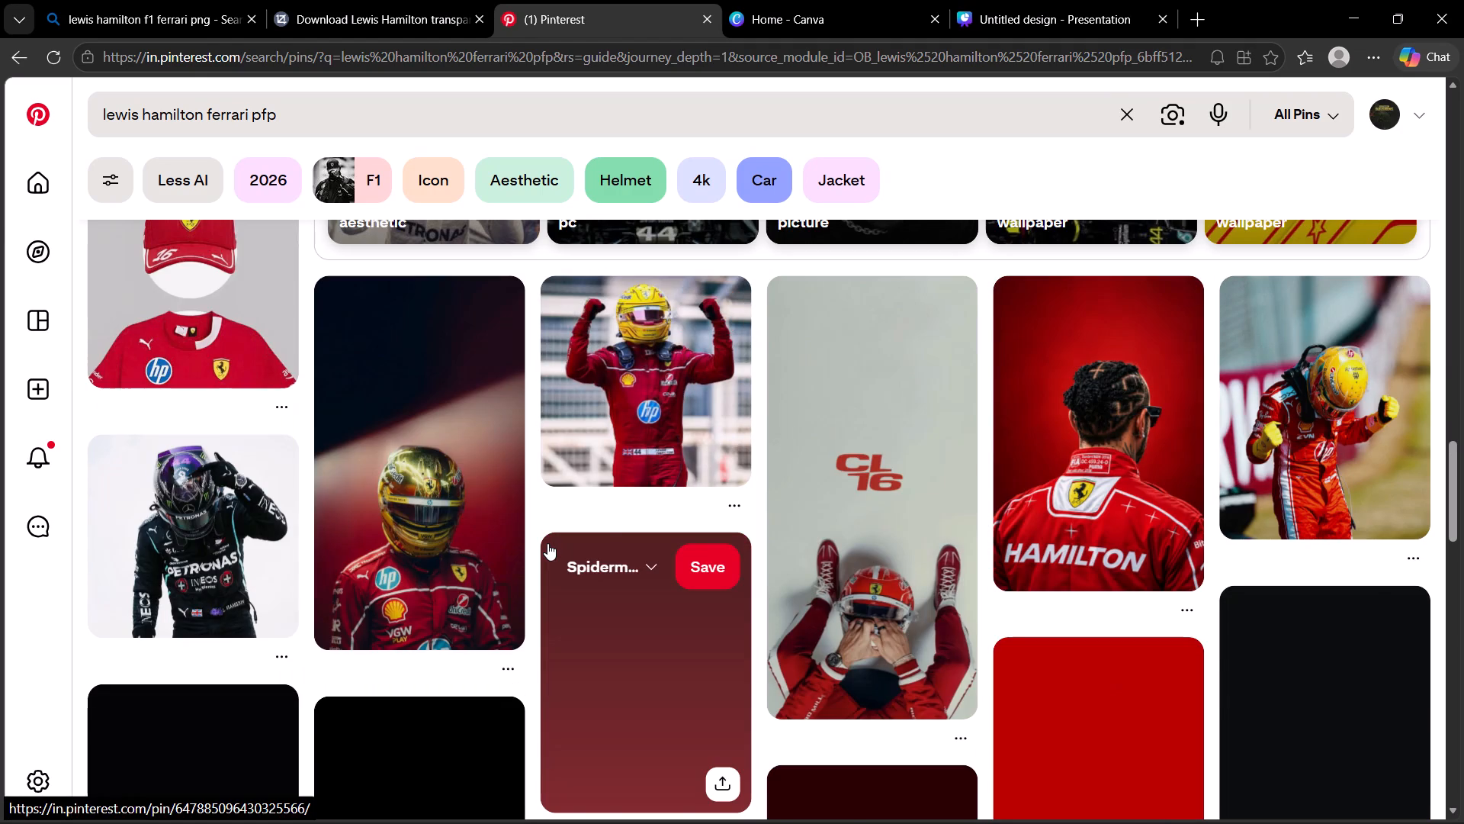
scroll(547, 543, "down", 7)
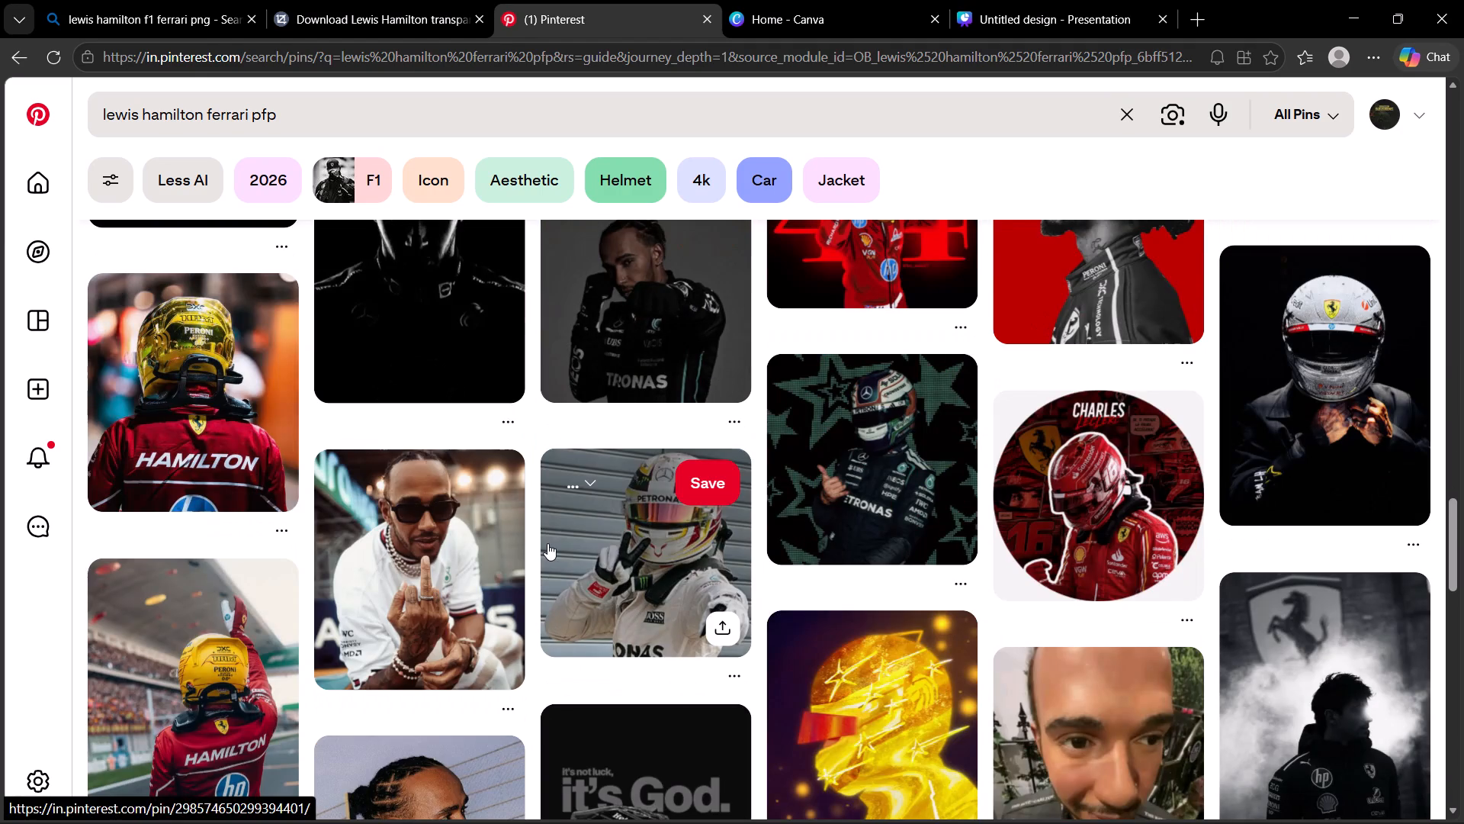
scroll(547, 543, "down", 11)
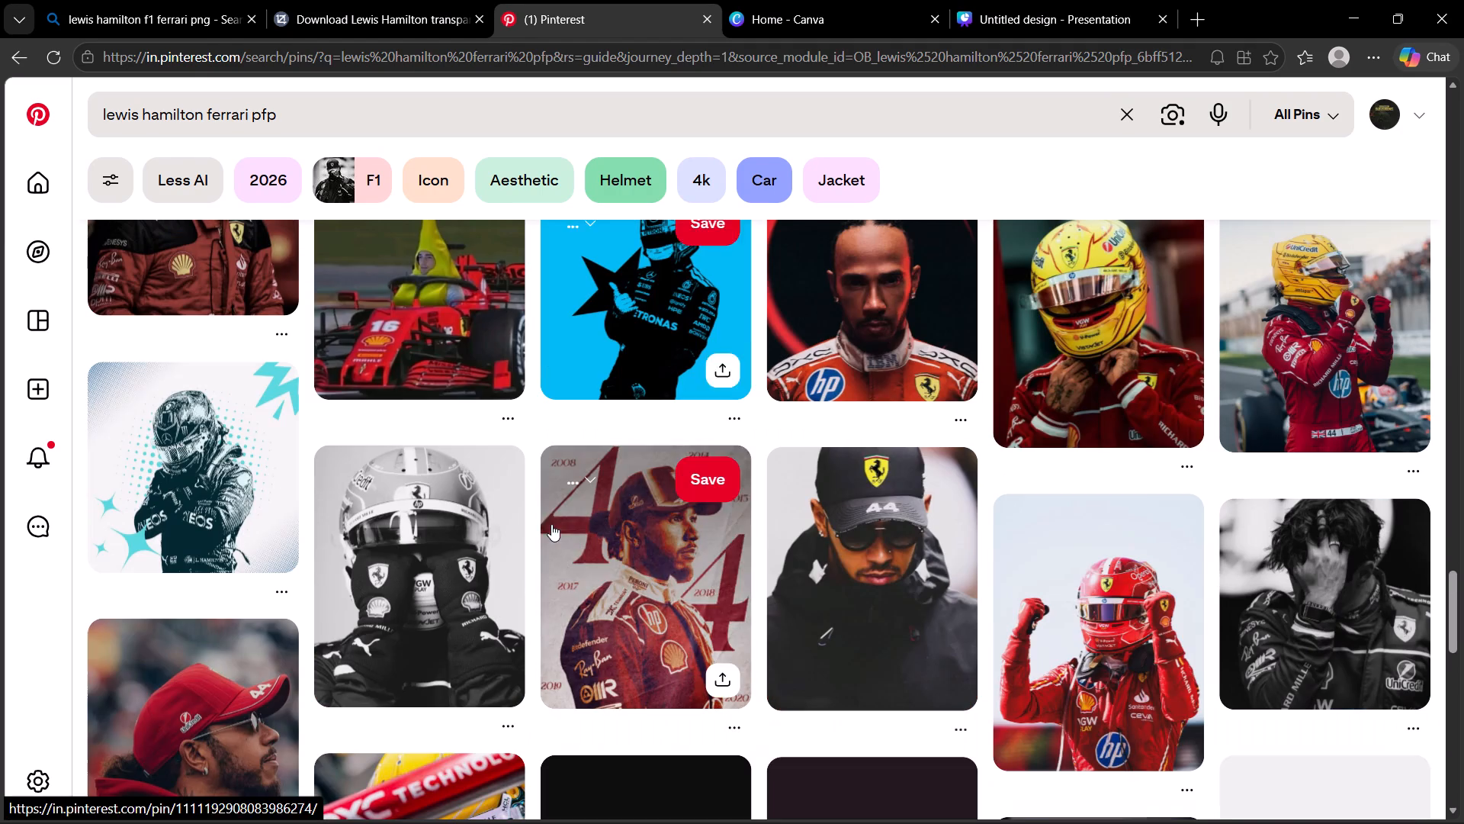
Go back to the open uniqrenders page and look over the details of the Lewis Hamilton render.
left_click(355, 0)
scroll(522, 565, "down", 17)
scroll(544, 554, "up", 3)
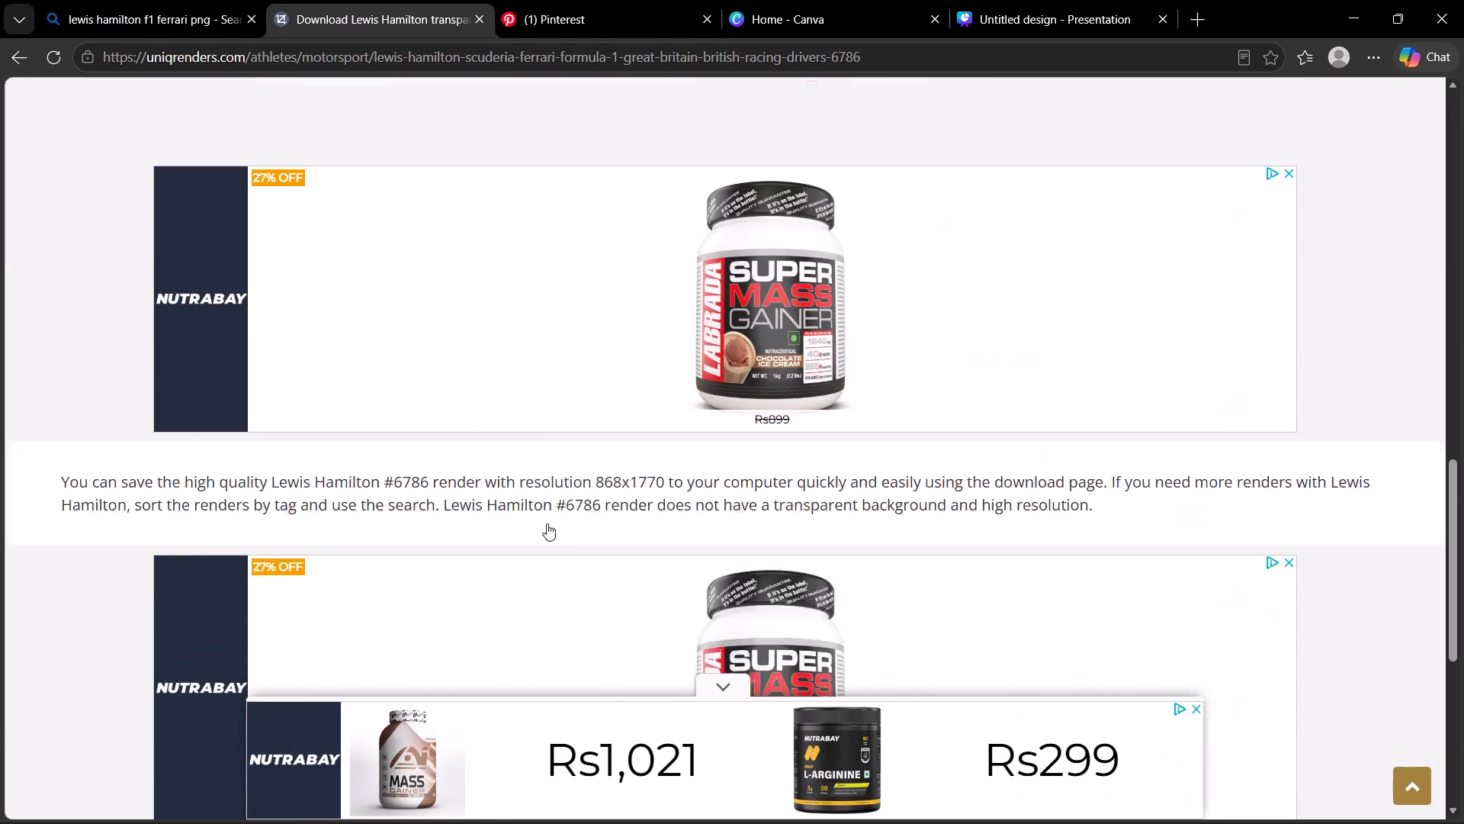
scroll(547, 523, "up", 20)
scroll(547, 523, "up", 2)
Go back to the lewis hamilton f1 ferrari png search and look through its image strip and web results.
left_click(217, 0)
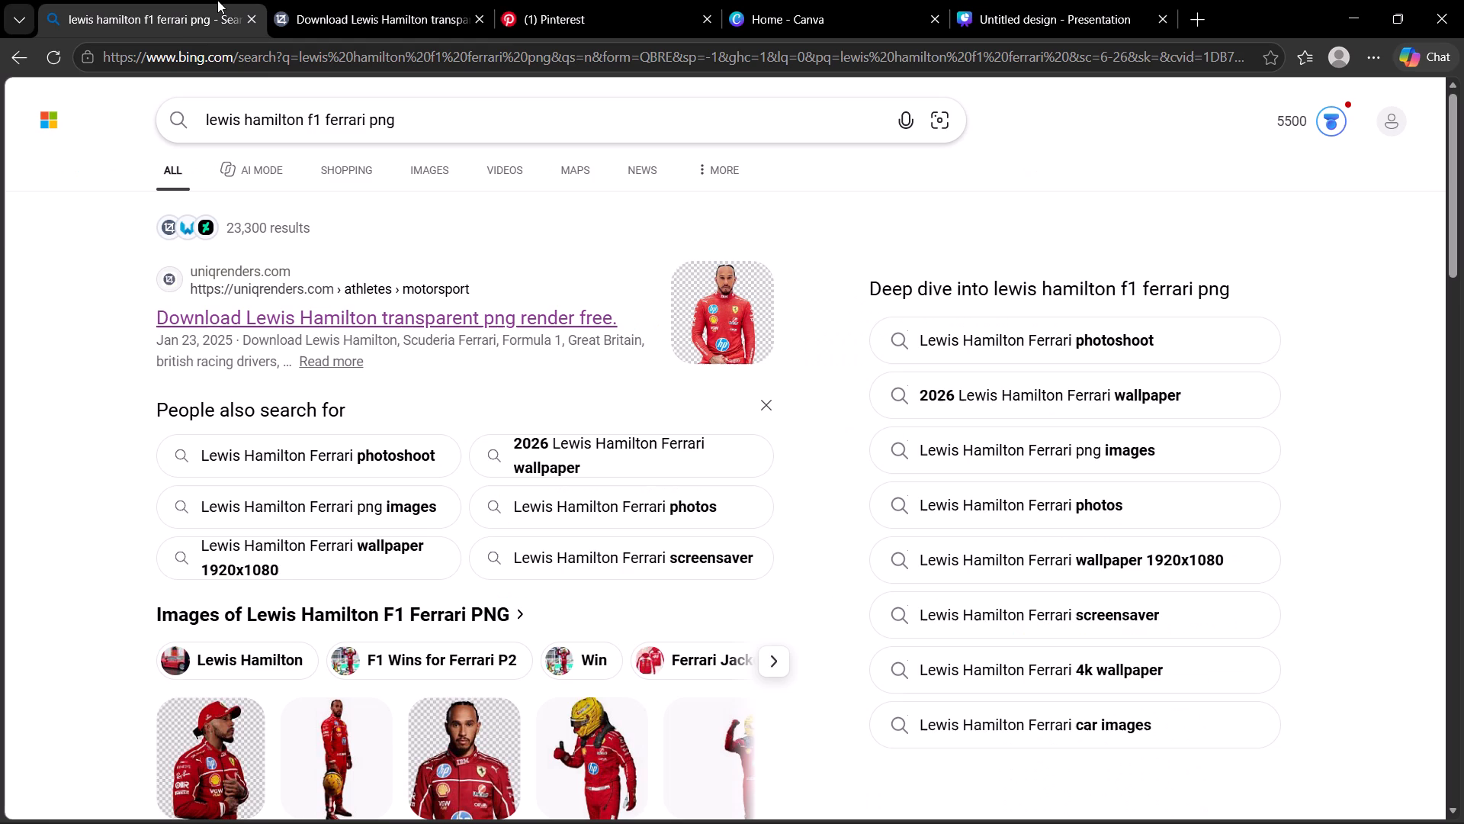
scroll(341, 451, "down", 8)
scroll(342, 448, "up", 3)
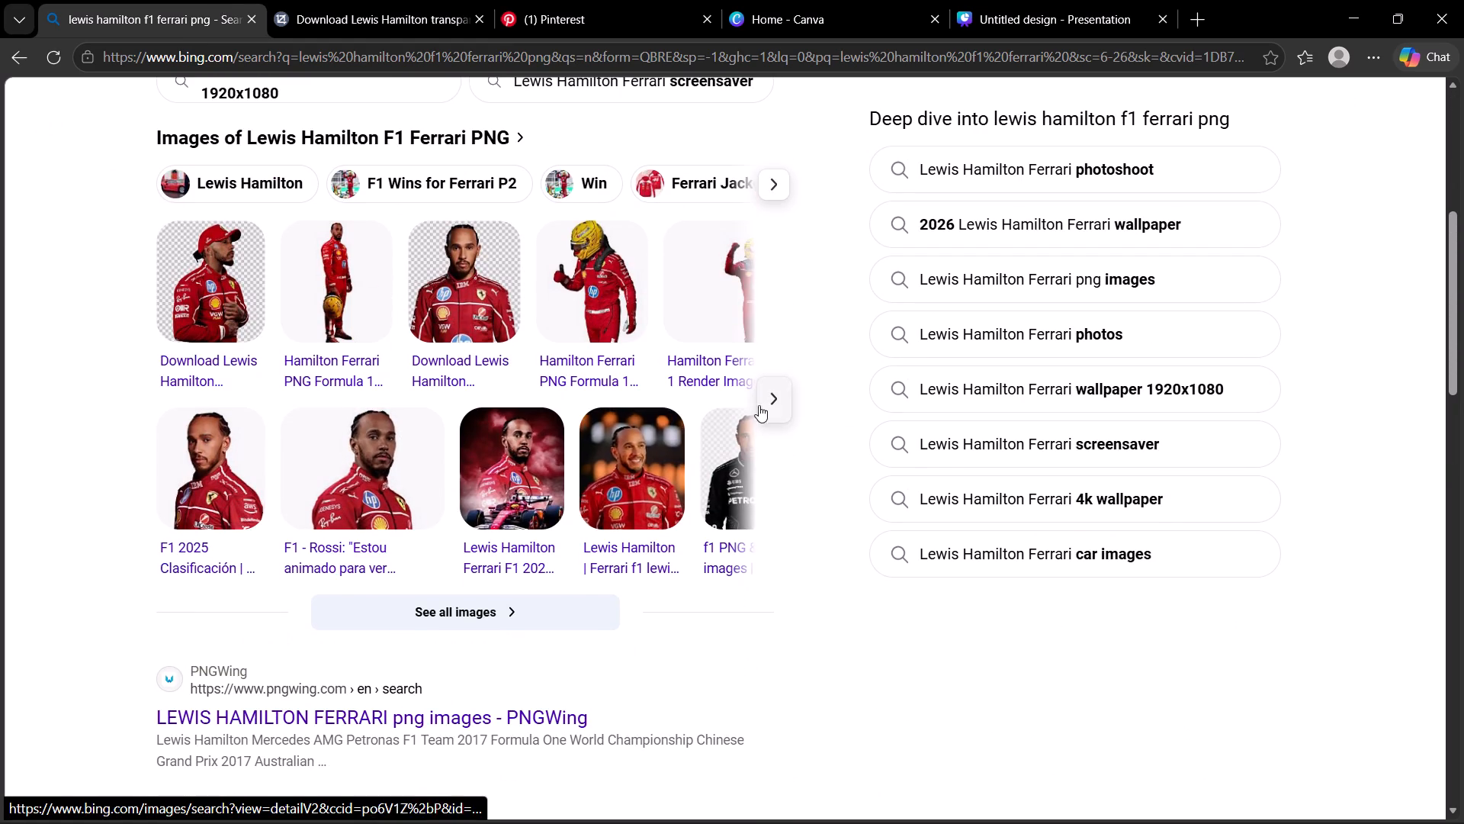
left_click(769, 405)
left_click(770, 405)
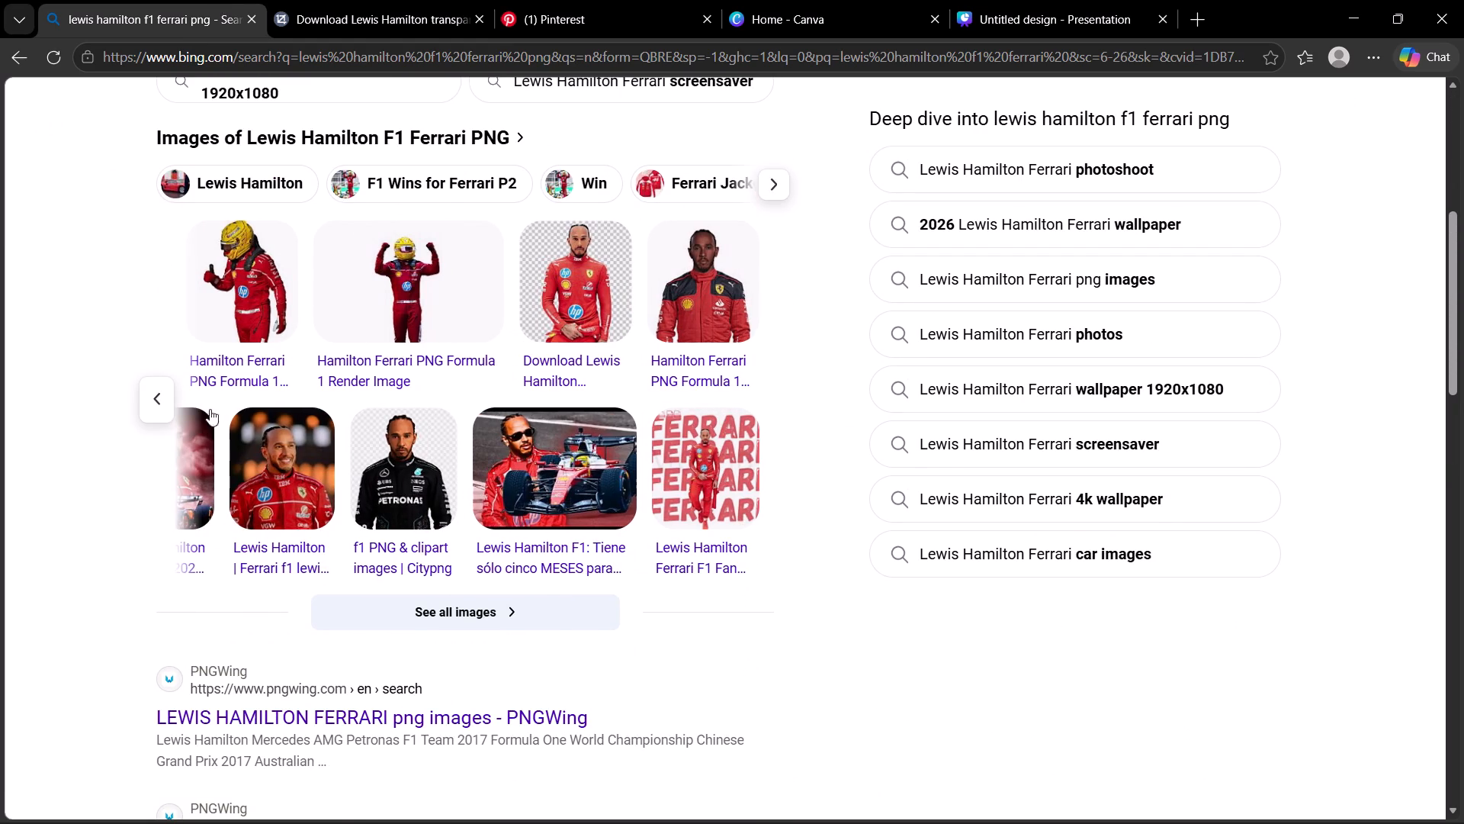
left_click(157, 409)
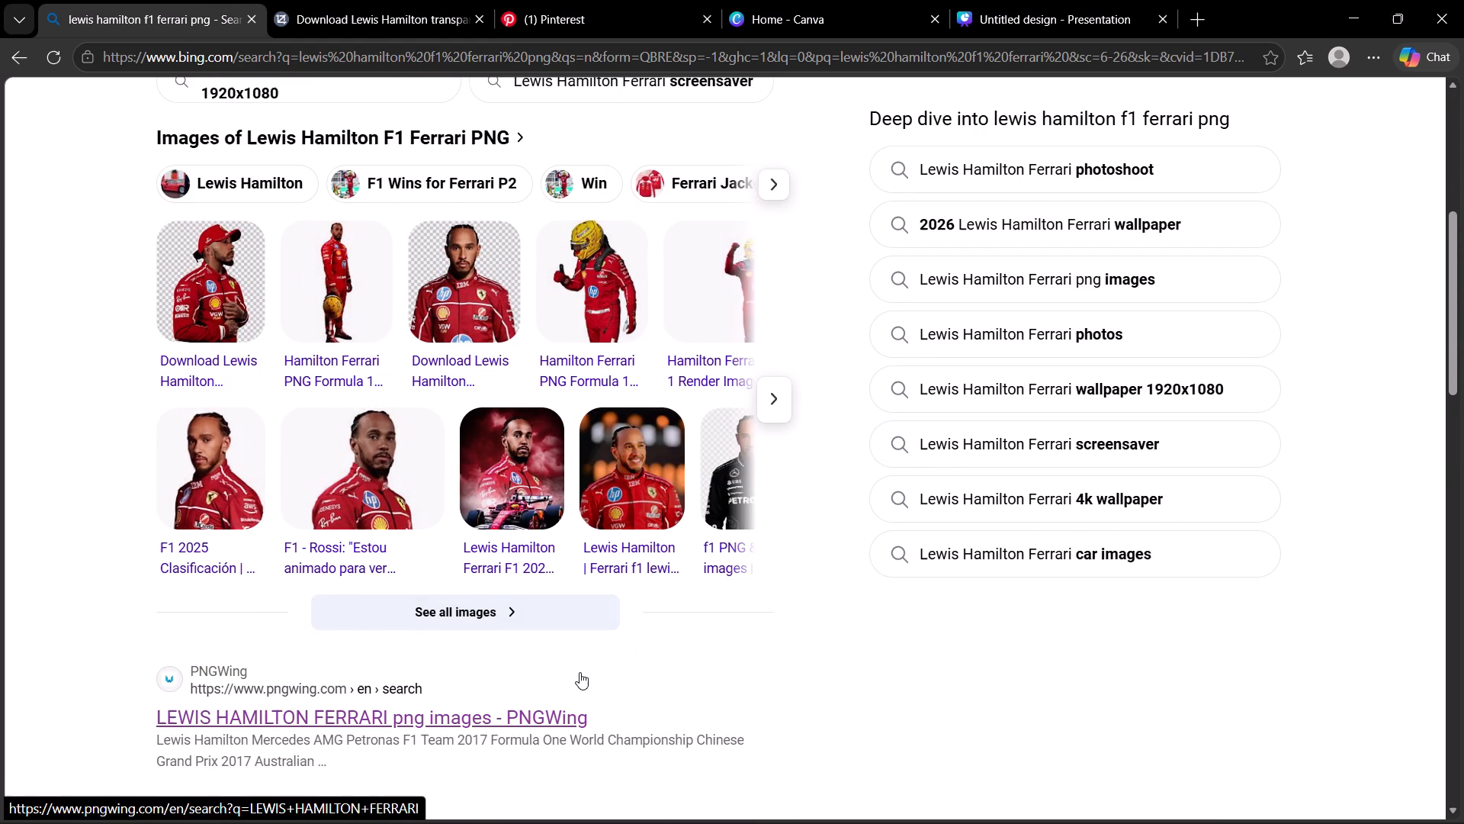
scroll(579, 672, "down", 7)
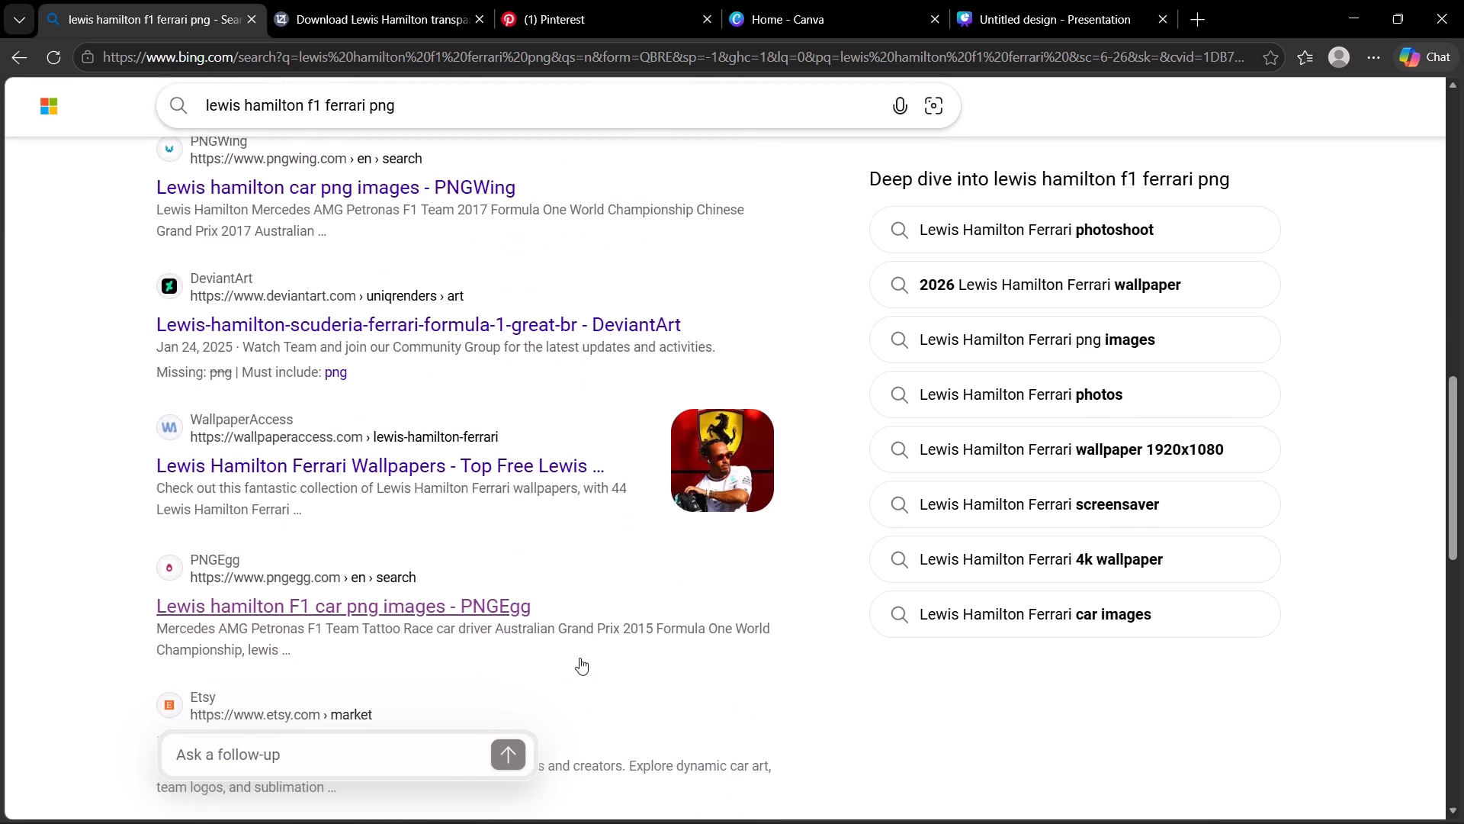
scroll(579, 658, "down", 4)
scroll(579, 650, "up", 20)
scroll(579, 650, "up", 6)
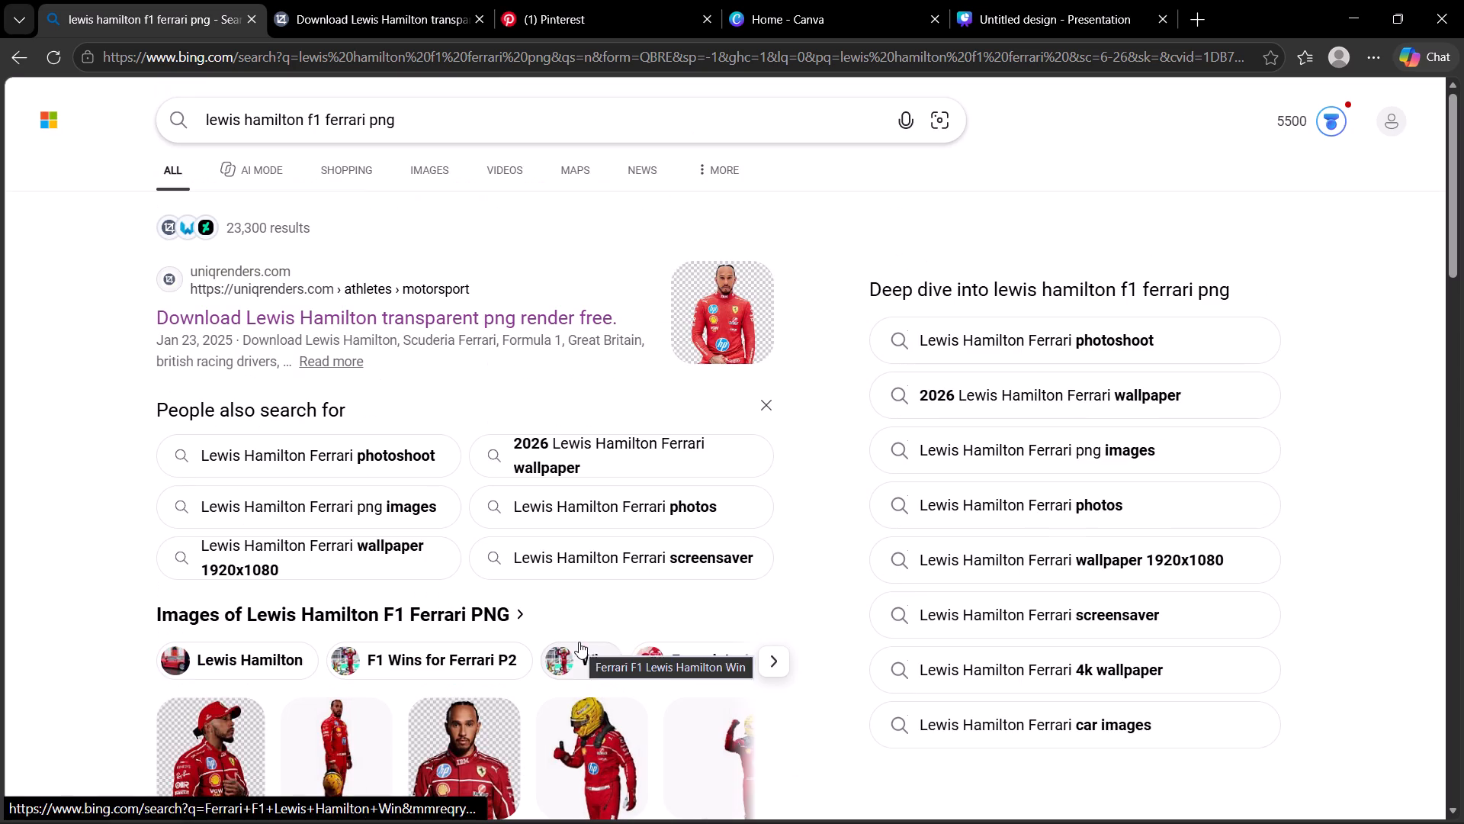
Replace the web search with f1.
left_click_drag(514, 133, 92, 134)
key("BackSpace")
type("f1")
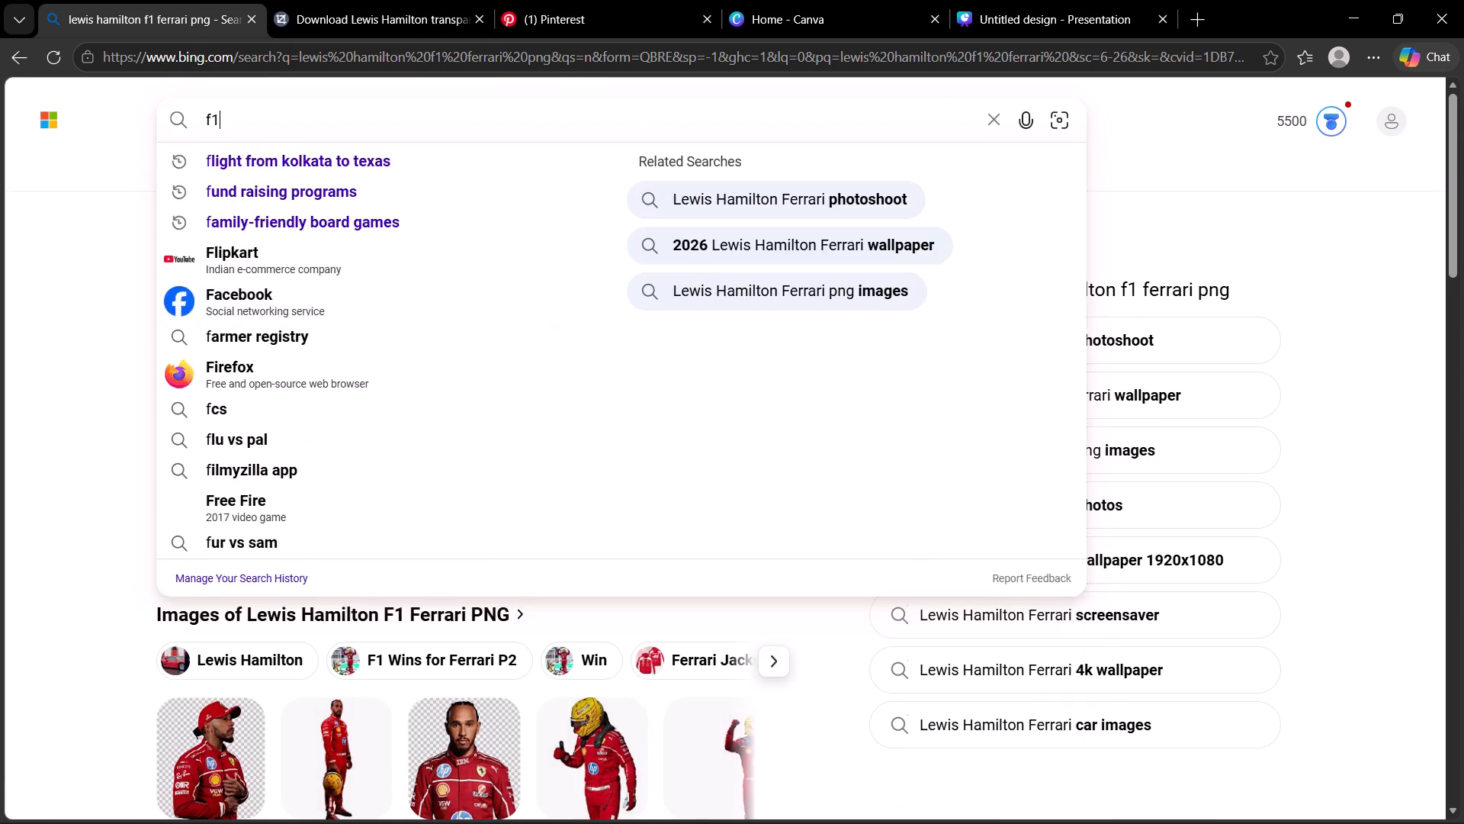
key("Return")
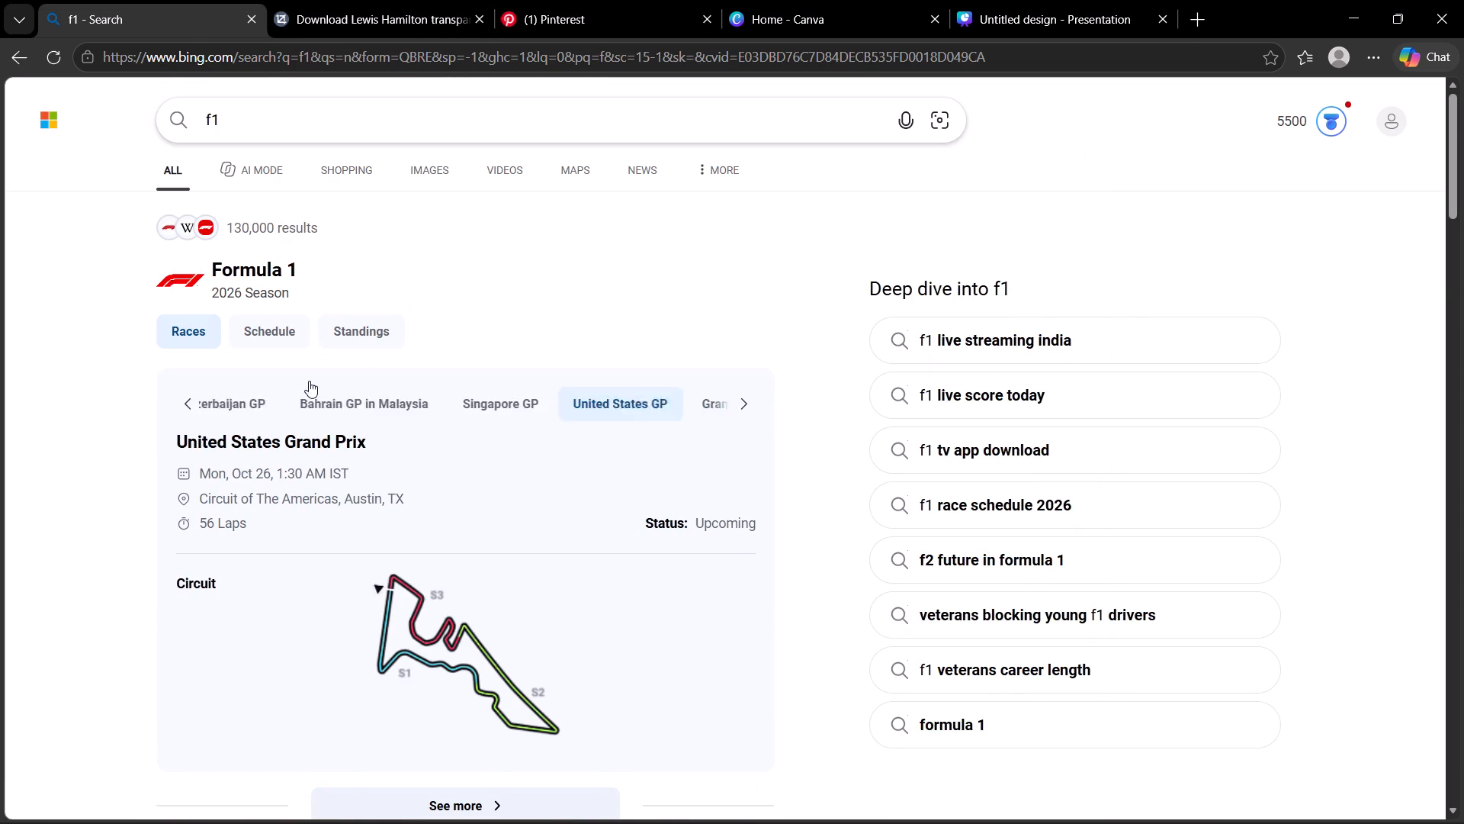
Open the Teams page of the official Formula 1 site and allow essential cookies only.
scroll(310, 392, "down", 6)
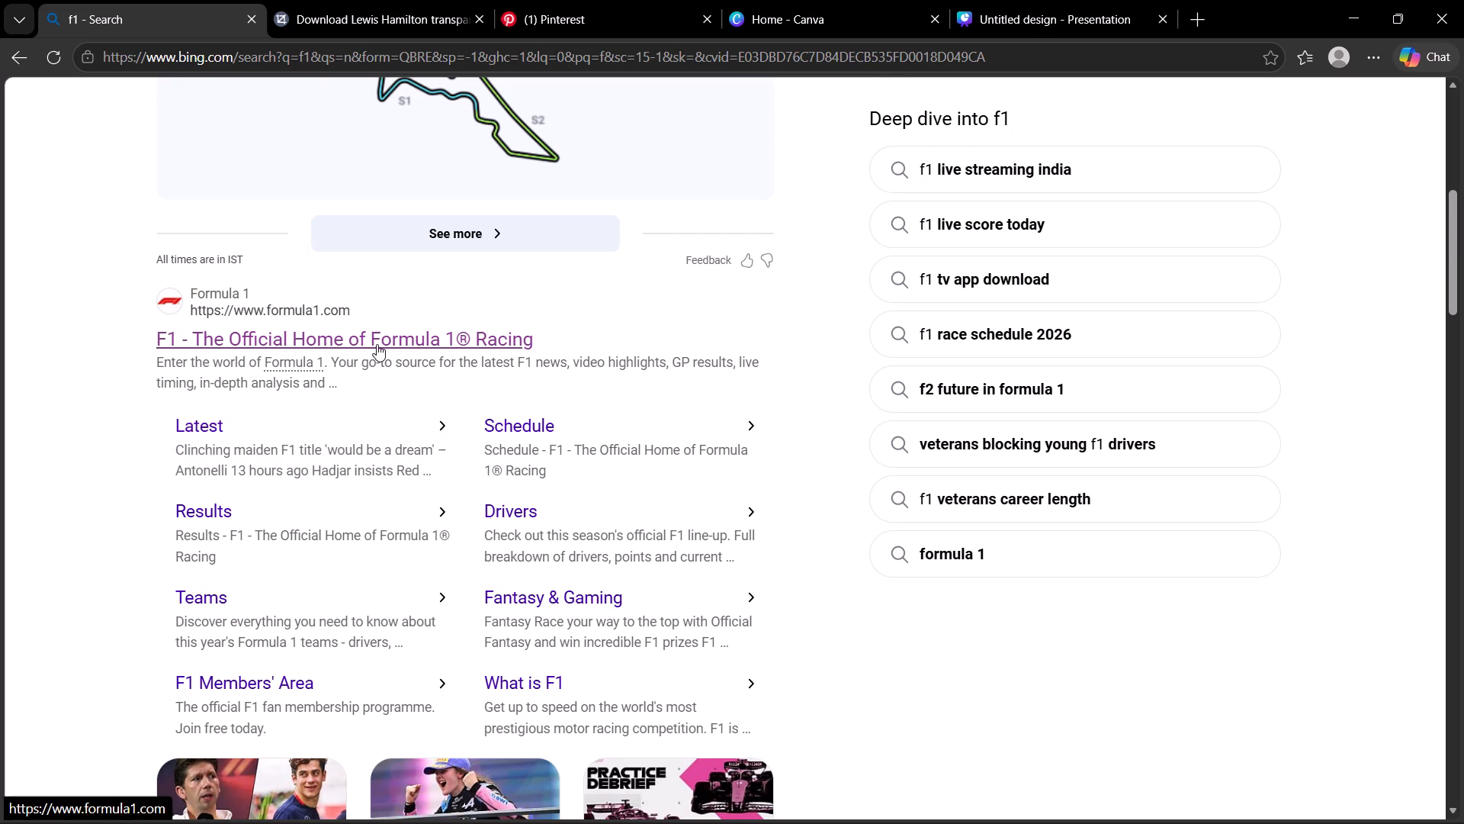
left_click(192, 598)
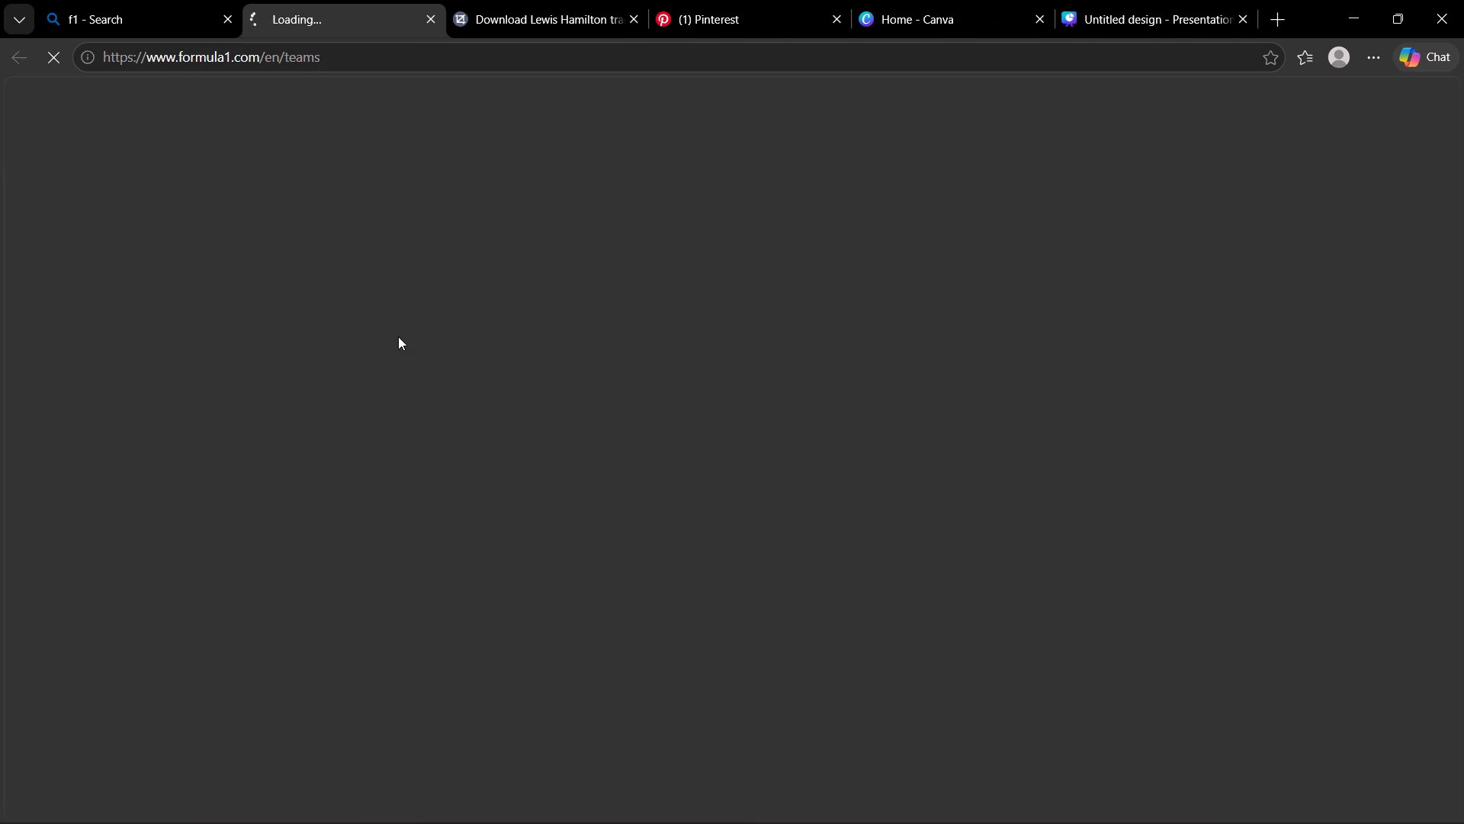
scroll(794, 598, "down", 2)
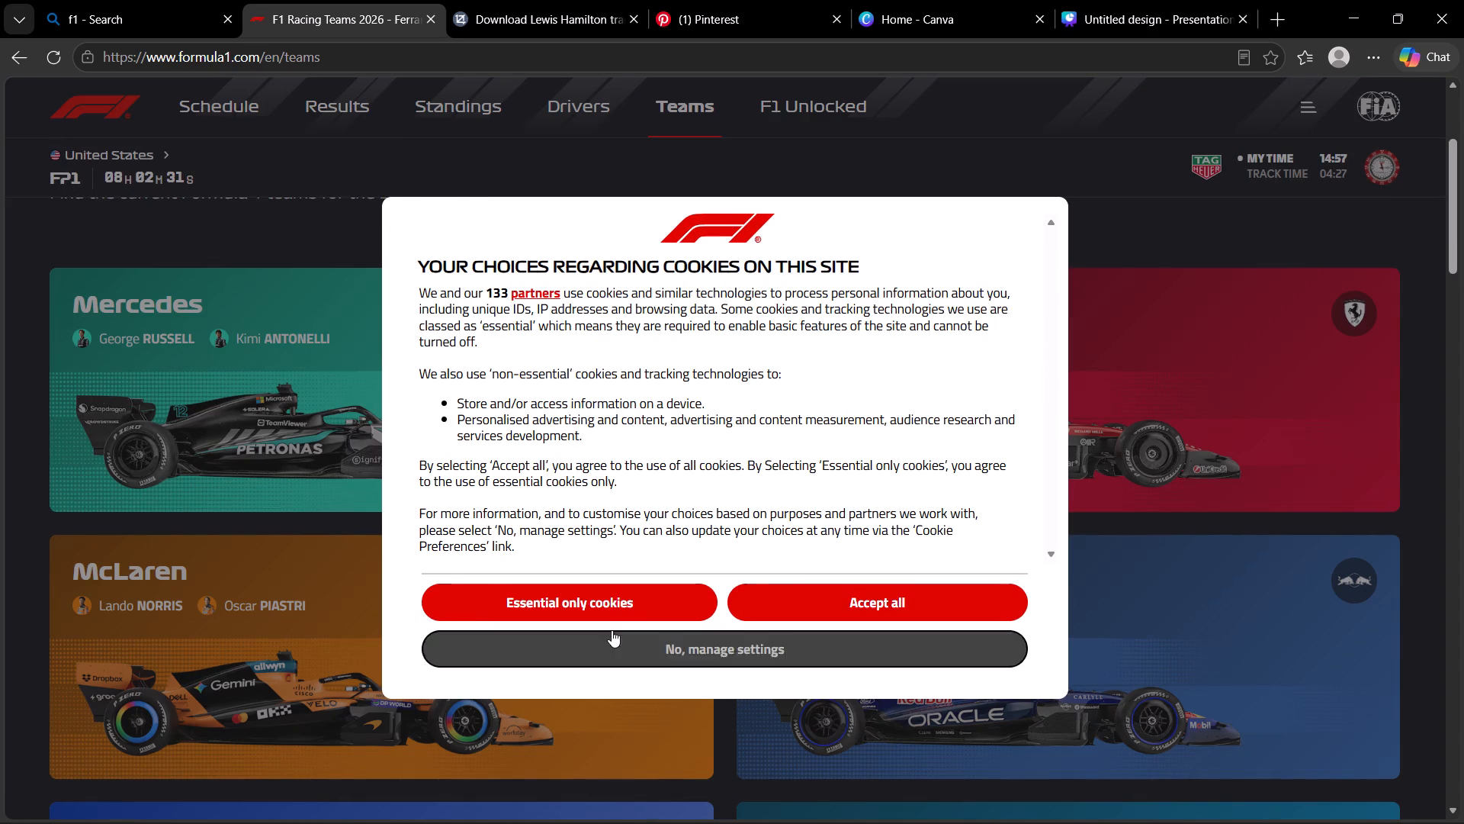
left_click(690, 599)
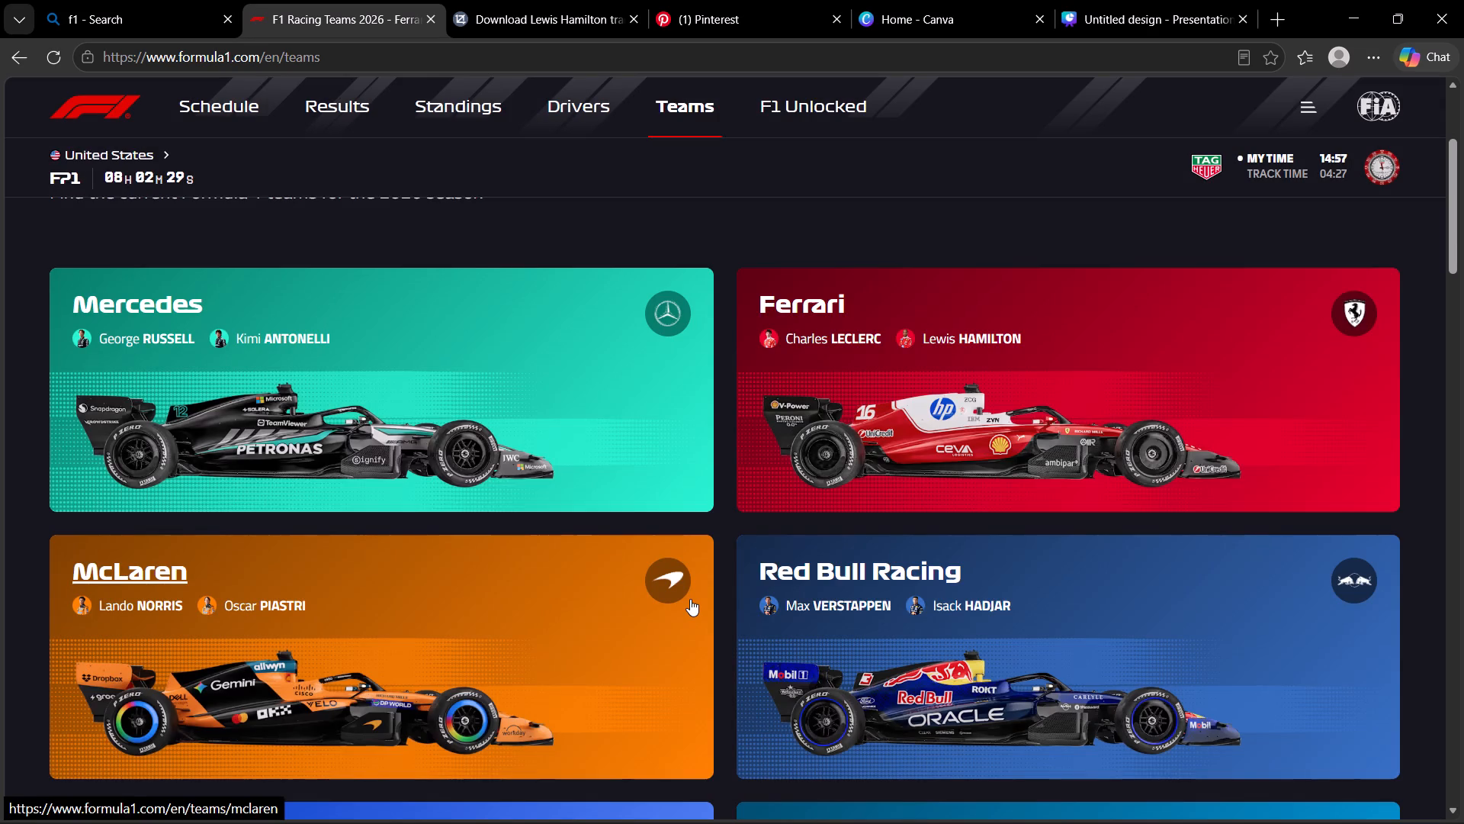
Look over the 2026 team cards and open Lewis Hamilton's driver page from the Ferrari team.
scroll(1121, 526, "down", 2)
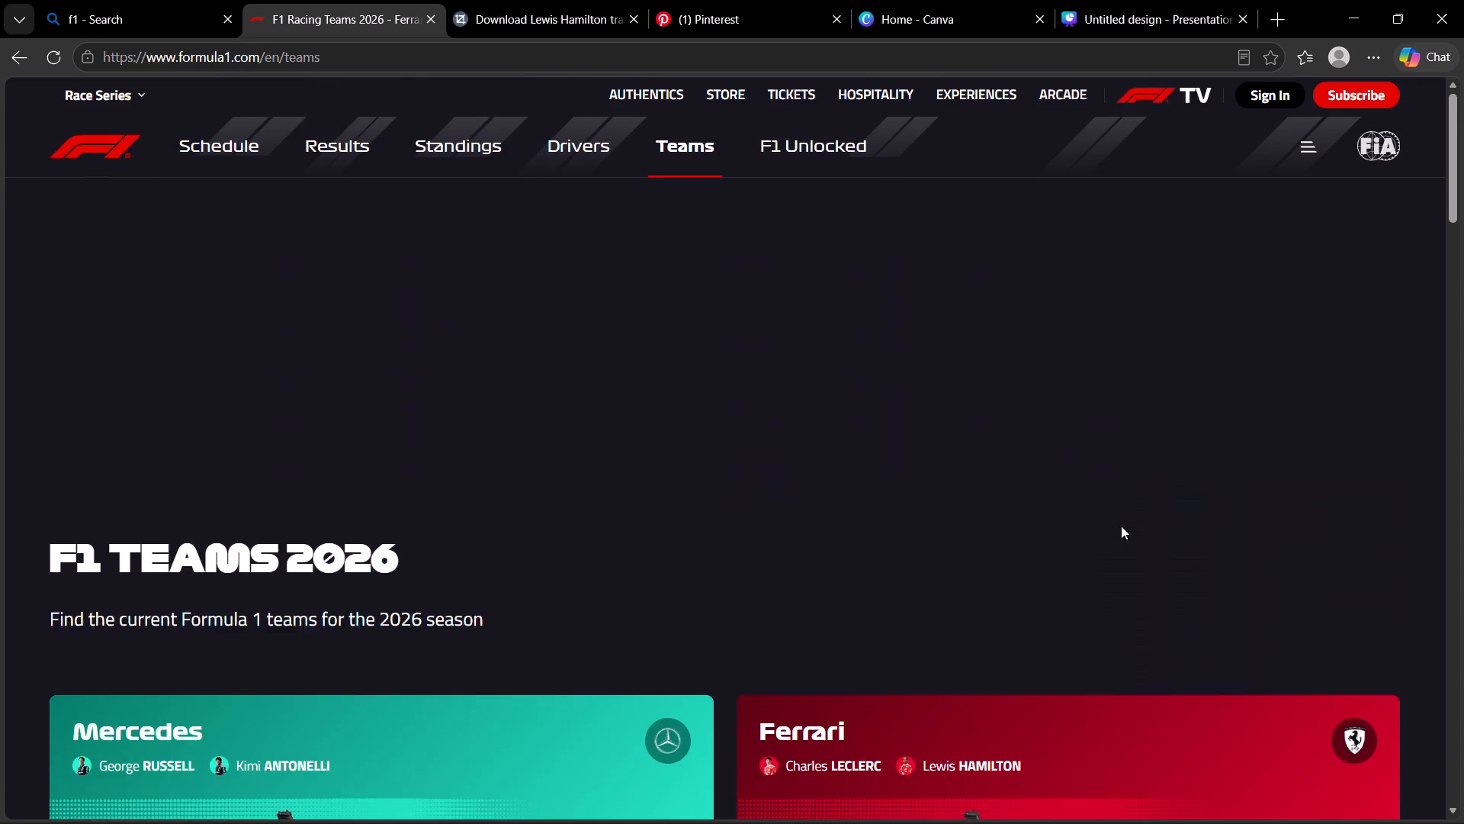
scroll(1121, 526, "down", 17)
scroll(1121, 526, "up", 2)
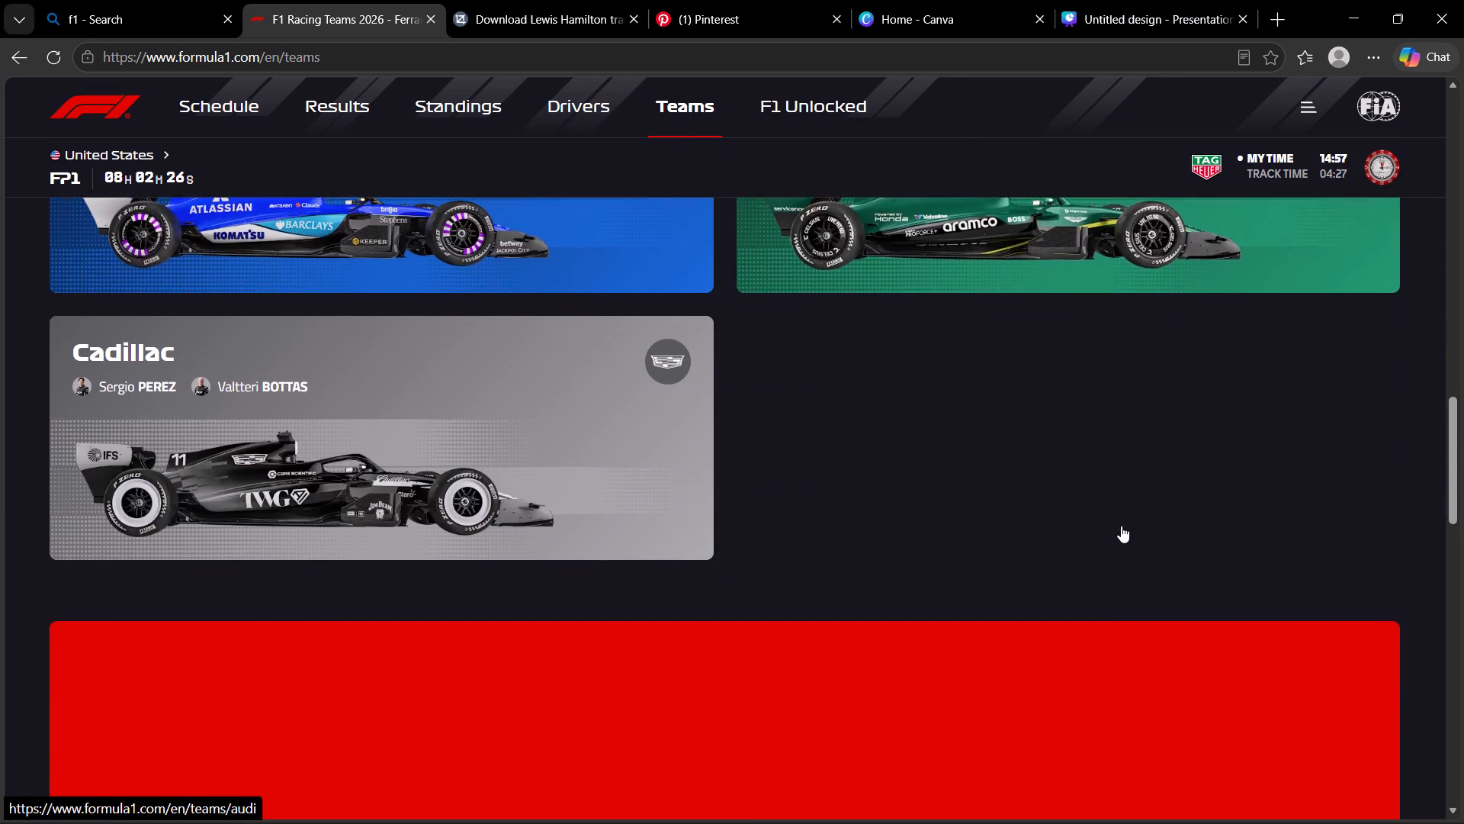
scroll(1121, 526, "up", 13)
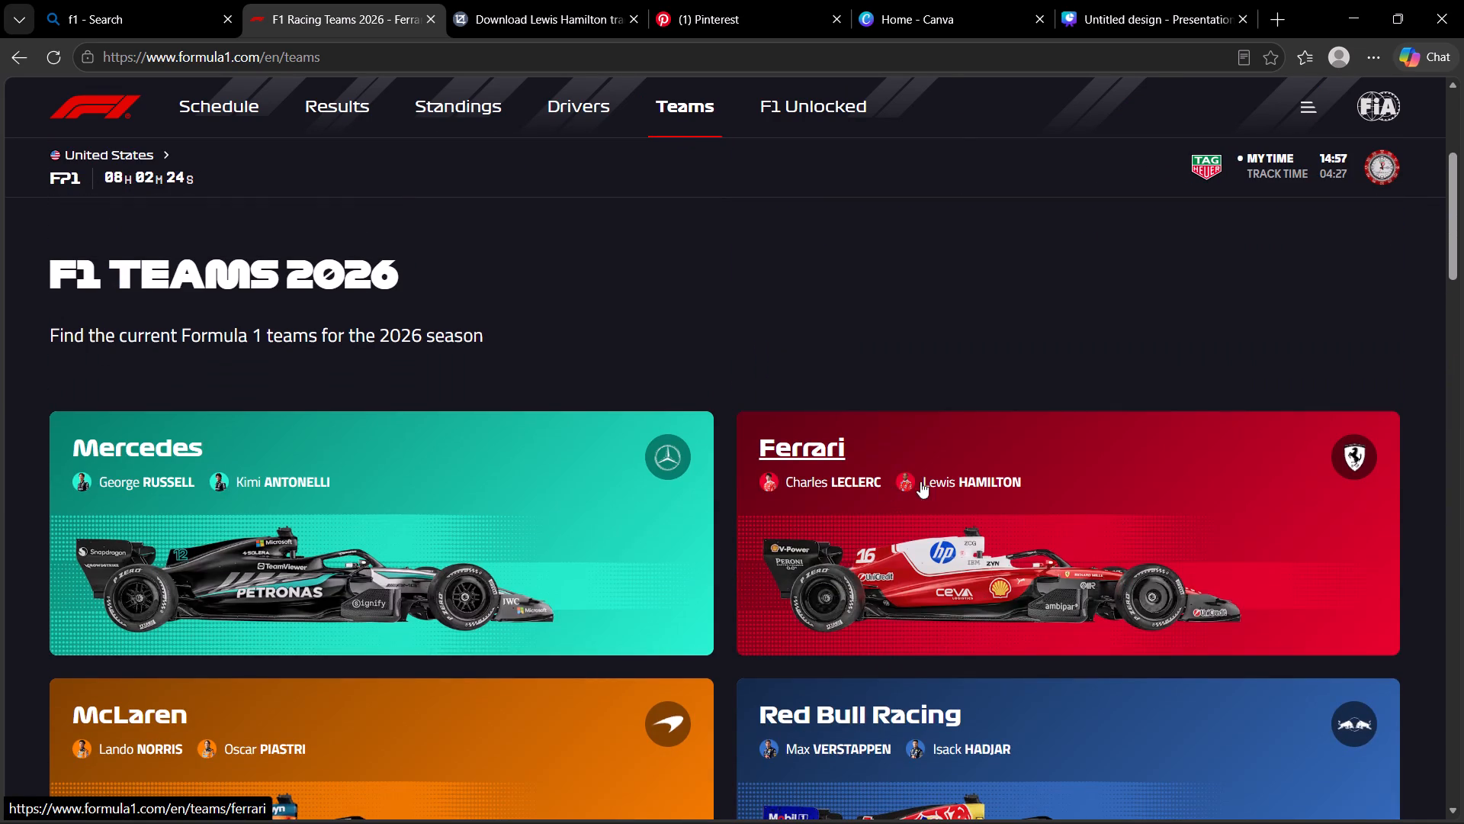
left_click(990, 476)
scroll(882, 558, "down", 11)
scroll(882, 558, "up", 5)
left_click(1051, 494)
Look through Lewis Hamilton's driver page, including the biography photos and gallery, for an image suited to the design.
scroll(759, 580, "down", 5)
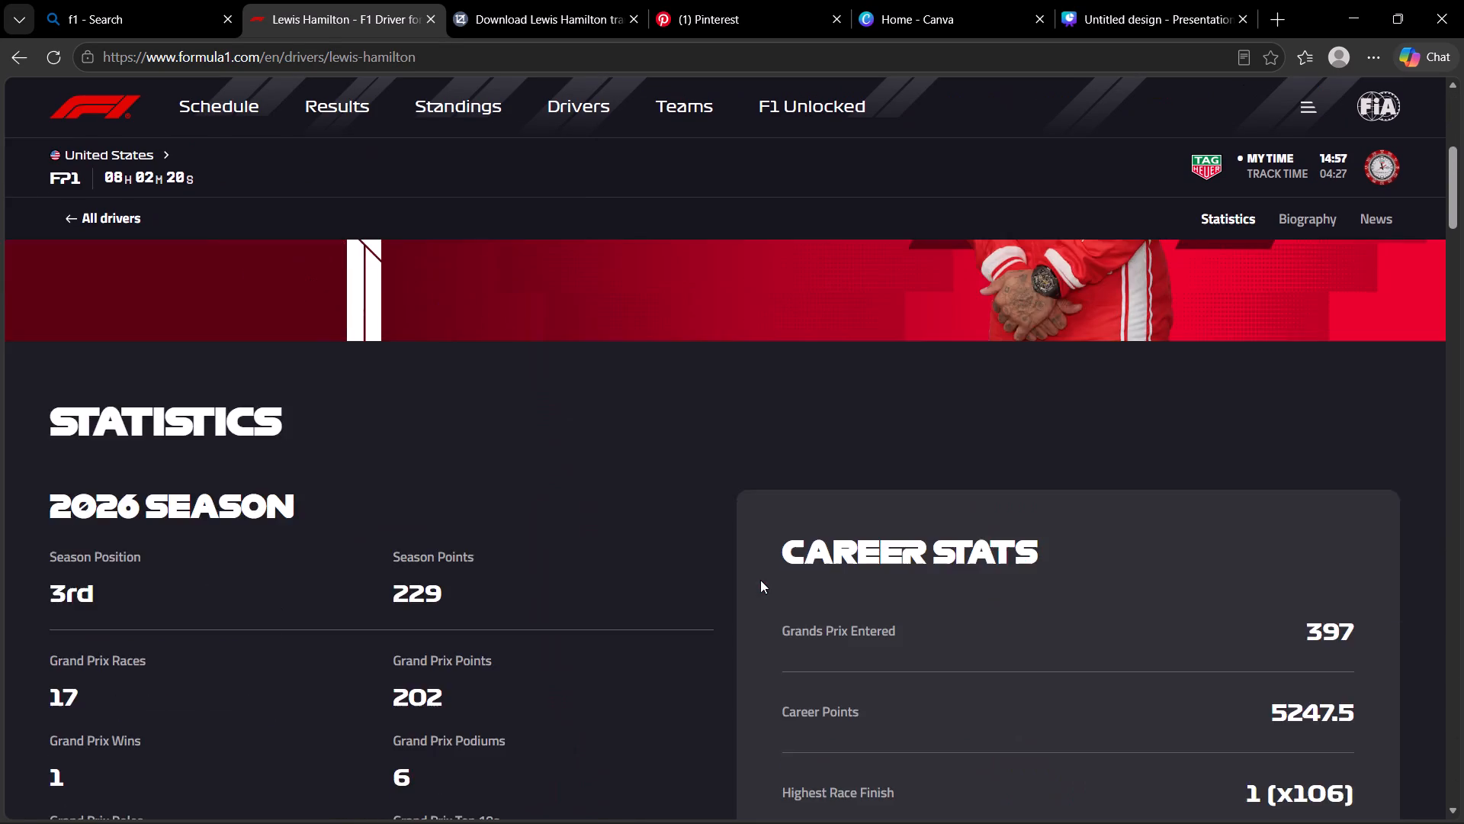
scroll(760, 580, "up", 6)
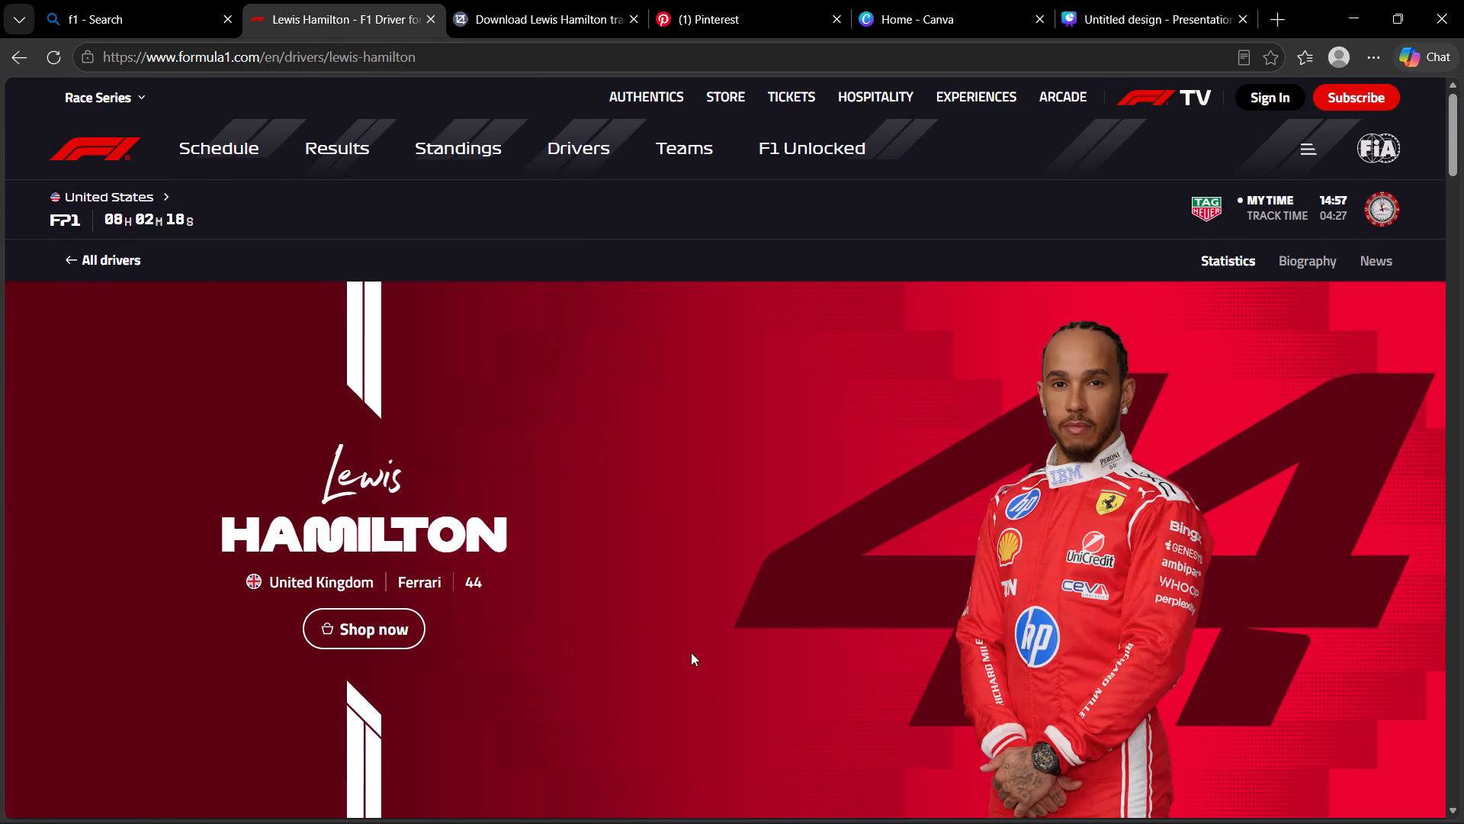
scroll(736, 673, "down", 18)
scroll(725, 642, "down", 11)
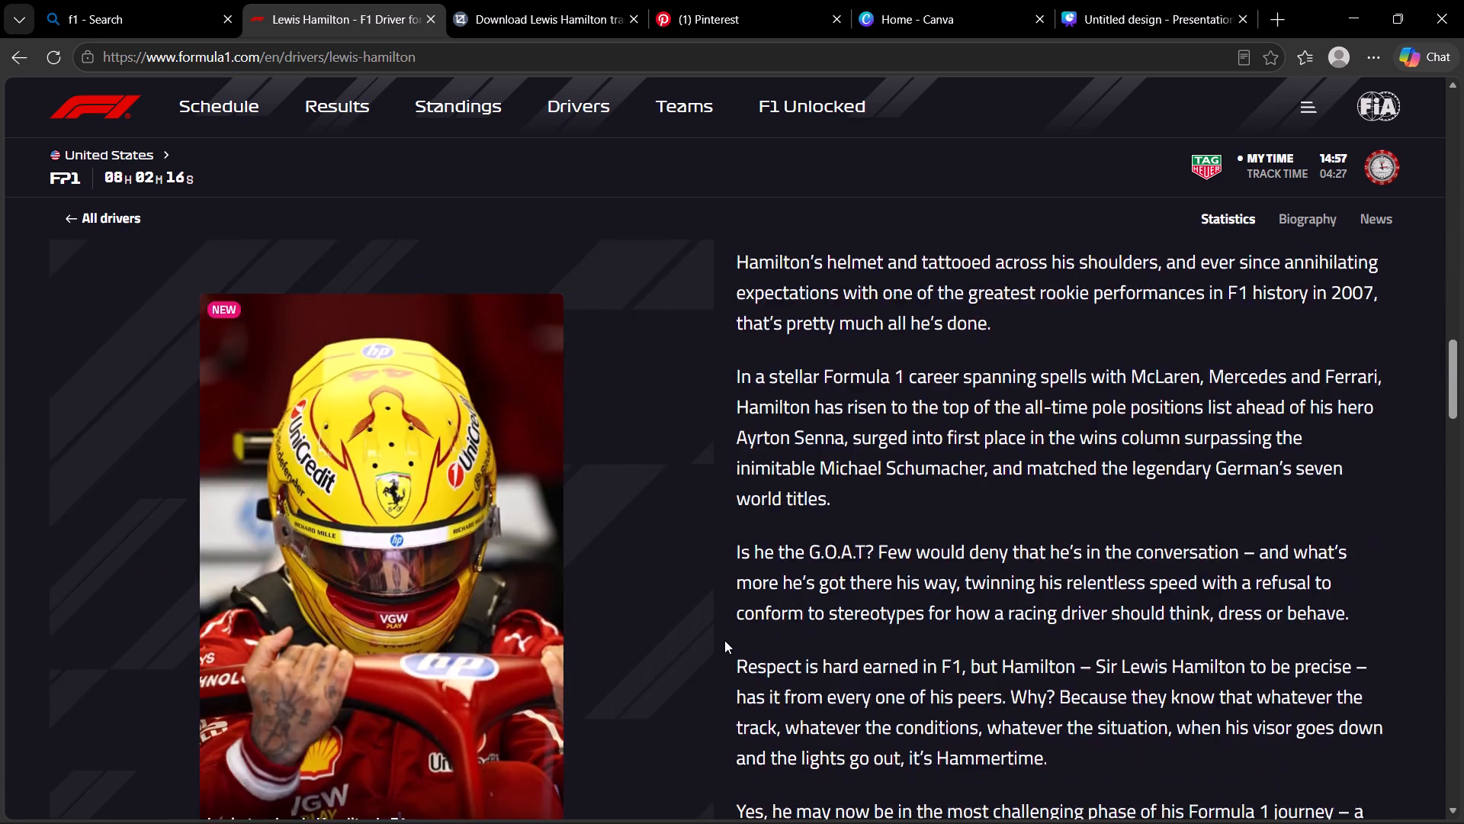
scroll(724, 640, "down", 1)
scroll(721, 635, "up", 3)
scroll(721, 626, "down", 12)
scroll(721, 621, "up", 5)
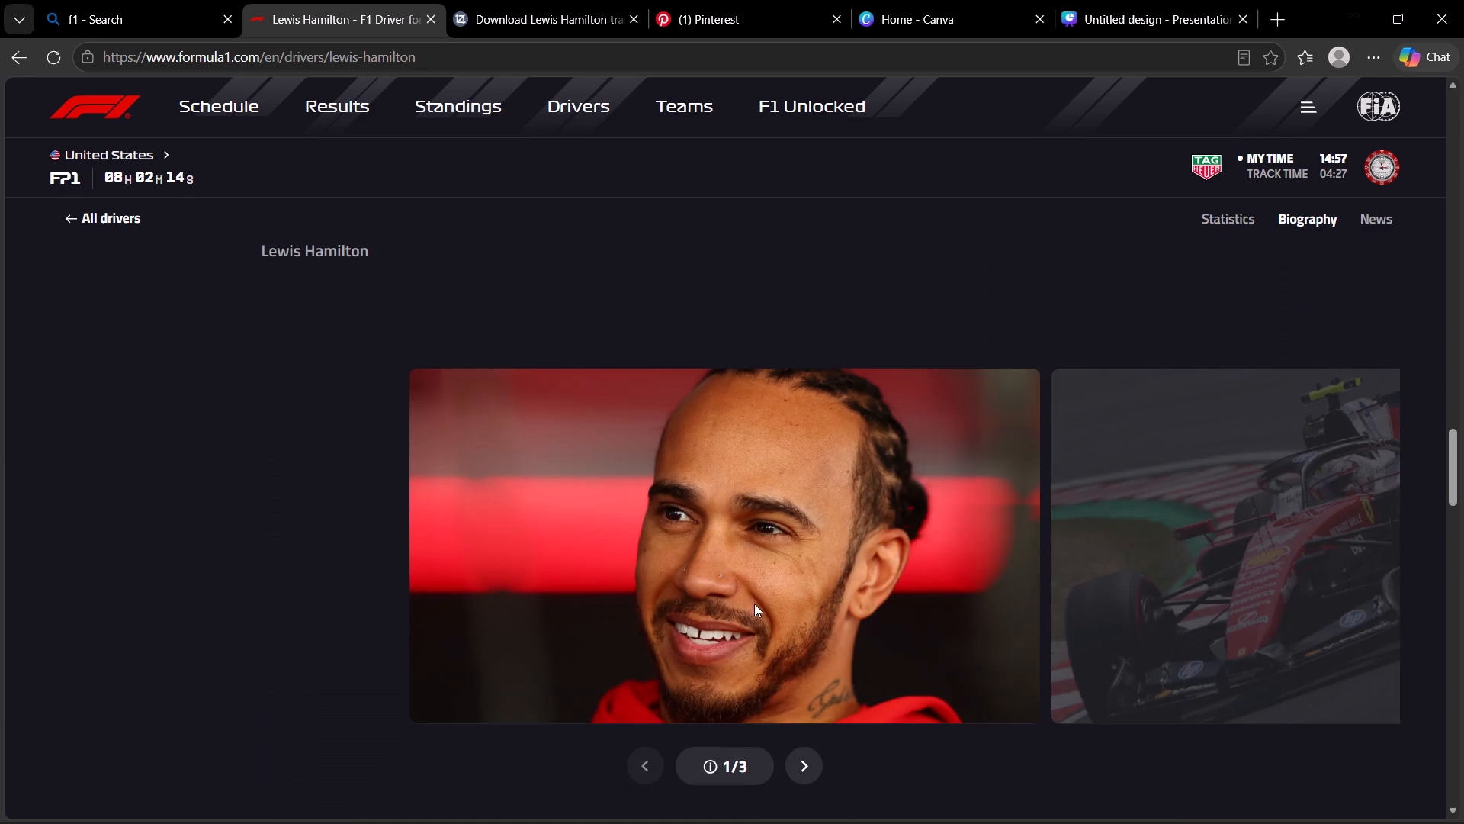
double_click(795, 768)
scroll(827, 682, "down", 11)
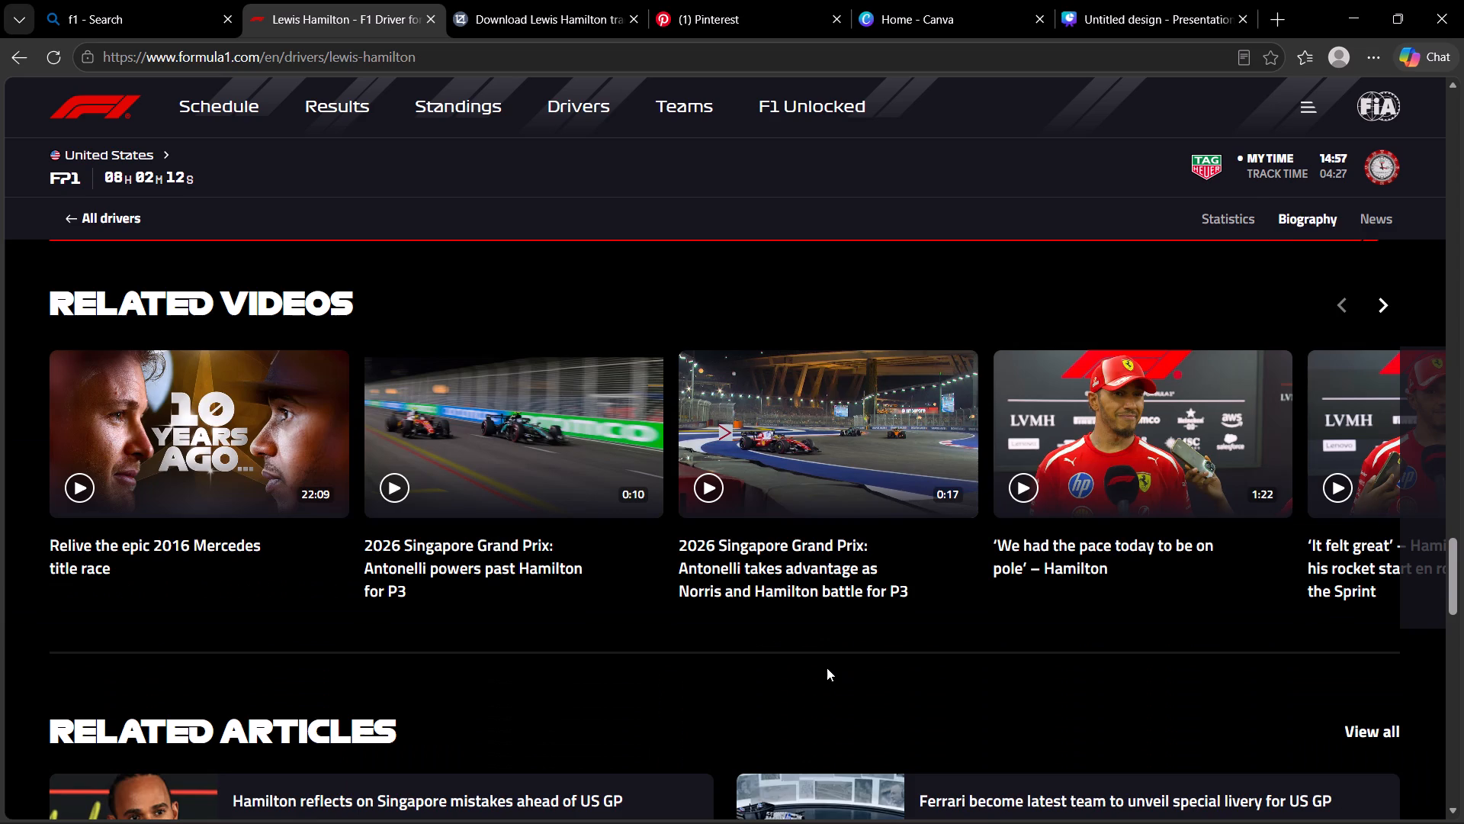
scroll(827, 668, "down", 10)
scroll(820, 671, "up", 20)
scroll(820, 671, "up", 8)
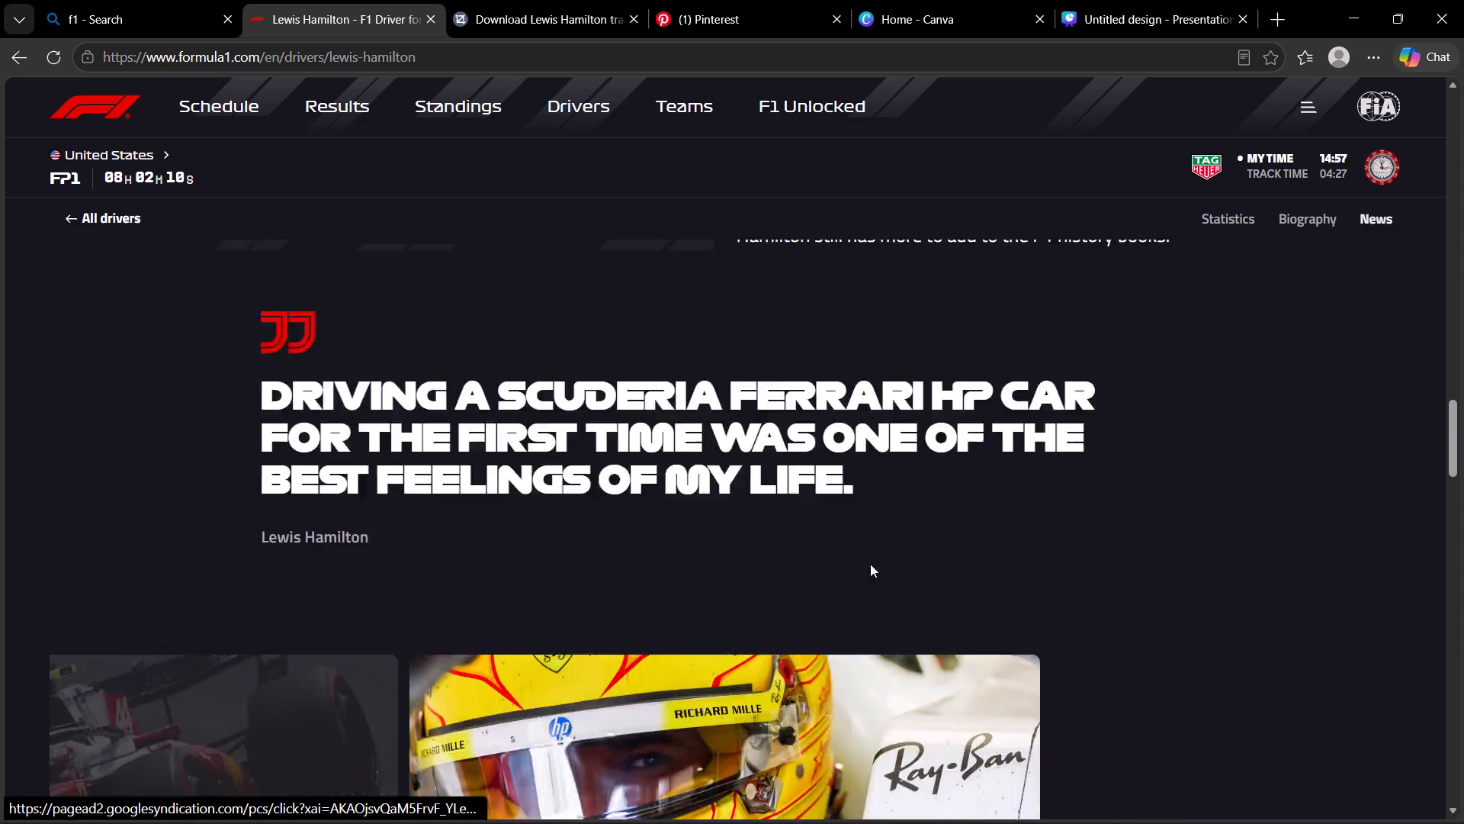
Save the Hamilton portrait from the driver page's banner to Downloads as the AVIF file 2026ferrarilewham01right.
scroll(870, 564, "up", 17)
scroll(888, 488, "up", 13)
right_click(1093, 466)
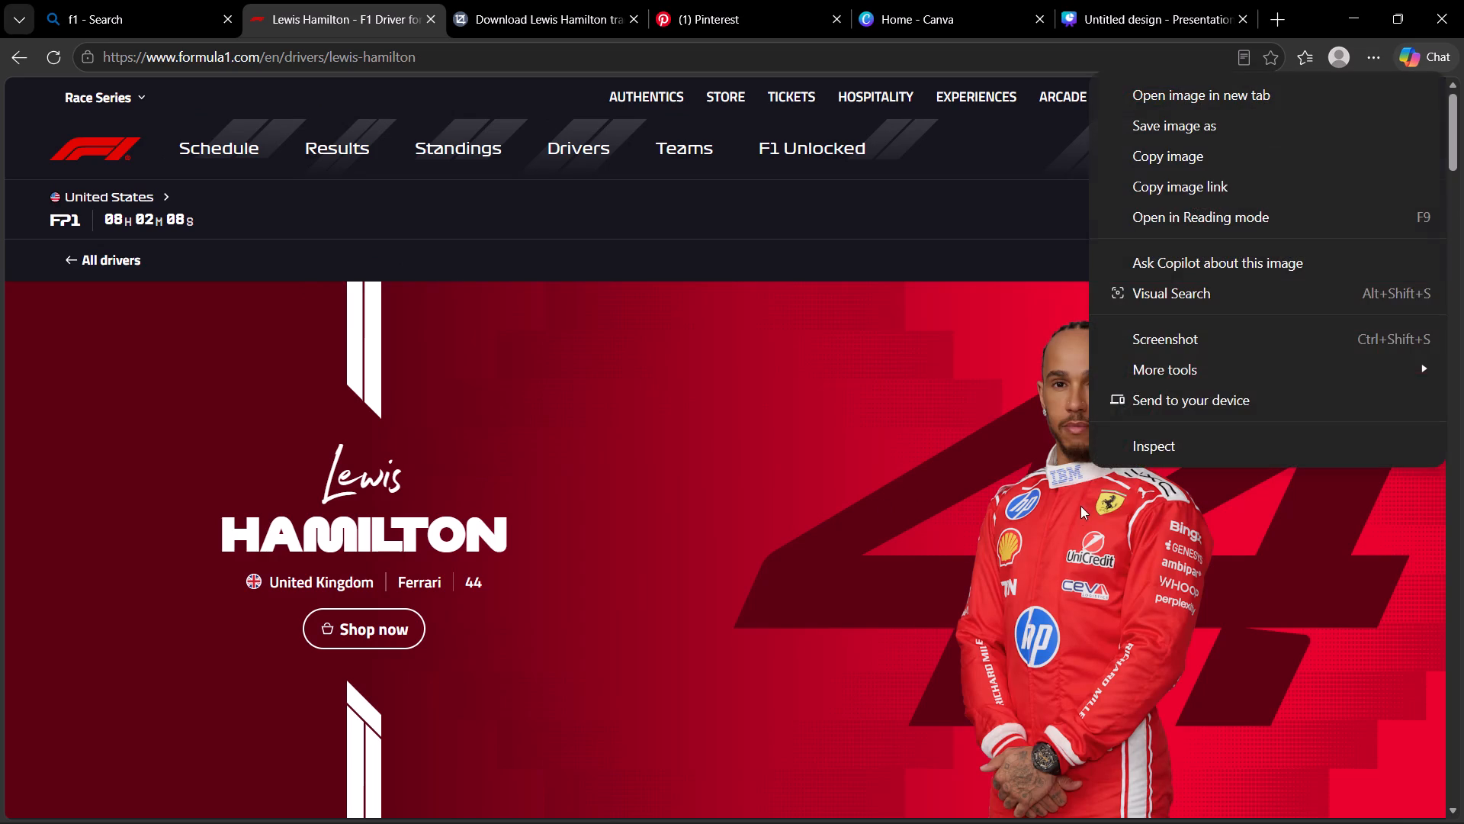
left_click(1209, 135)
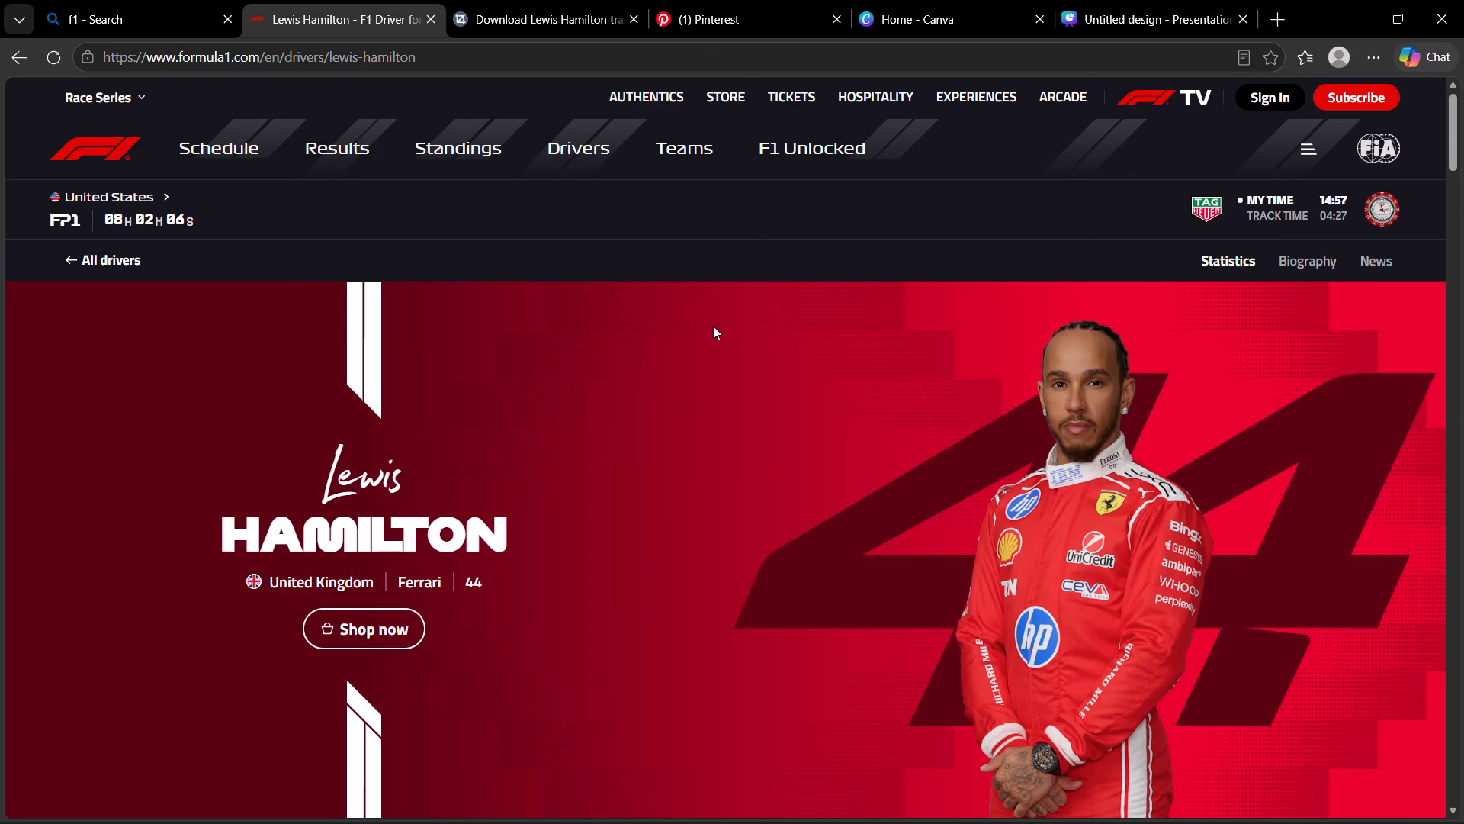
left_click(61, 214)
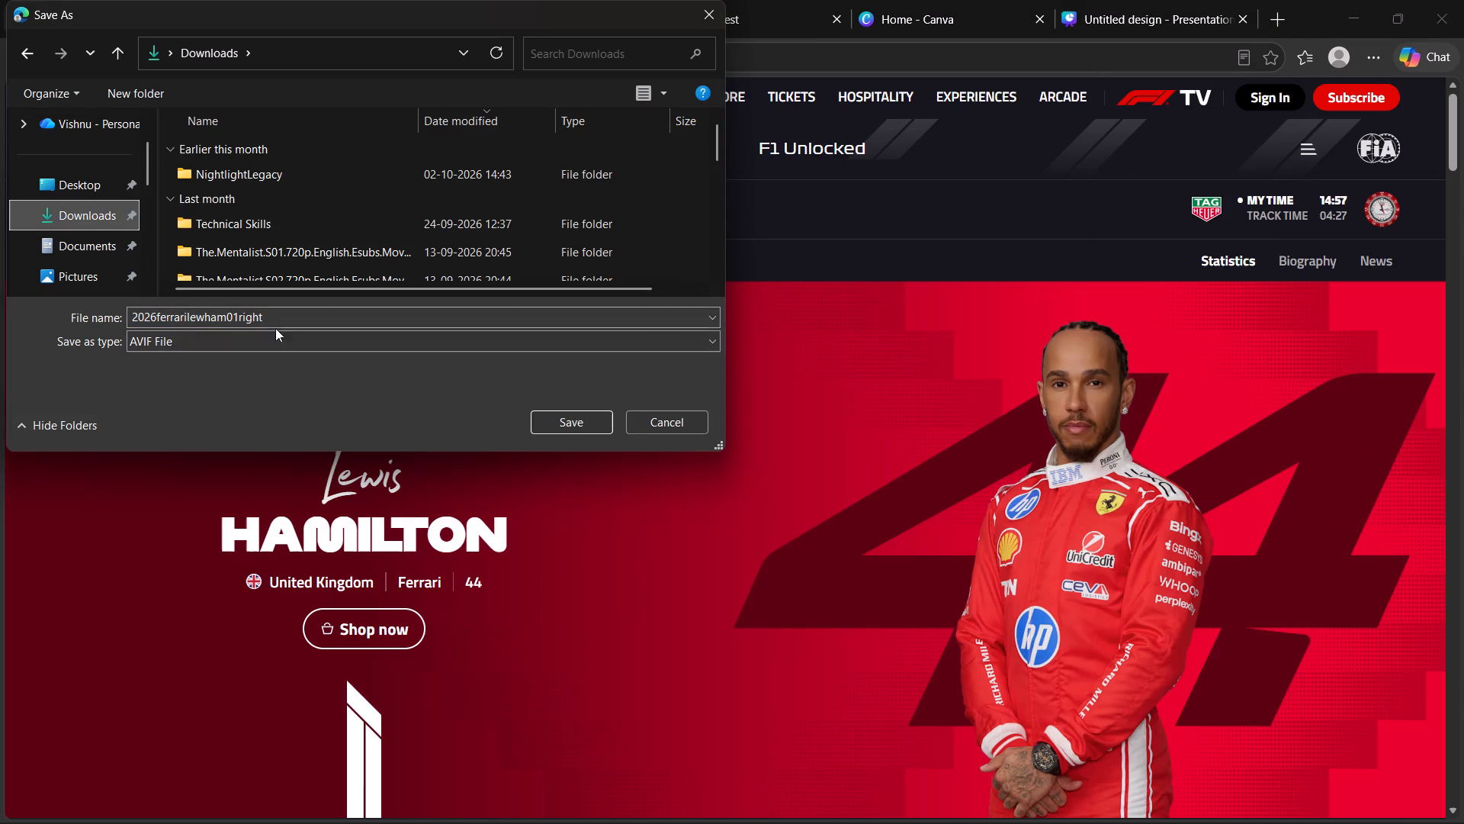
double_click(95, 227)
left_click(570, 418)
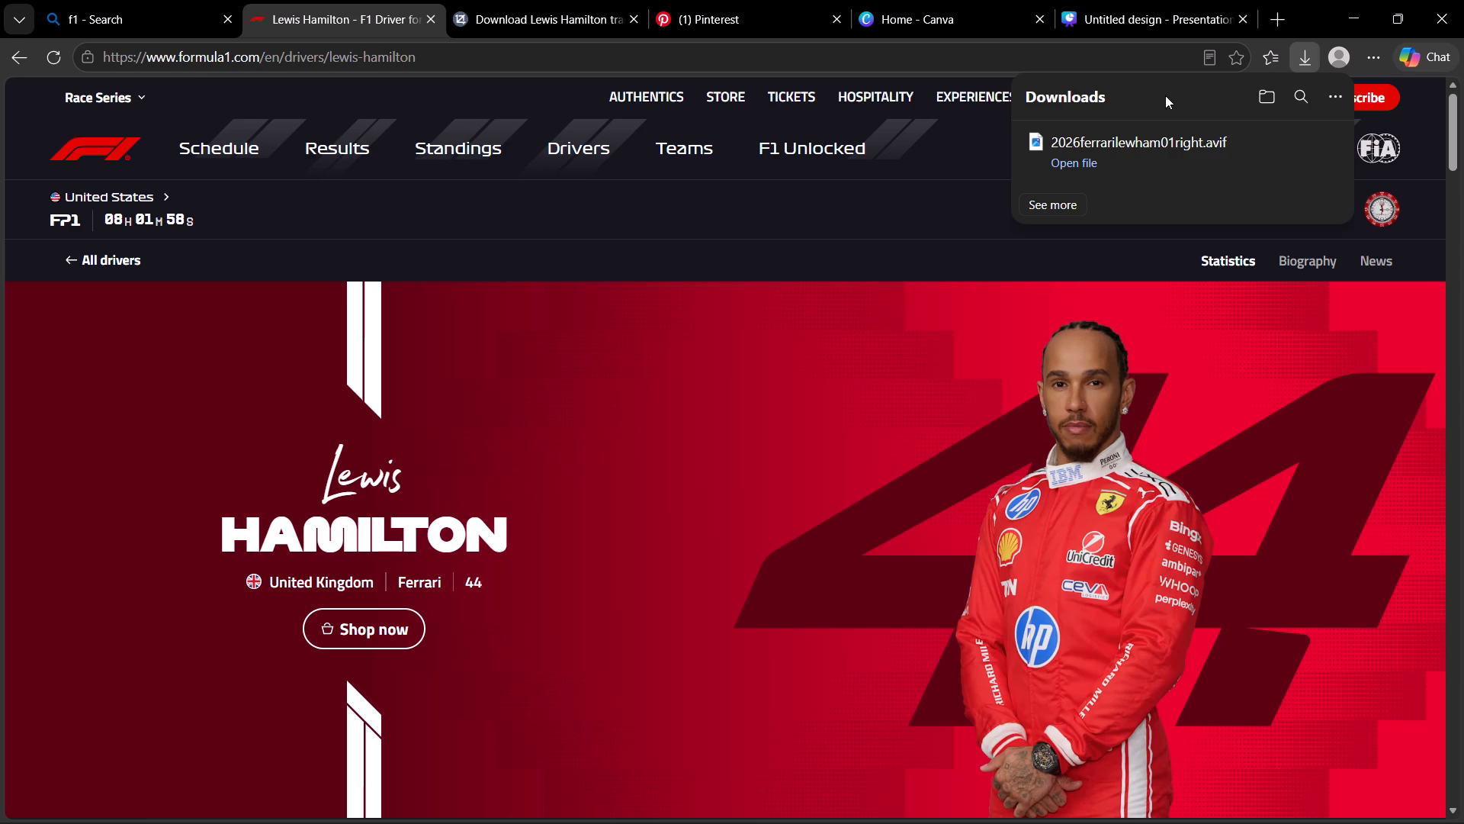
Open the downloaded Hamilton image to check it, and close it again.
left_click(1287, 143)
left_click(1005, 364)
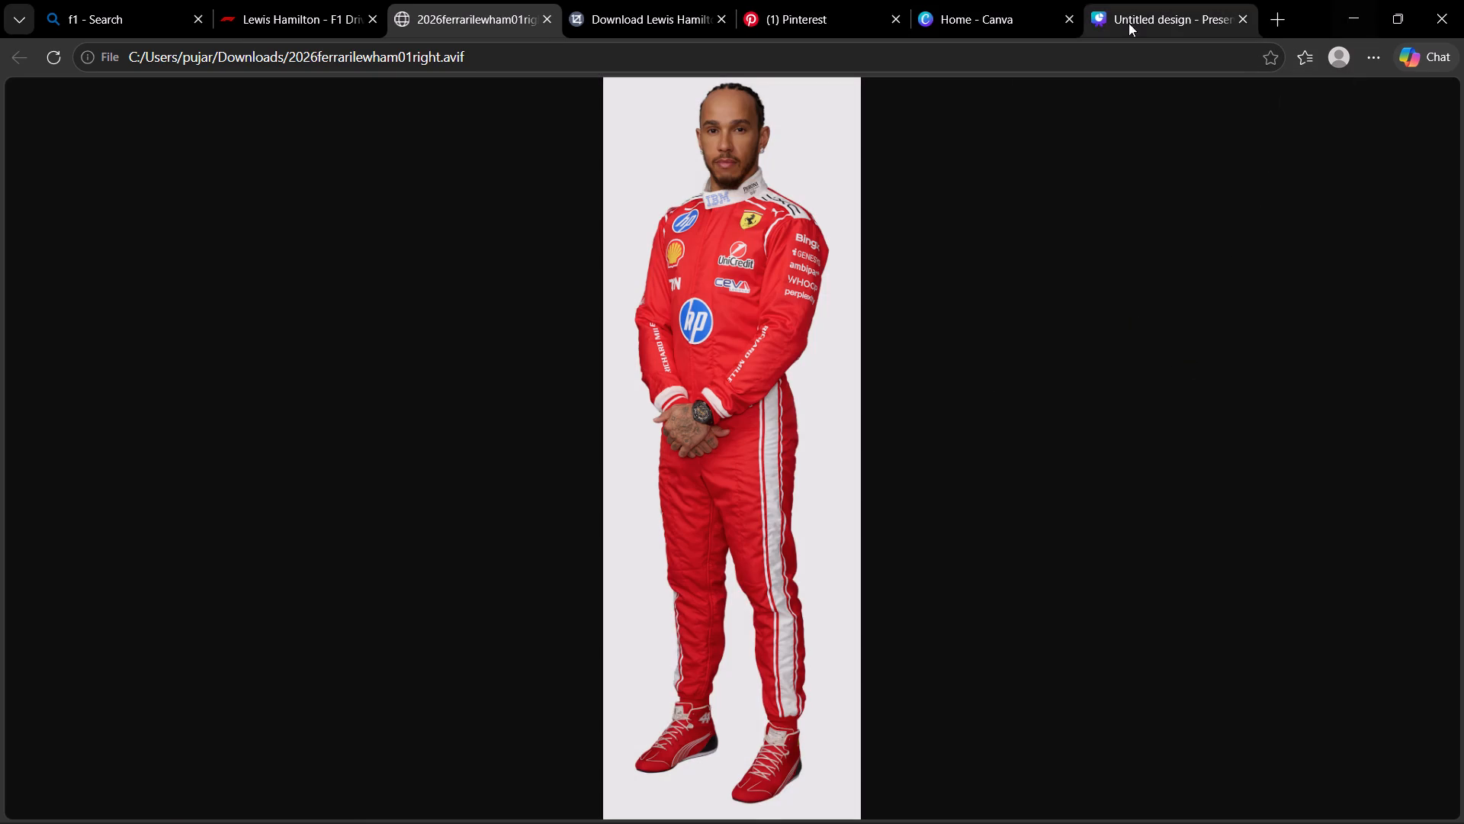
left_click(545, 18)
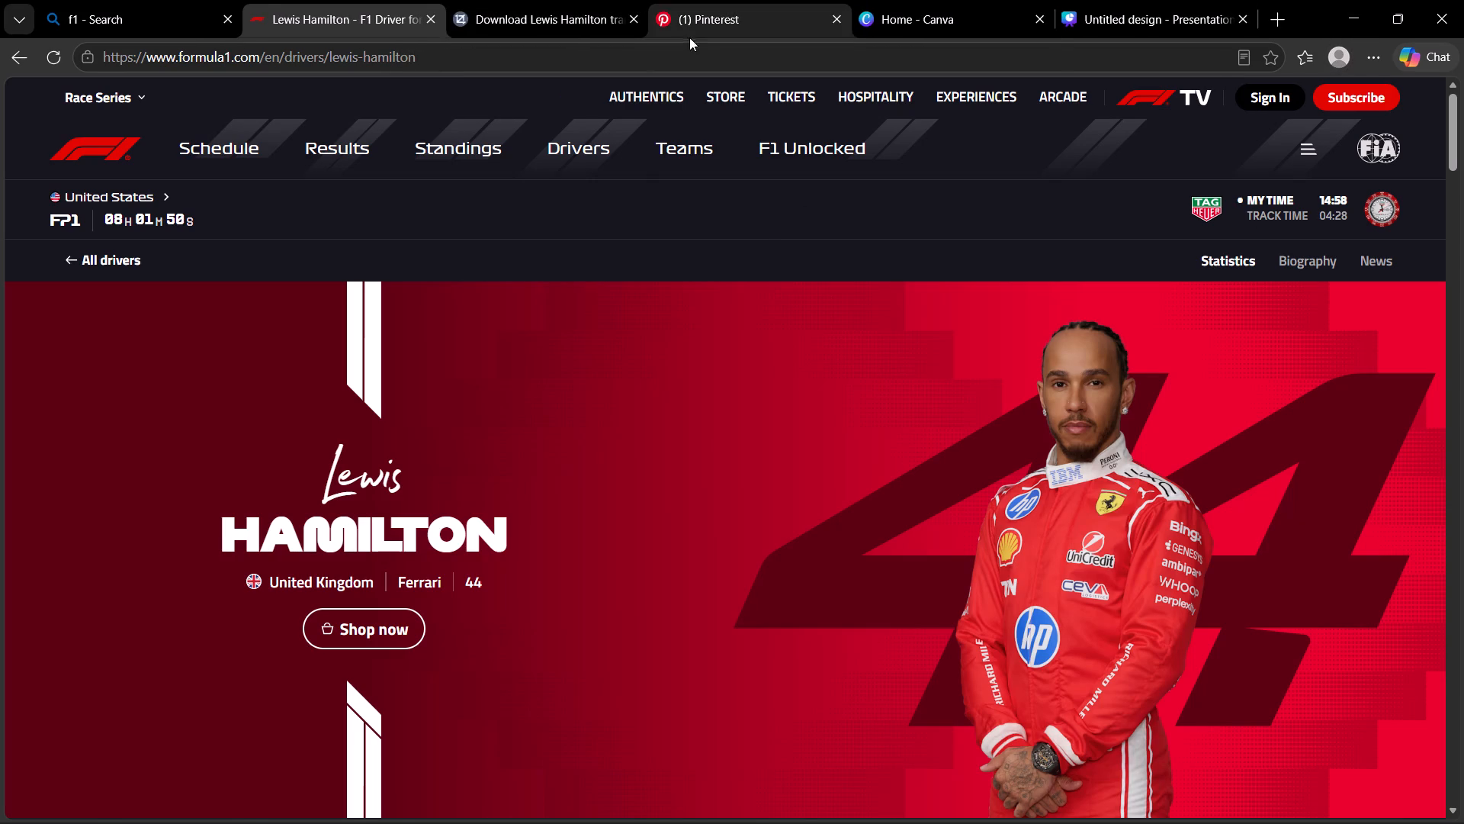
Look back over the open Pinterest, uniqrenders, f1 search and Hamilton driver pages, dismissing the full-page advert.
left_click(709, 24)
left_click(508, 0)
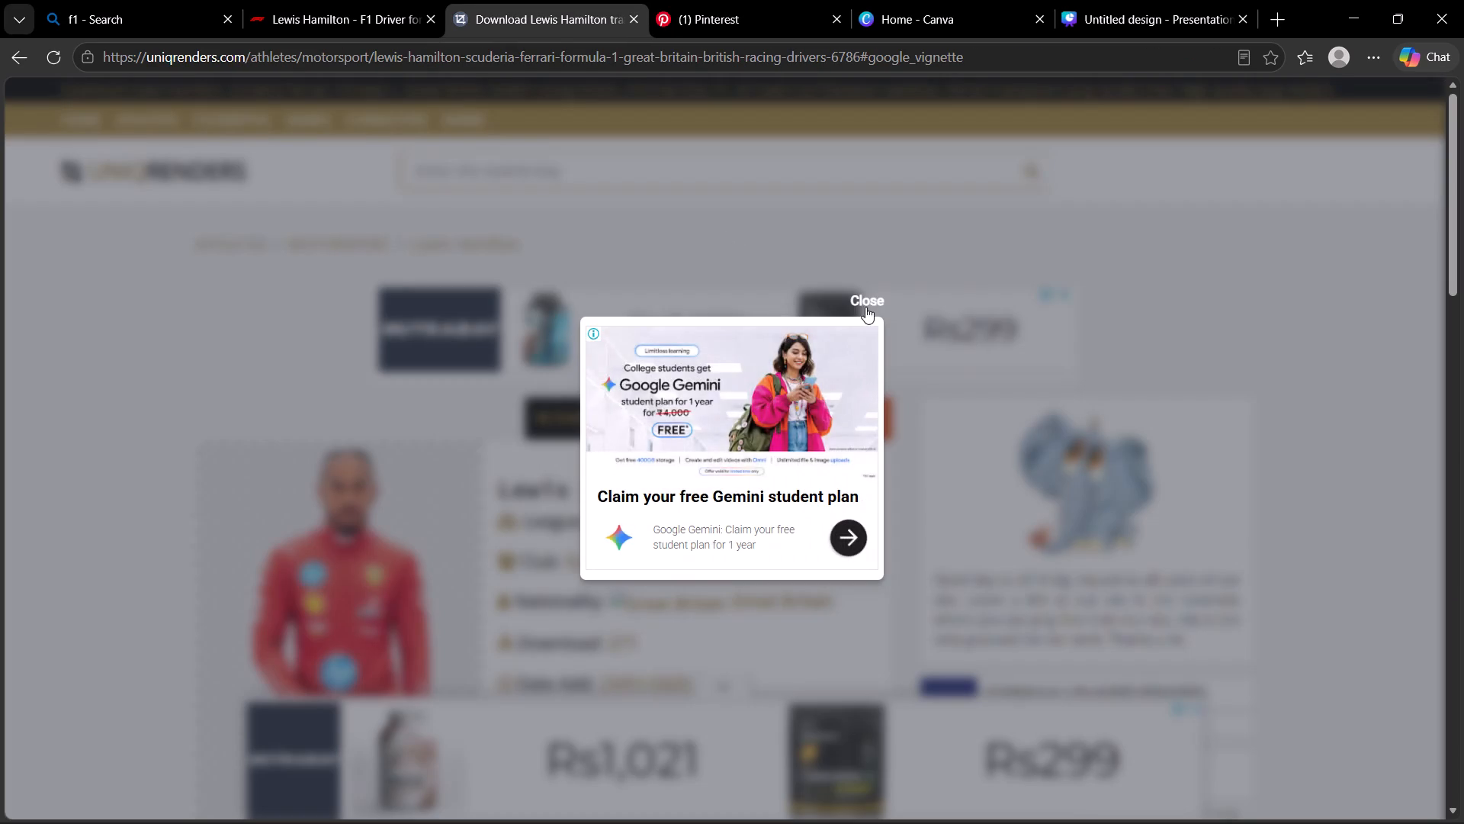
left_click(865, 307)
left_click(413, 0)
left_click(95, 0)
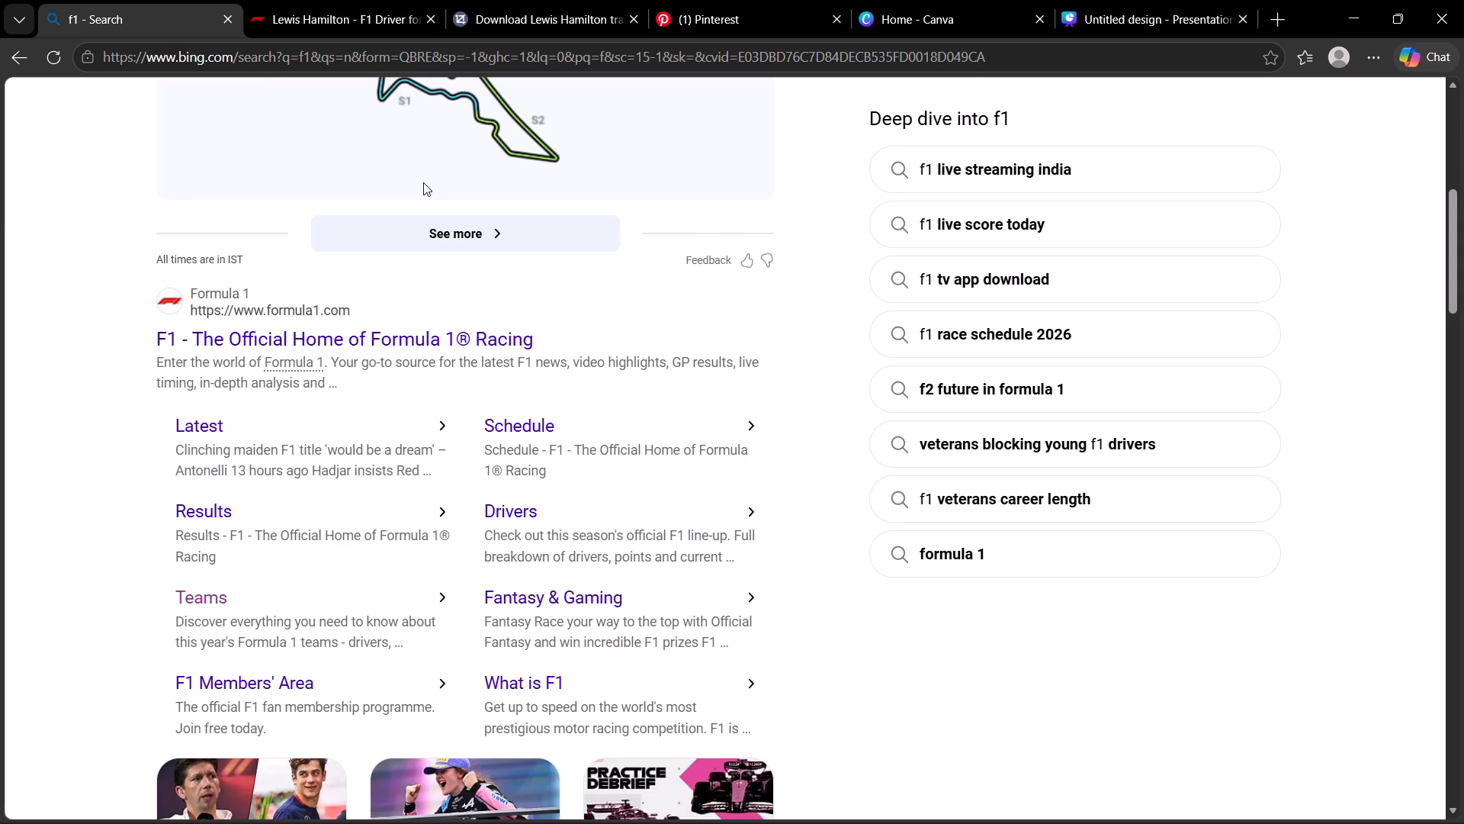
scroll(449, 392, "up", 3)
scroll(449, 392, "down", 5)
left_click(407, 2)
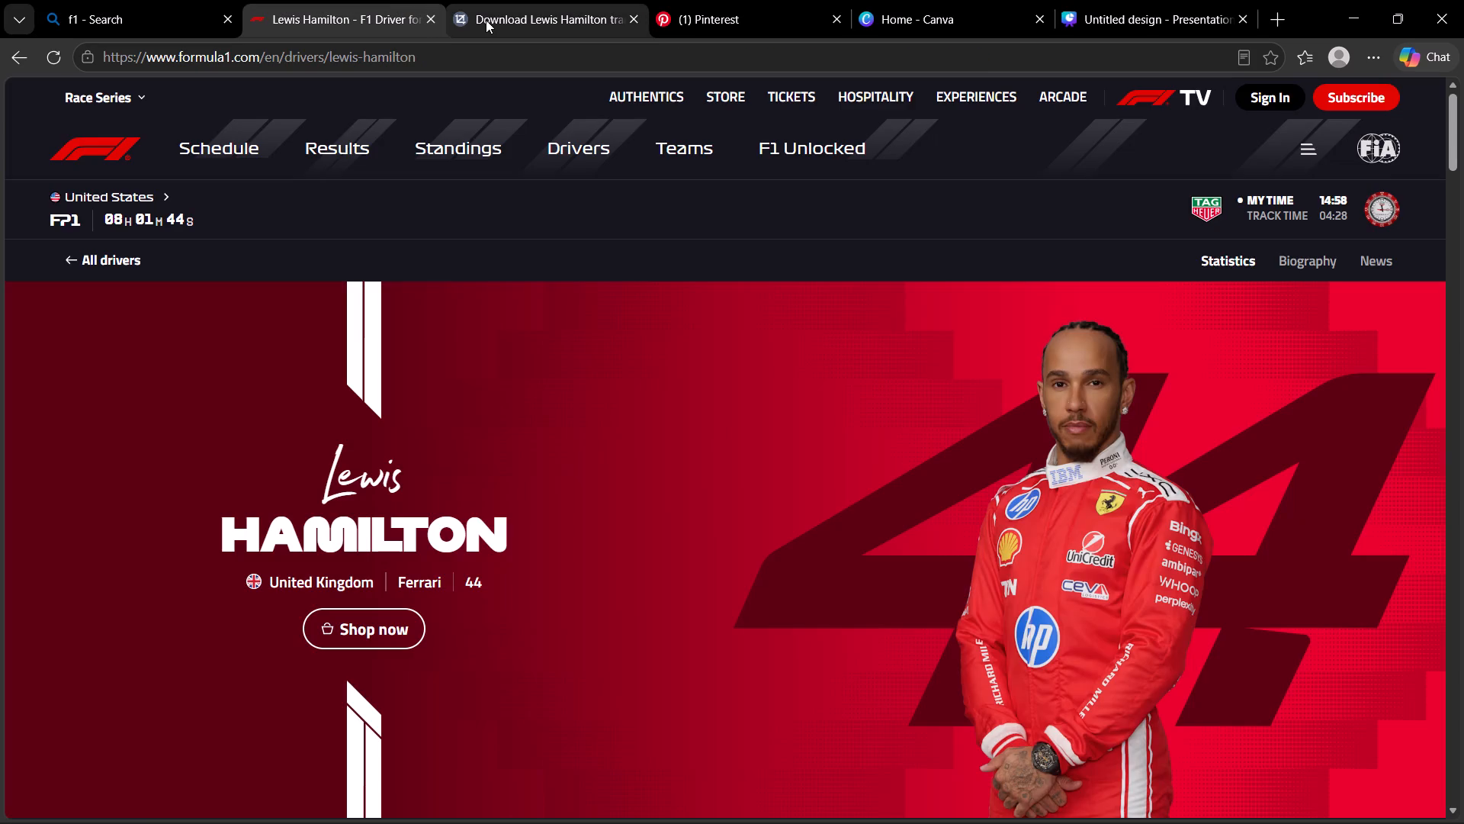
left_click(486, 20)
left_click(339, 0)
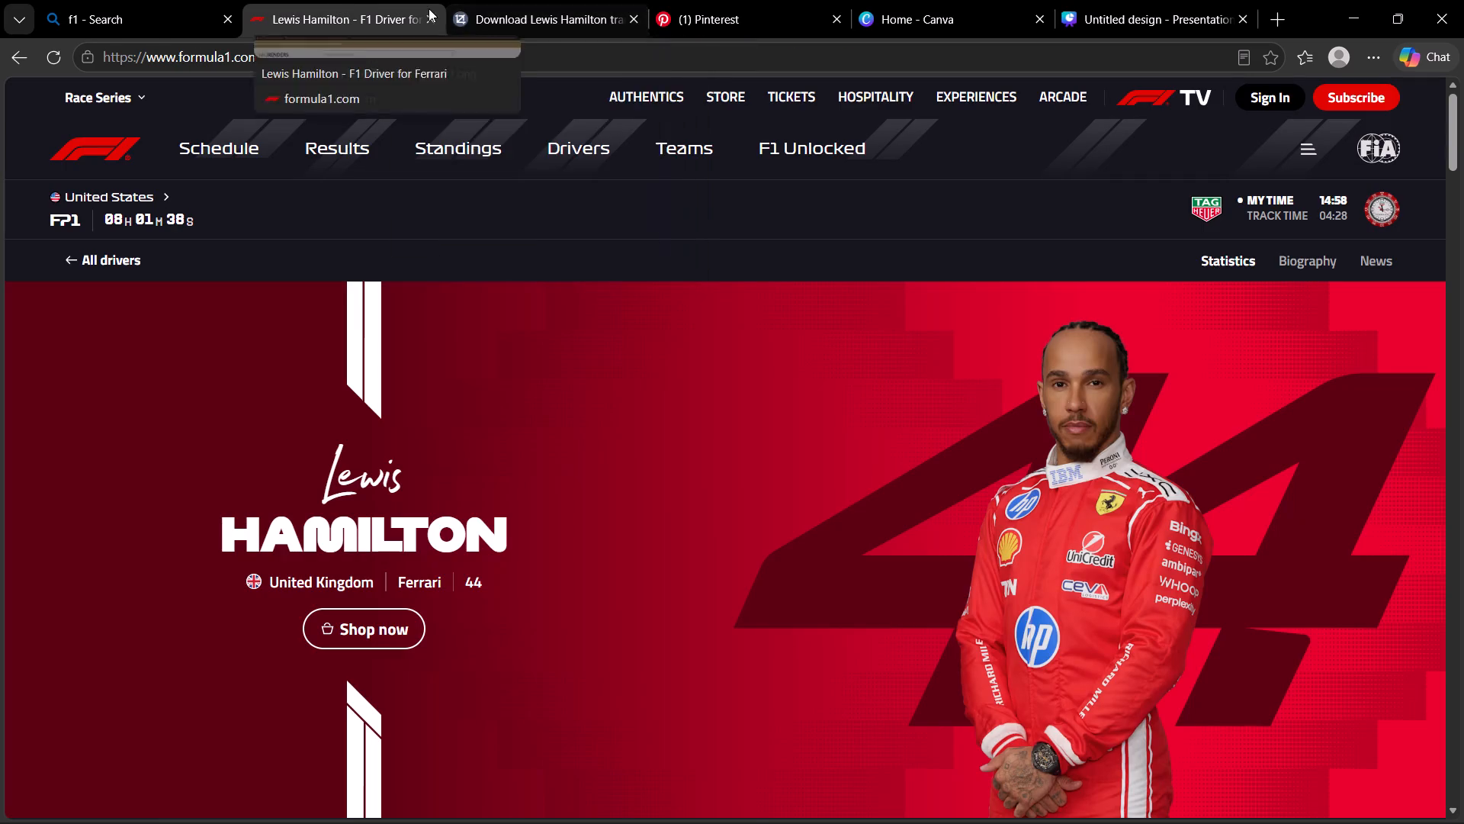
Close the uniqrenders page and the Canva home page.
left_click(616, 11)
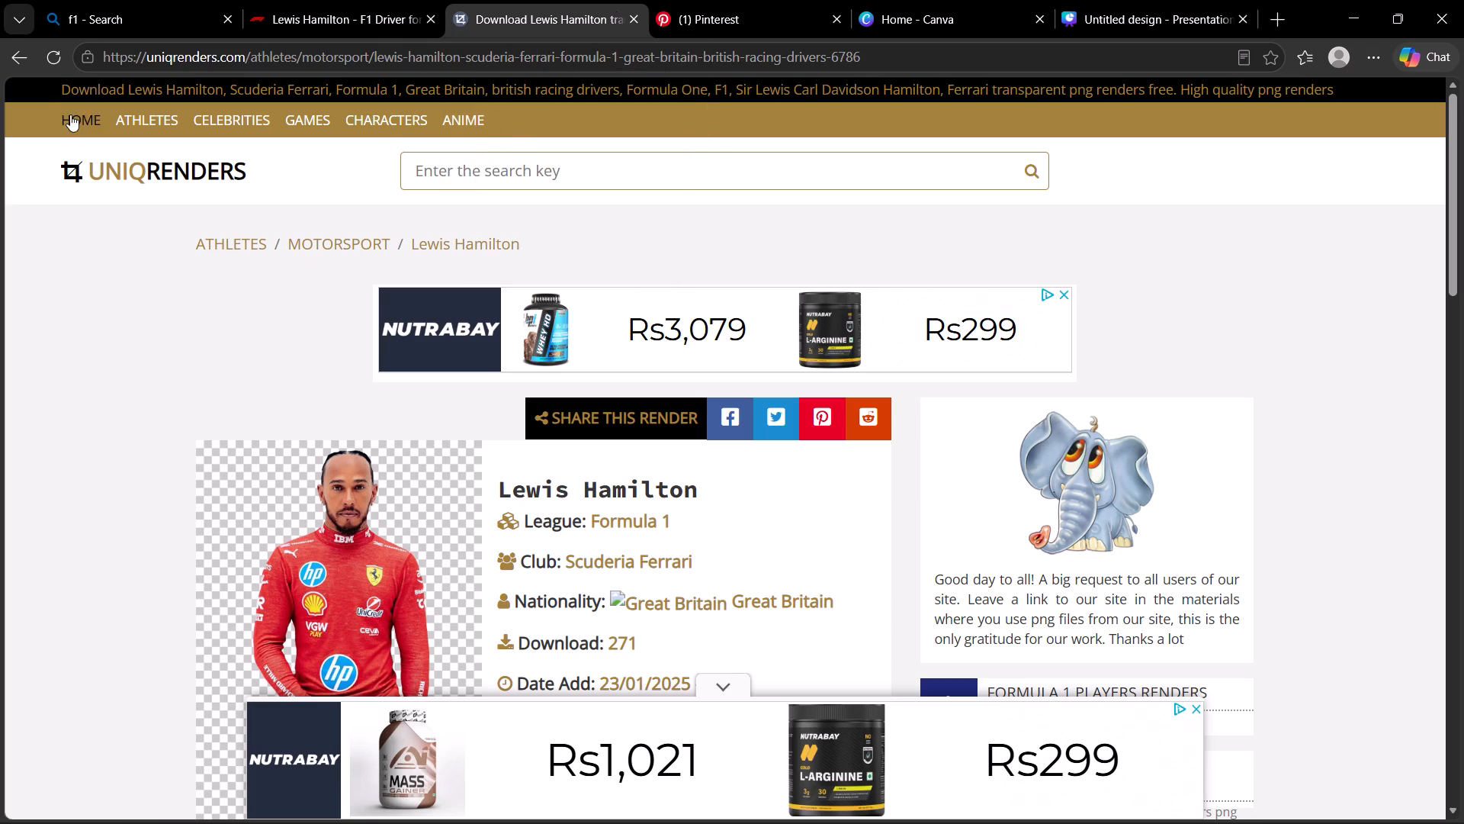
left_click(630, 16)
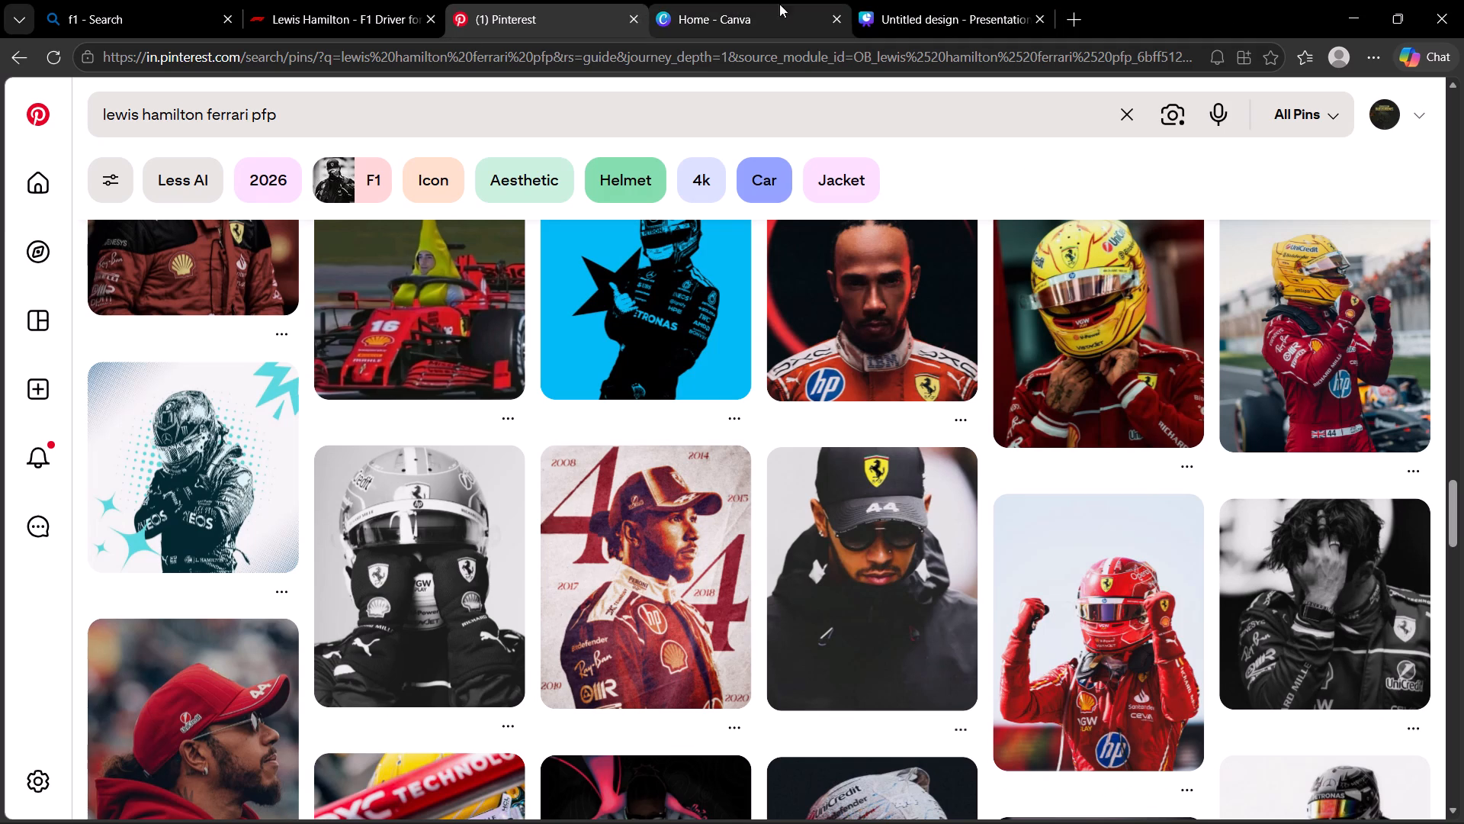
left_click(751, 2)
left_click(842, 24)
Replace the f1 web search with a search for "background remover".
left_click(590, 4)
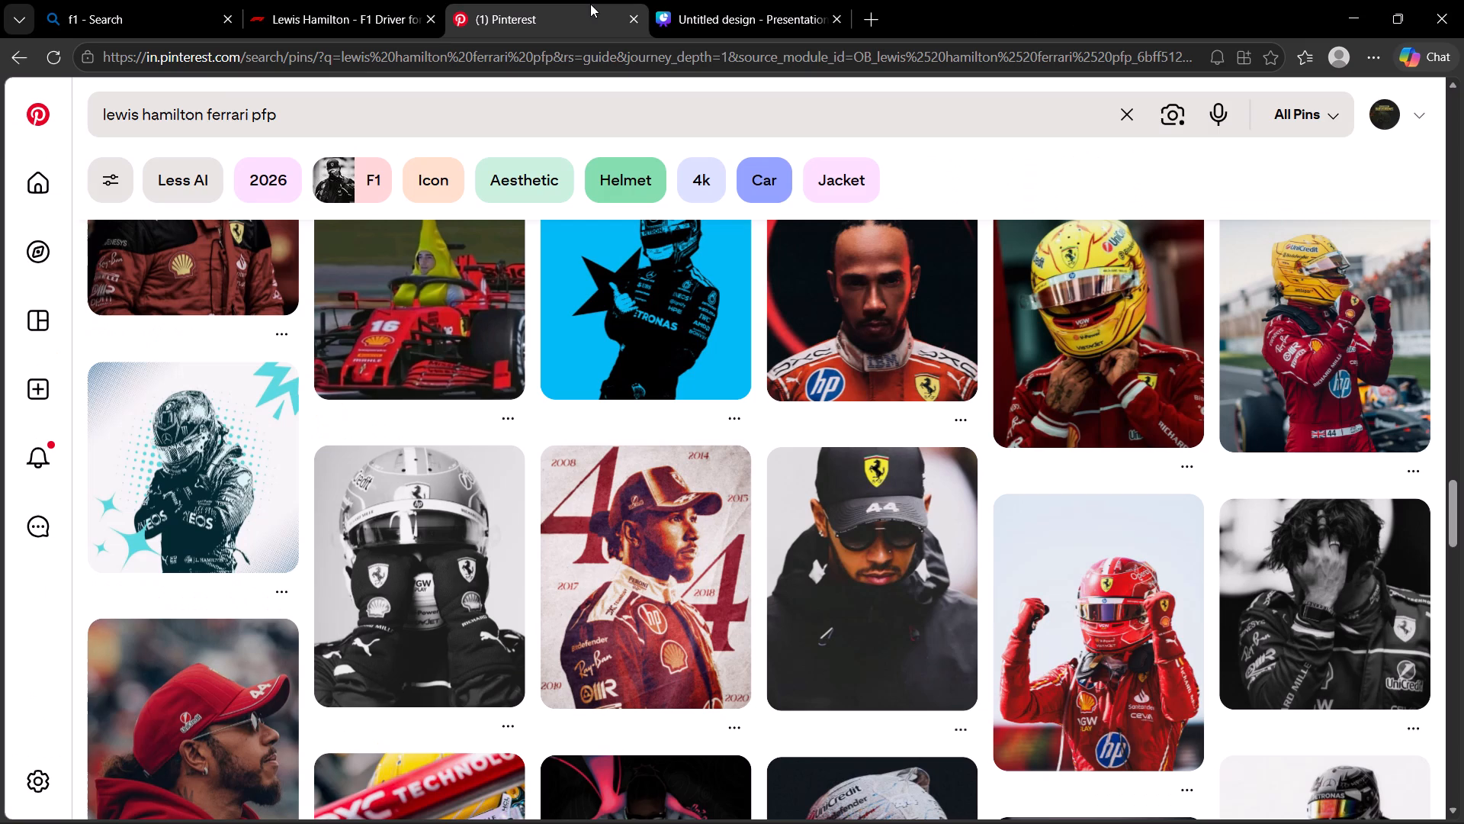
left_click(358, 0)
left_click(146, 0)
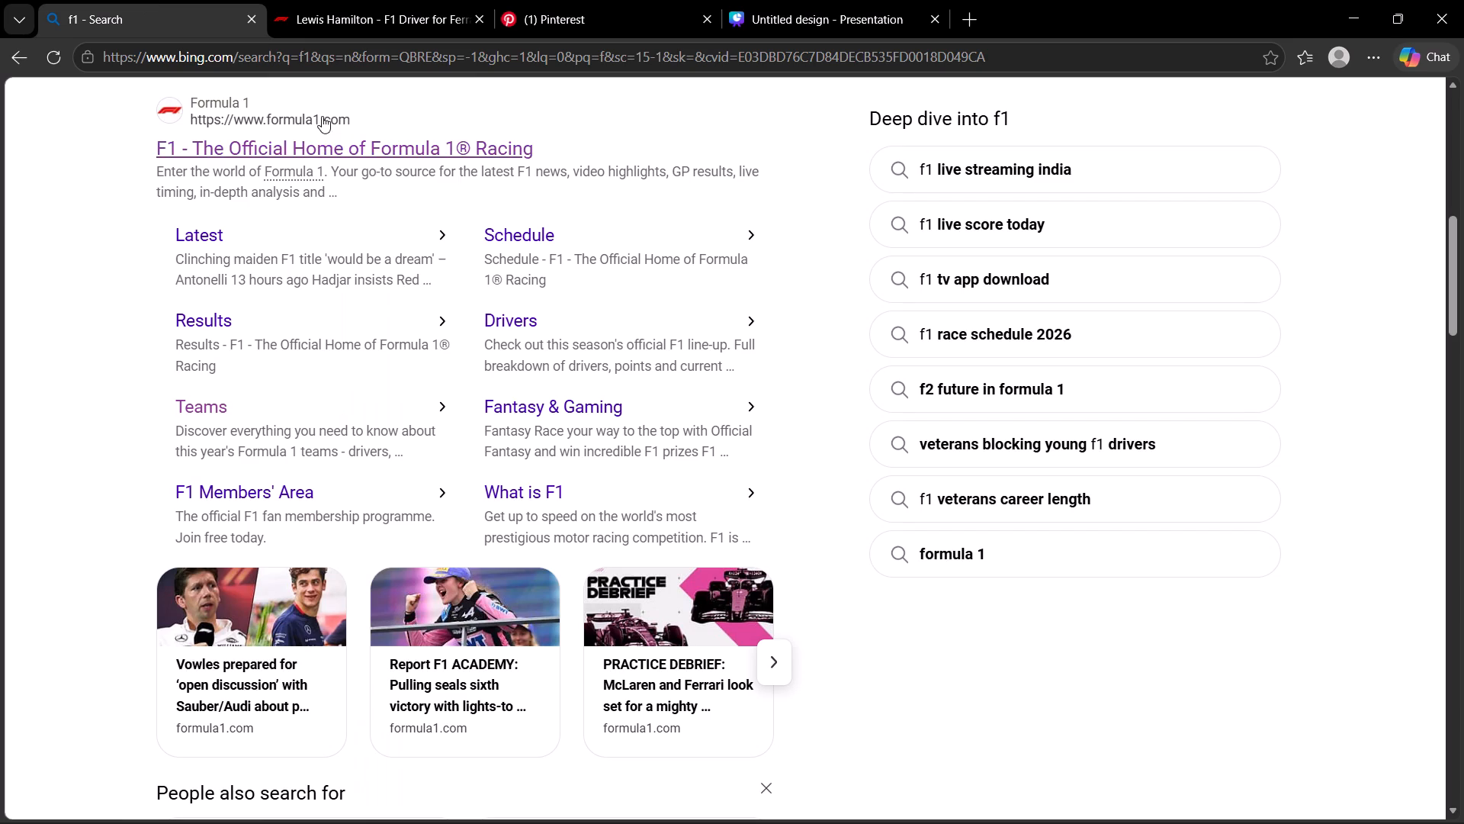
scroll(358, 167, "up", 12)
left_click_drag(400, 129, 153, 115)
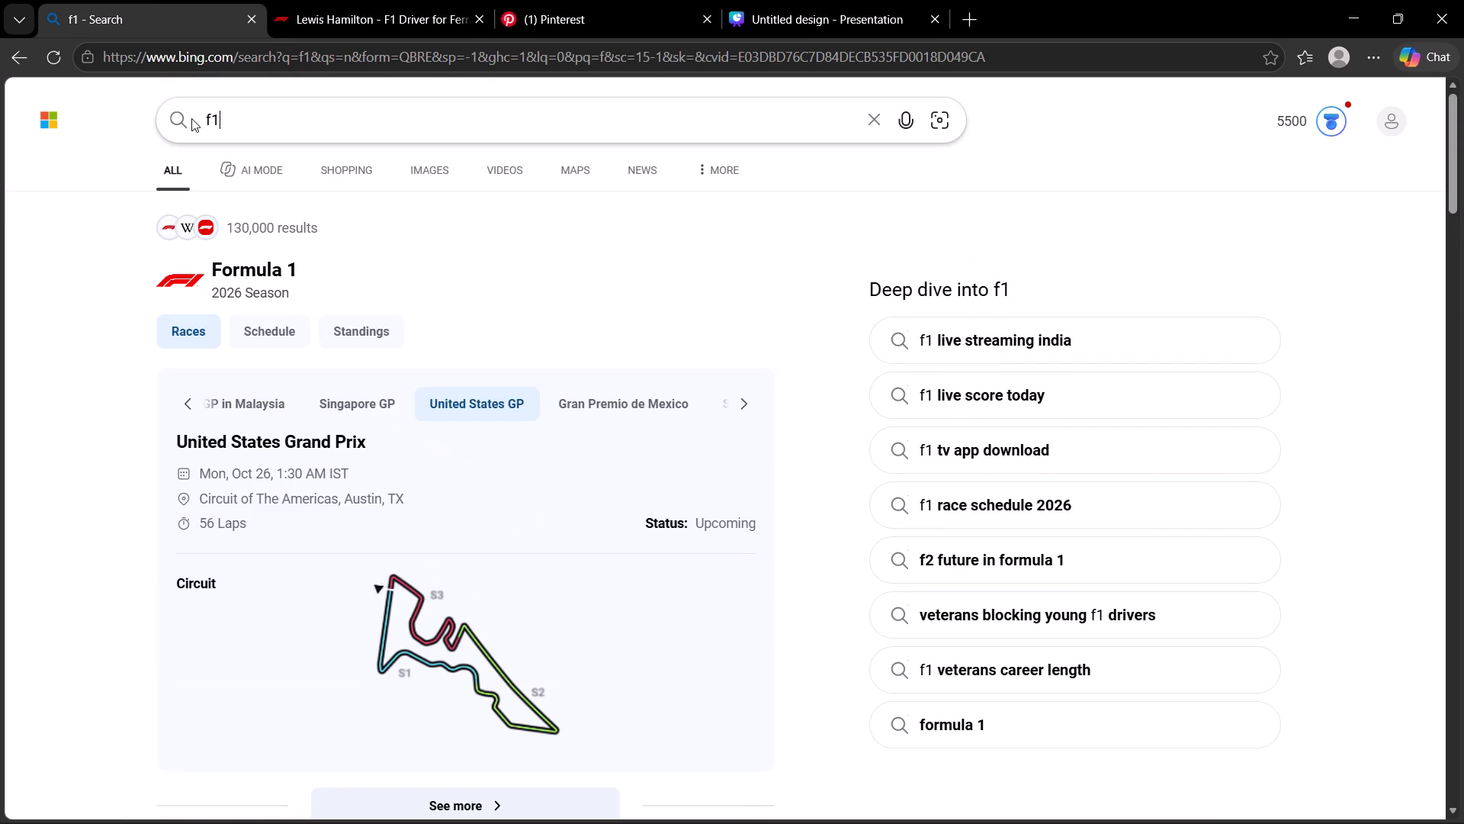
key("BackSpace")
type("backgro")
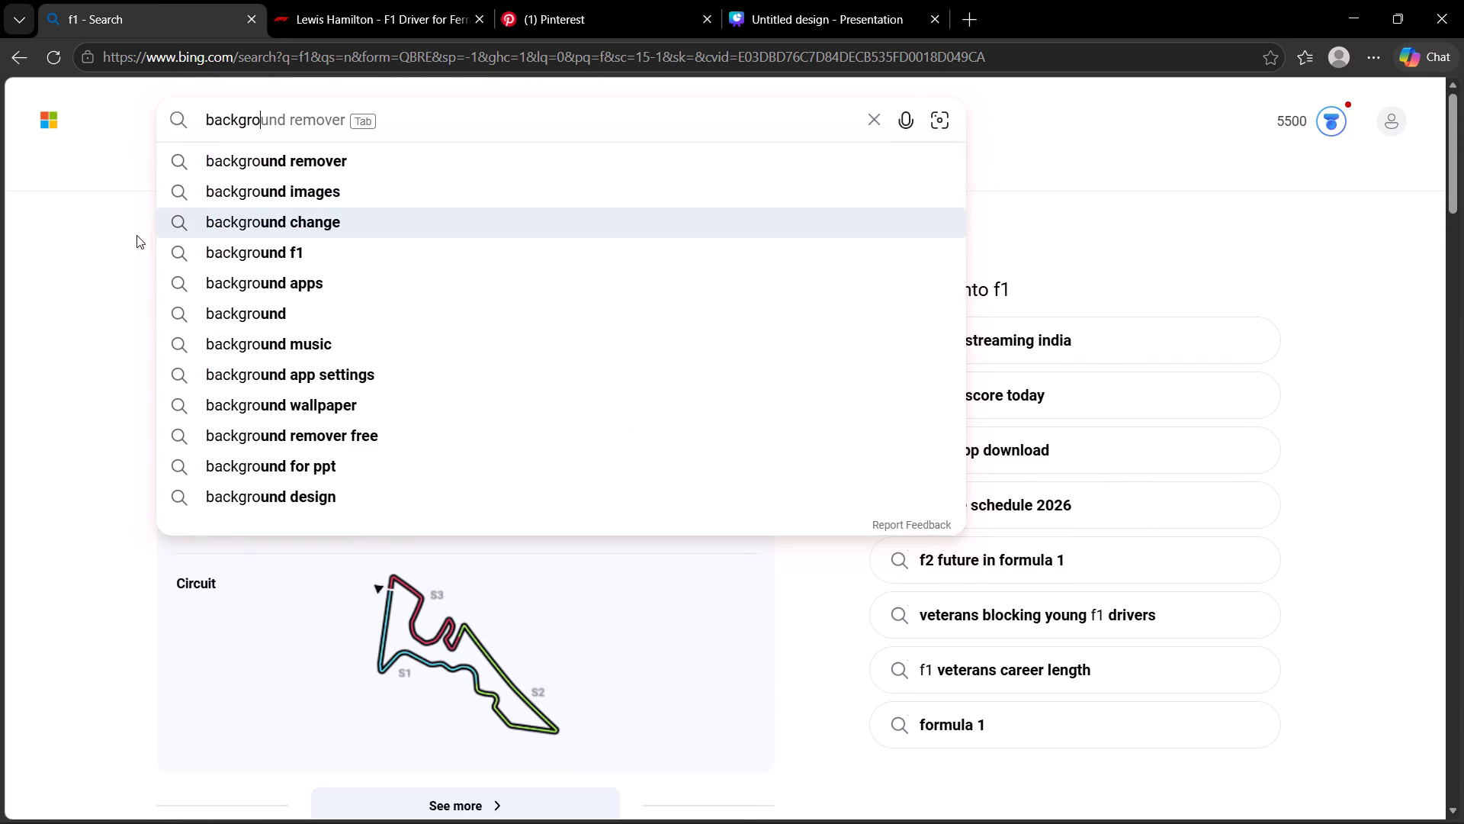
left_click(223, 167)
Look through the background remover results and open the remove.bg site.
scroll(316, 490, "down", 6)
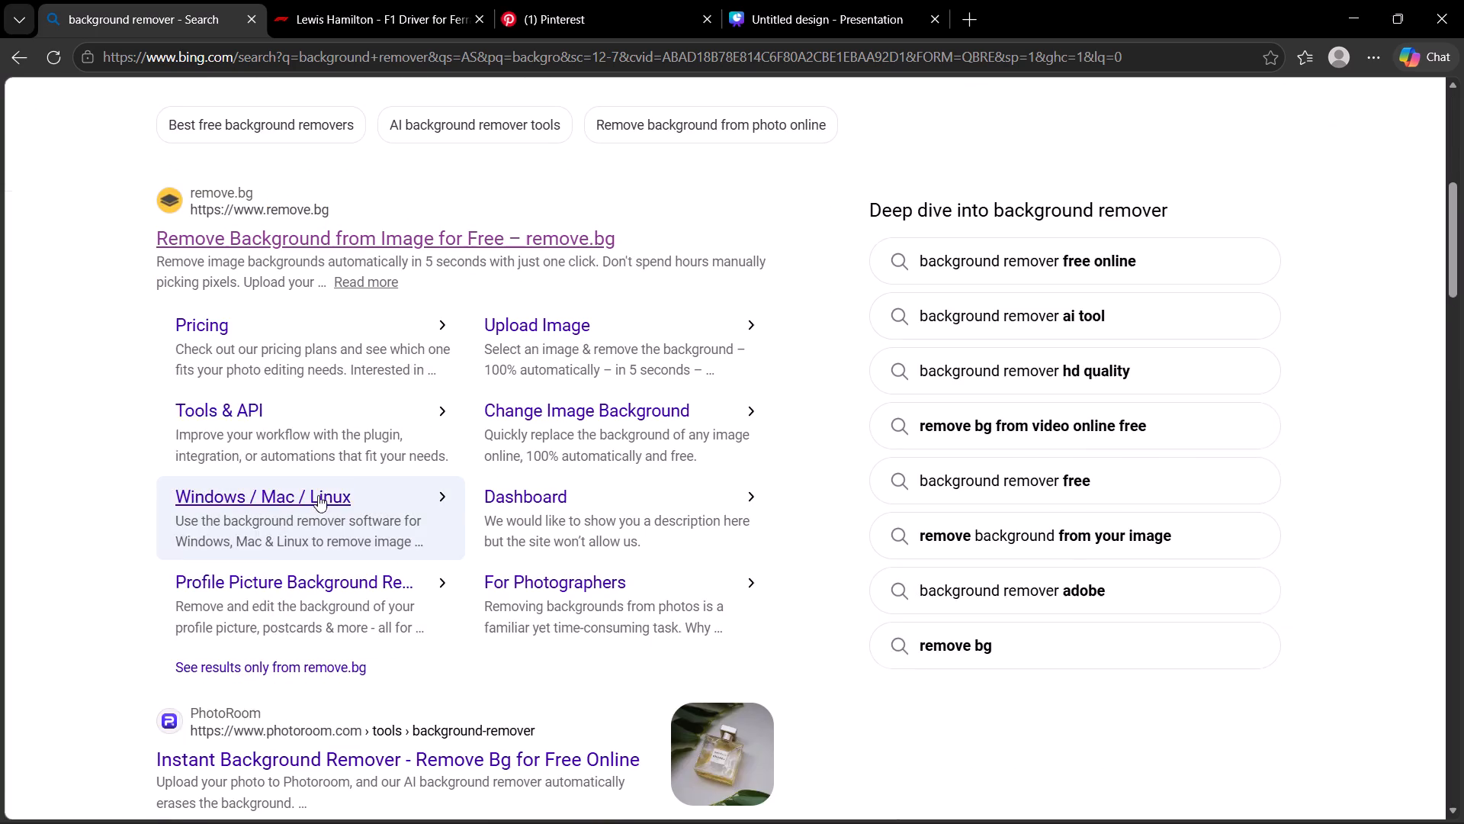
scroll(255, 391, "down", 6)
scroll(256, 390, "up", 6)
scroll(256, 389, "down", 10)
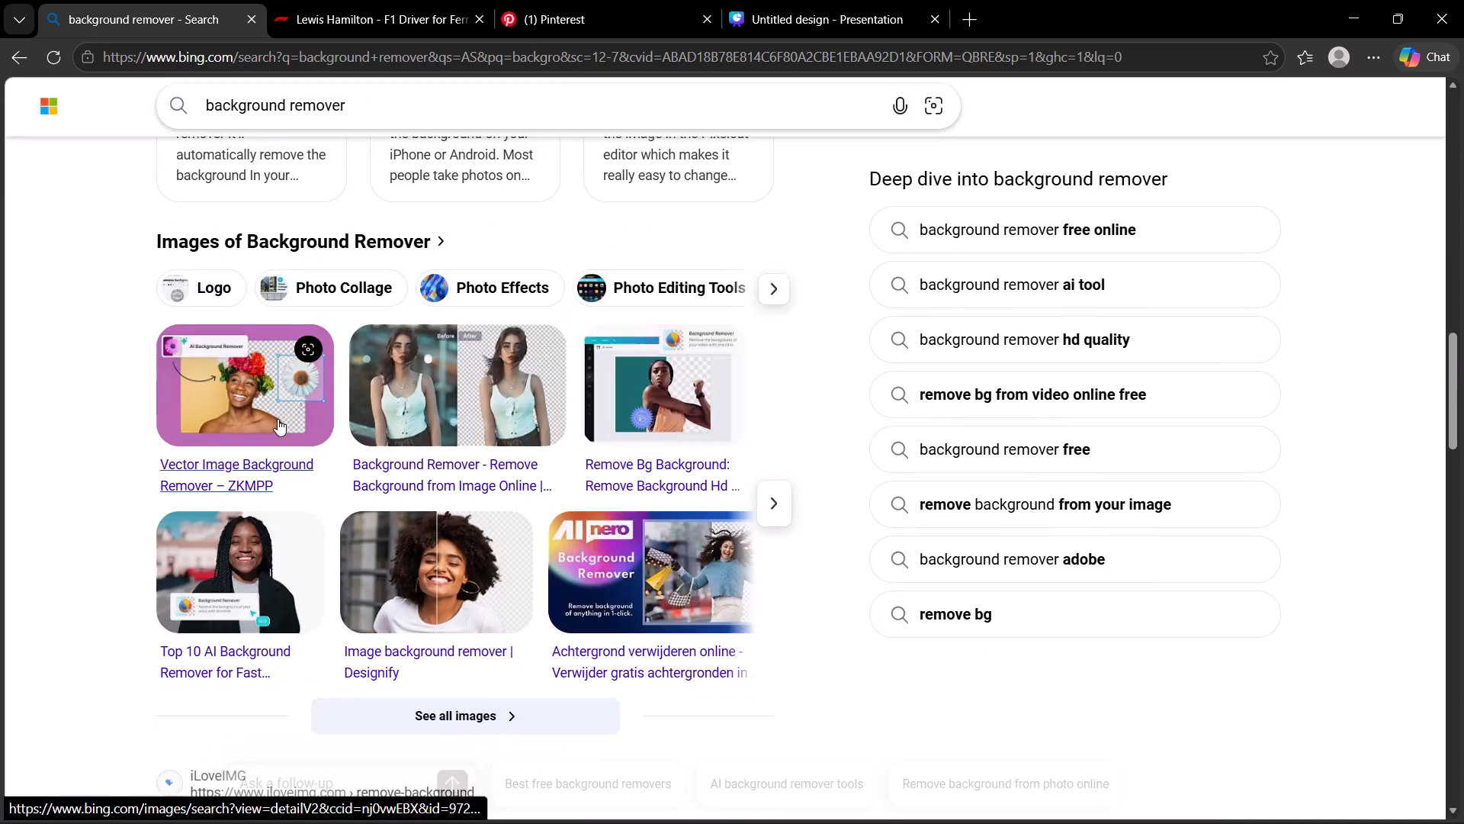
scroll(278, 419, "up", 11)
left_click(301, 335)
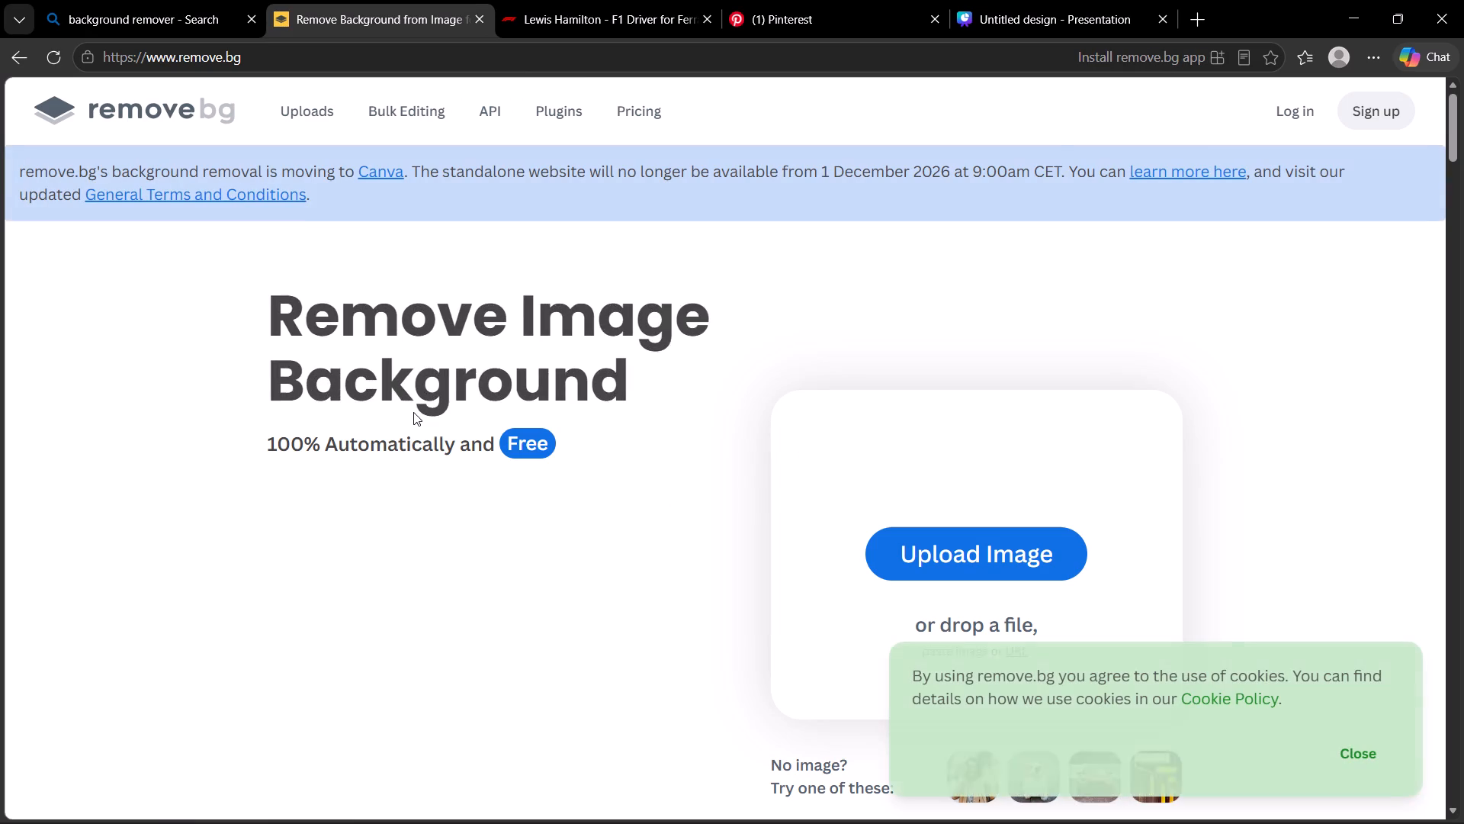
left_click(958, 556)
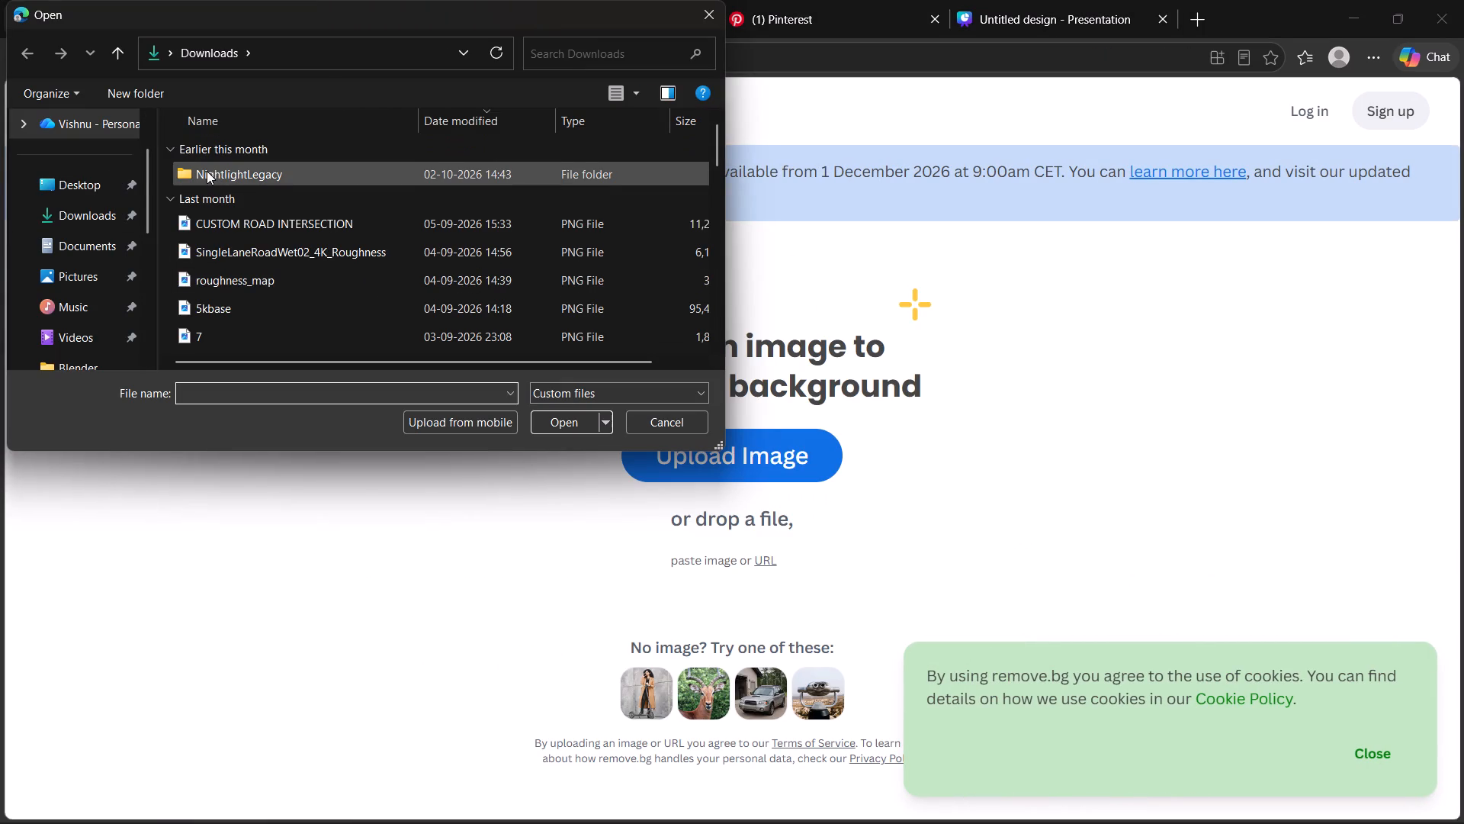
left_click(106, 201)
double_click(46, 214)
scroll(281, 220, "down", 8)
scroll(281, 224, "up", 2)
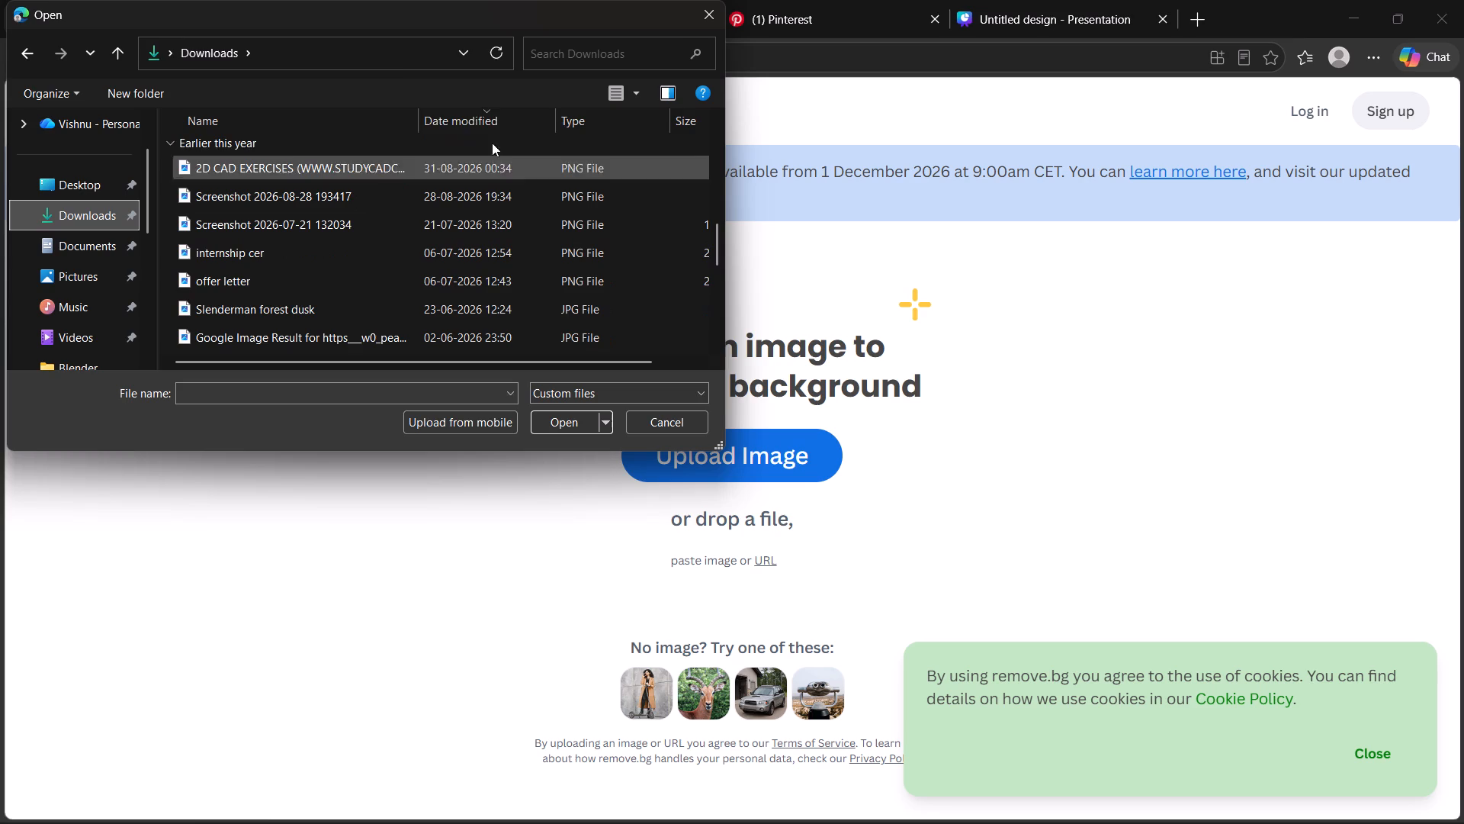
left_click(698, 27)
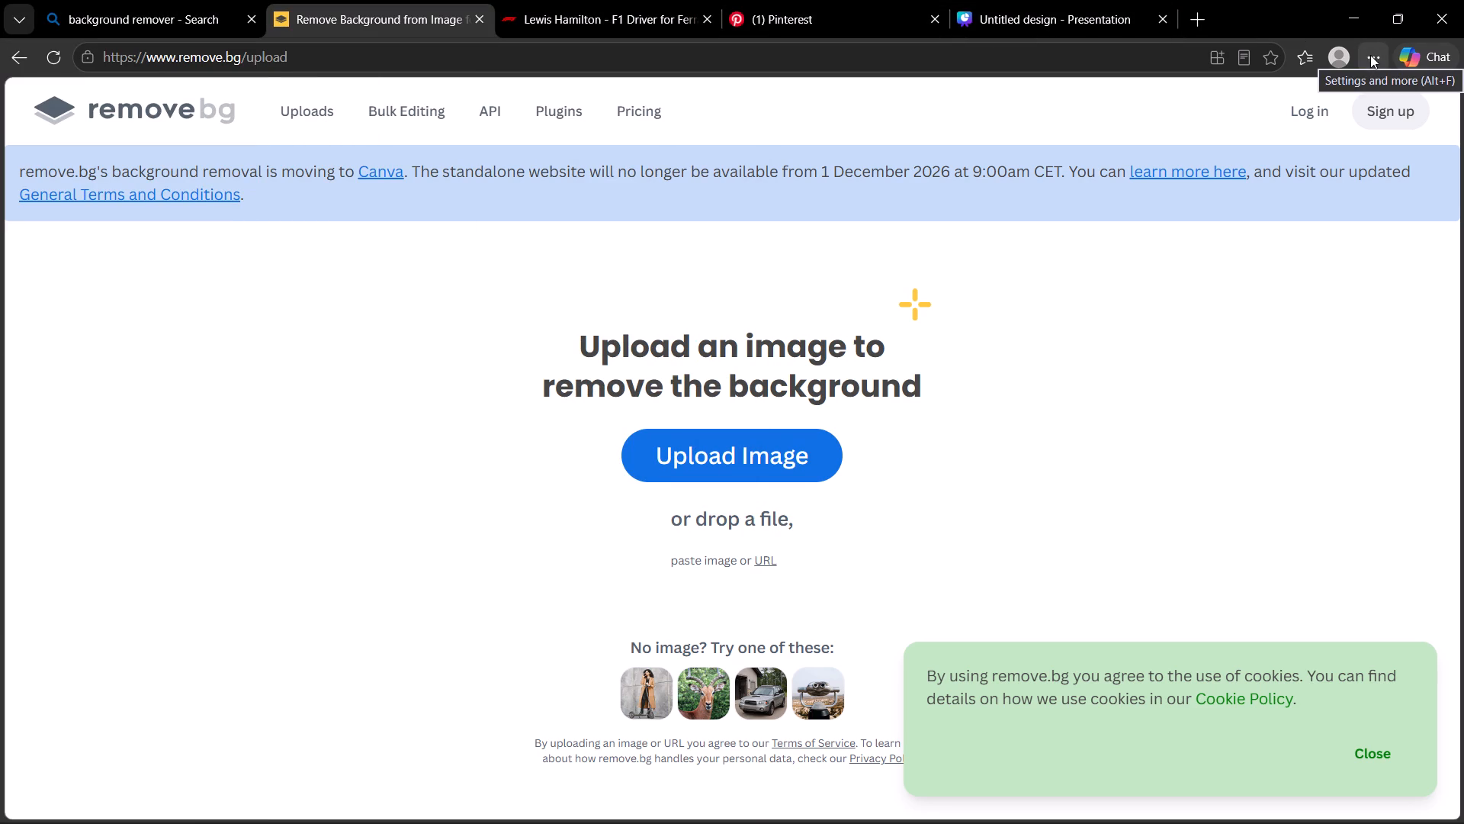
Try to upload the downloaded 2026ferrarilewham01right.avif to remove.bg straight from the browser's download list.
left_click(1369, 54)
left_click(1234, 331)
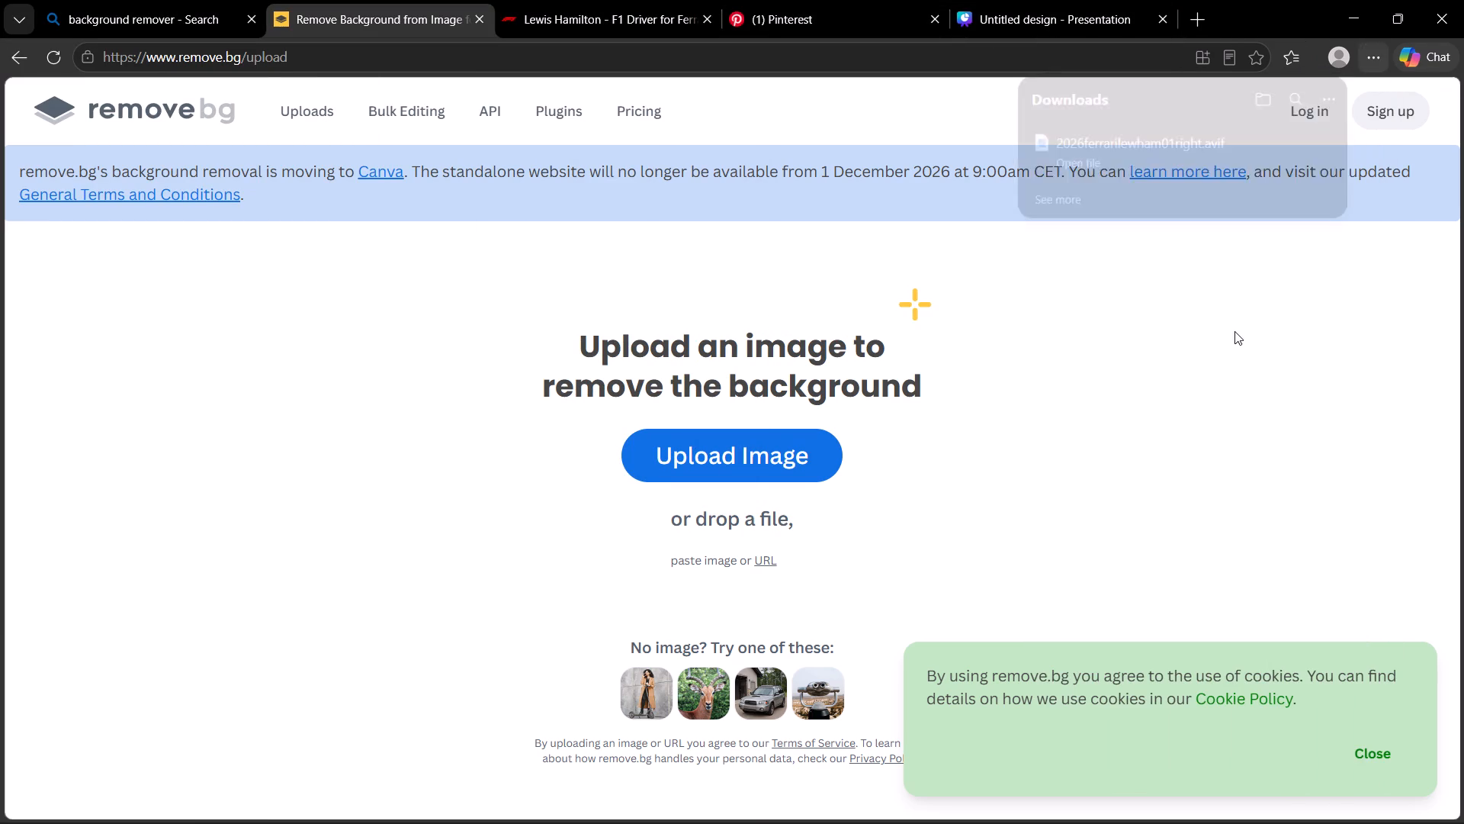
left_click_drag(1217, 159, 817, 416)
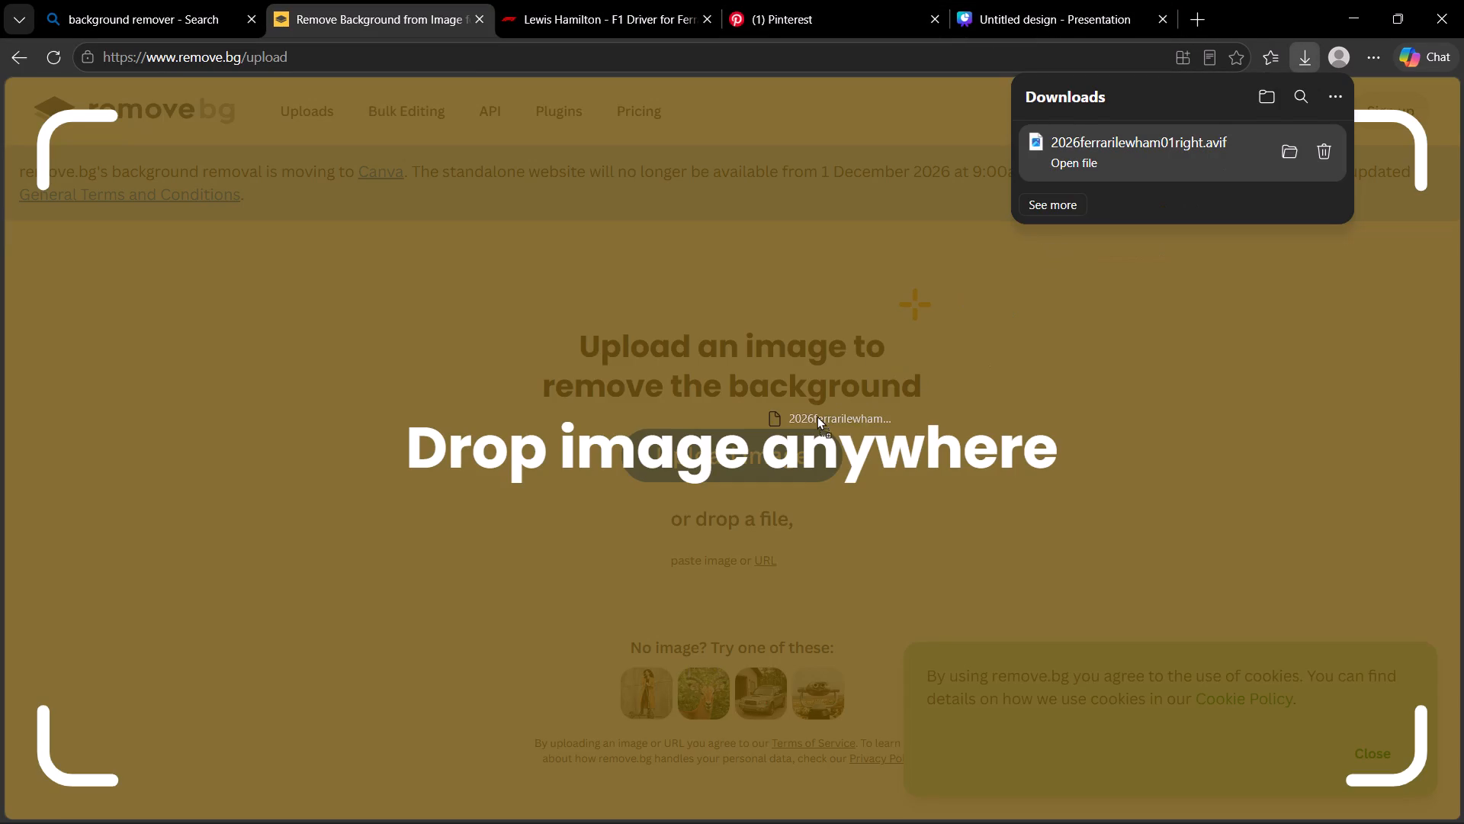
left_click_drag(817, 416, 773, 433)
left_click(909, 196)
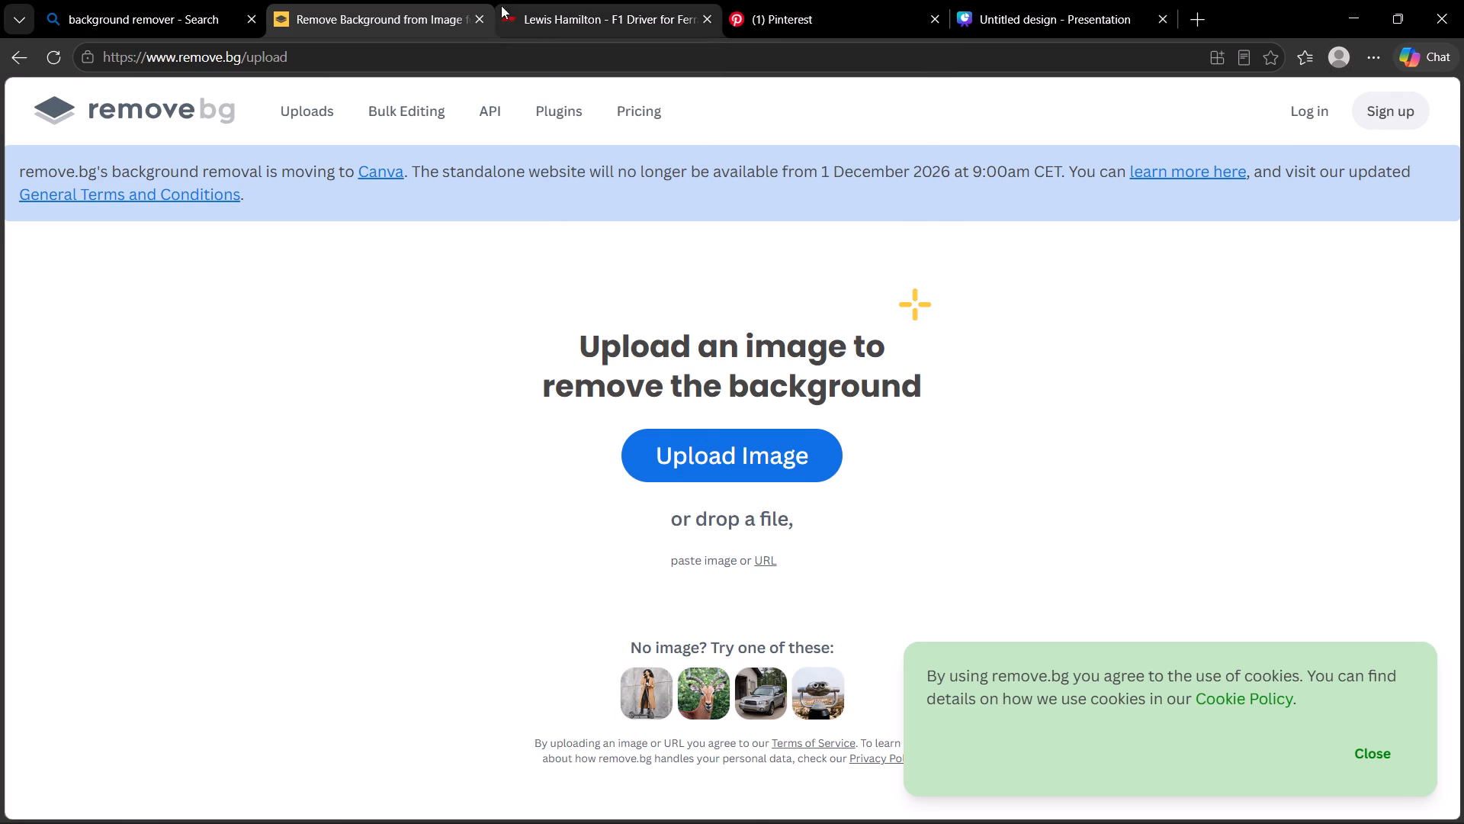
Check the downloaded Hamilton file's format and search the web for "avif to png".
left_click(207, 0)
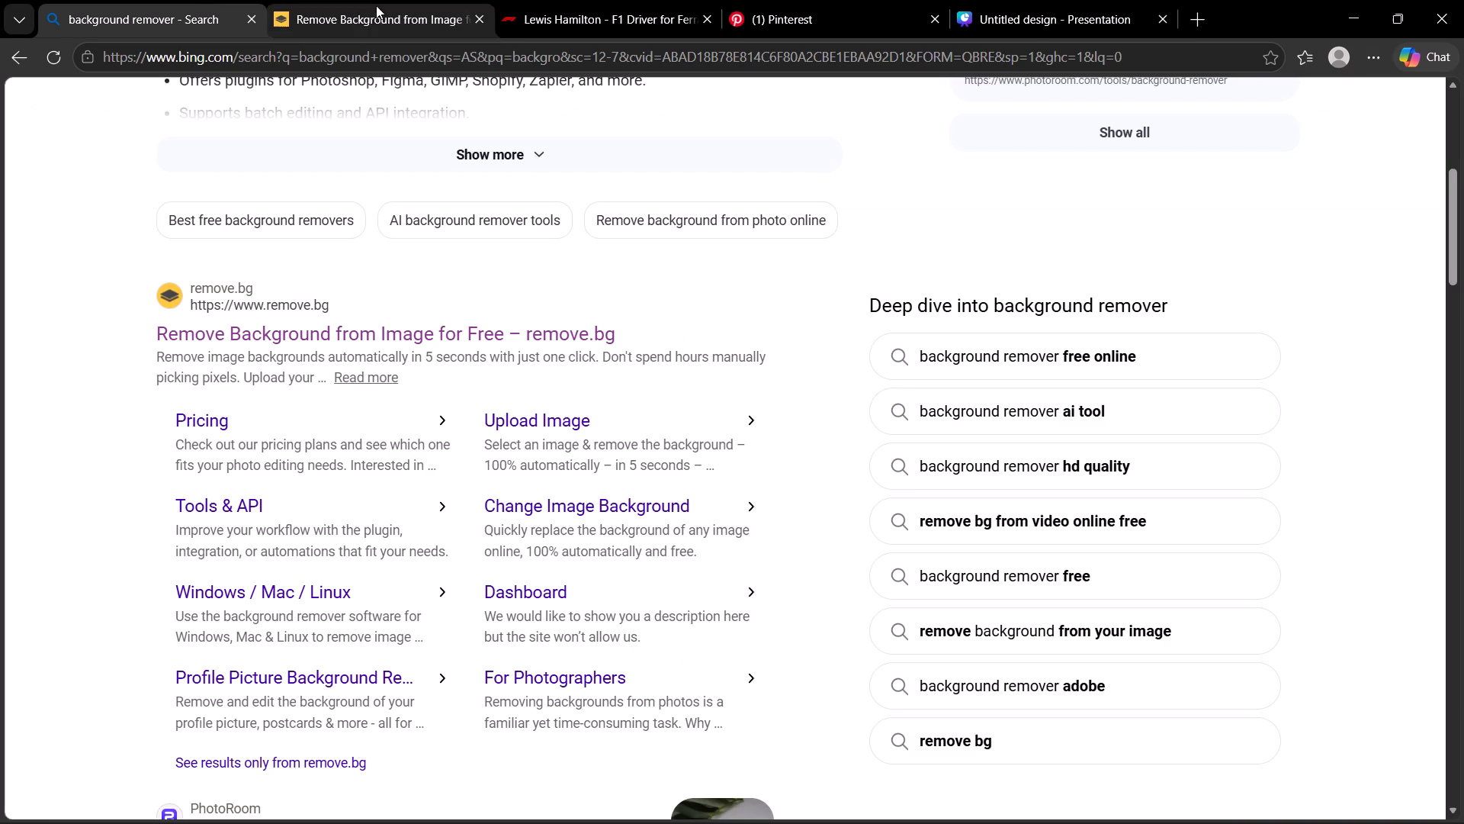
scroll(1035, 300, "up", 6)
left_click(1369, 60)
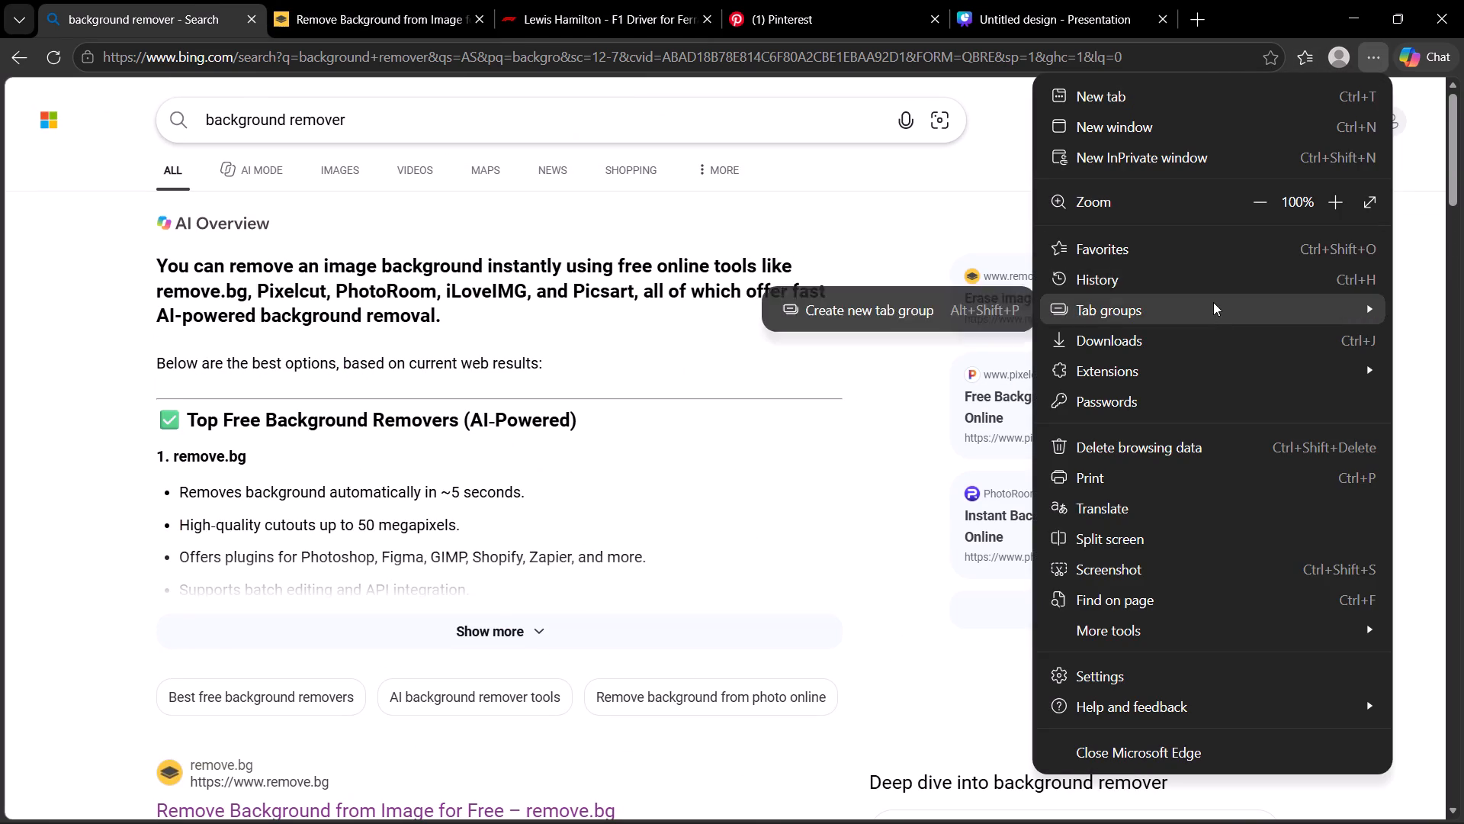
left_click(1205, 336)
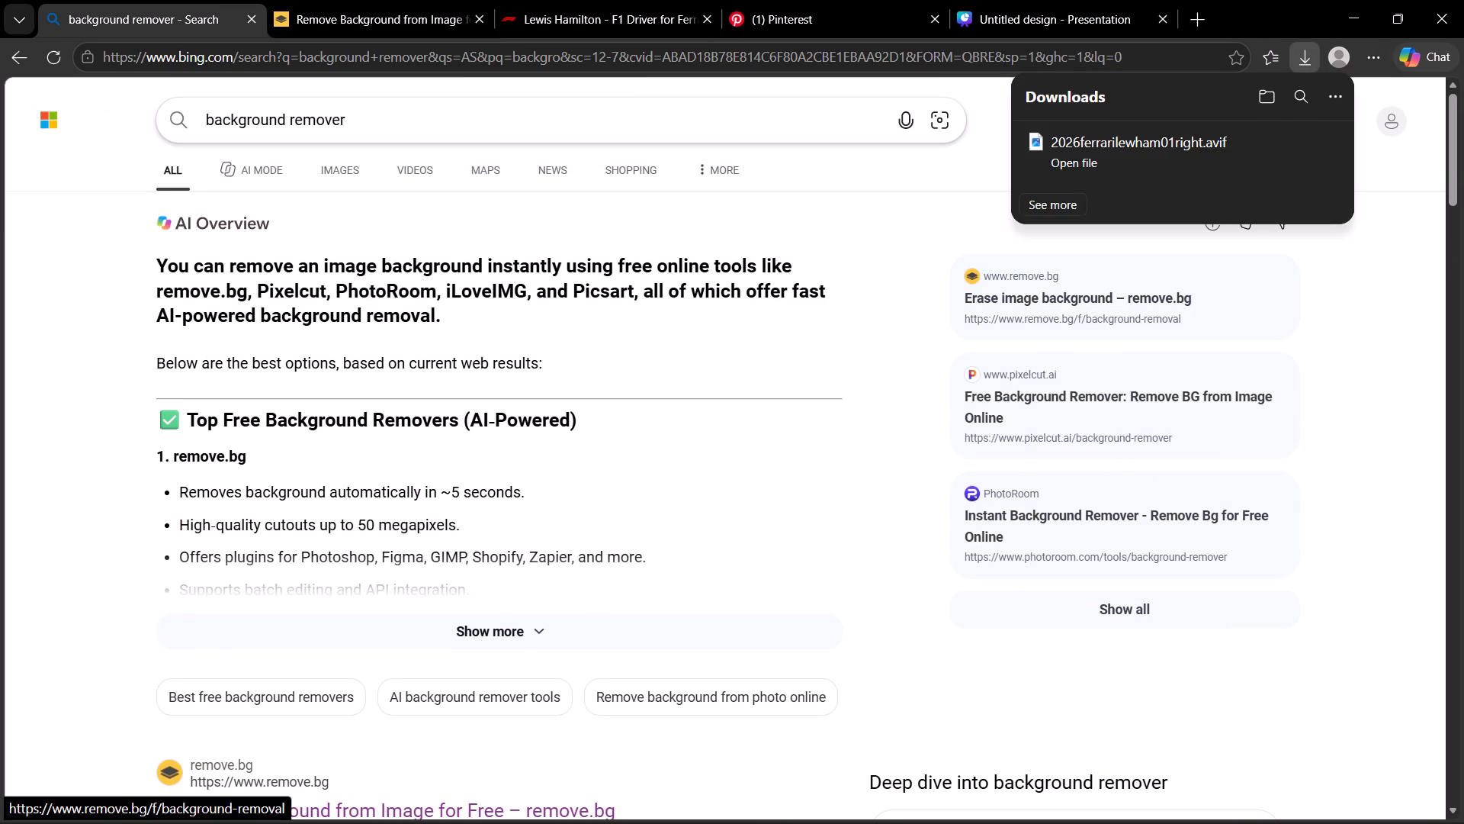
left_click_drag(740, 131, 374, 149)
left_click_drag(446, 127, 222, 118)
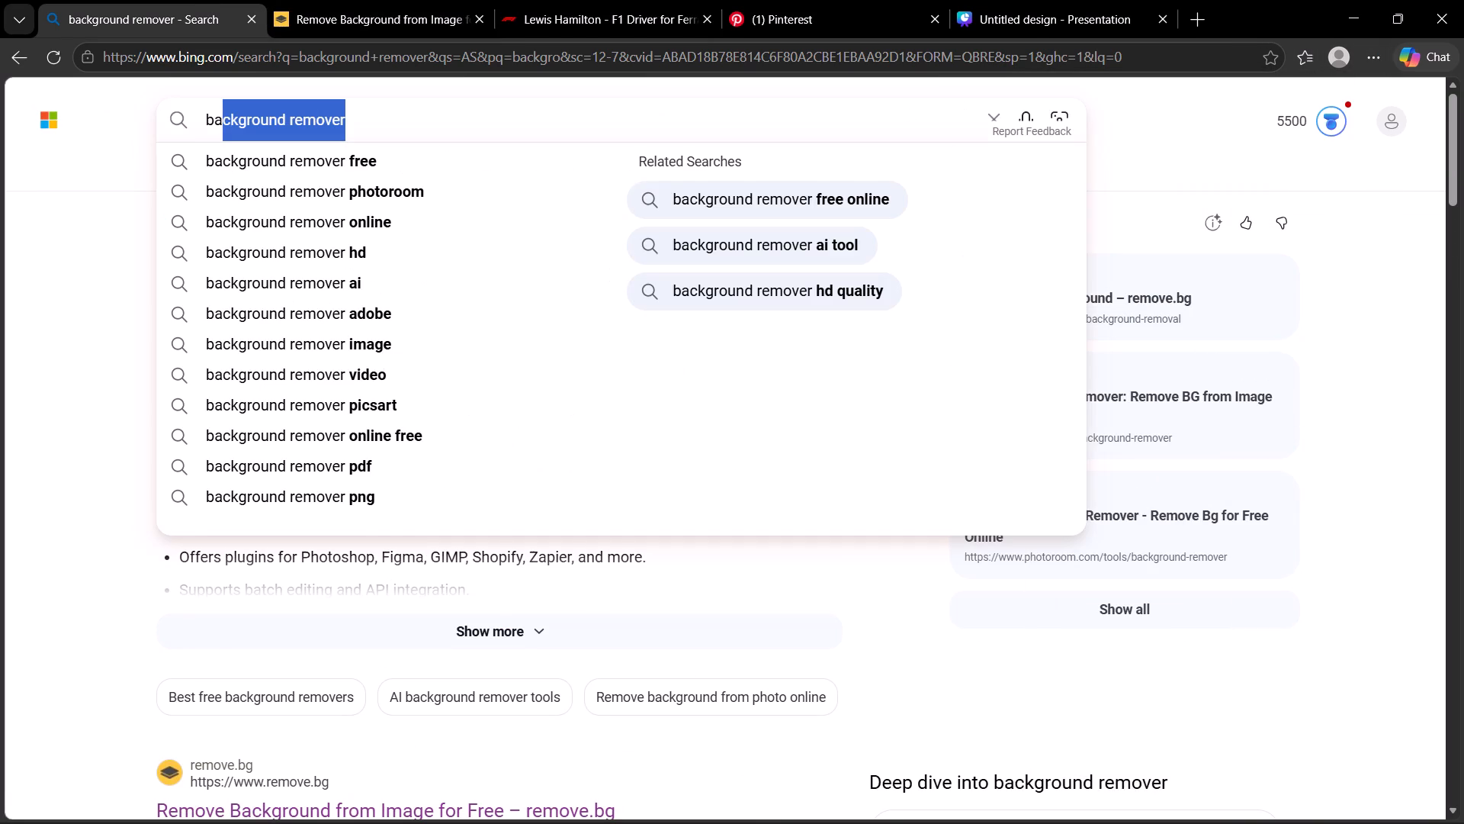
key("BackSpace")
key("BackSpace")
key("BackSpace")
type("avif to")
key("space")
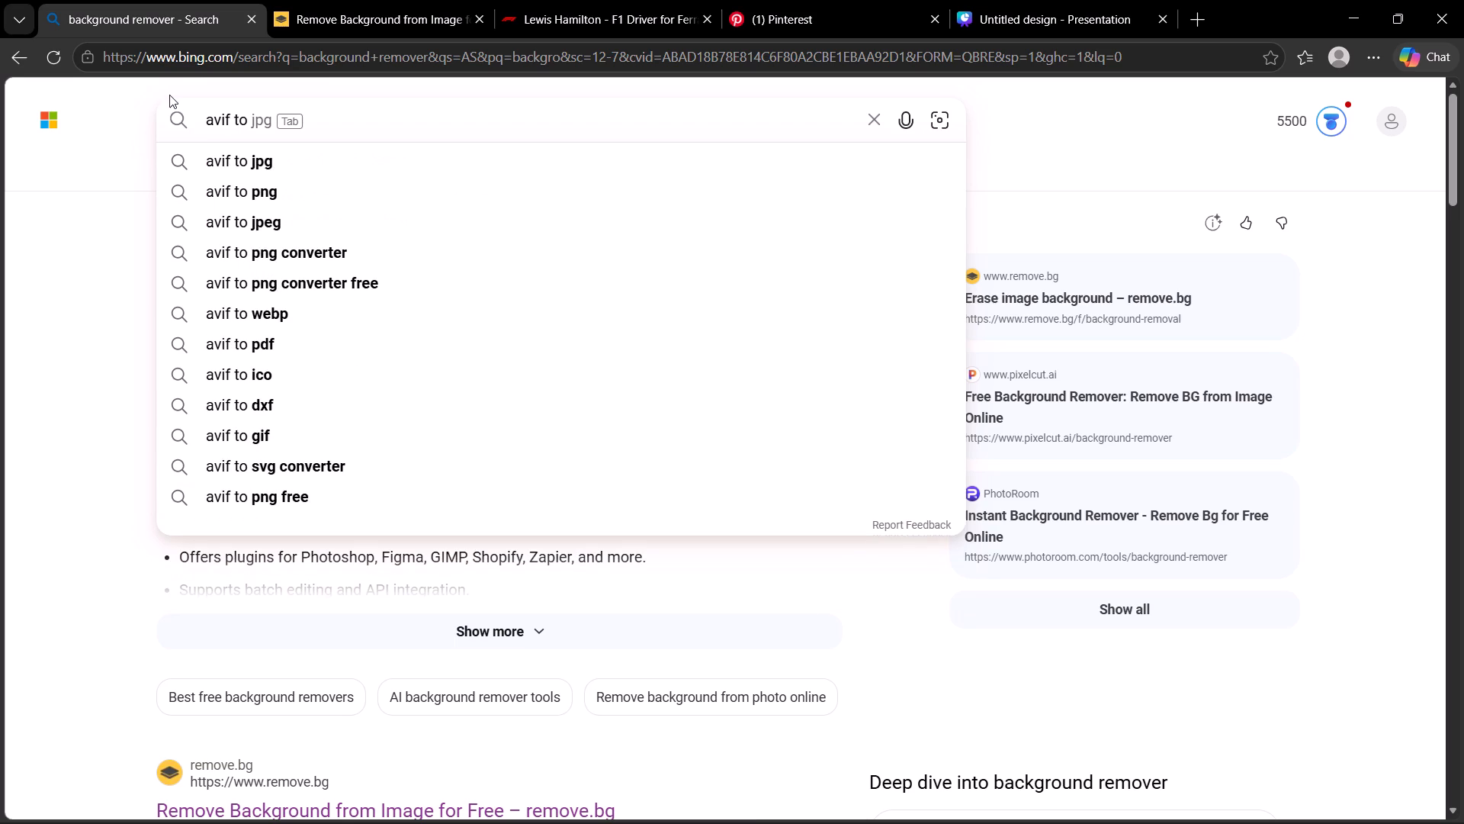
left_click(248, 199)
Open FreeConvert's AVIF to PNG converter from the results and add 2026ferrarilewham01right.avif to it.
scroll(307, 638, "down", 3)
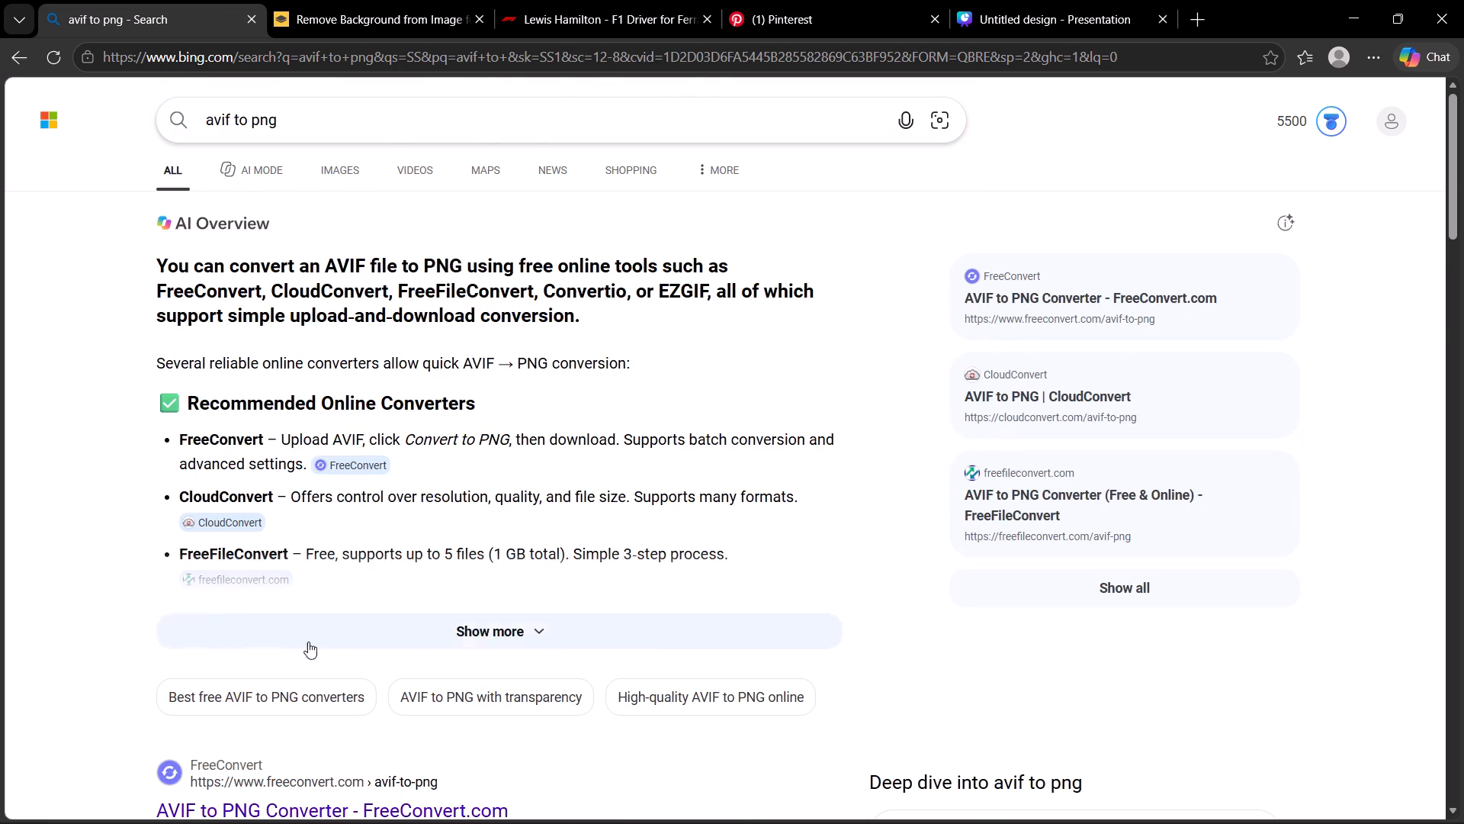
scroll(308, 642, "down", 2)
left_click(341, 354)
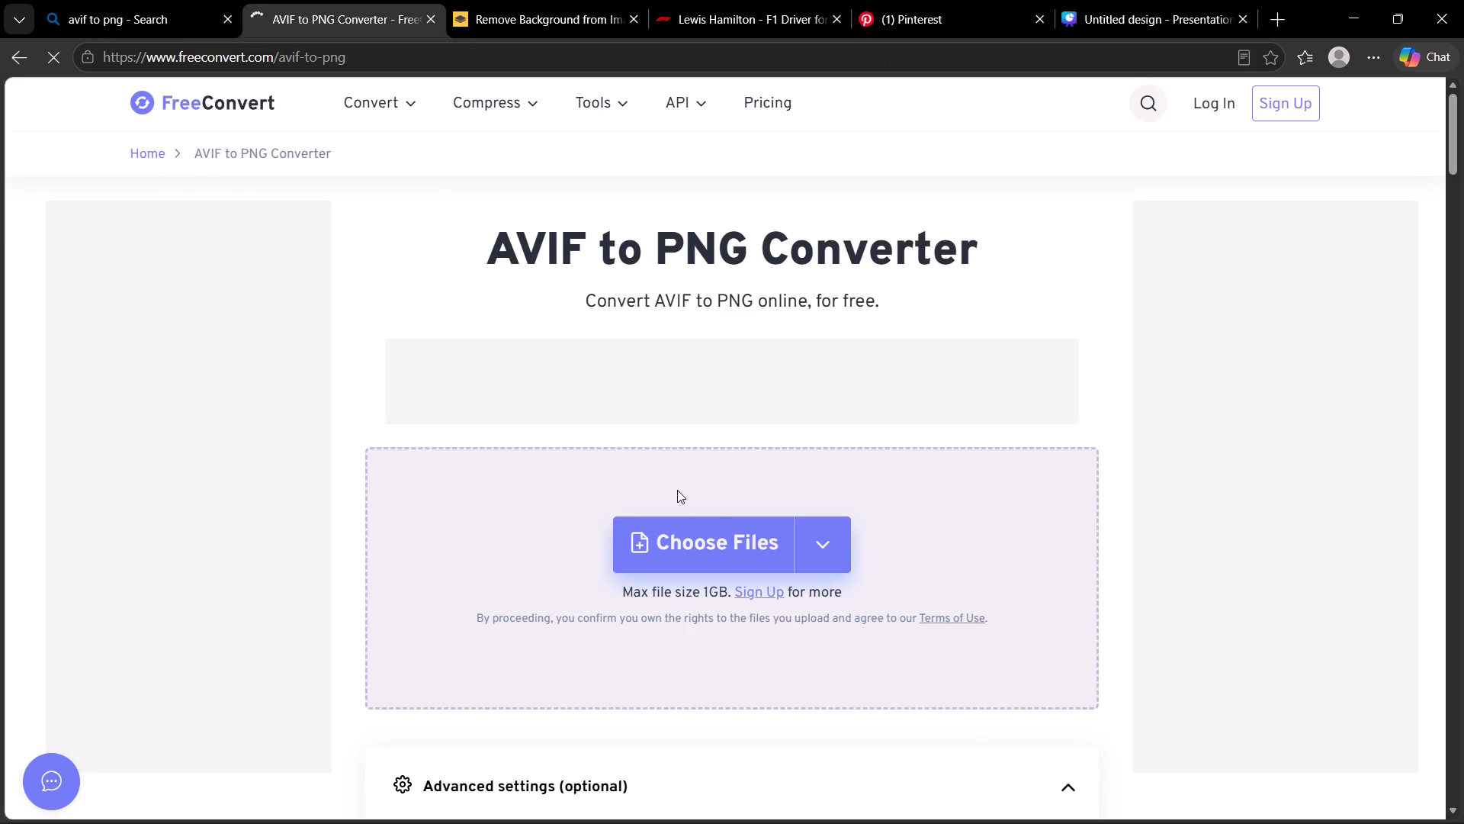
left_click(1378, 59)
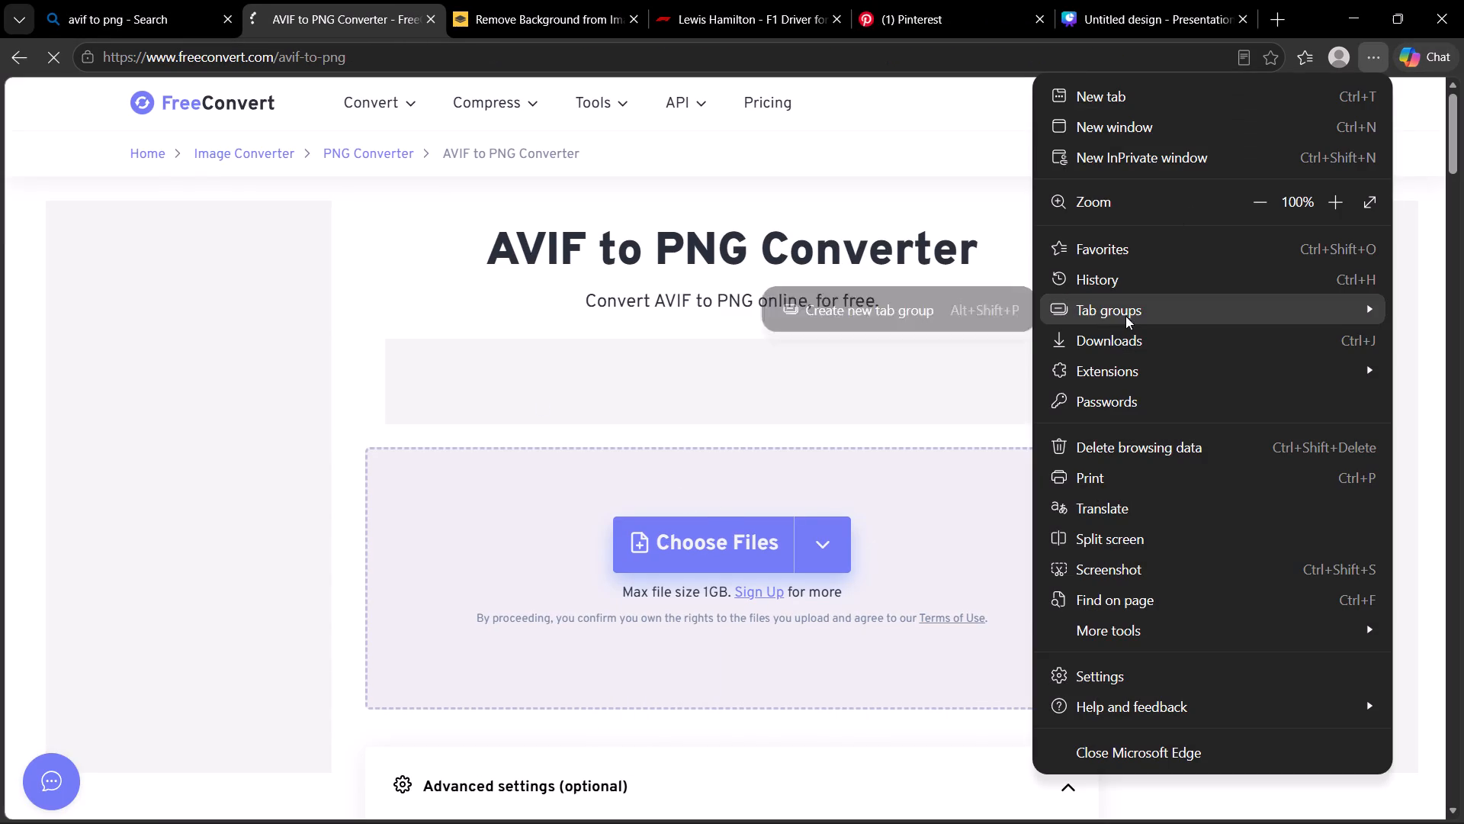
left_click(1128, 336)
left_click_drag(1256, 143, 769, 504)
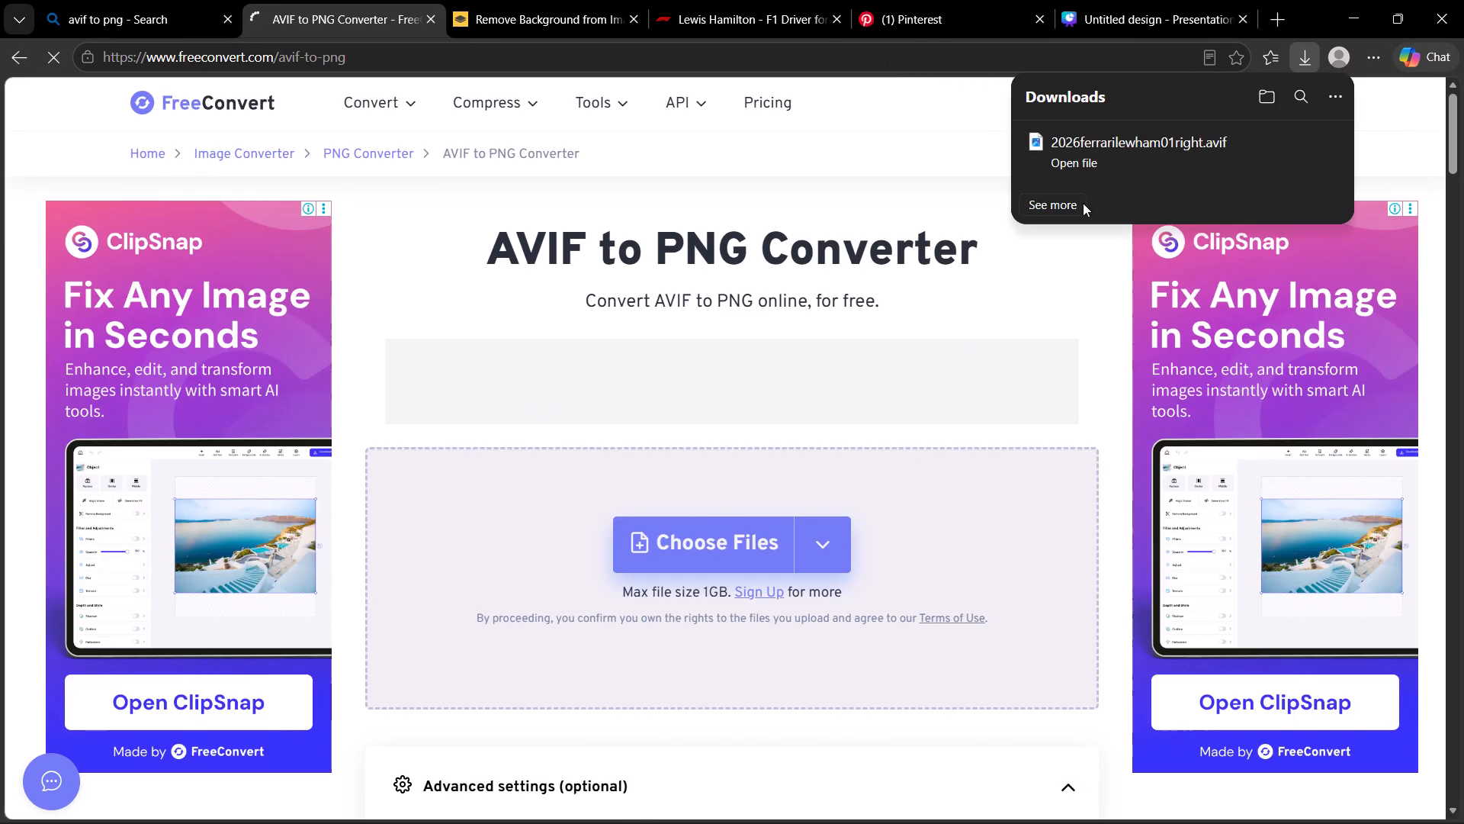
left_click_drag(1116, 163, 749, 546)
Convert the Hamilton image to PNG and save the converted file to the device.
scroll(747, 527, "down", 3)
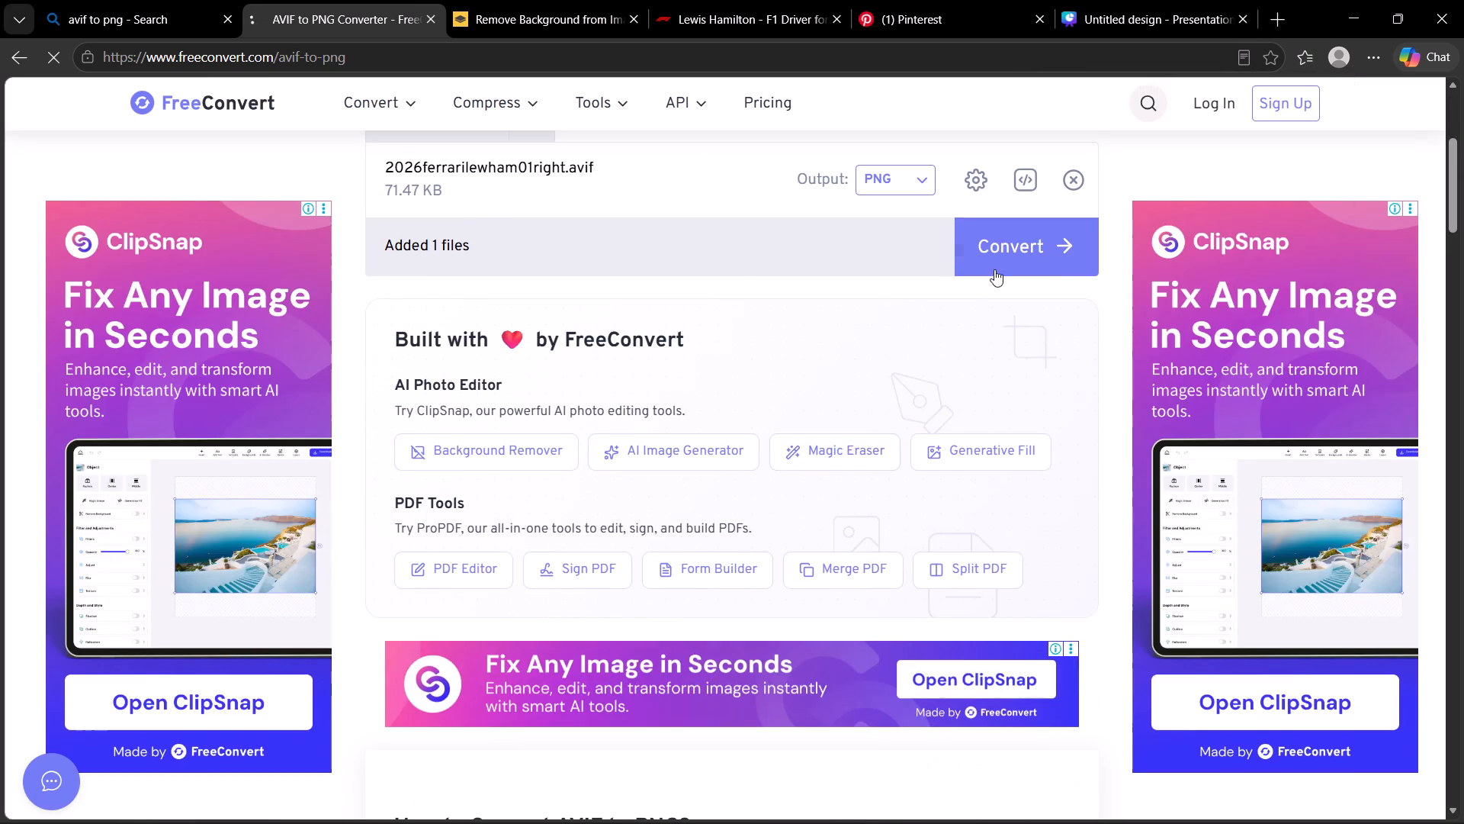
left_click(998, 254)
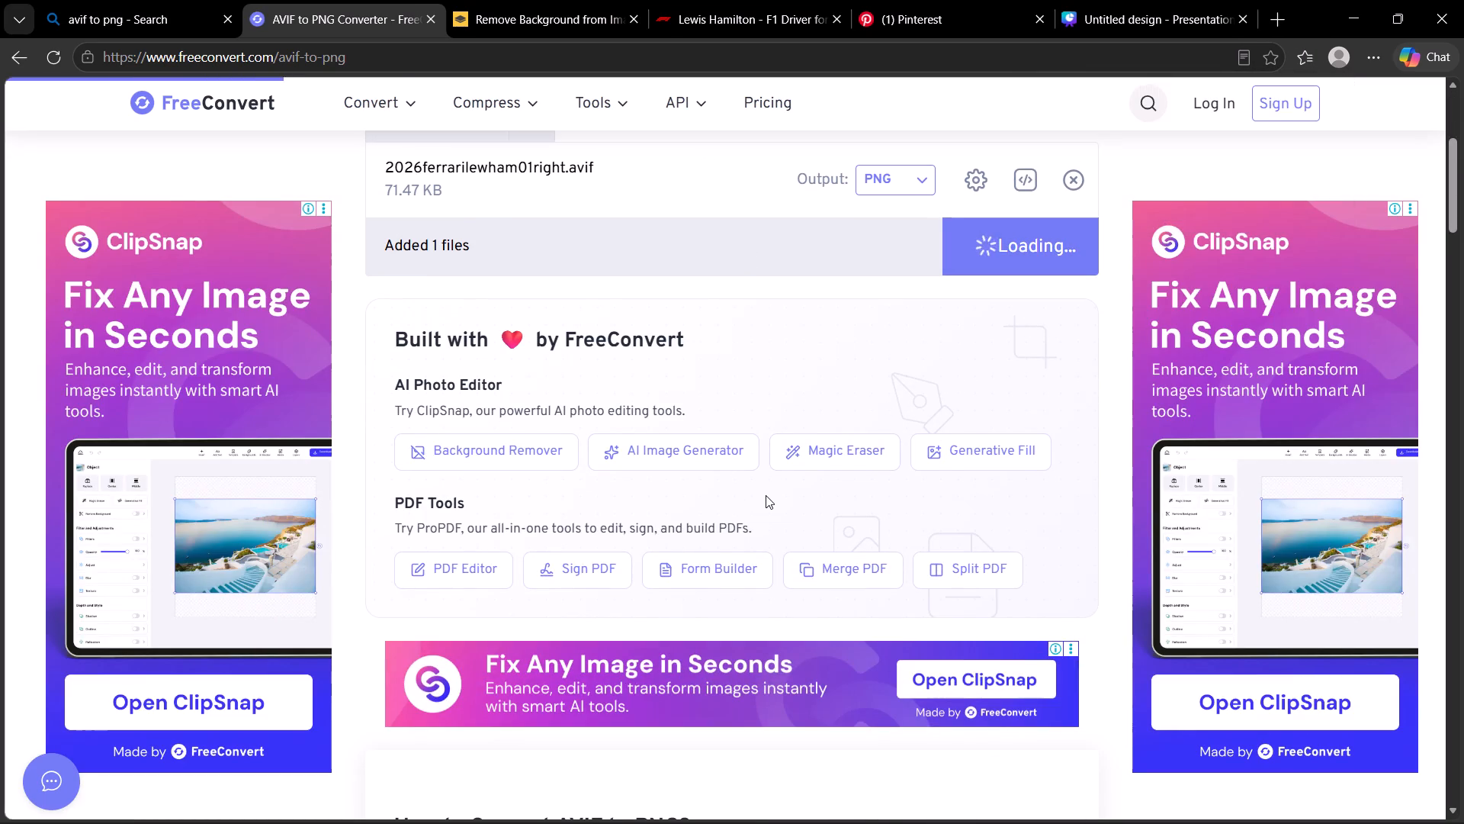
scroll(766, 495, "up", 2)
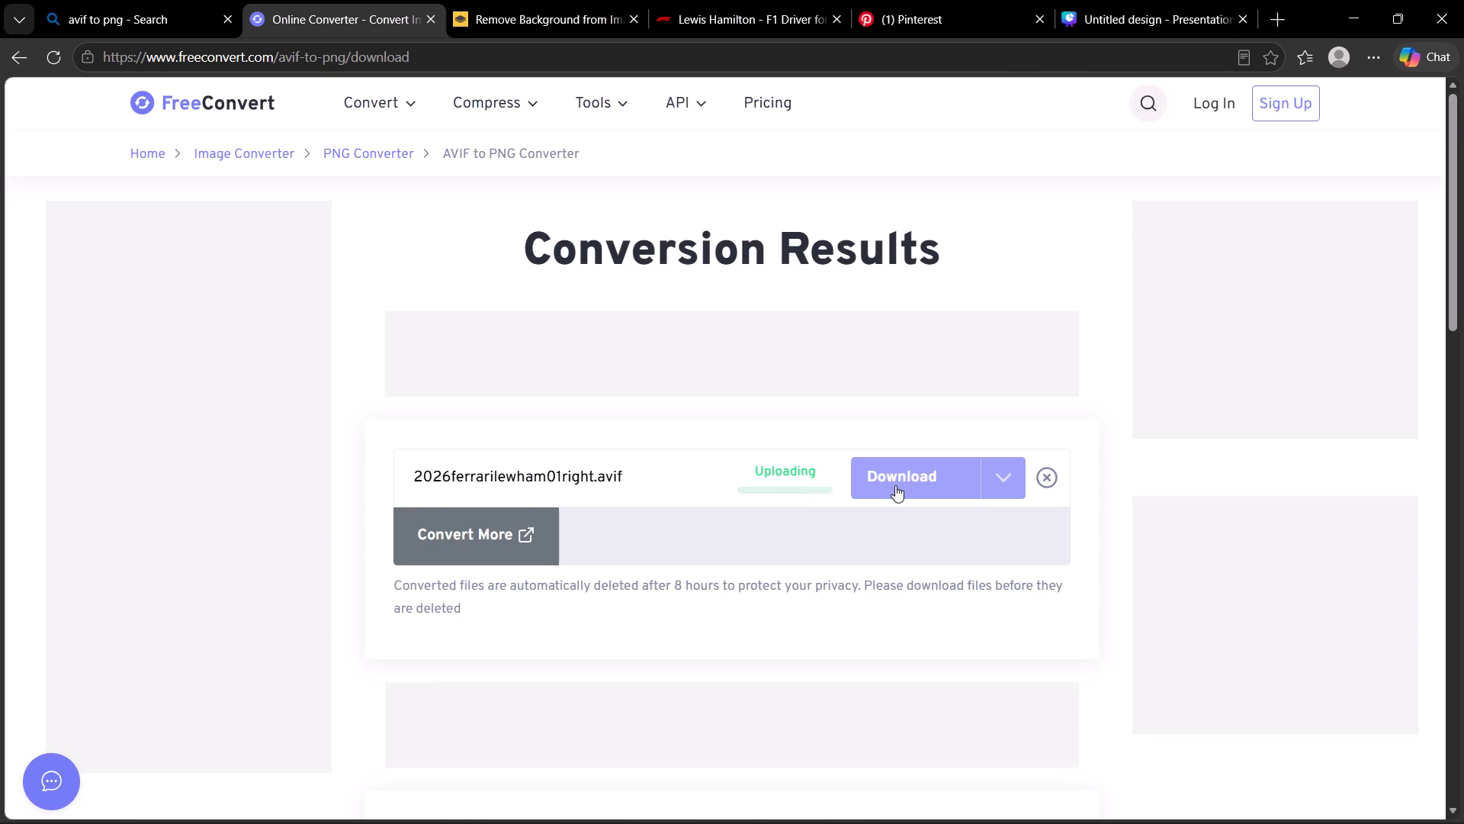
scroll(834, 567, "down", 1)
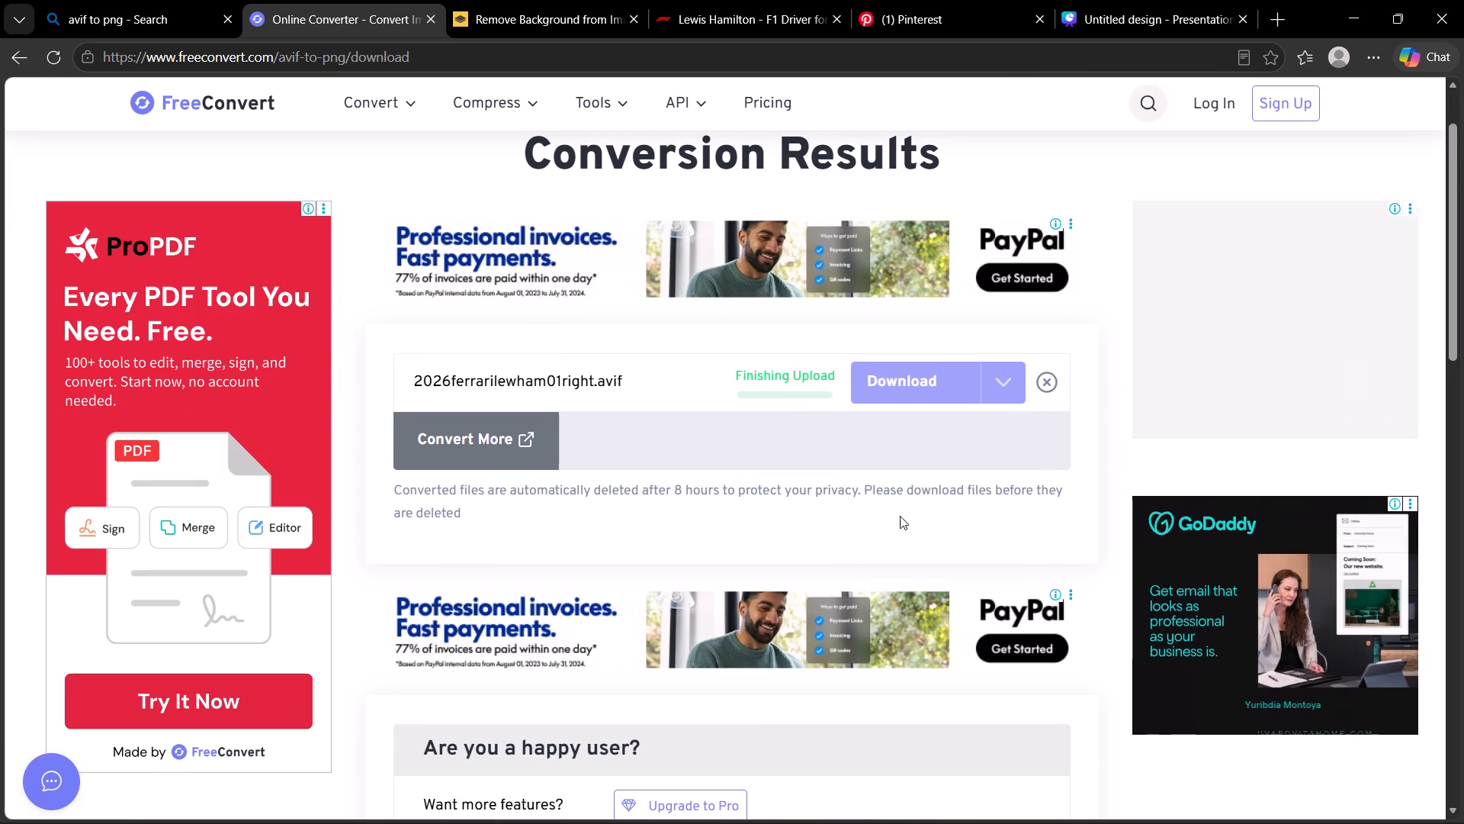
left_click(1000, 382)
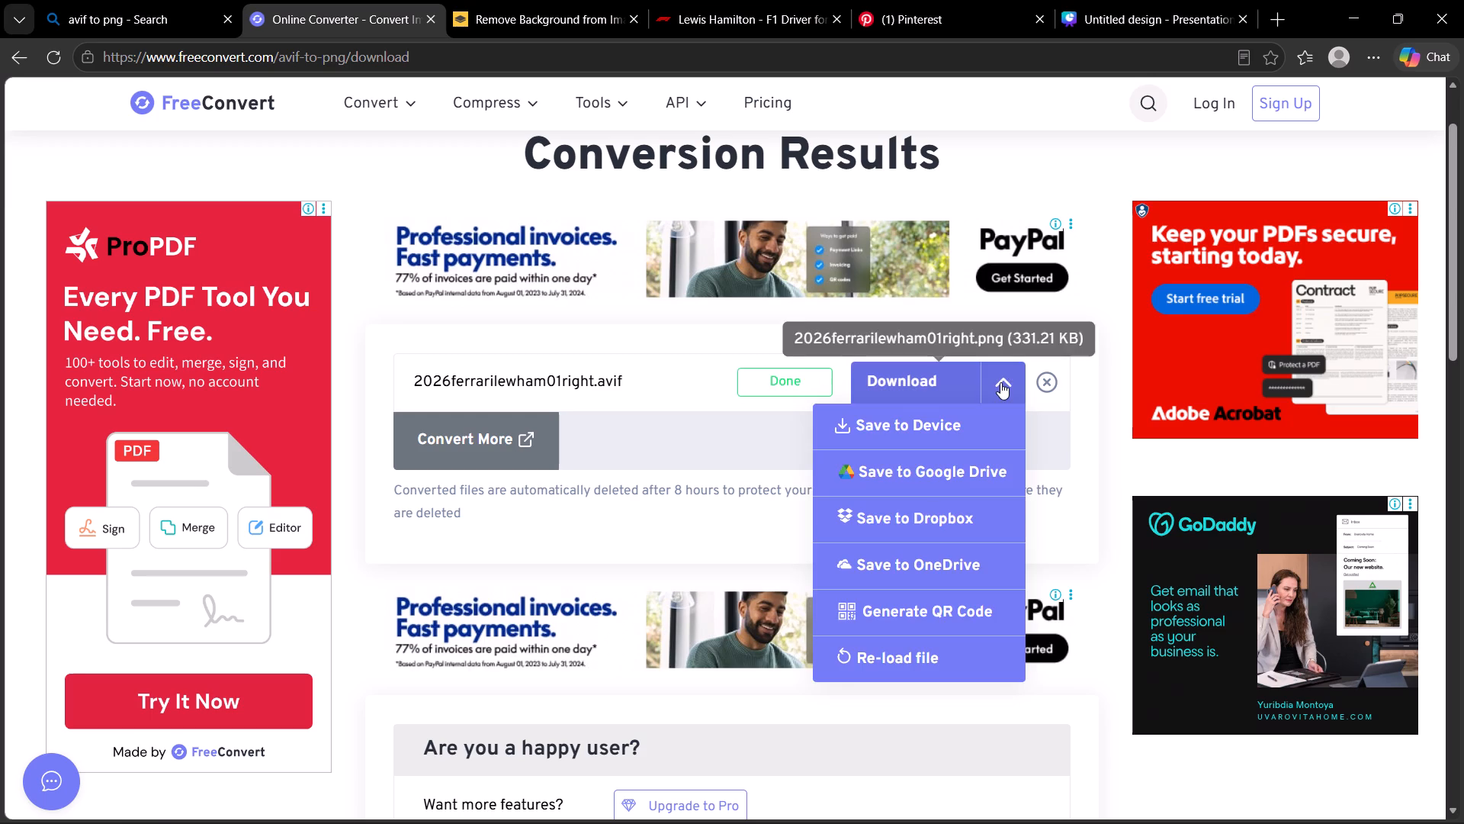
left_click(945, 416)
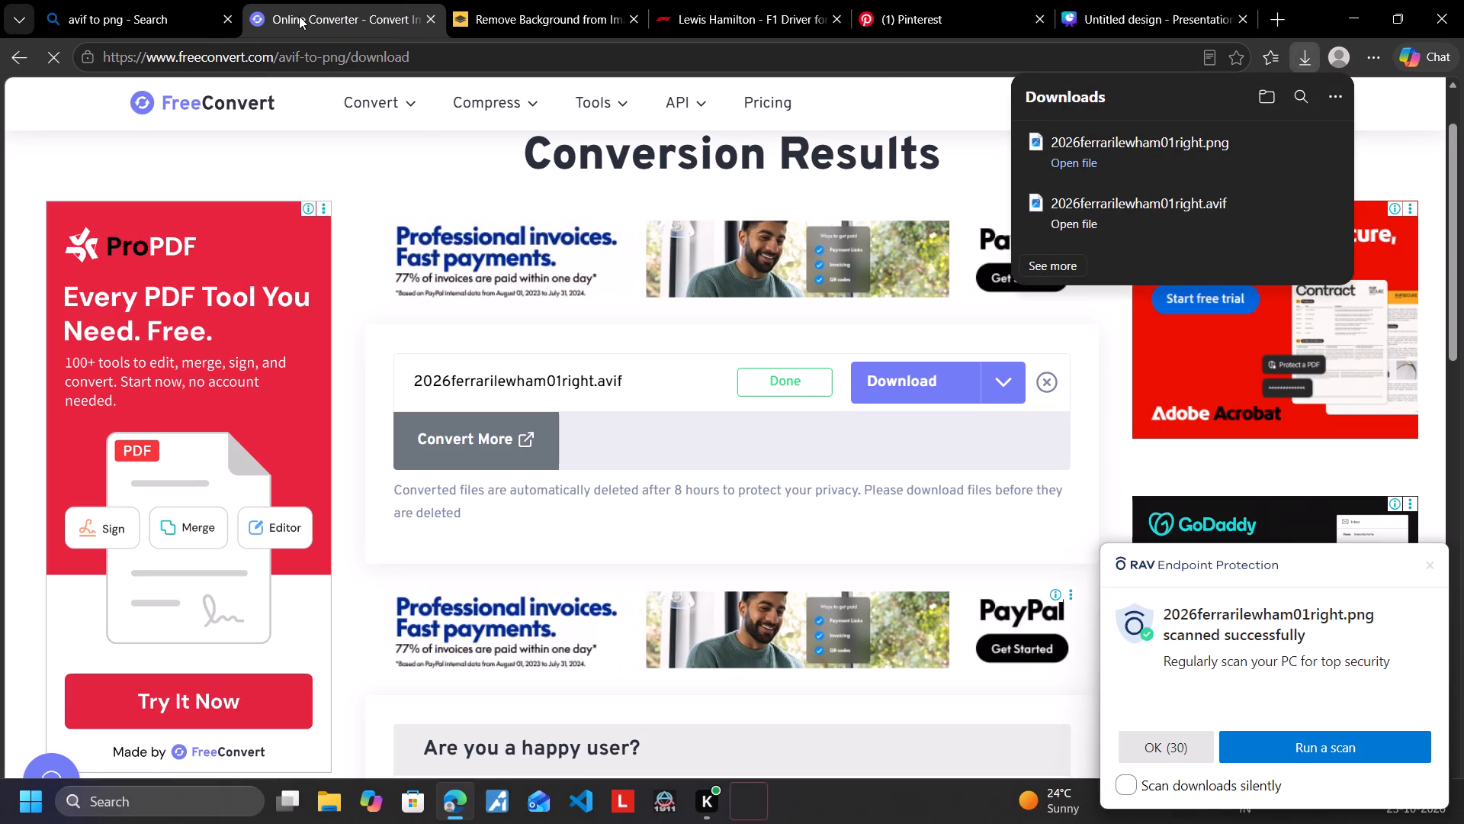
Open the converted Hamilton PNG from the Downloads folder, inspect its face and suit up close, and close it.
left_click(1287, 145)
double_click(503, 195)
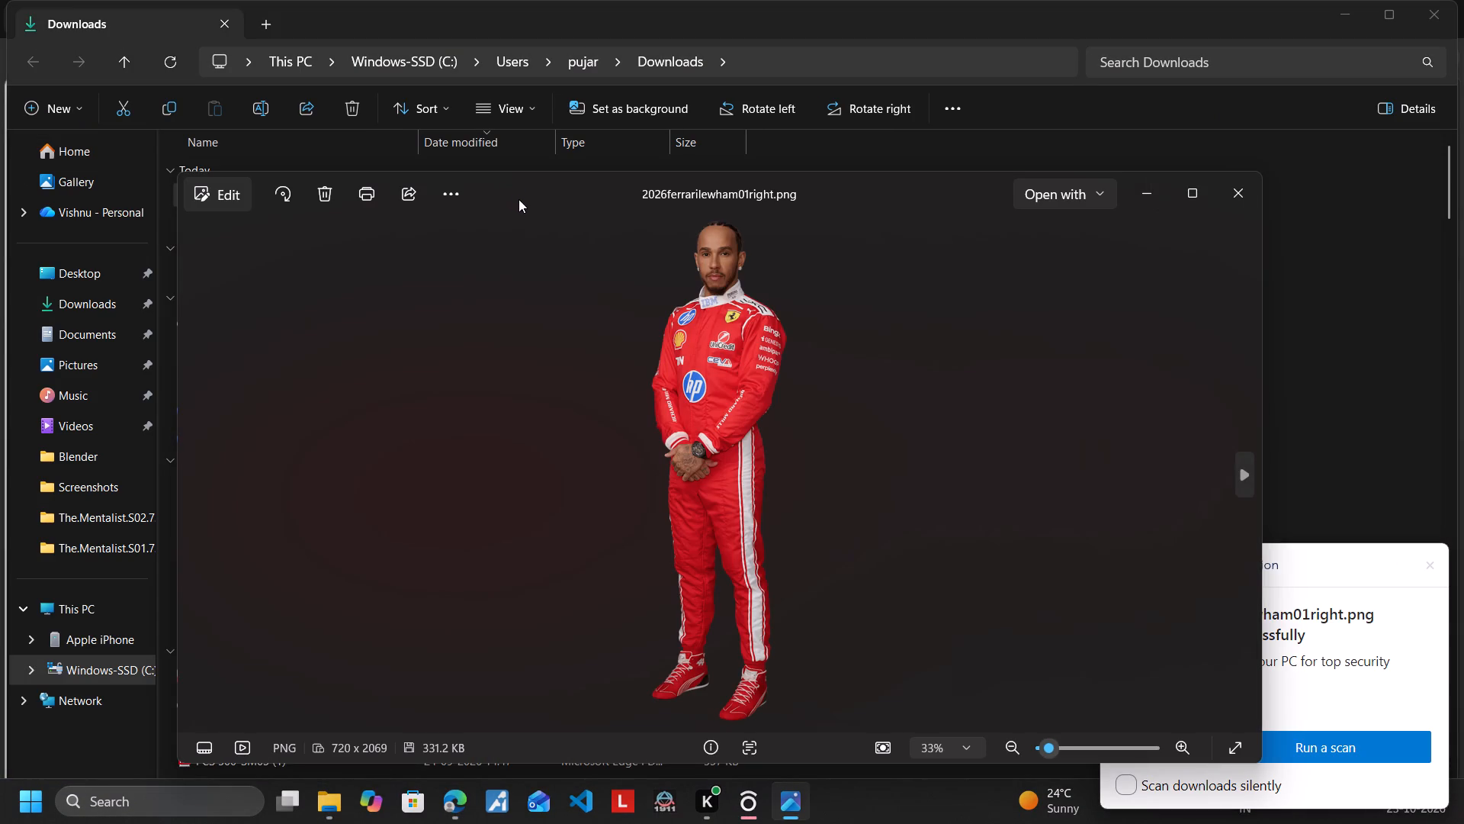
scroll(794, 445, "up", 15)
left_click_drag(775, 363, 710, 820)
left_click_drag(723, 428, 675, 738)
scroll(677, 621, "down", 12)
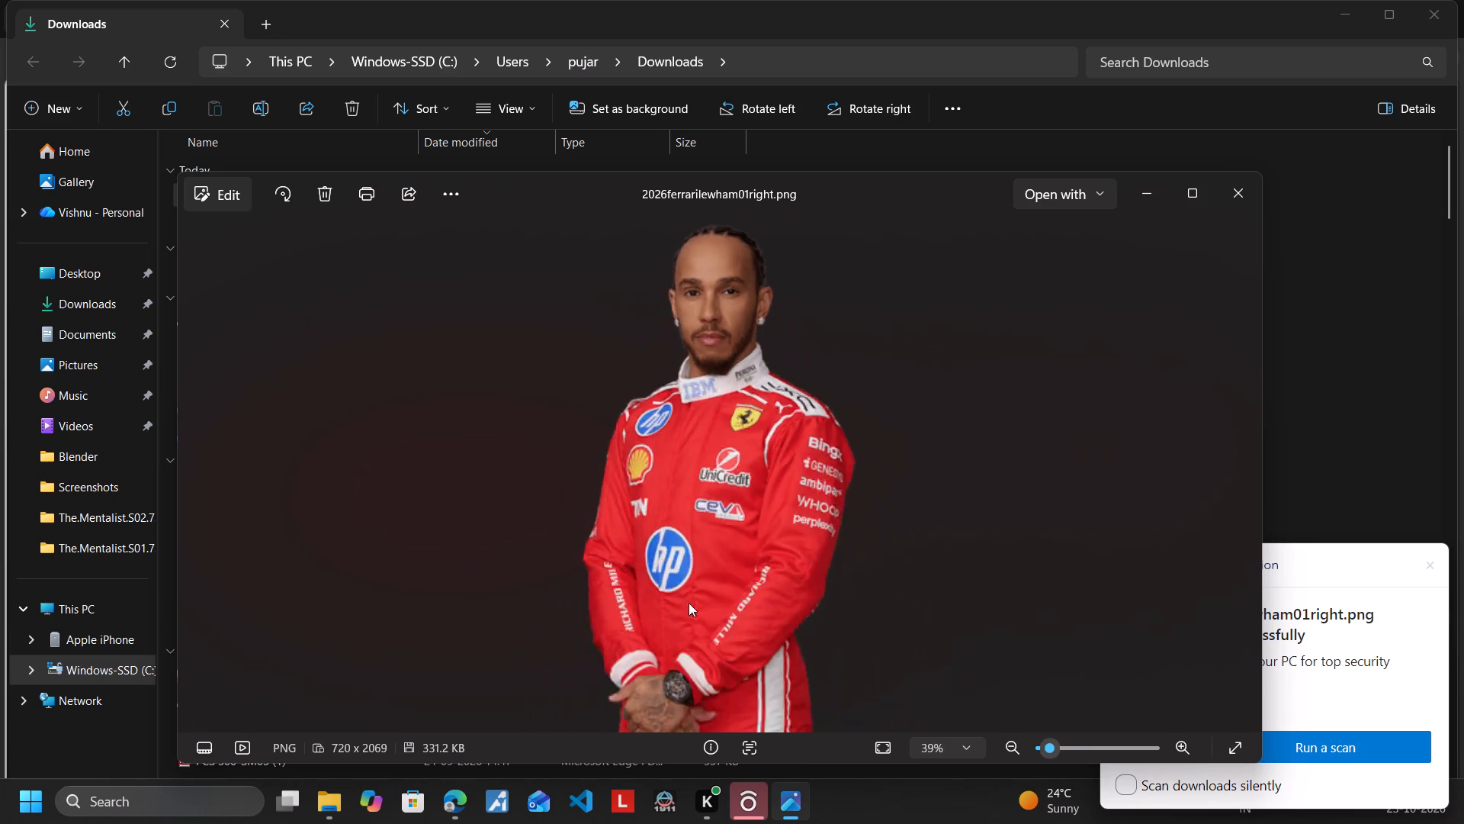
scroll(689, 603, "down", 9)
left_click(1229, 200)
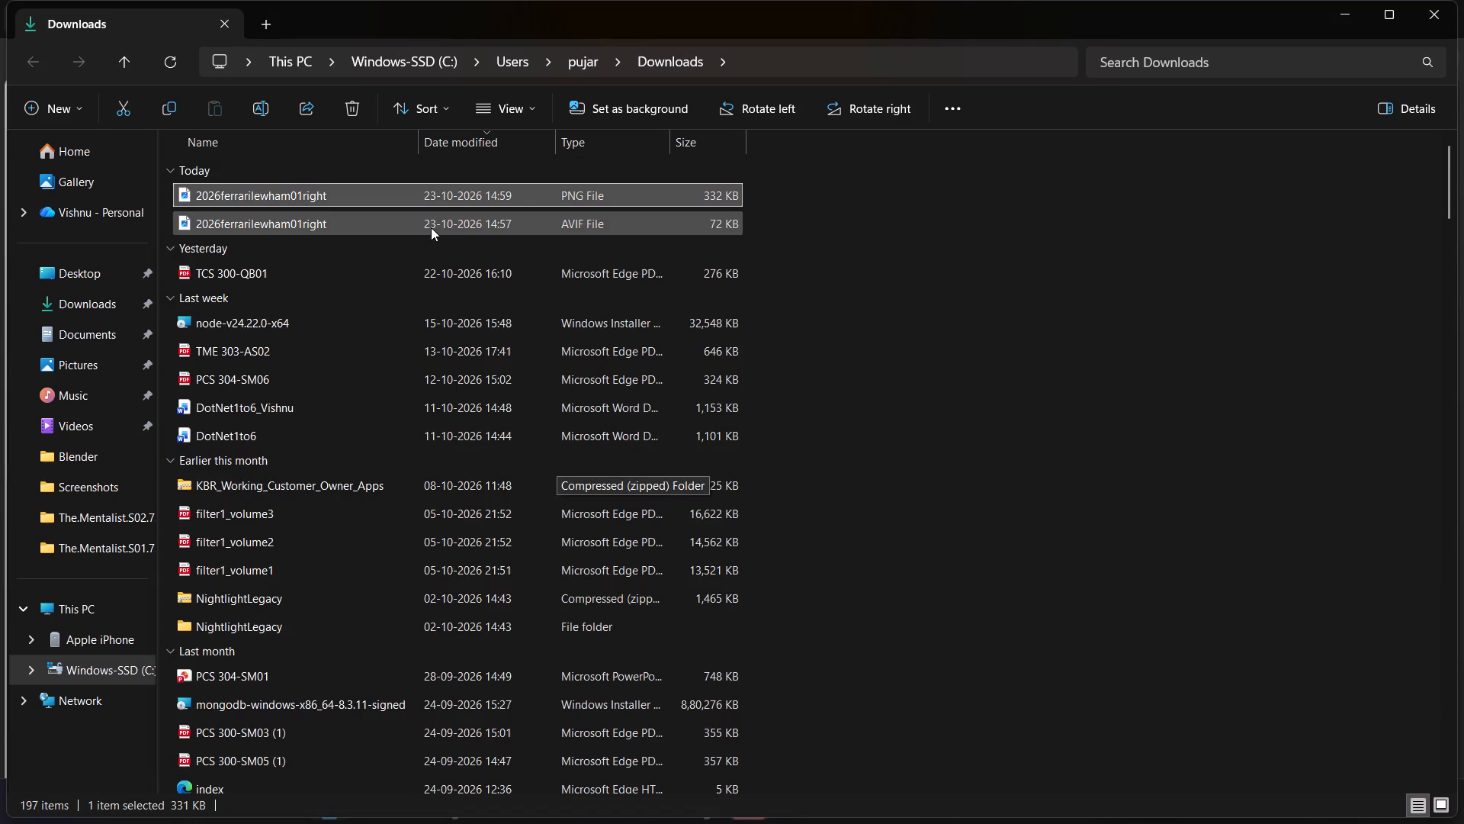
Delete the AVIF version of 2026ferrarilewham01right from the Downloads folder.
left_click(448, 227)
key("Delete")
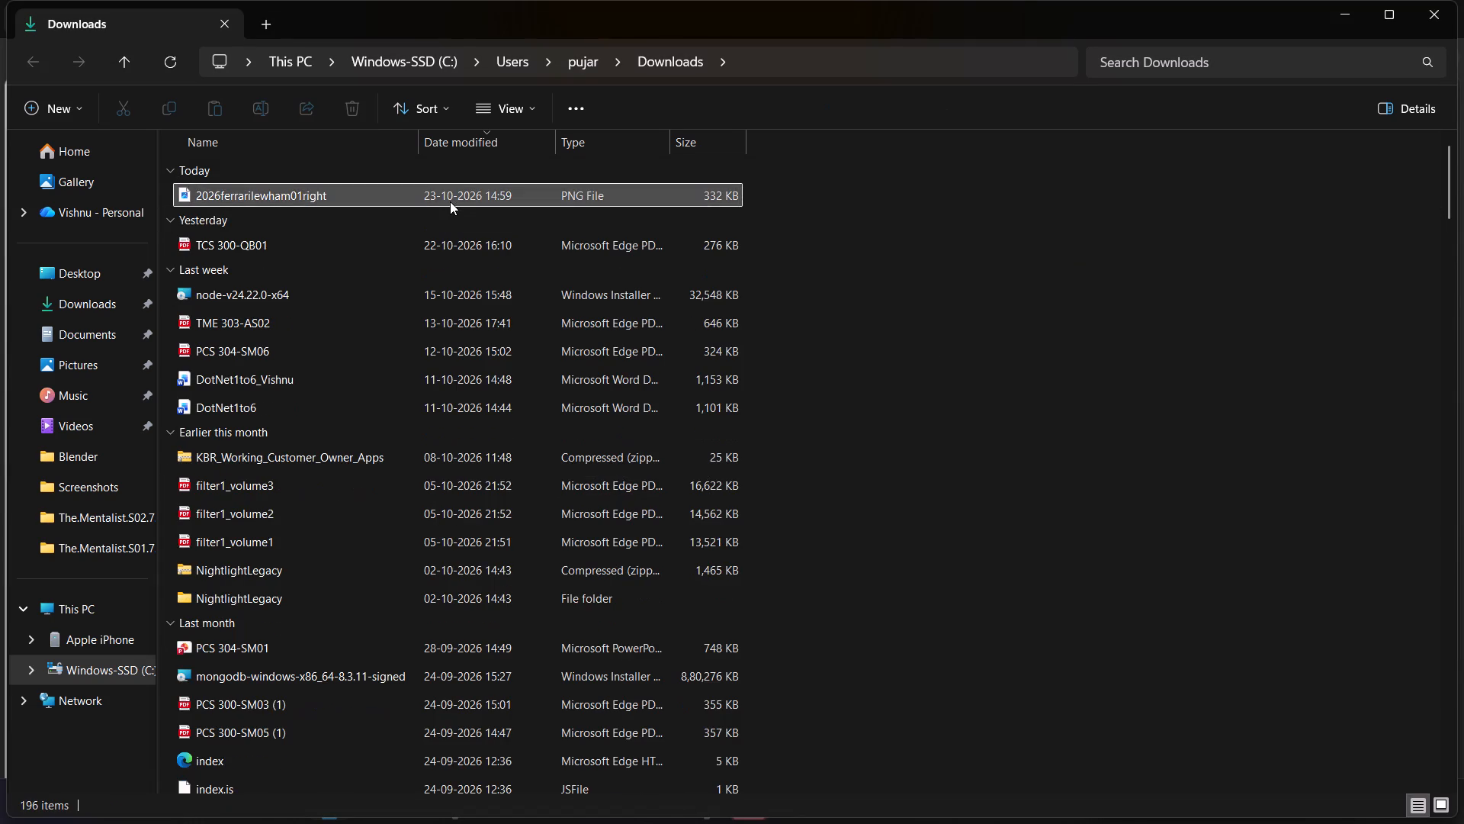
Open the remaining Hamilton PNG to check it, close it again and put the Downloads folder away.
double_click(450, 201)
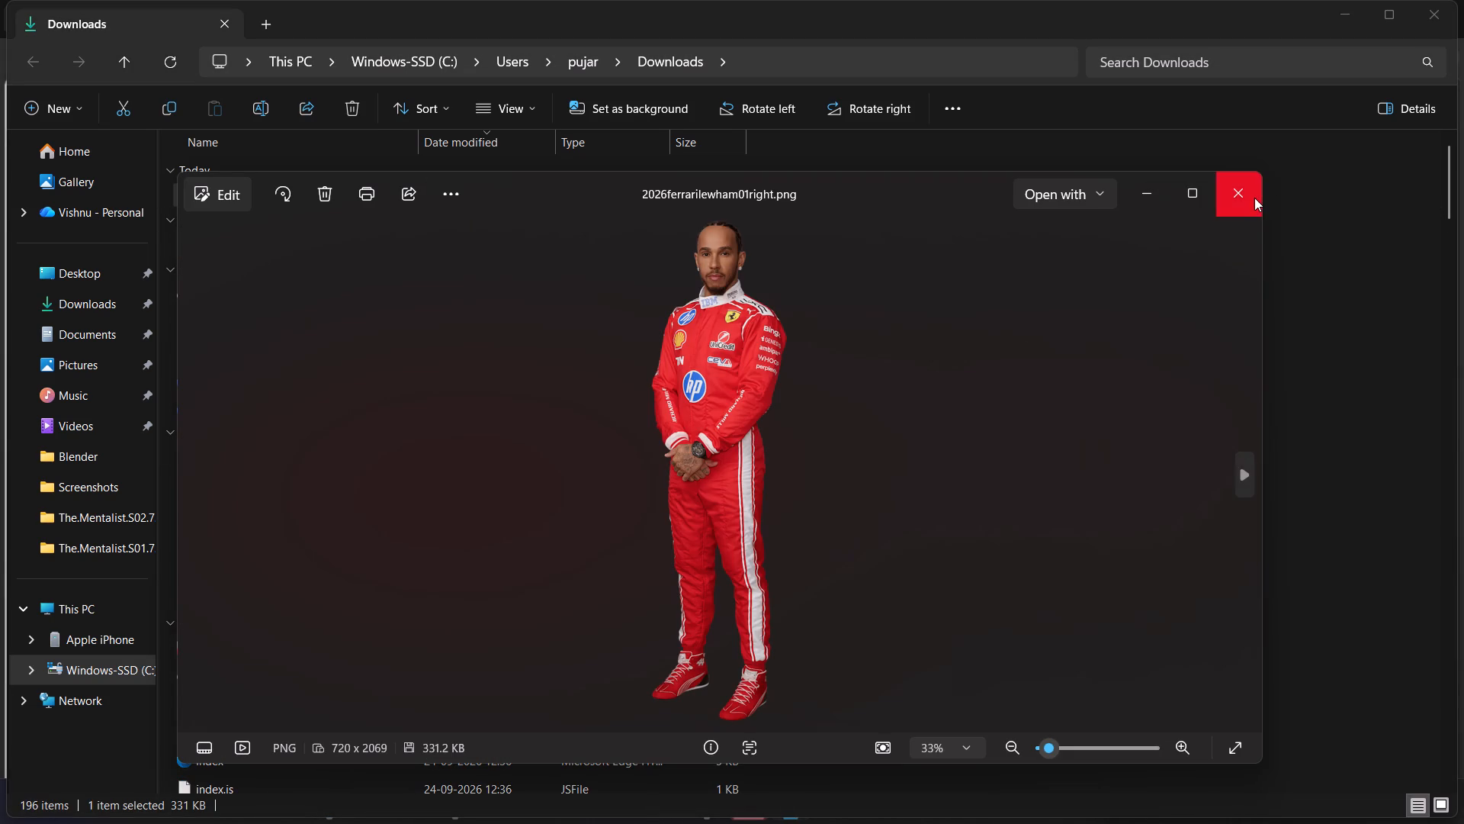
left_click(1248, 195)
left_click(1353, 15)
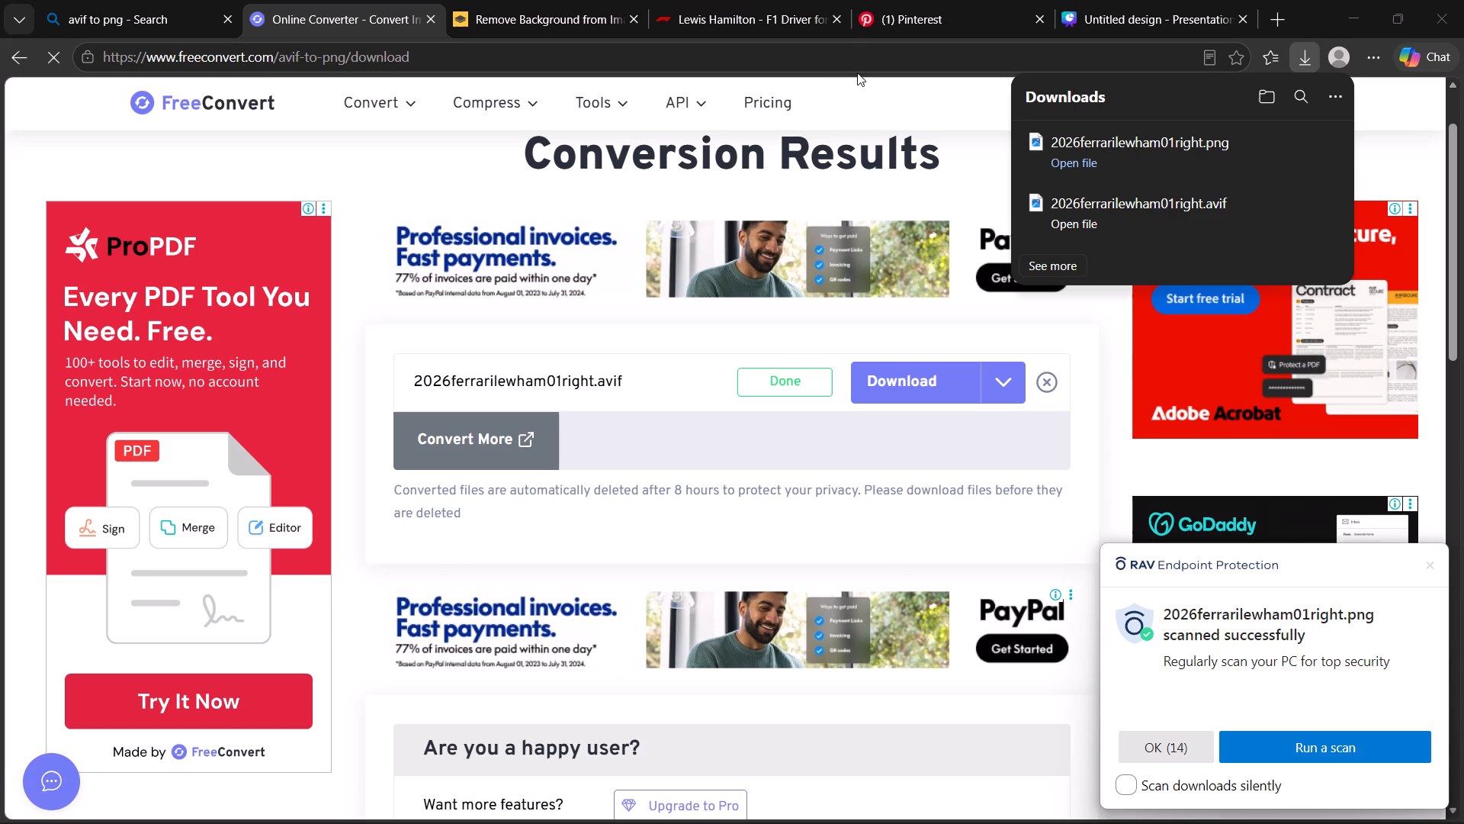
Close the FreeConvert conversion results page.
left_click(653, 0)
left_click(560, 0)
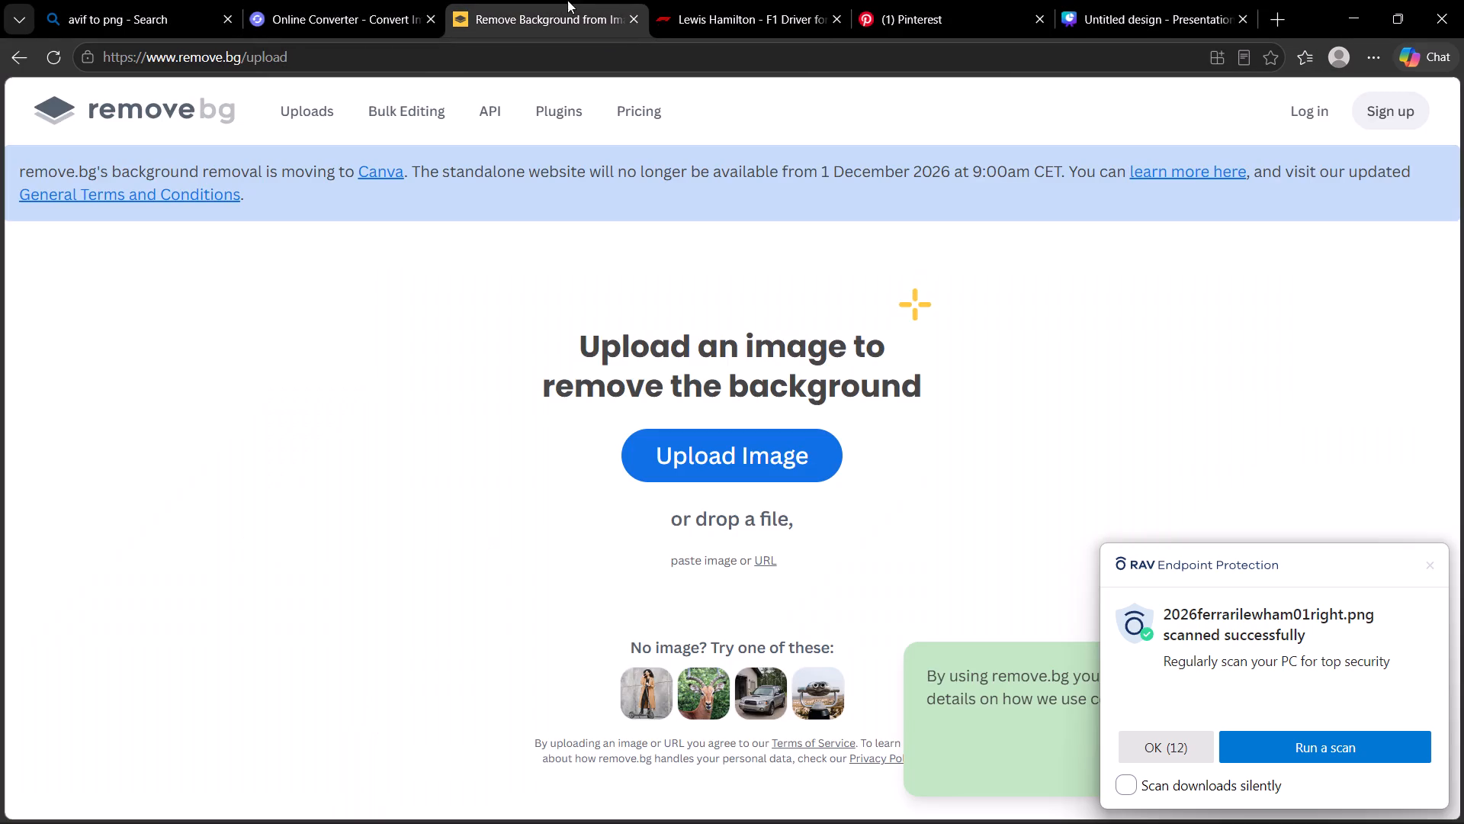
left_click(423, 0)
left_click(423, 19)
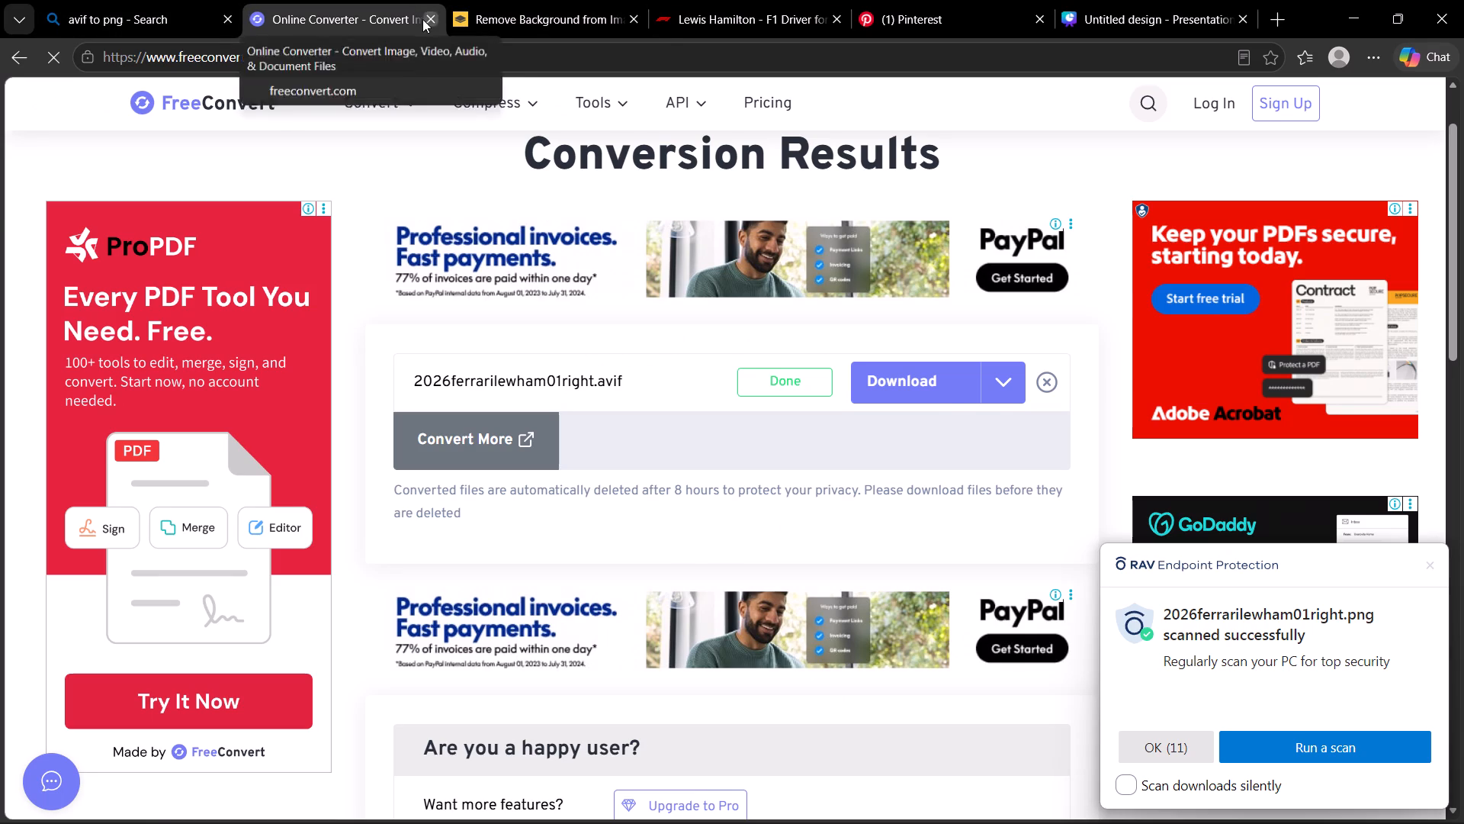
Look through the Pinterest results for lewis hamilton ferrari pfp for a suitable picture, dismissing the antivirus scan notice.
left_click(152, 0)
left_click(724, 2)
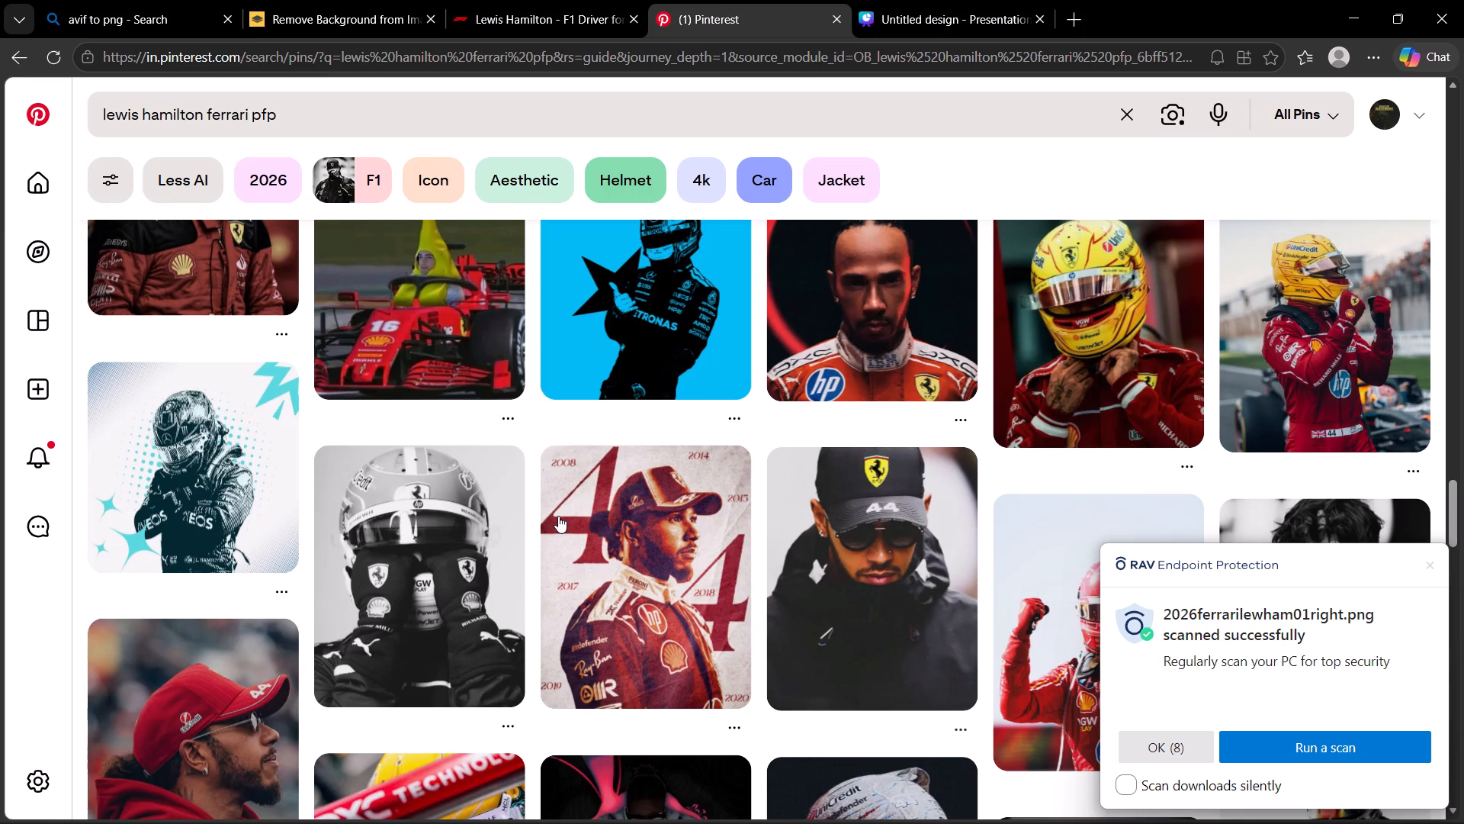
scroll(560, 517, "down", 6)
left_click(1429, 565)
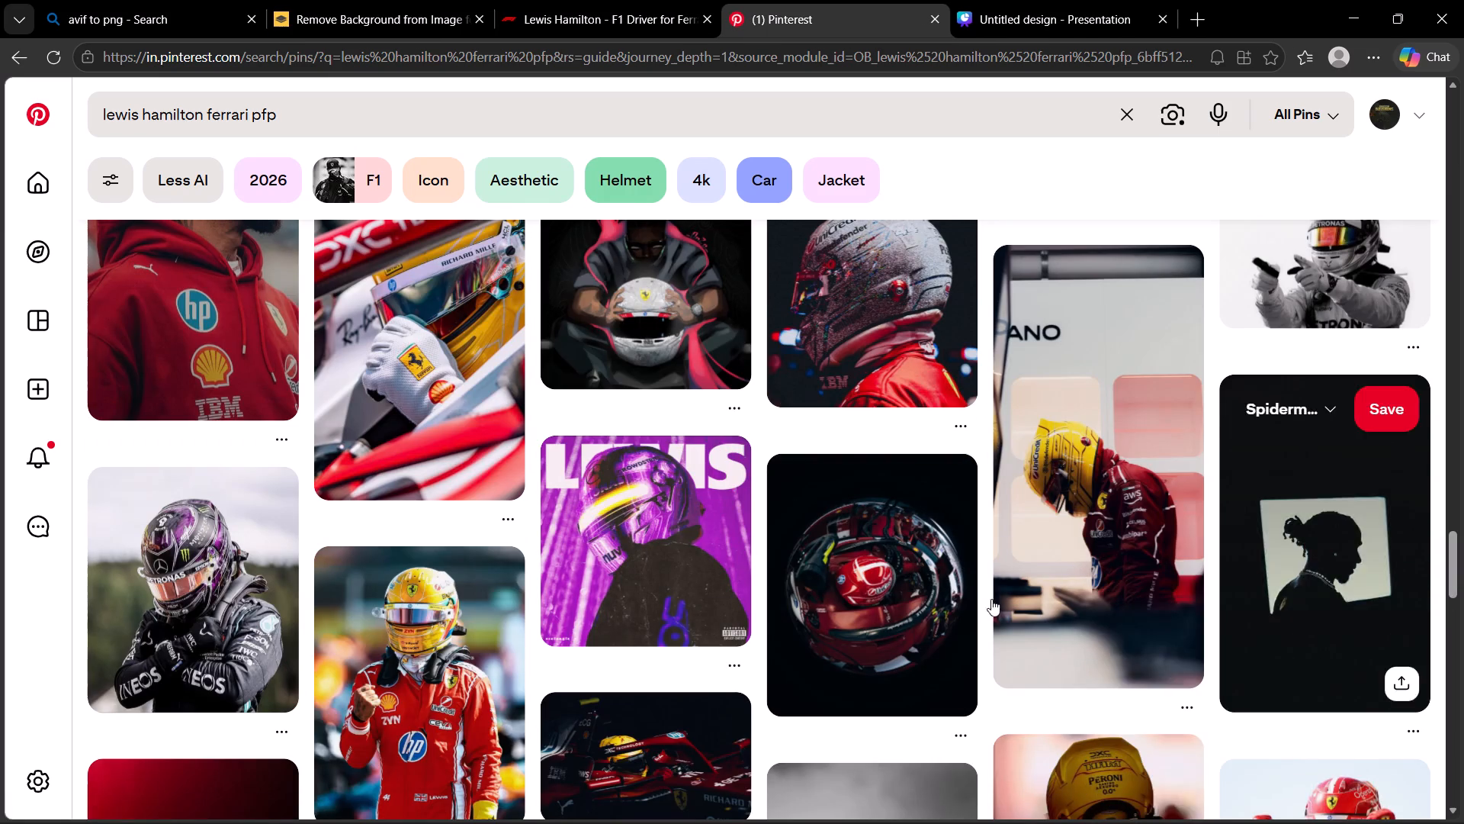
scroll(915, 626, "down", 9)
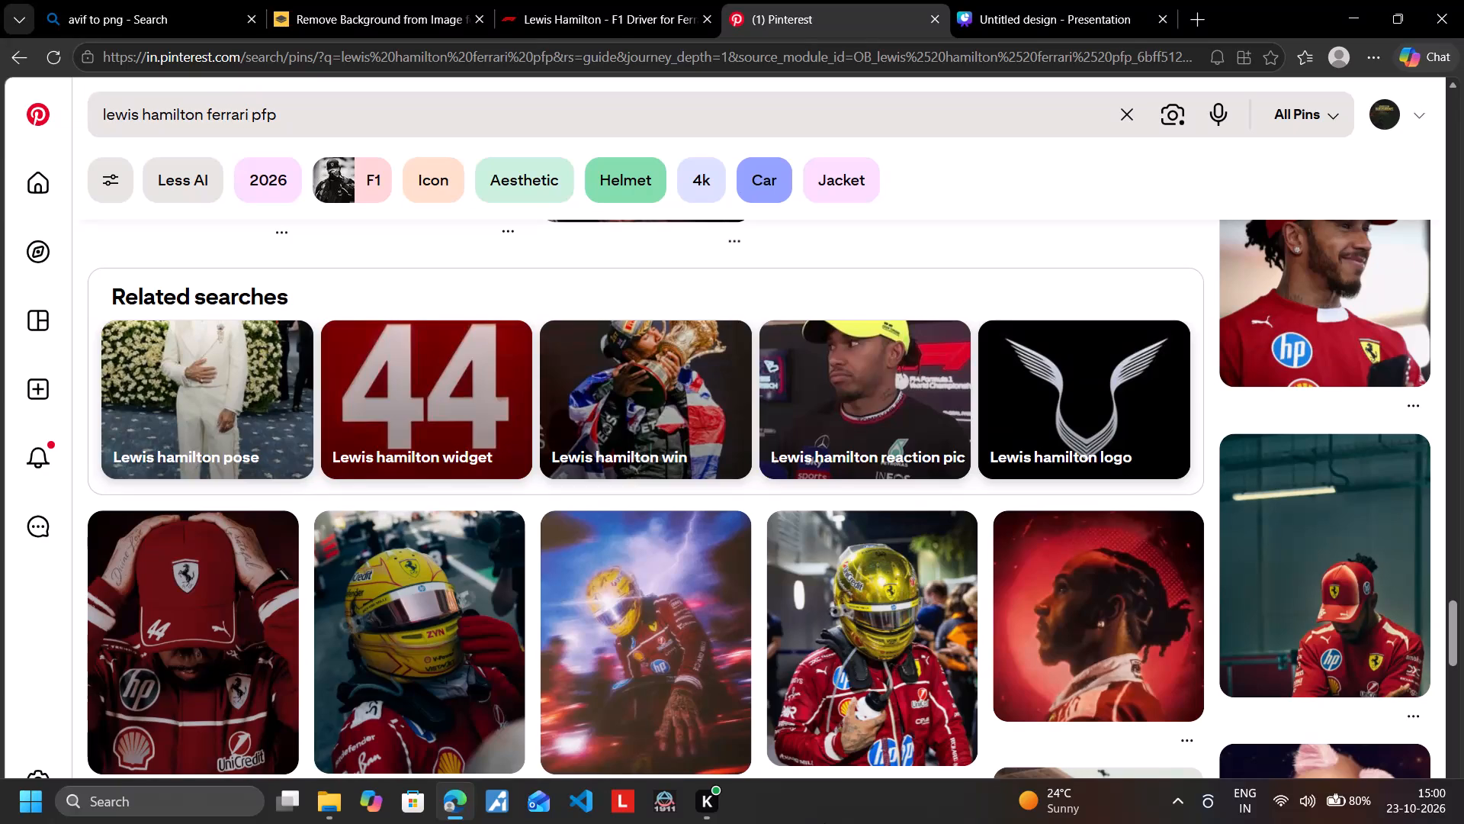
scroll(659, 671, "down", 6)
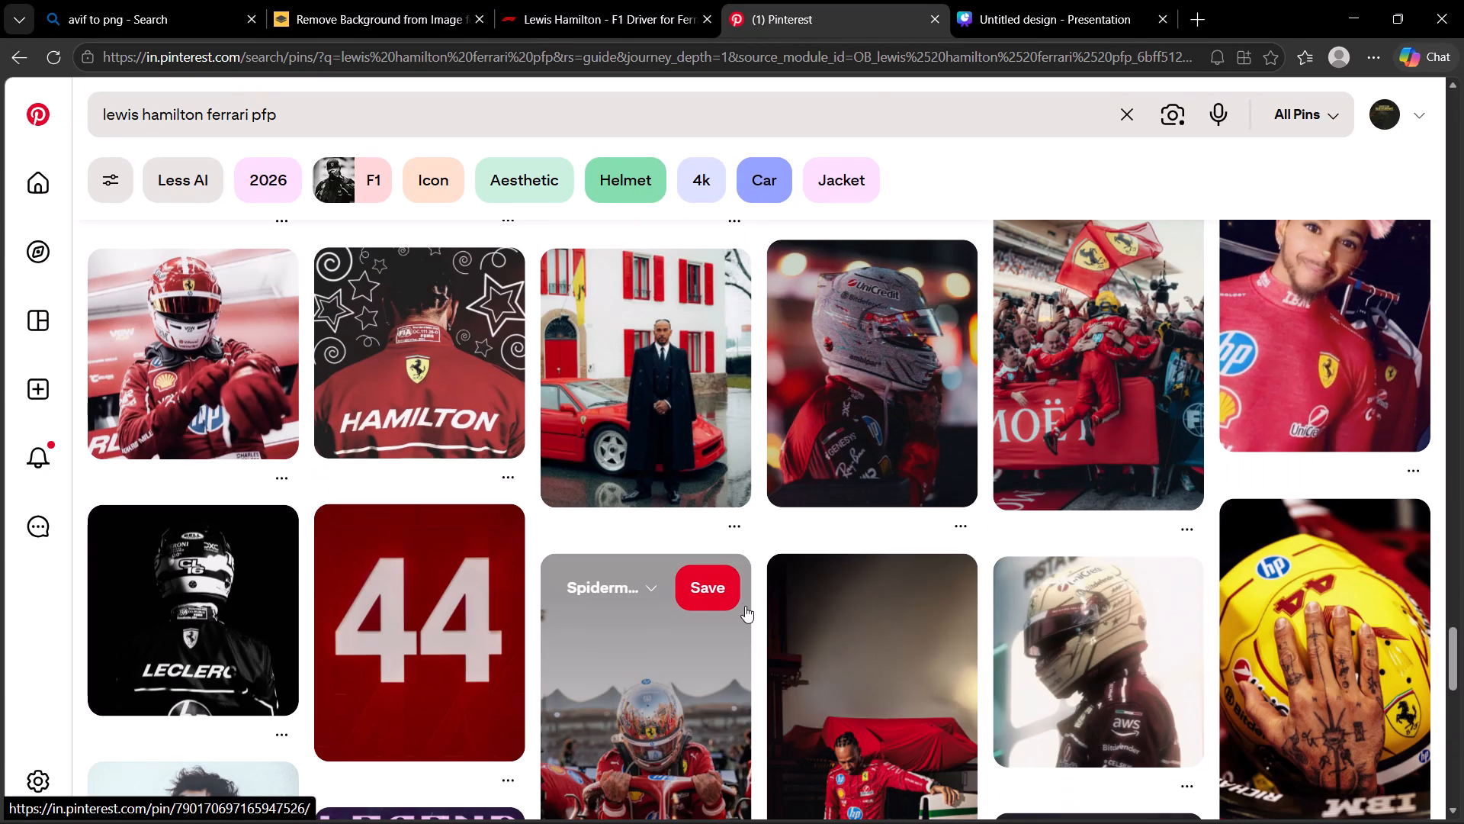
scroll(745, 606, "down", 8)
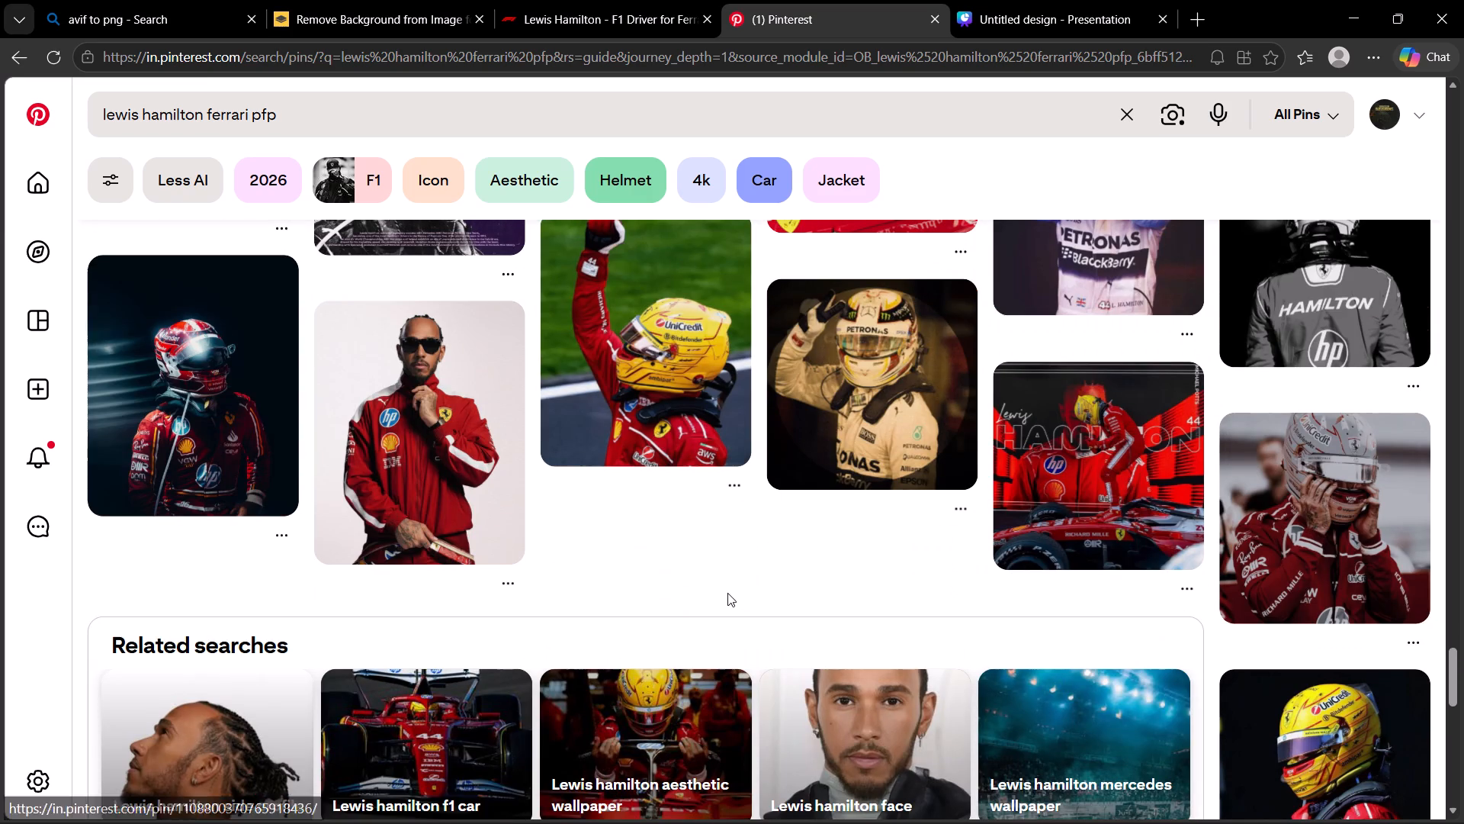
scroll(708, 590, "down", 4)
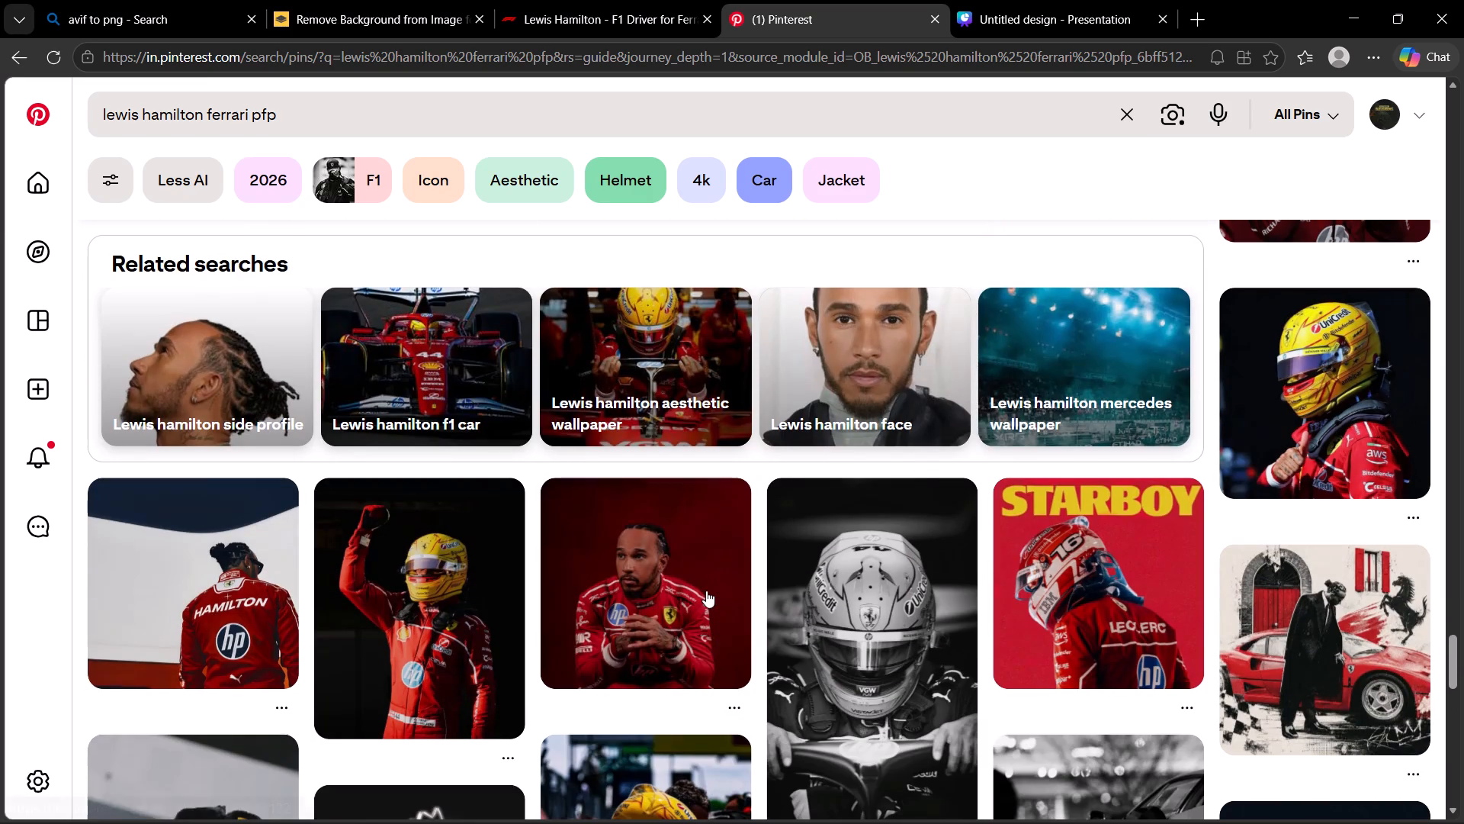
Open the related Pinterest search "Lewis hamilton side profile" and look through its pictures.
left_click(249, 385)
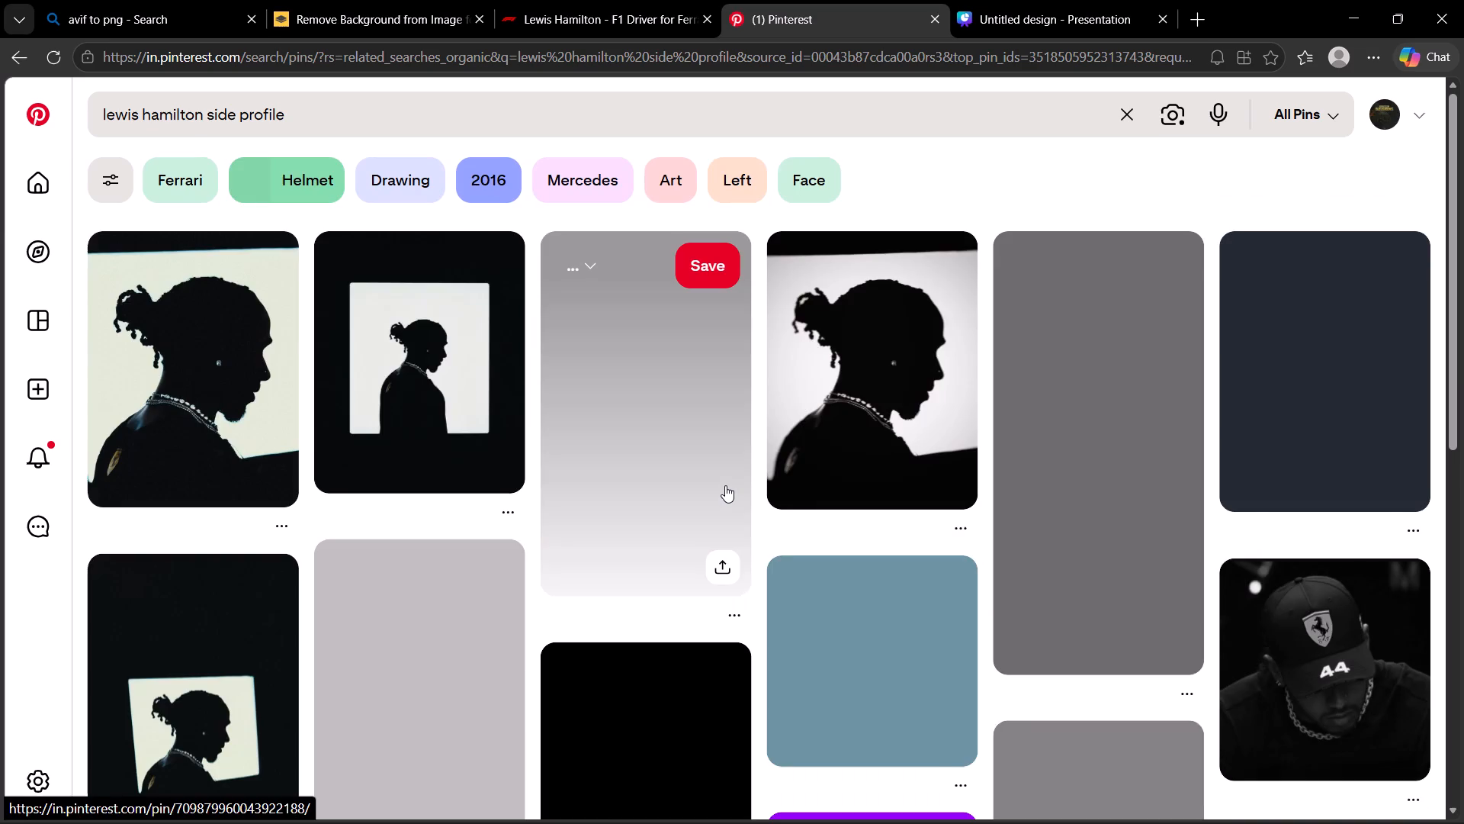
scroll(725, 484, "down", 9)
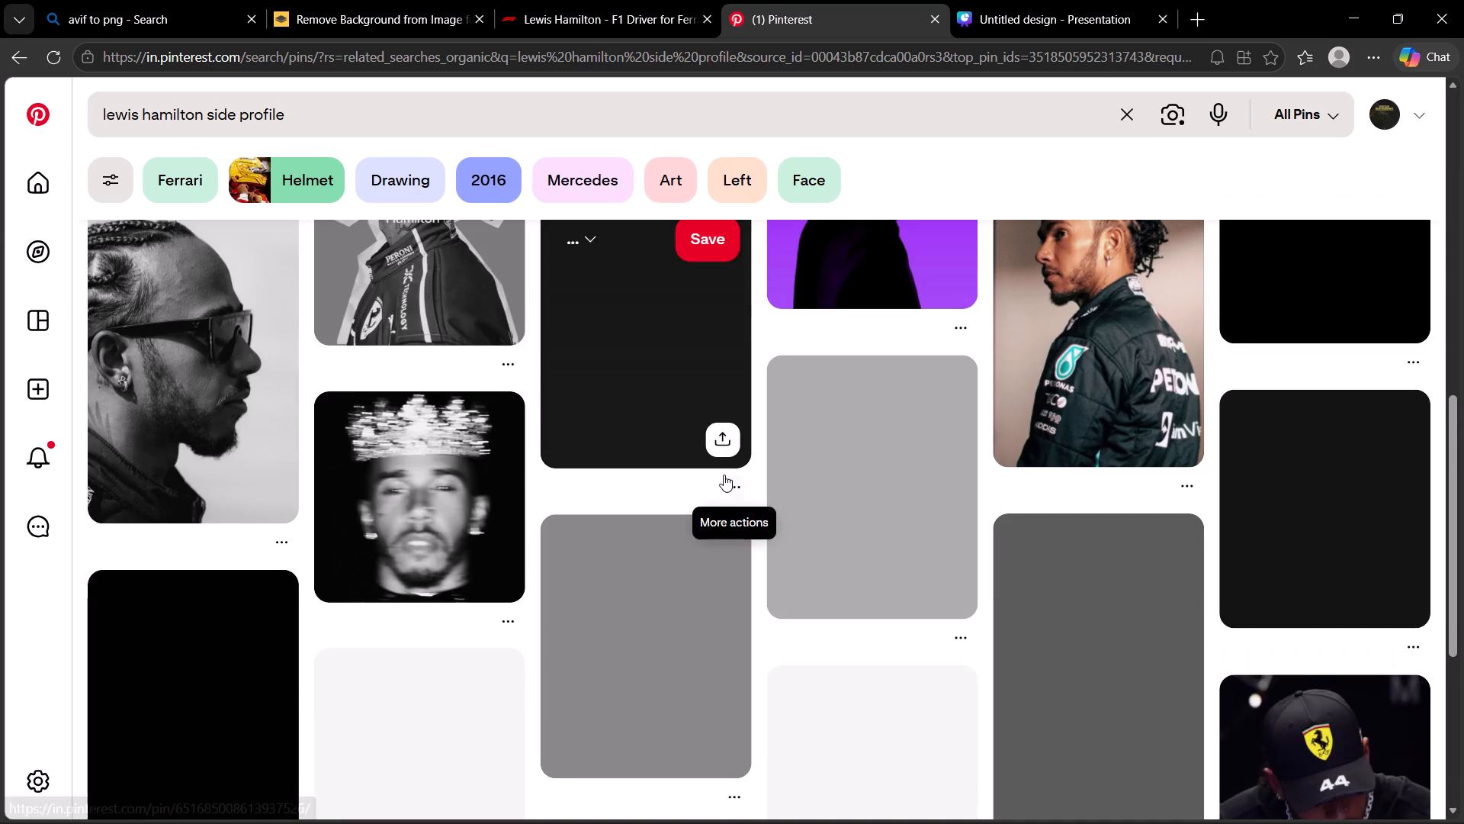
scroll(724, 475, "down", 14)
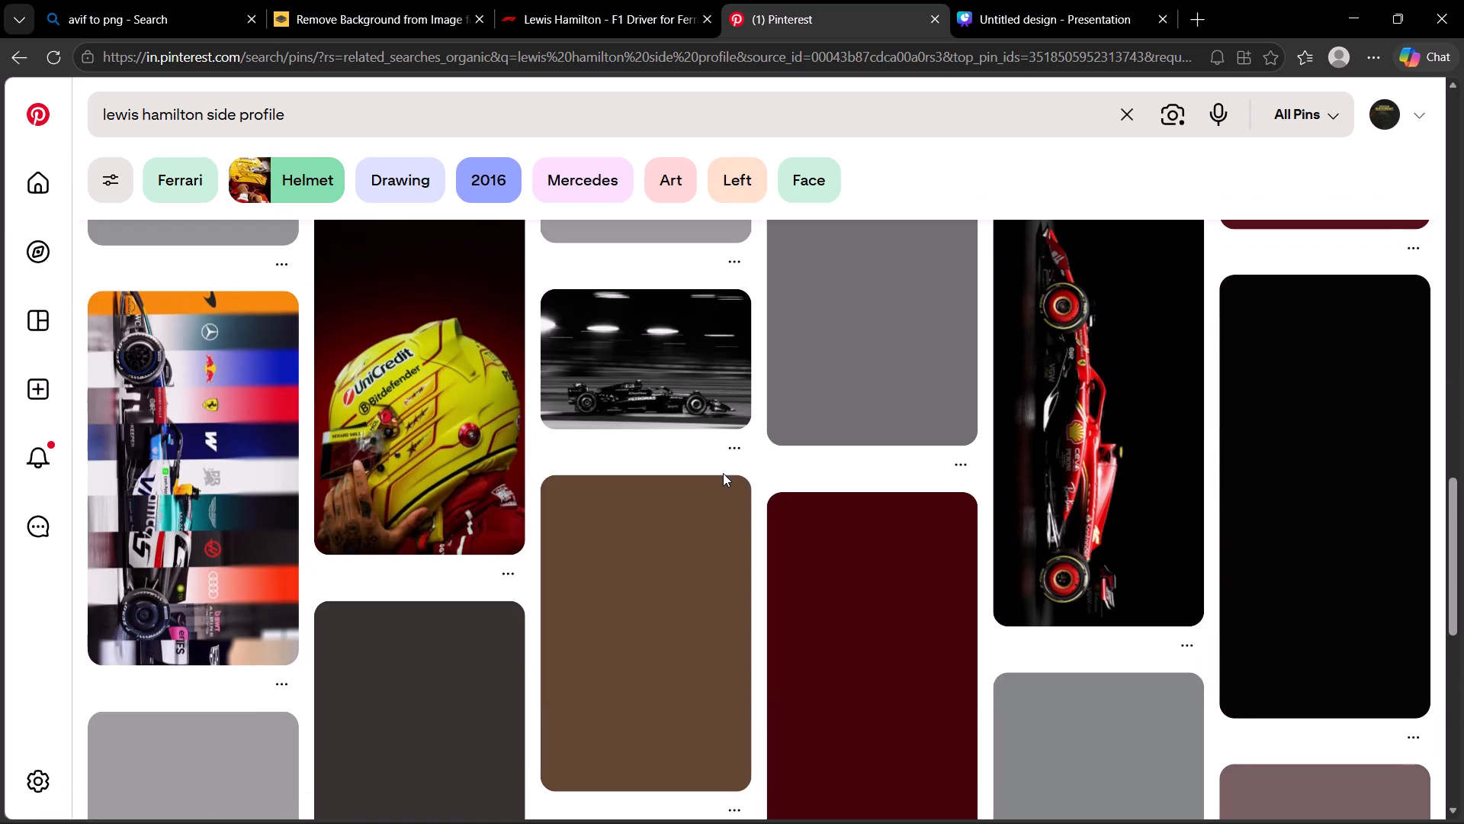
scroll(723, 473, "up", 5)
Search Pinterest for "lewis hamilton standing".
left_click(436, 113)
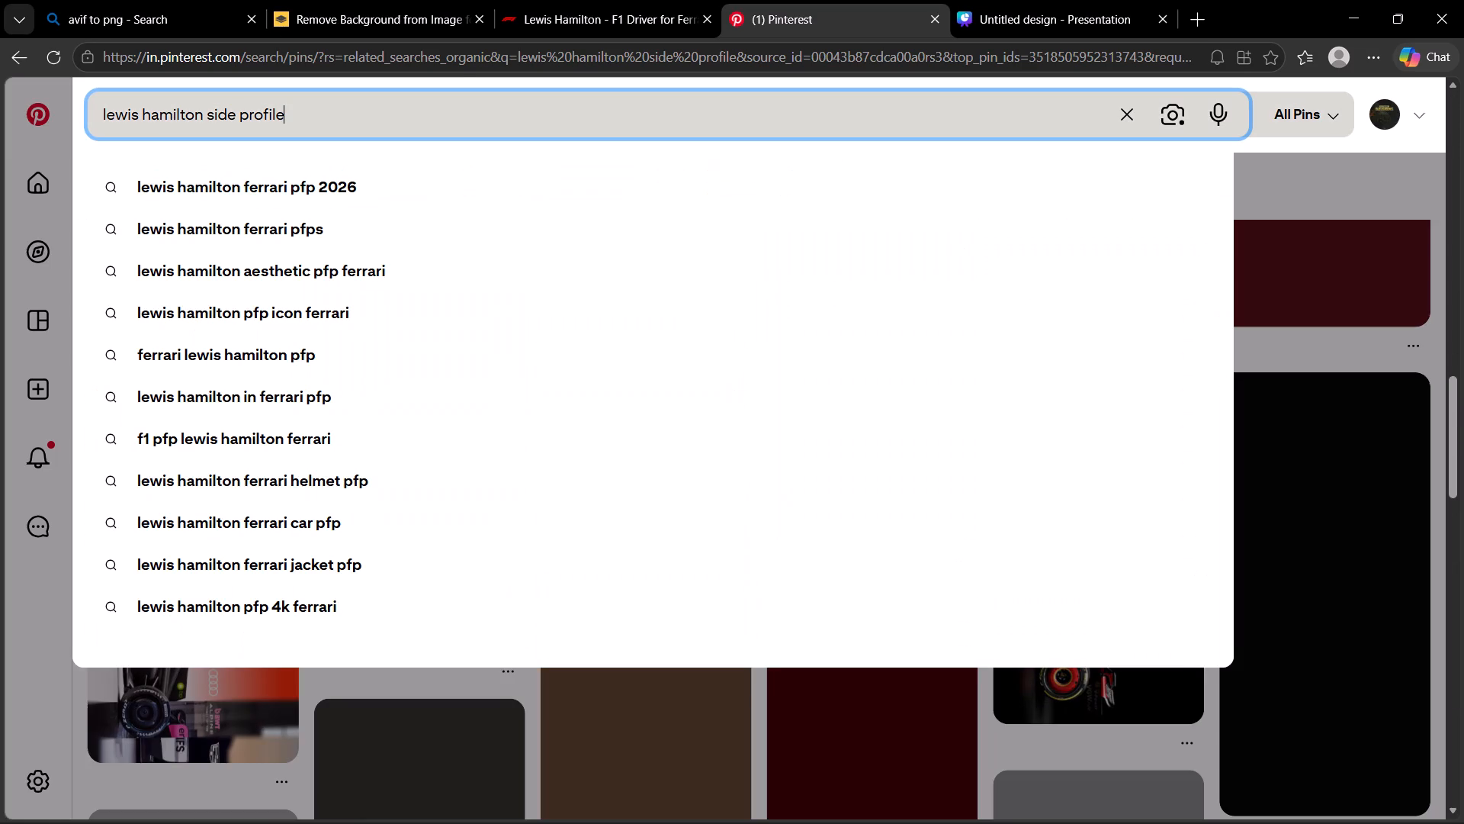
key("BackSpace")
key("BackSpace")
key("BackSpace")
key("BackSpace")
key("BackSpace")
key("BackSpace")
key("BackSpace")
key("BackSpace")
key("BackSpace")
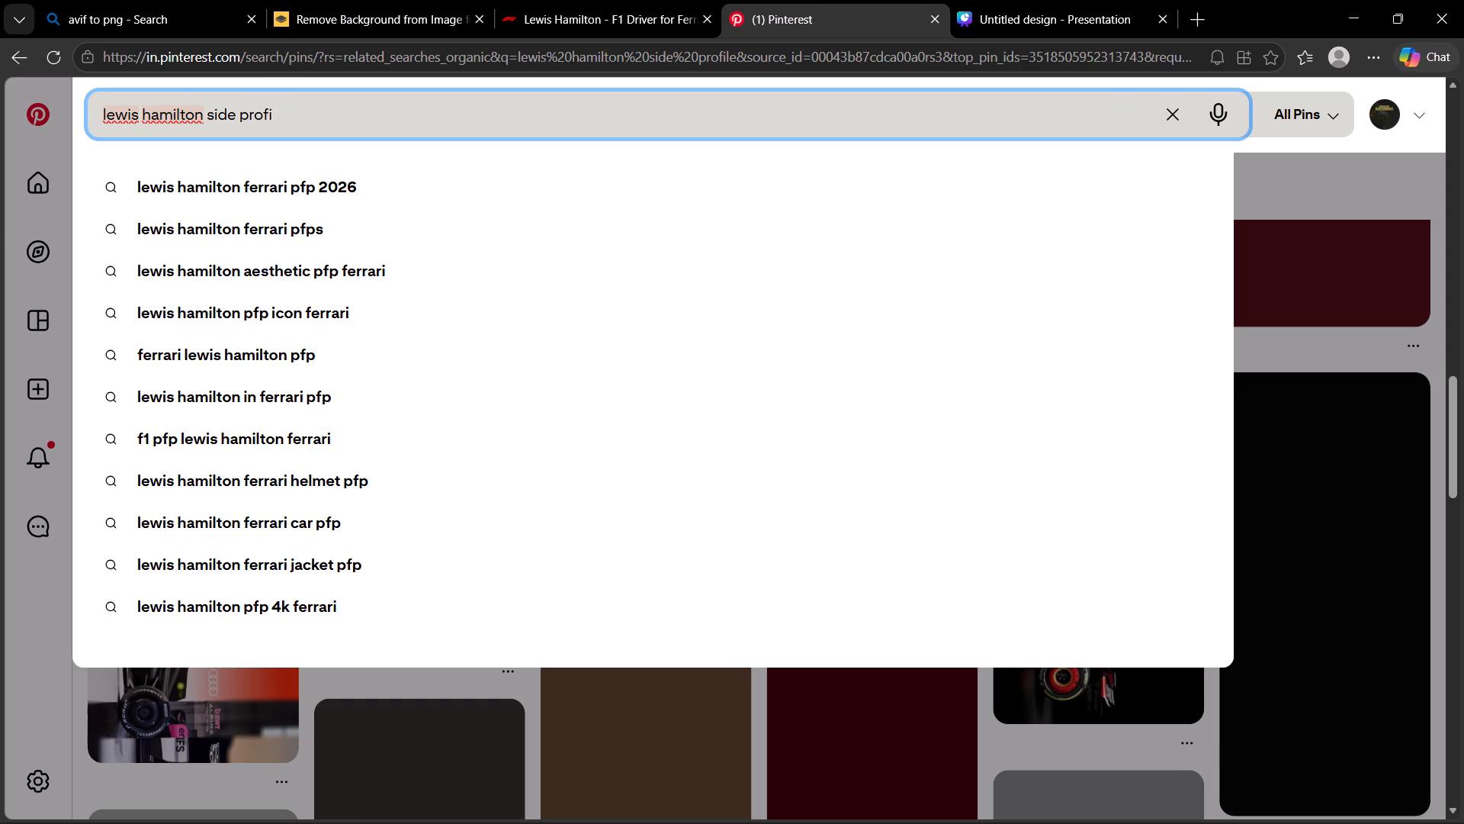
key("BackSpace")
key("BackSpace")
key("BackSpace")
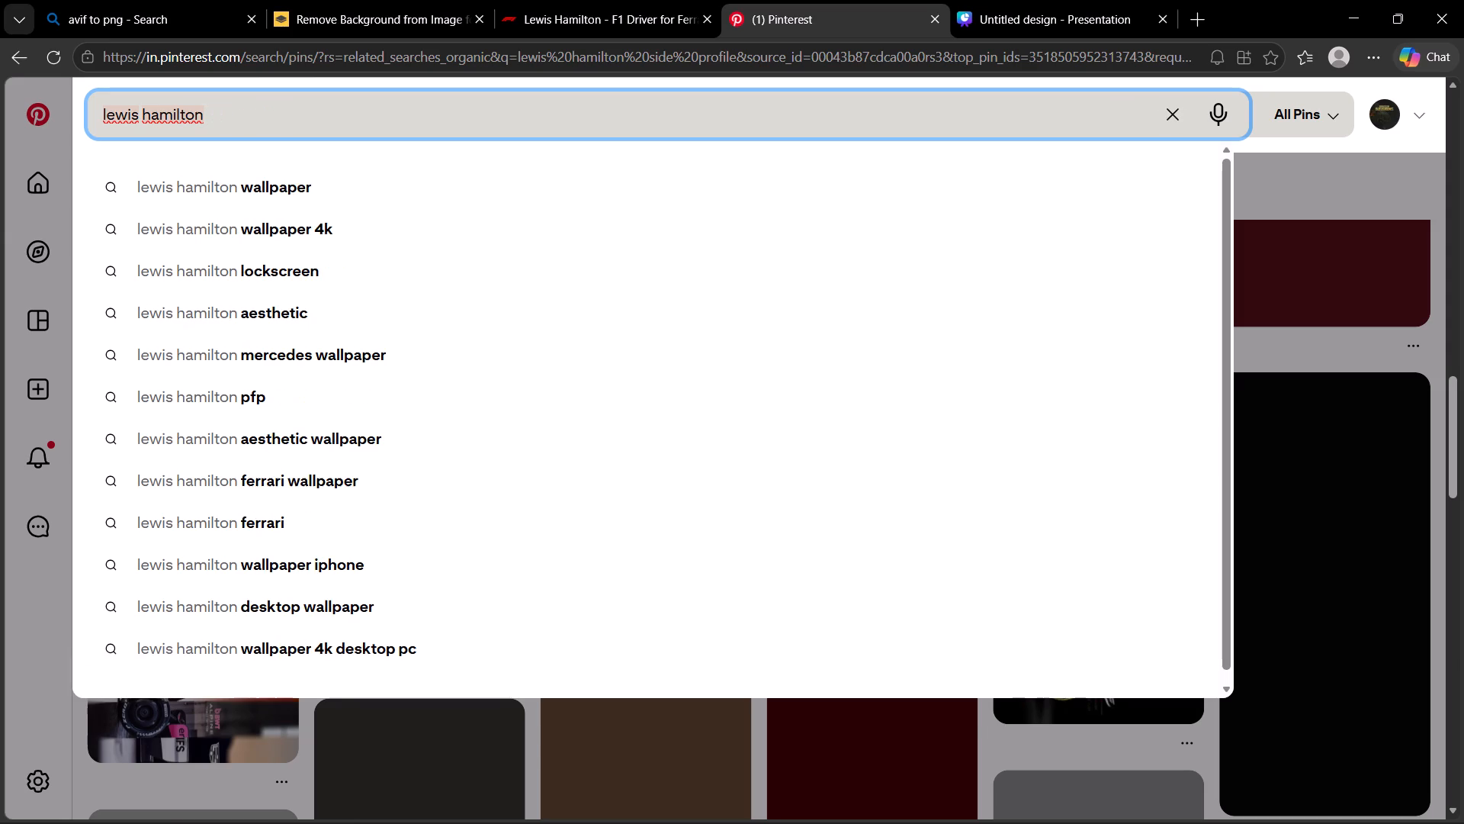
type("standing")
key("space")
key("Return")
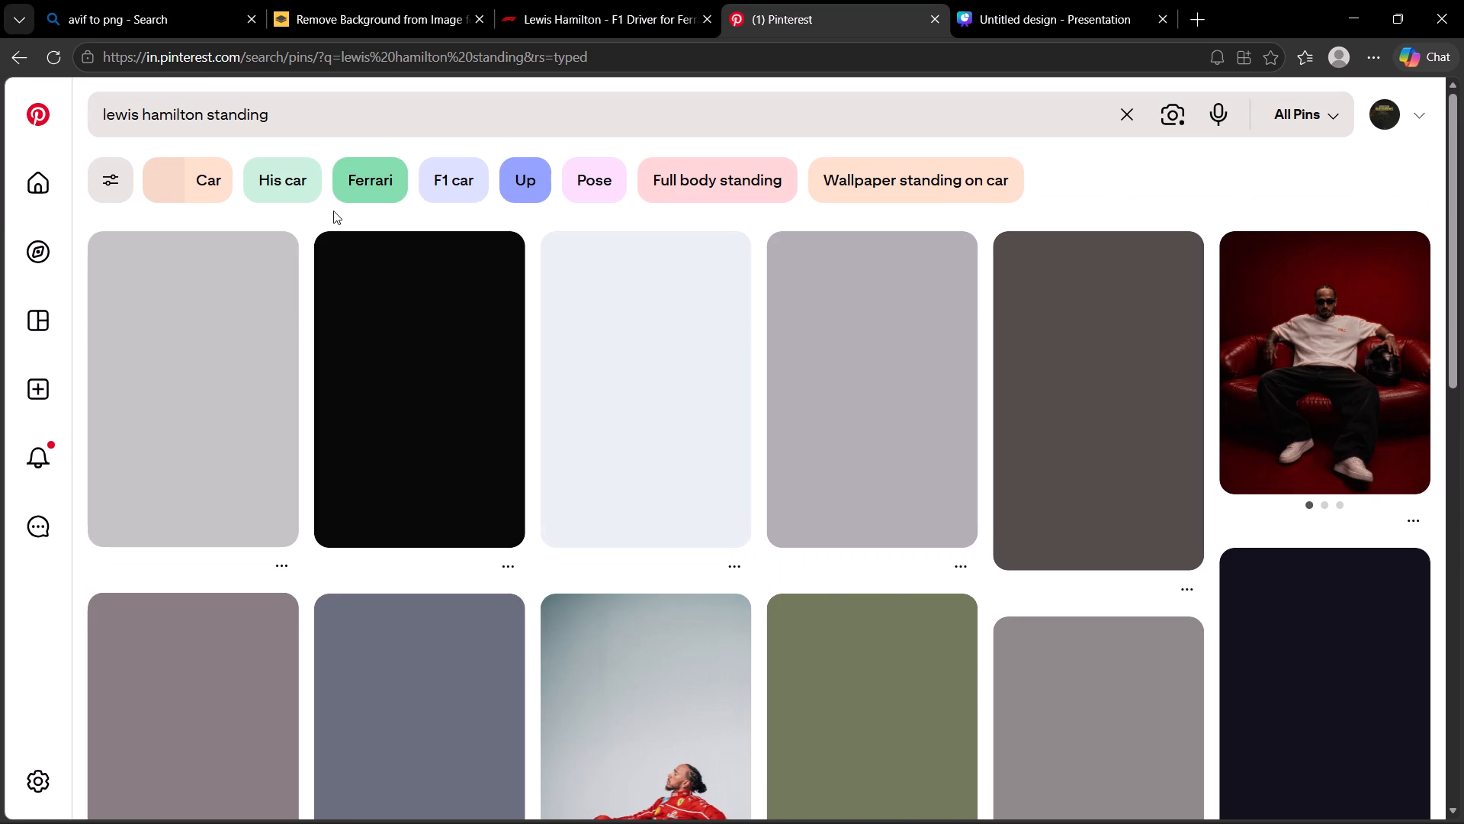
Examine the Pinterest results for a standing picture of Hamilton that would suit a cut-out.
scroll(297, 398, "down", 2)
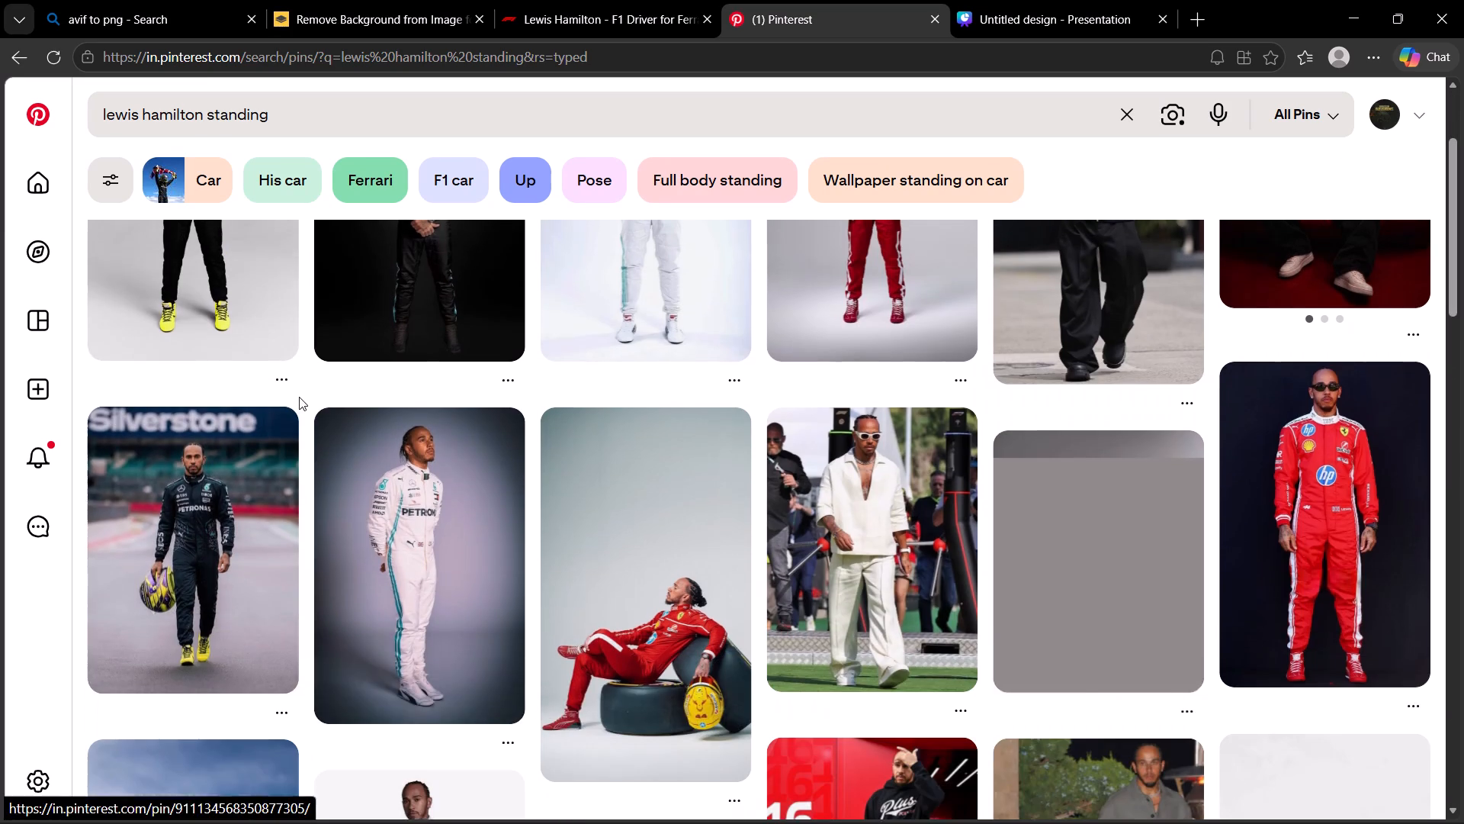
scroll(309, 394, "down", 4)
scroll(311, 395, "up", 1)
scroll(311, 388, "down", 12)
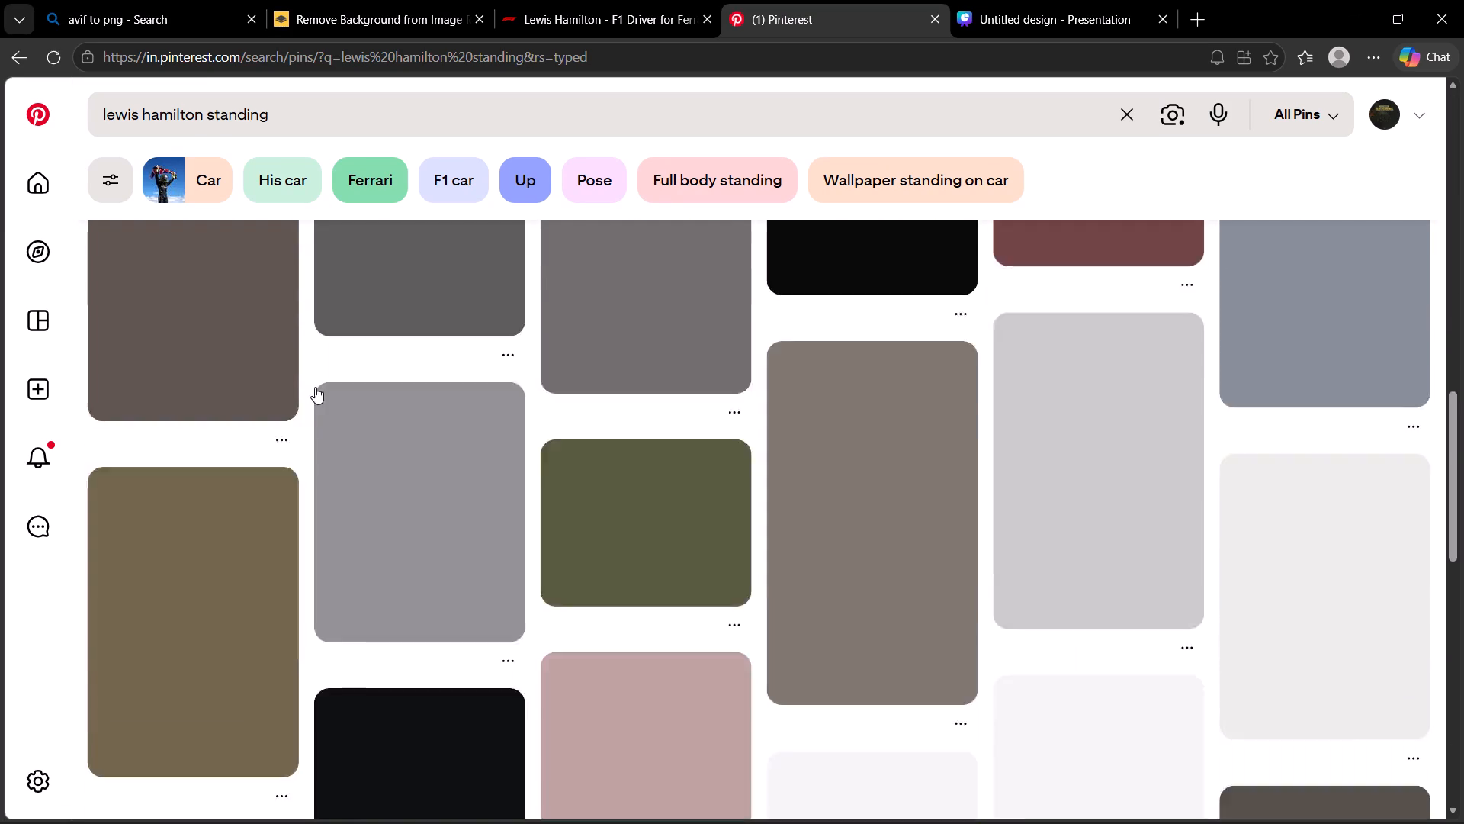
scroll(316, 385, "up", 8)
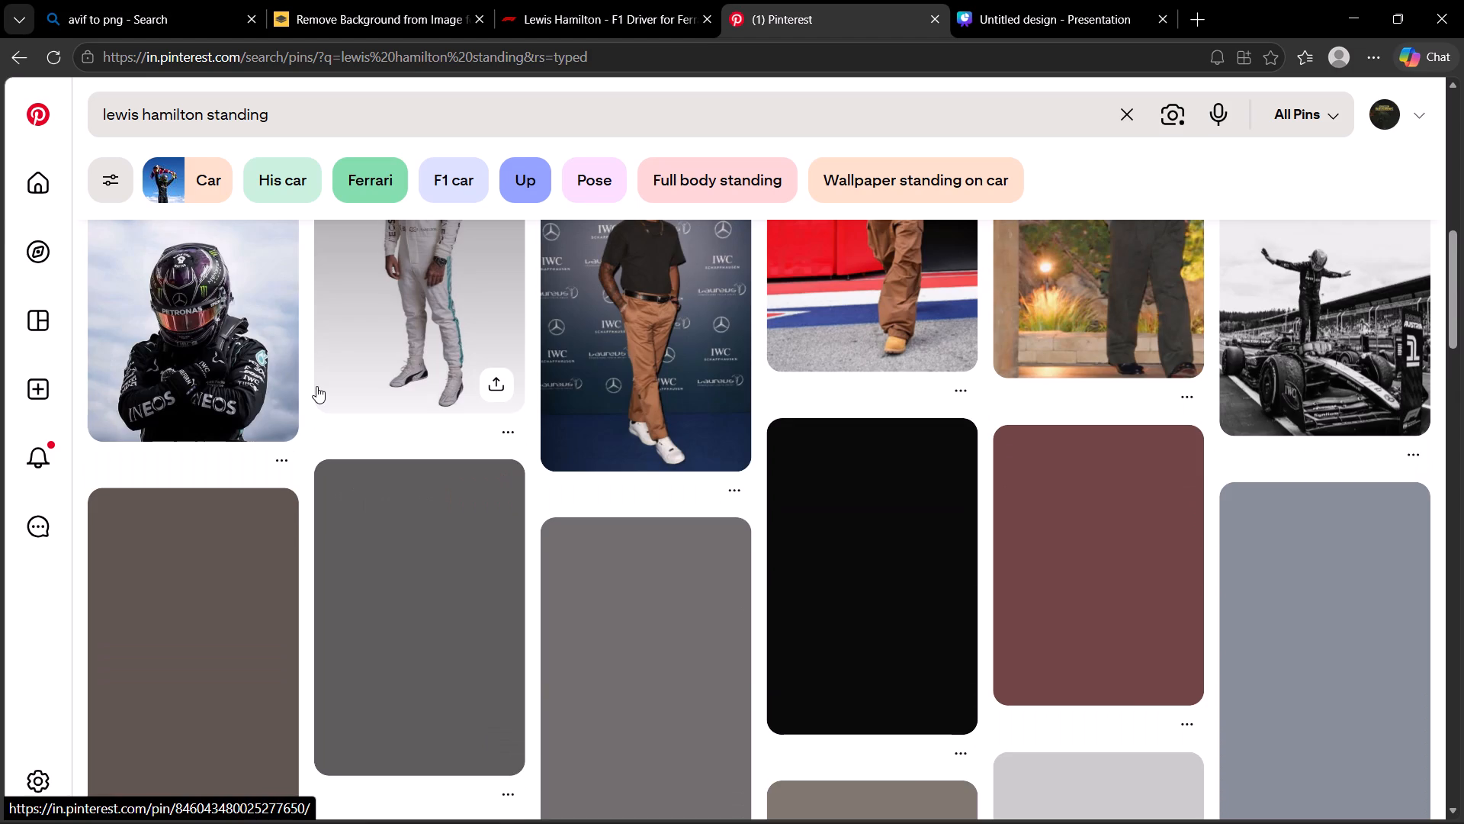
scroll(316, 386, "down", 7)
scroll(316, 386, "up", 6)
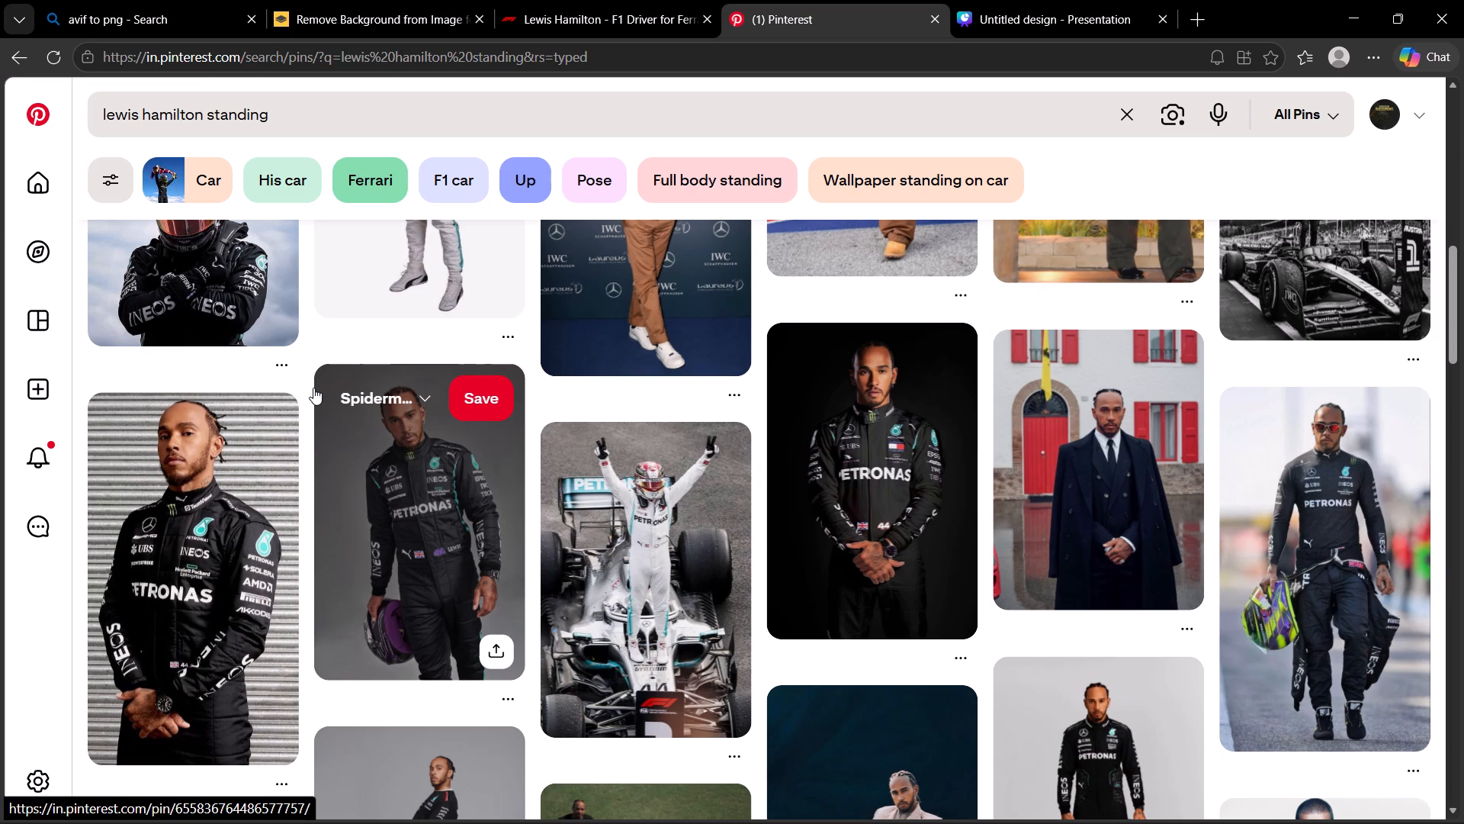
scroll(310, 386, "up", 1)
scroll(722, 588, "down", 6)
scroll(659, 513, "down", 4)
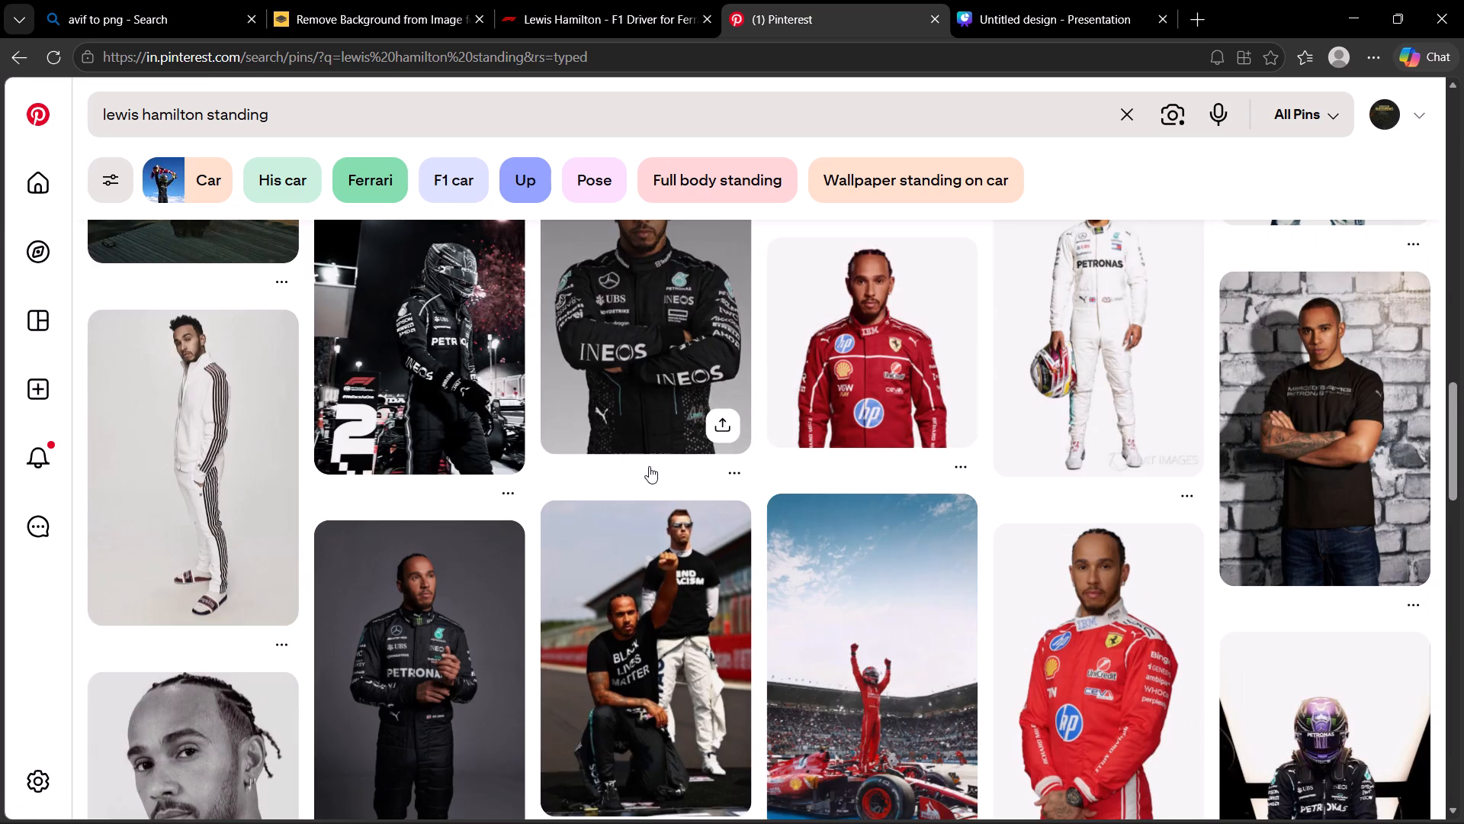
scroll(649, 466, "down", 8)
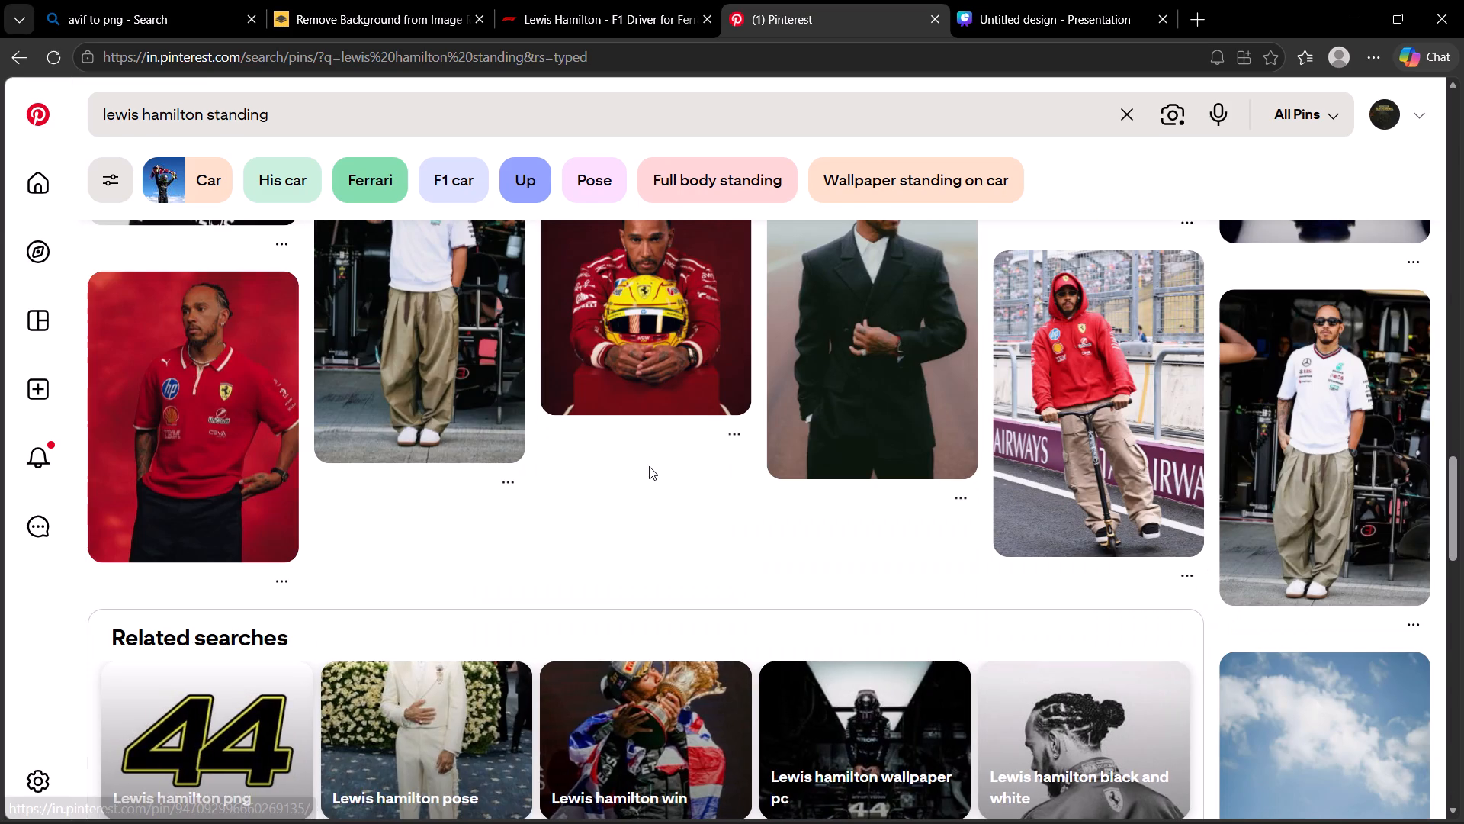
scroll(649, 466, "down", 7)
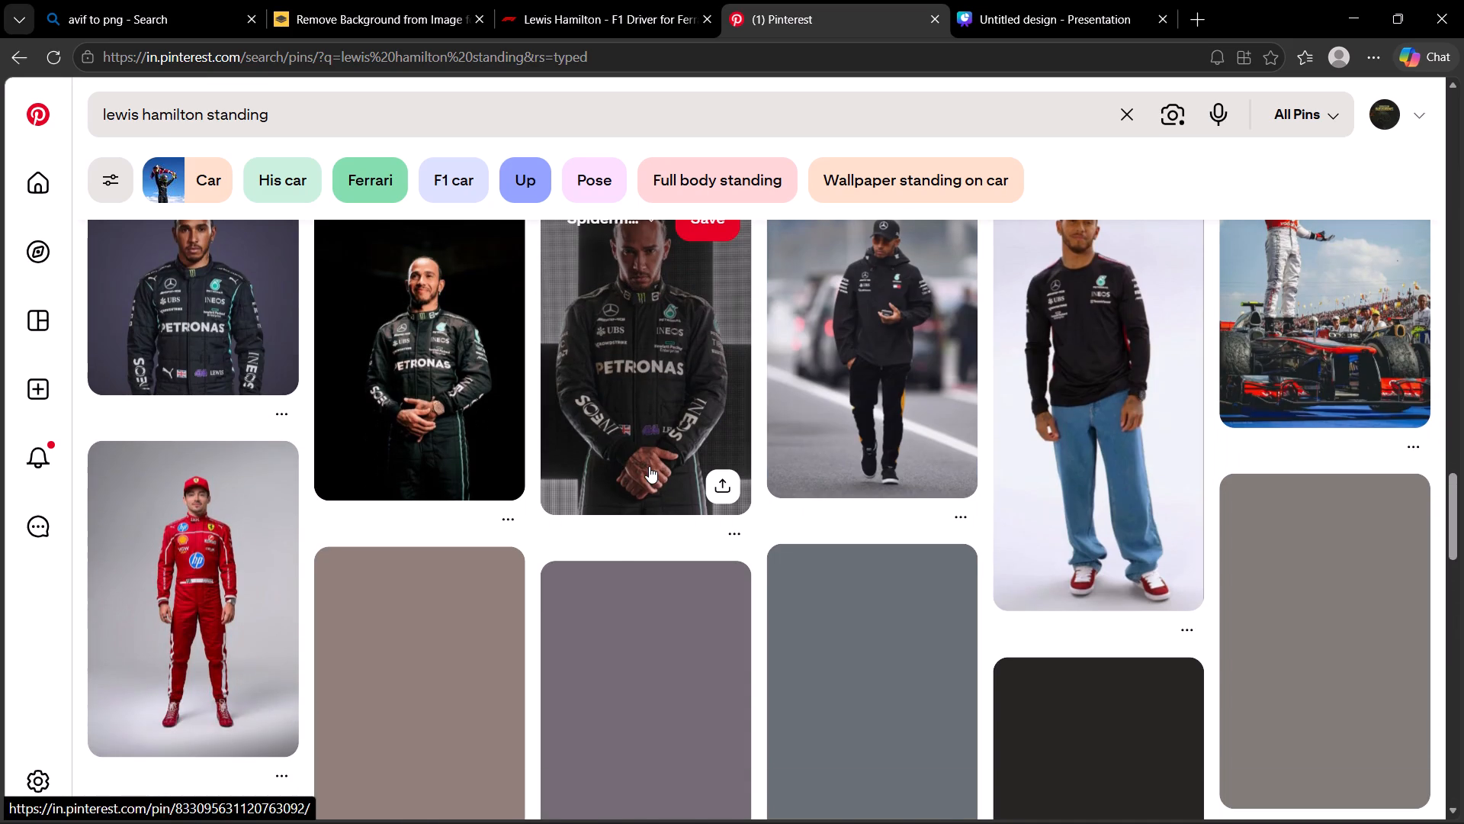
scroll(649, 466, "down", 10)
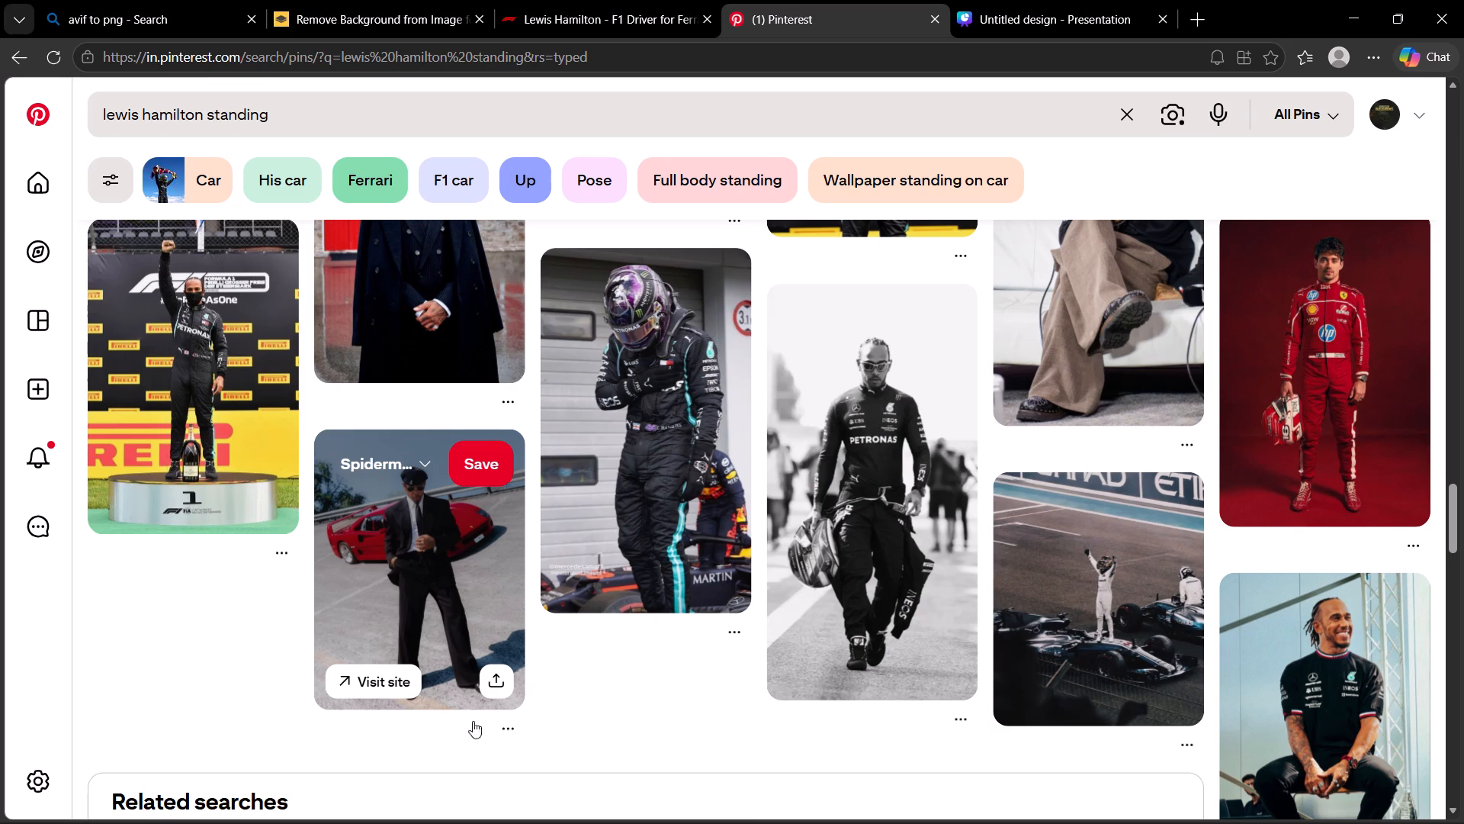
scroll(441, 681, "down", 7)
scroll(528, 512, "down", 6)
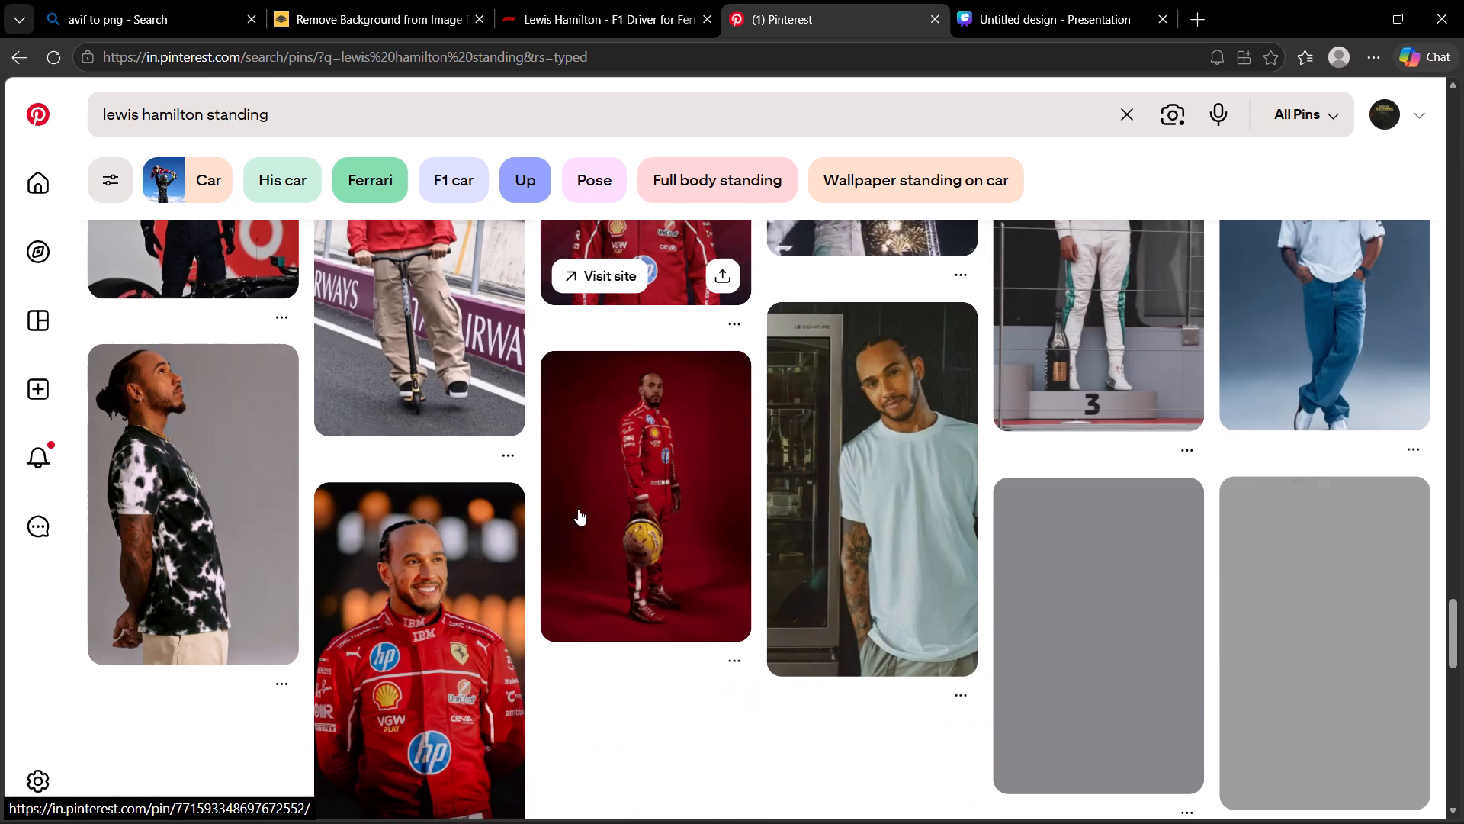
scroll(579, 508, "up", 3)
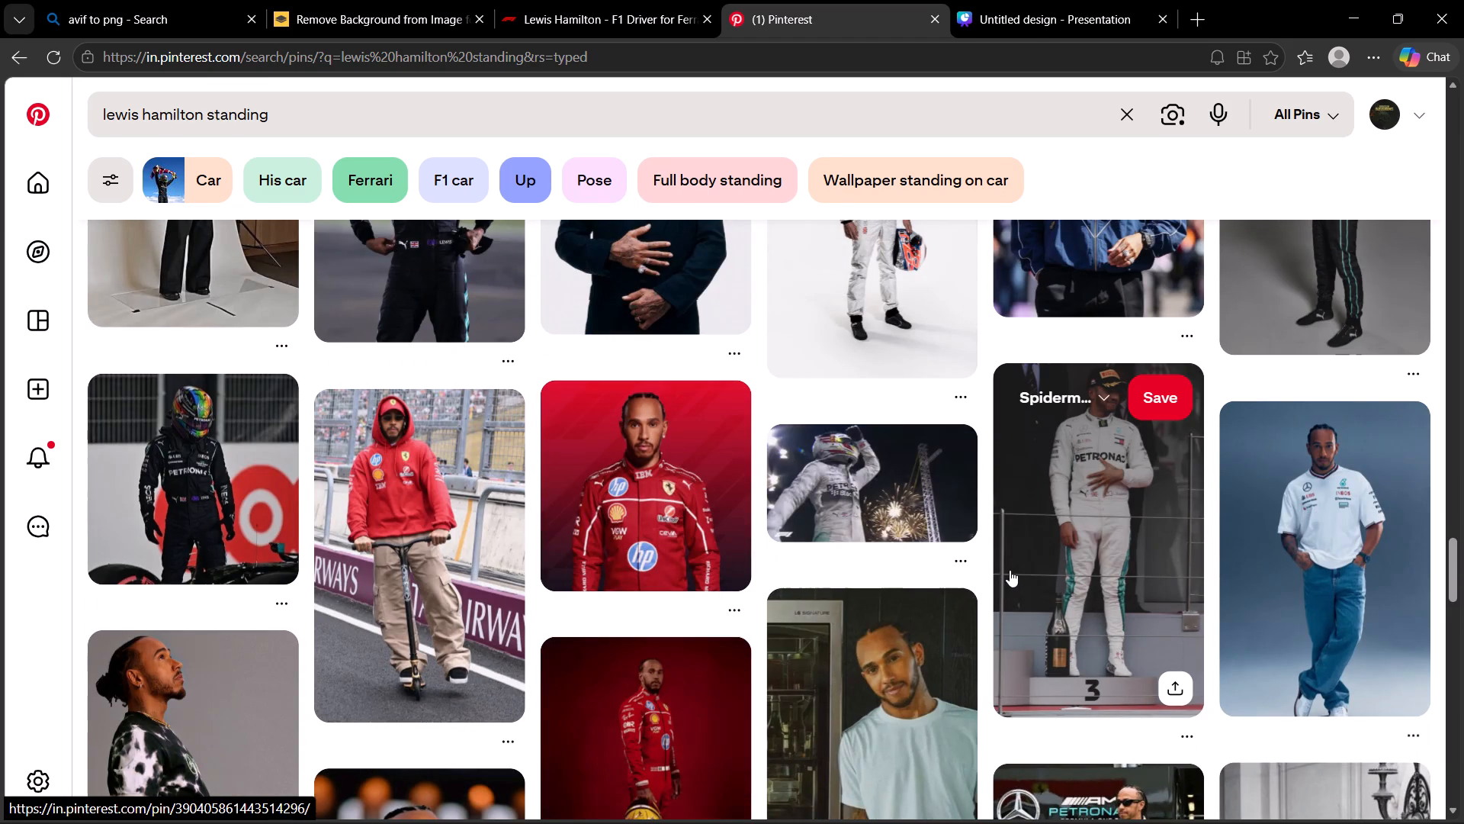
scroll(1010, 570, "down", 3)
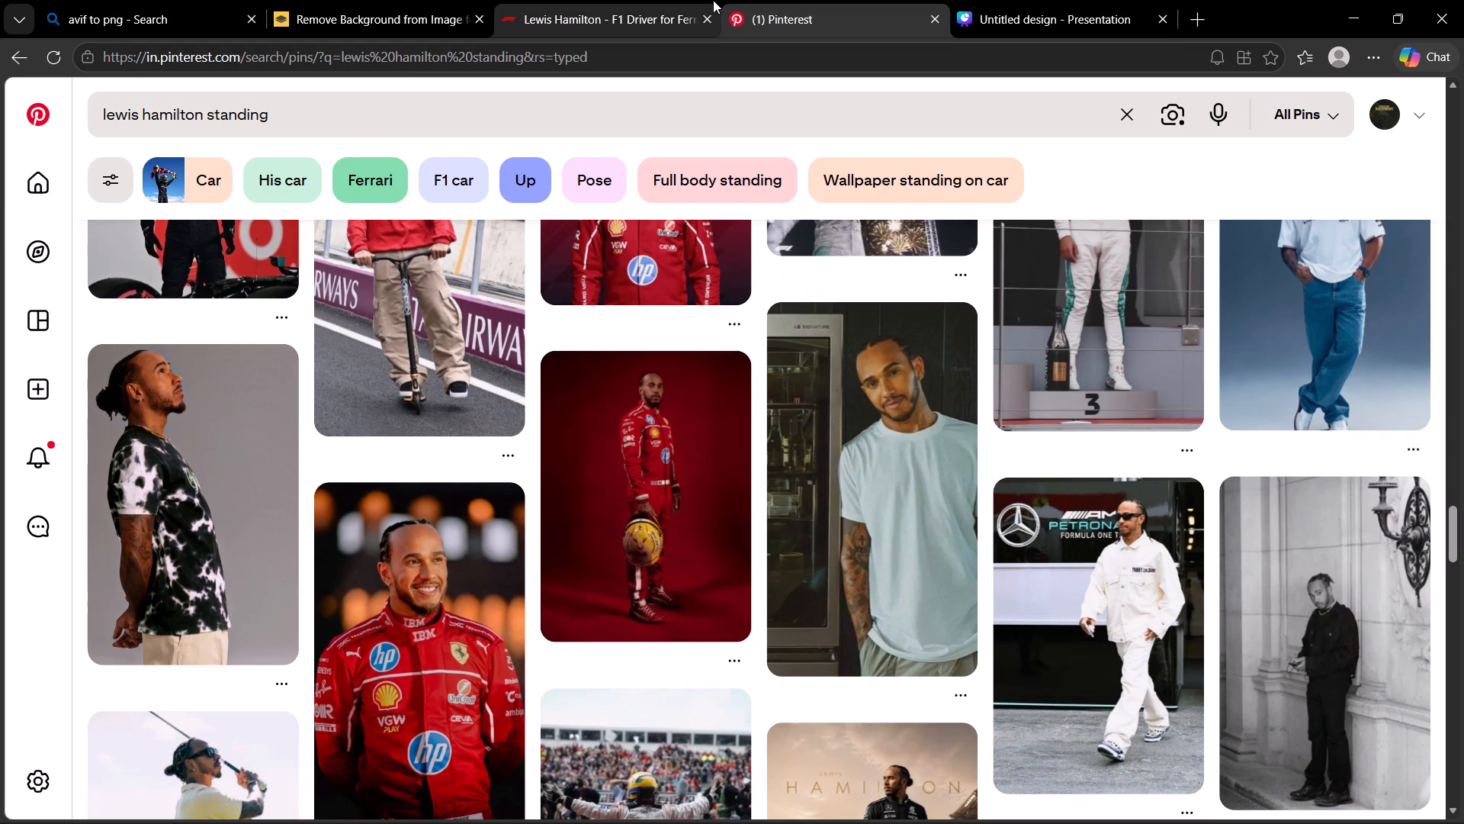
scroll(793, 399, "down", 5)
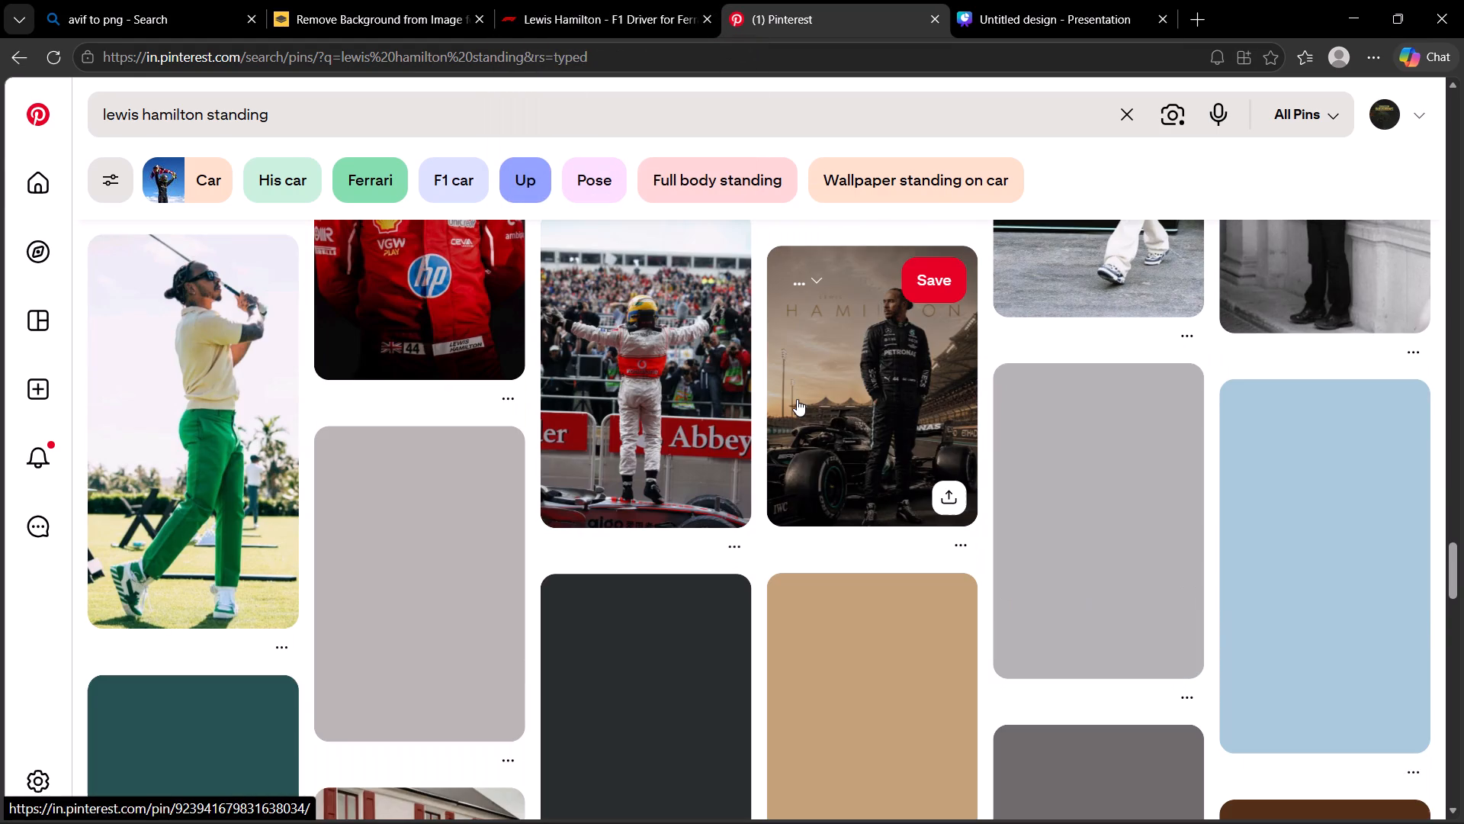
scroll(797, 398, "down", 5)
scroll(797, 394, "up", 11)
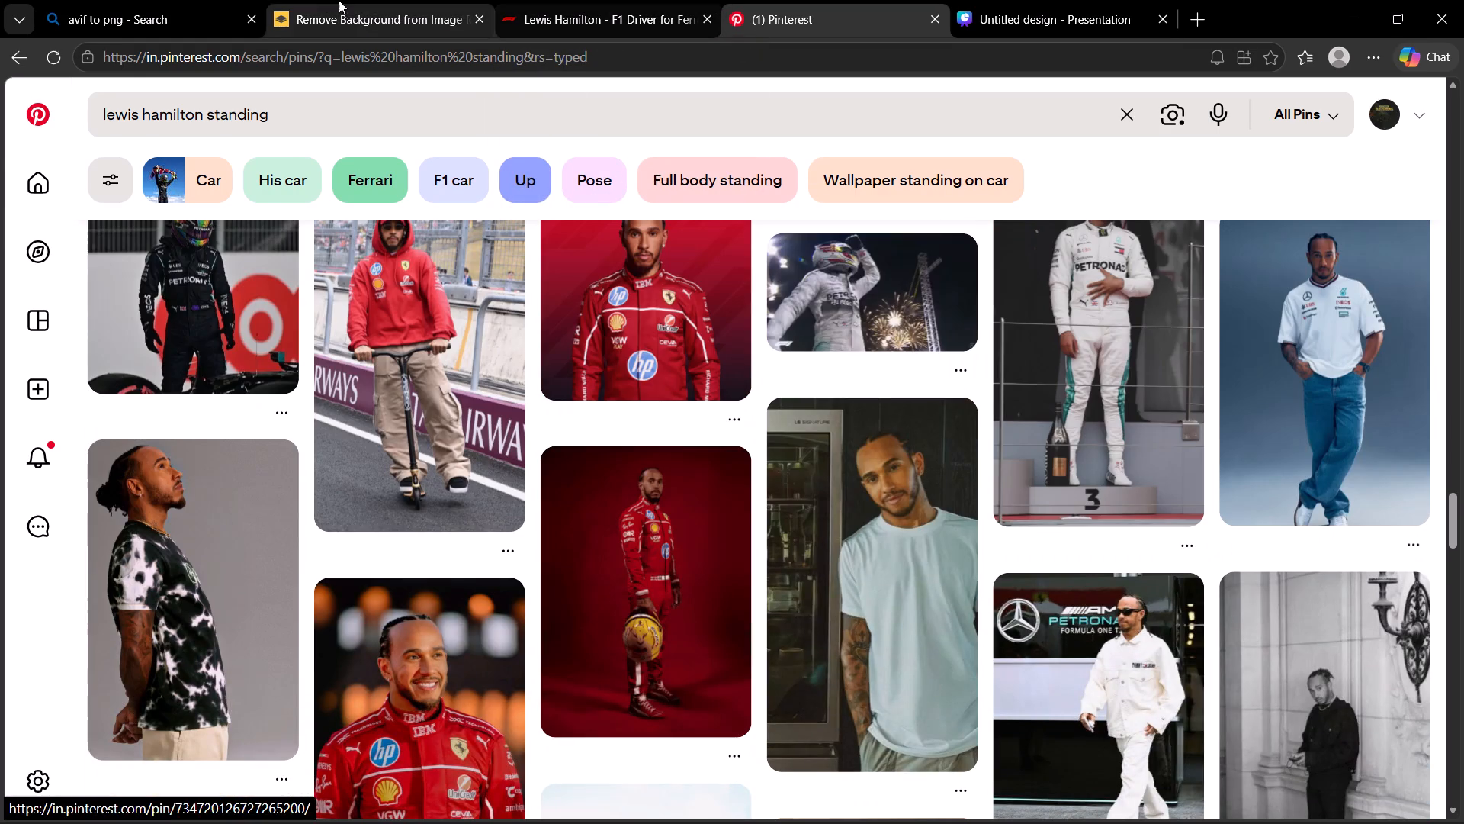
Compare the portraits on Lewis Hamilton's and Charles Leclerc's driver pages on the Formula 1 site, ending on Hamilton's page.
left_click(707, 0)
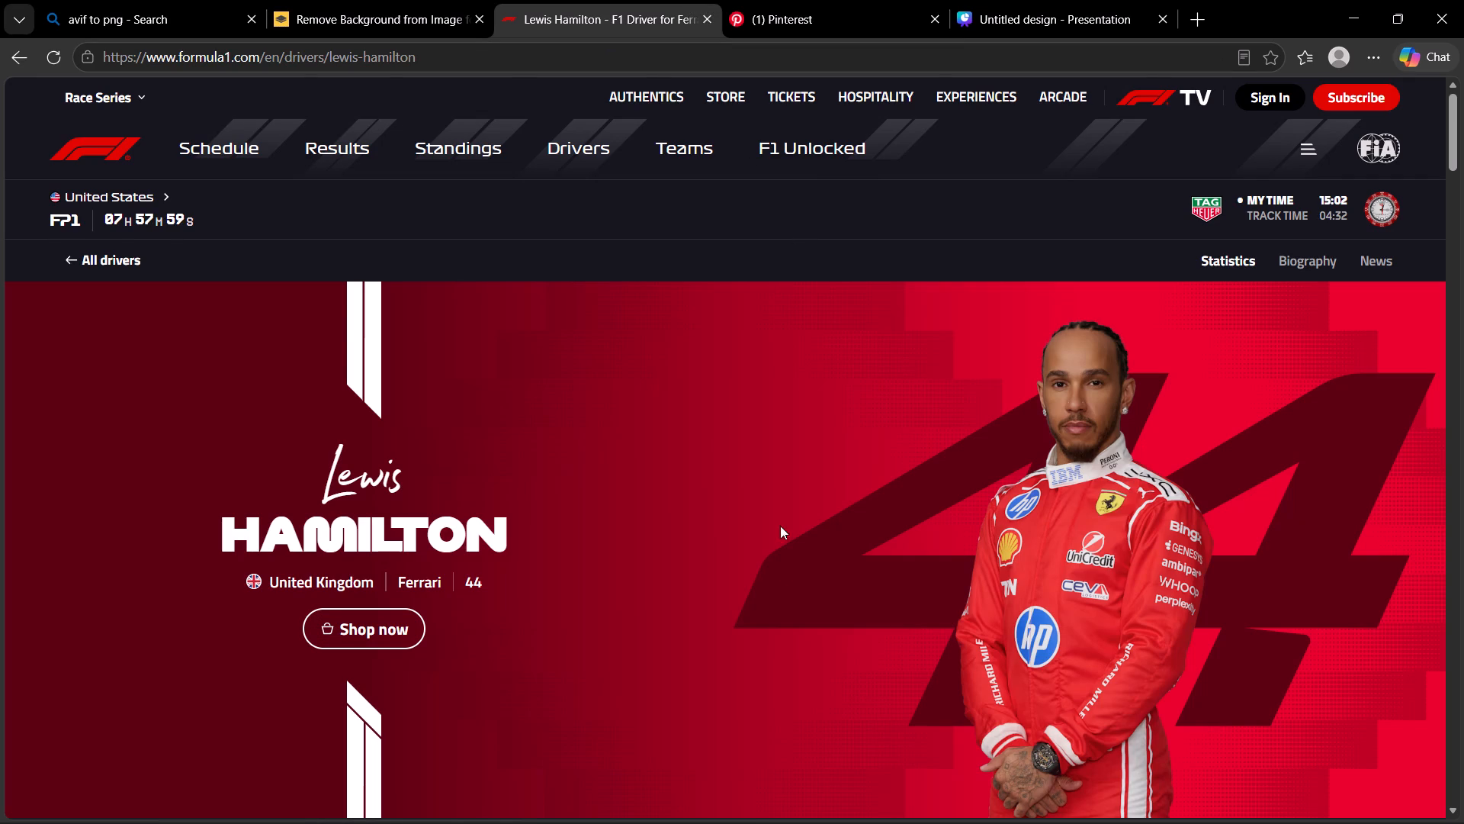
scroll(782, 565, "down", 5)
scroll(782, 565, "up", 4)
left_click(24, 63)
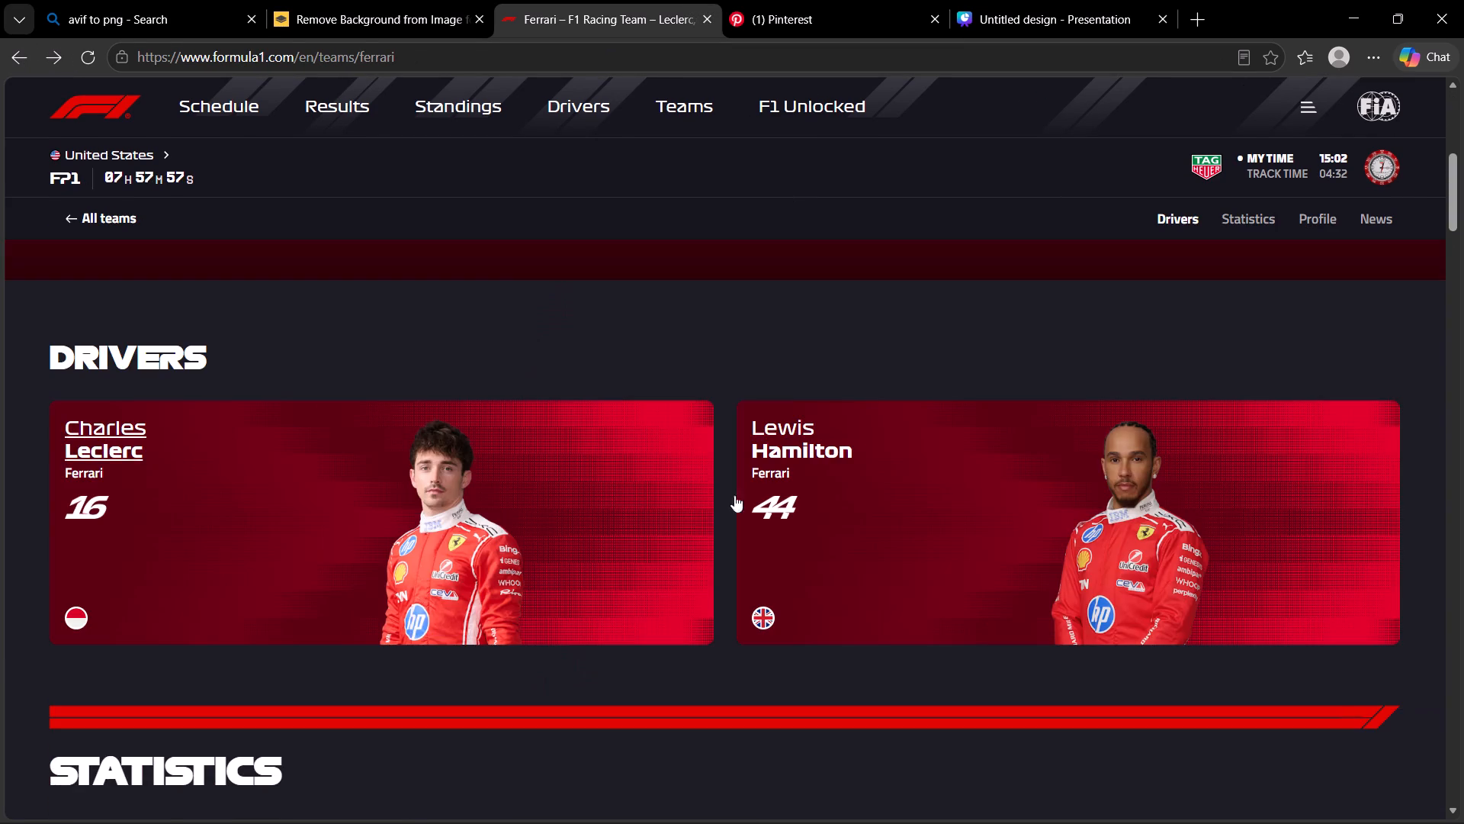
left_click(317, 530)
left_click(419, 477)
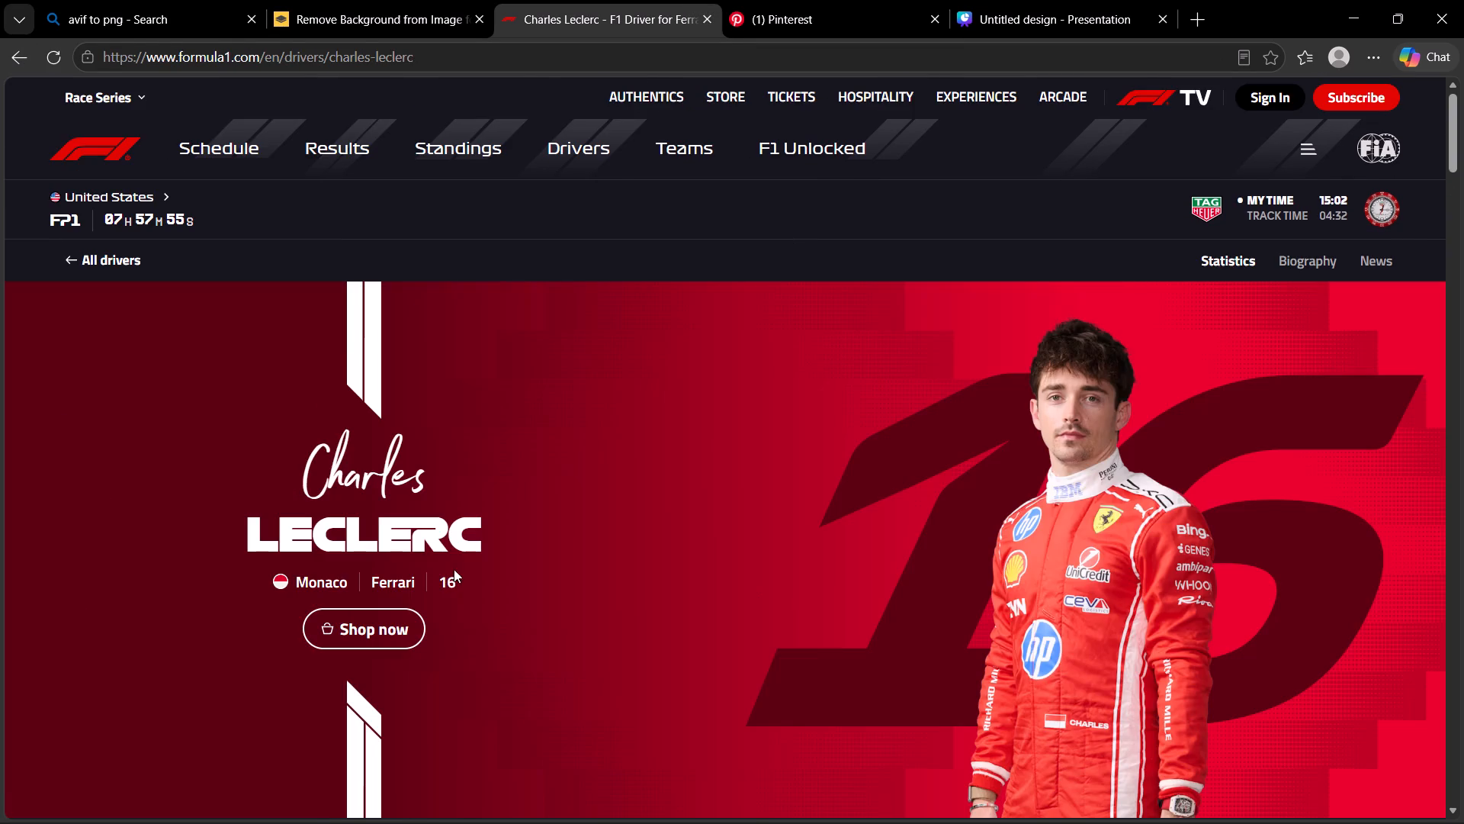
scroll(905, 575, "down", 3)
scroll(906, 575, "up", 5)
left_click(31, 56)
left_click(1024, 507)
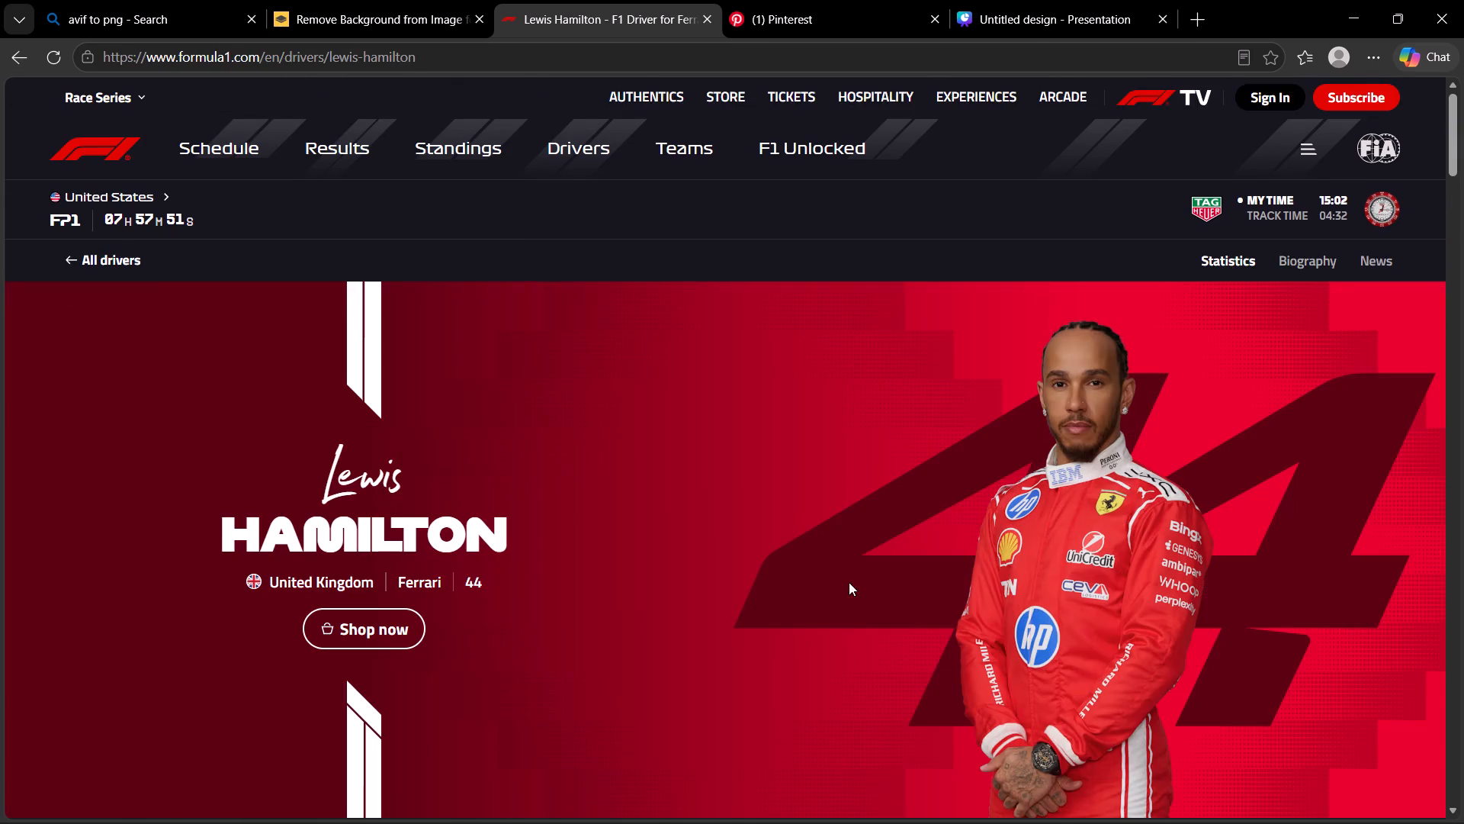
scroll(974, 557, "down", 4)
scroll(970, 562, "up", 3)
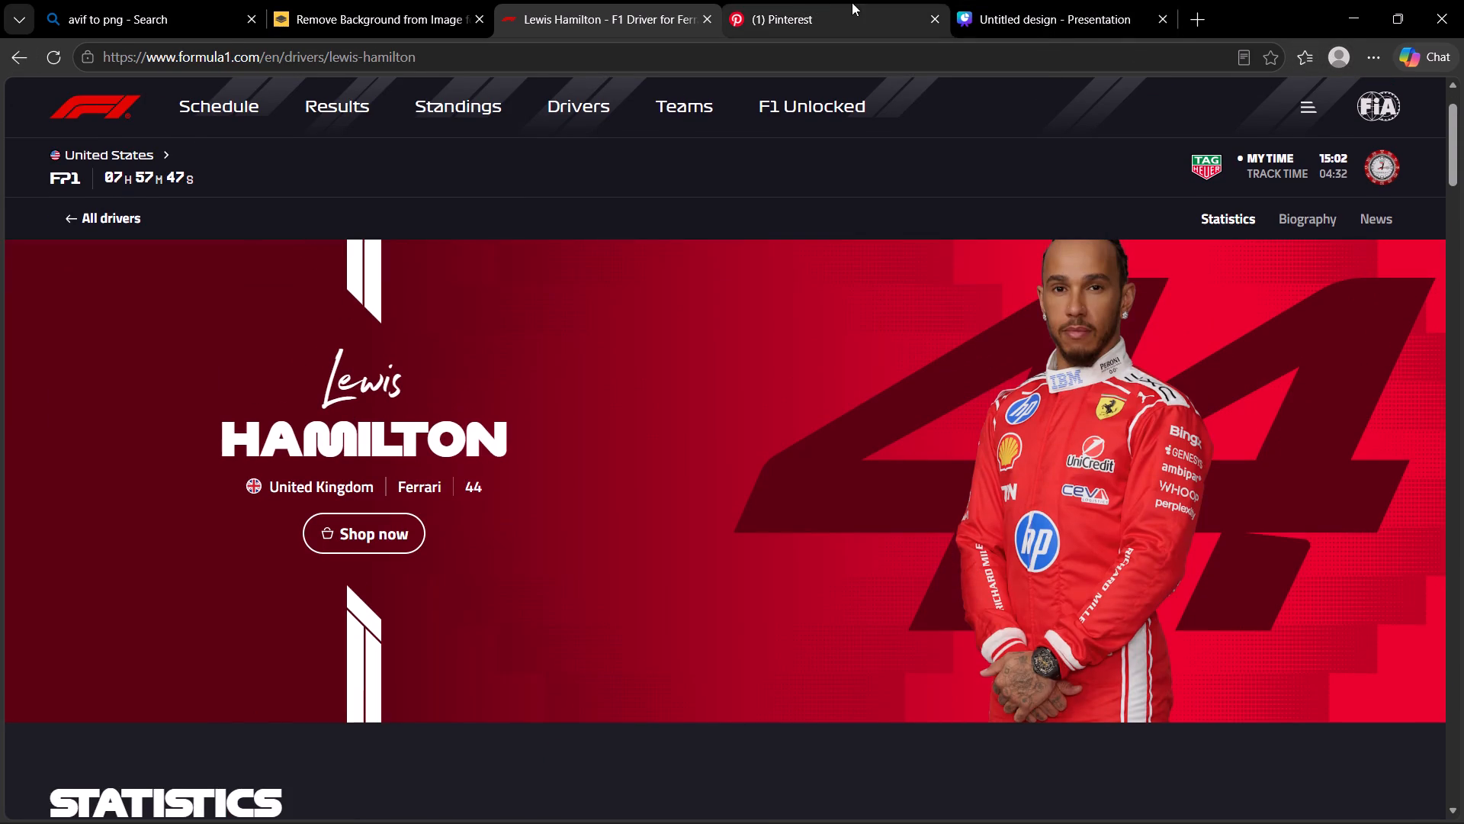
Switch to the Canva presentation design with the four colour panels.
left_click(1100, 0)
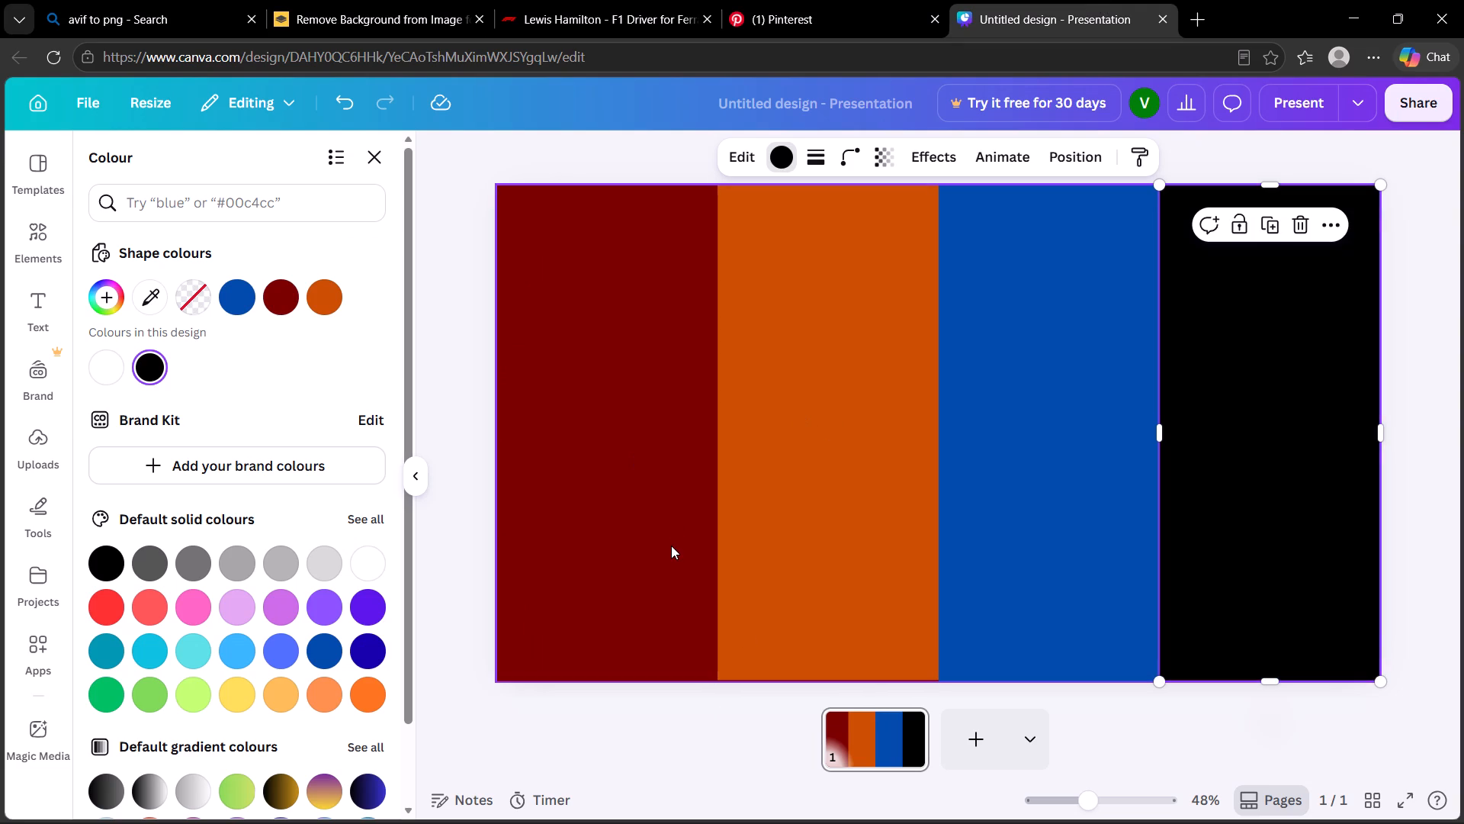
Add the 2026ferrarilewham01right picture from the Downloads folder to the Canva page and place it low on the dark red panel.
left_click(330, 816)
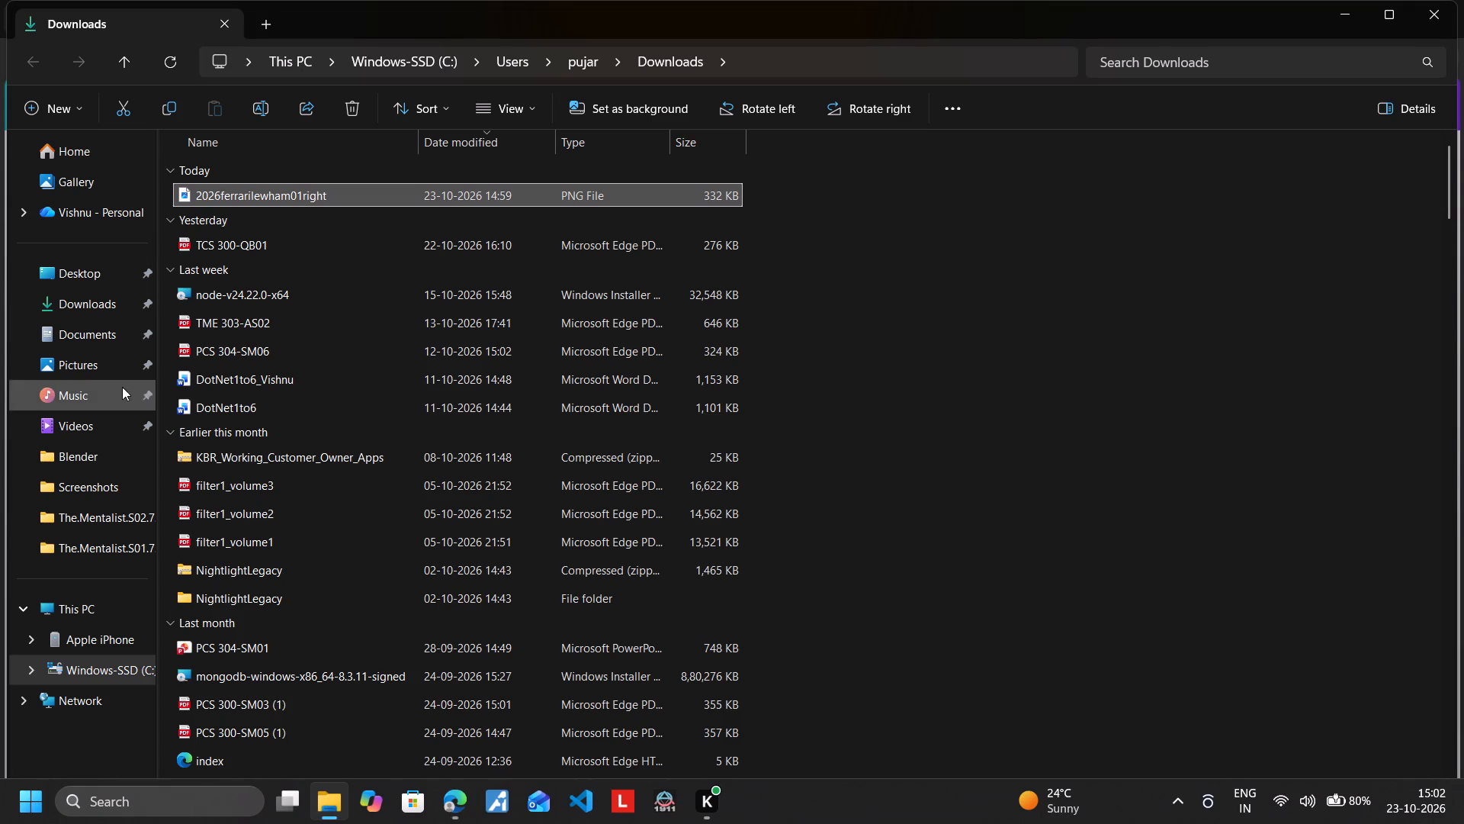
left_click_drag(726, 203, 811, 822)
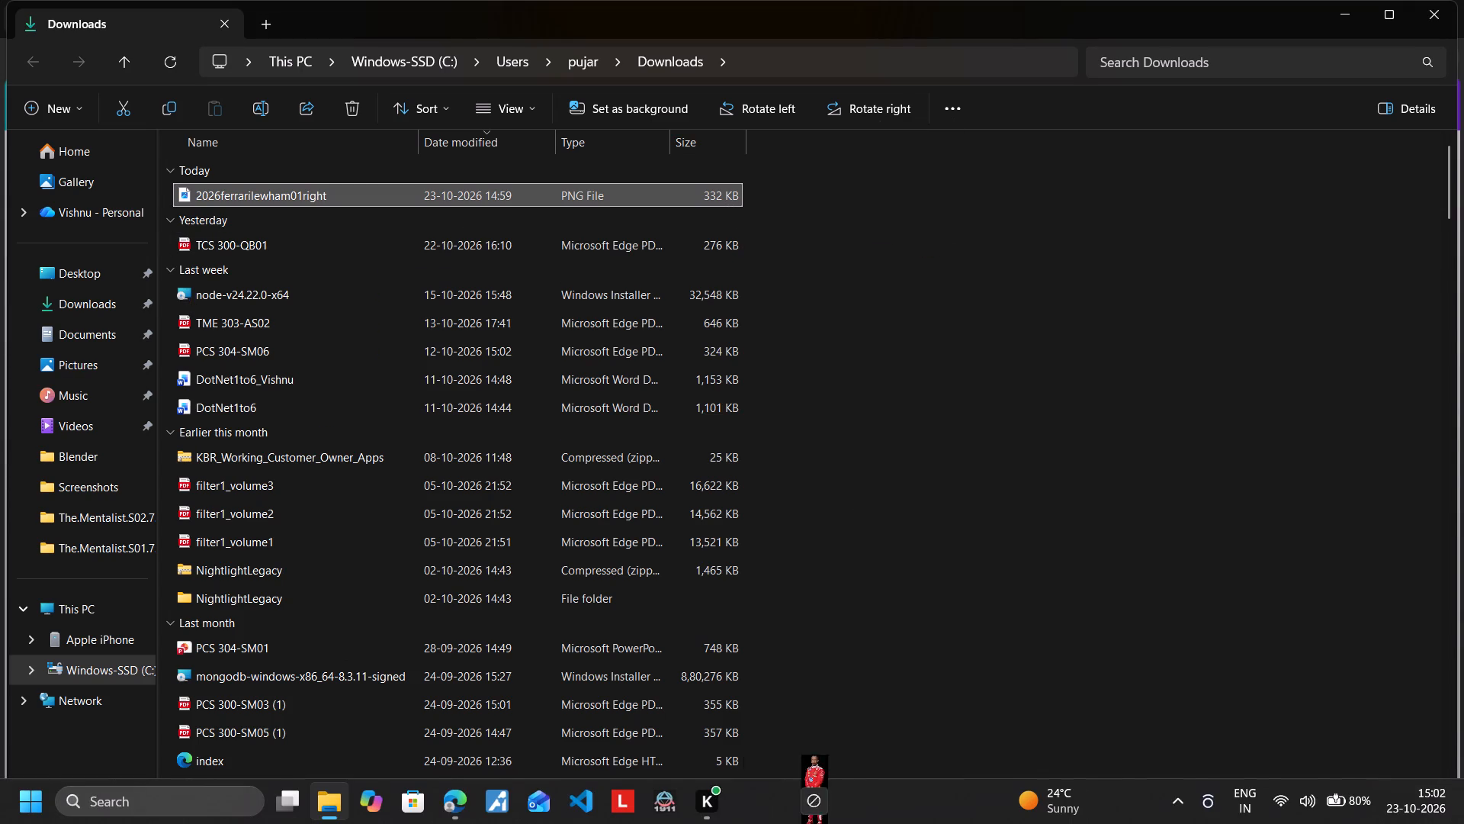
left_click_drag(811, 822, 637, 465)
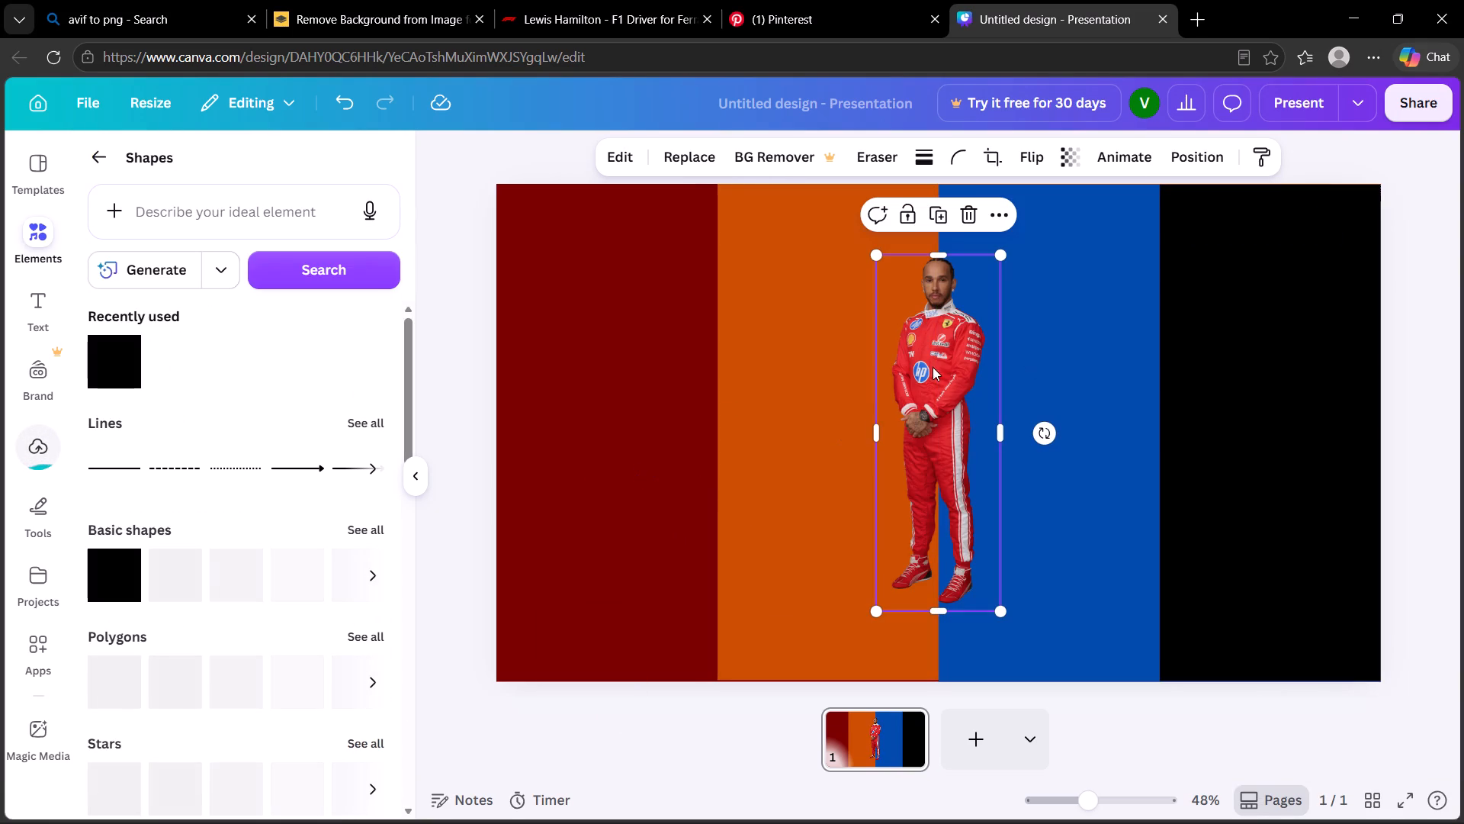
left_click_drag(942, 364, 606, 427)
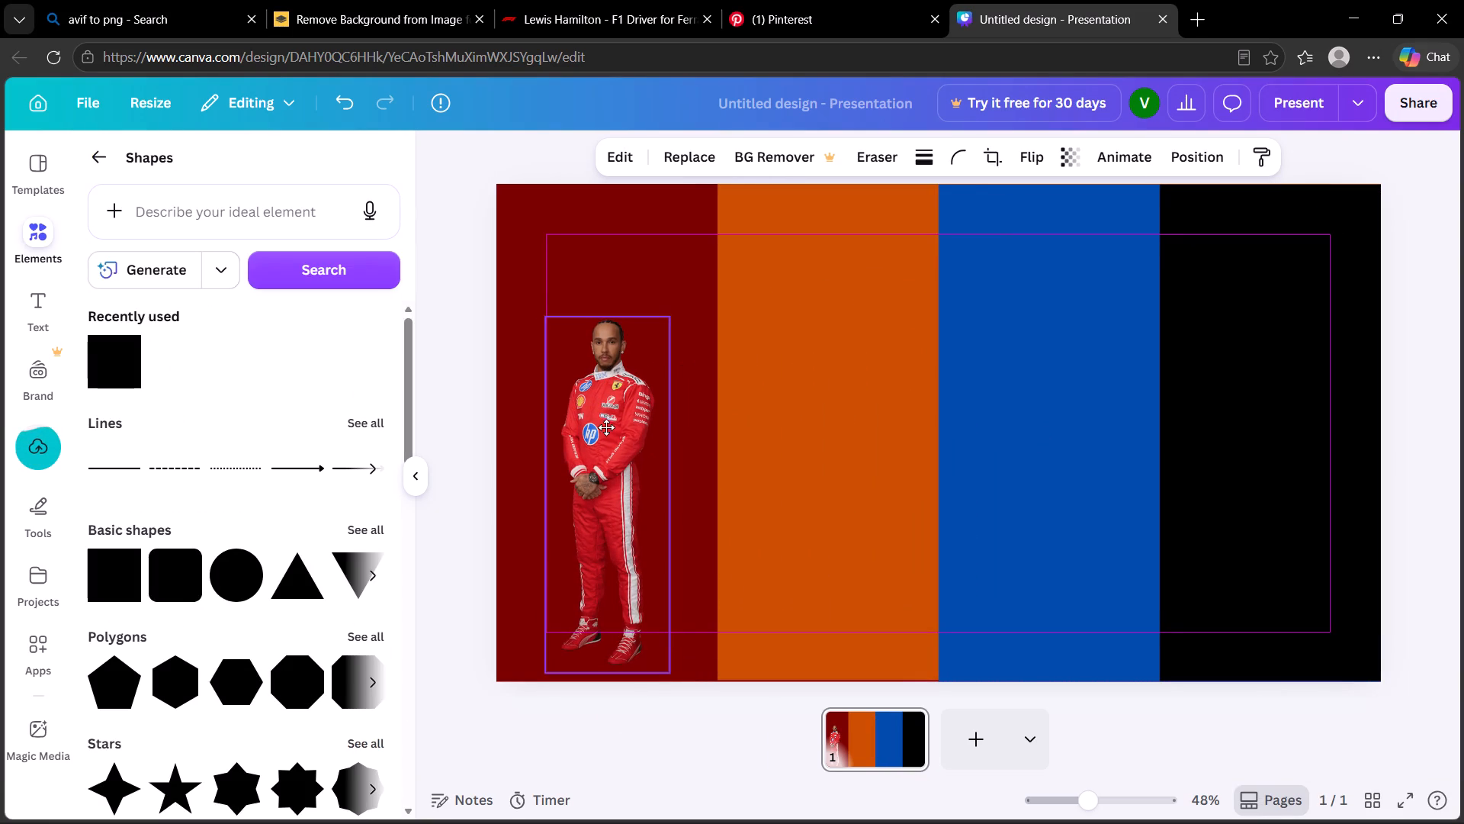
left_click_drag(606, 427, 602, 481)
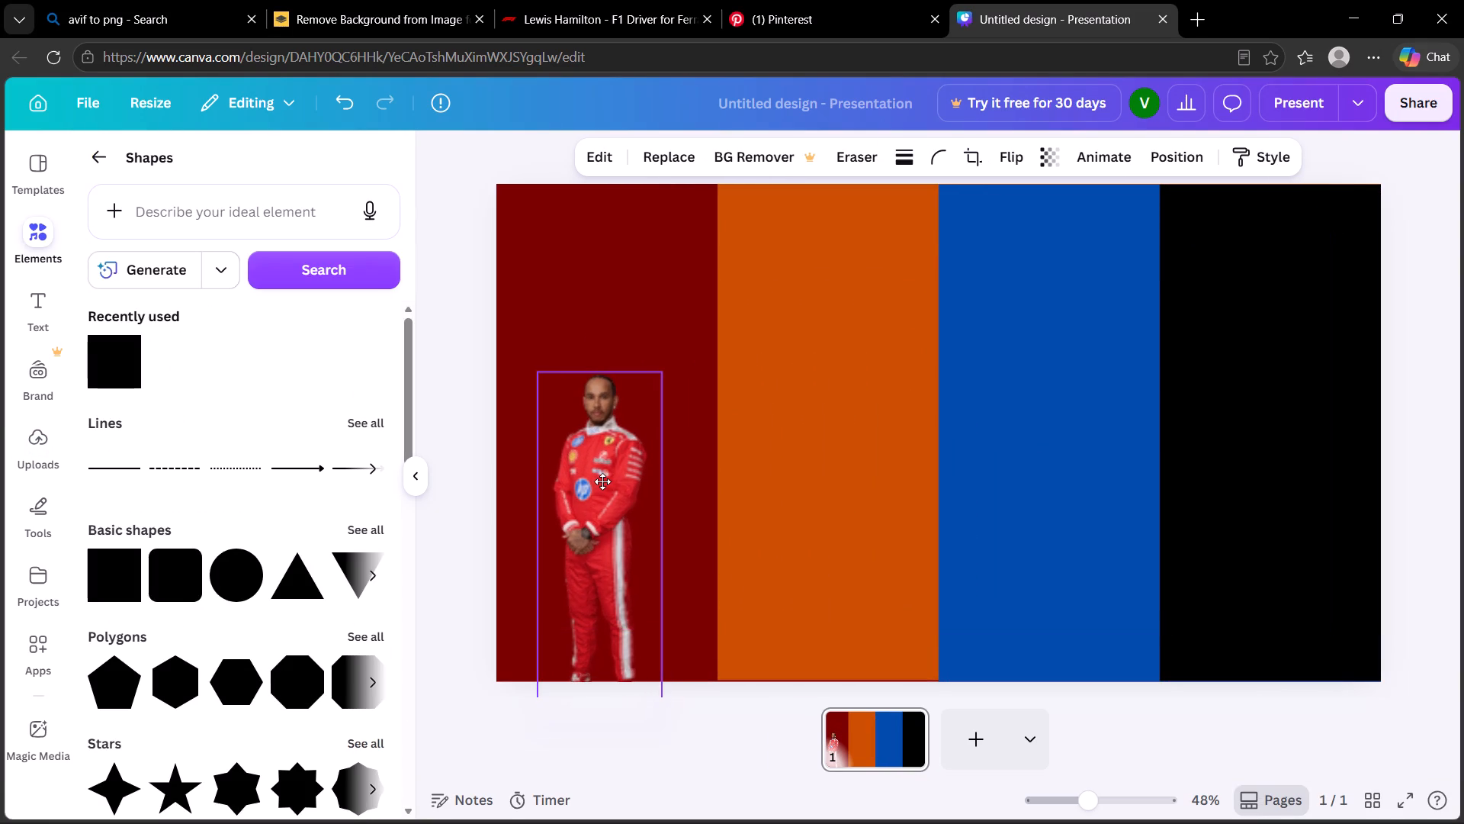
left_click_drag(602, 481, 608, 478)
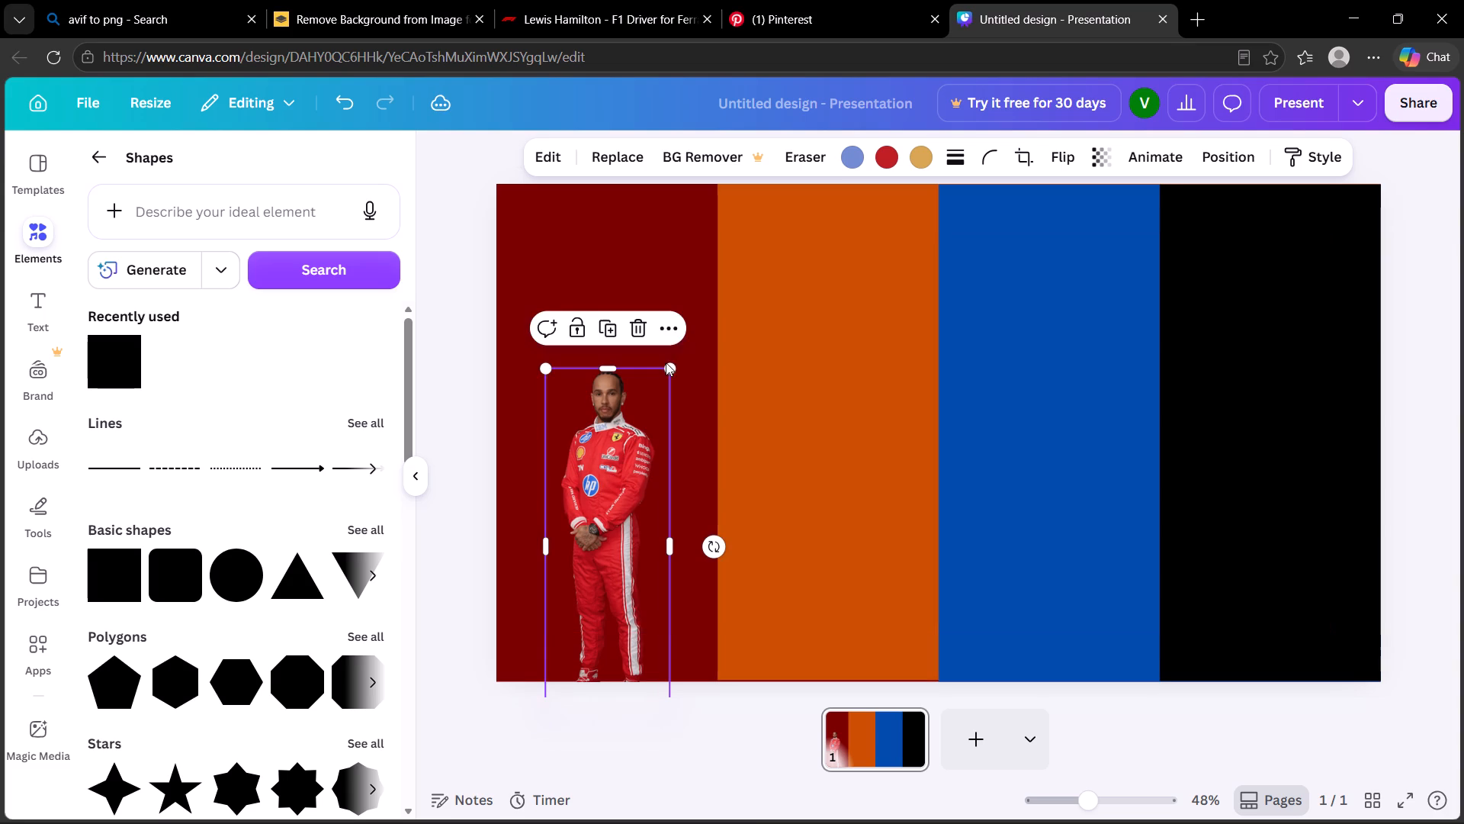
Enlarge the Hamilton picture to most of the dark red panel's width and lower it so the page edge cuts off the legs.
left_click_drag(669, 369, 711, 249)
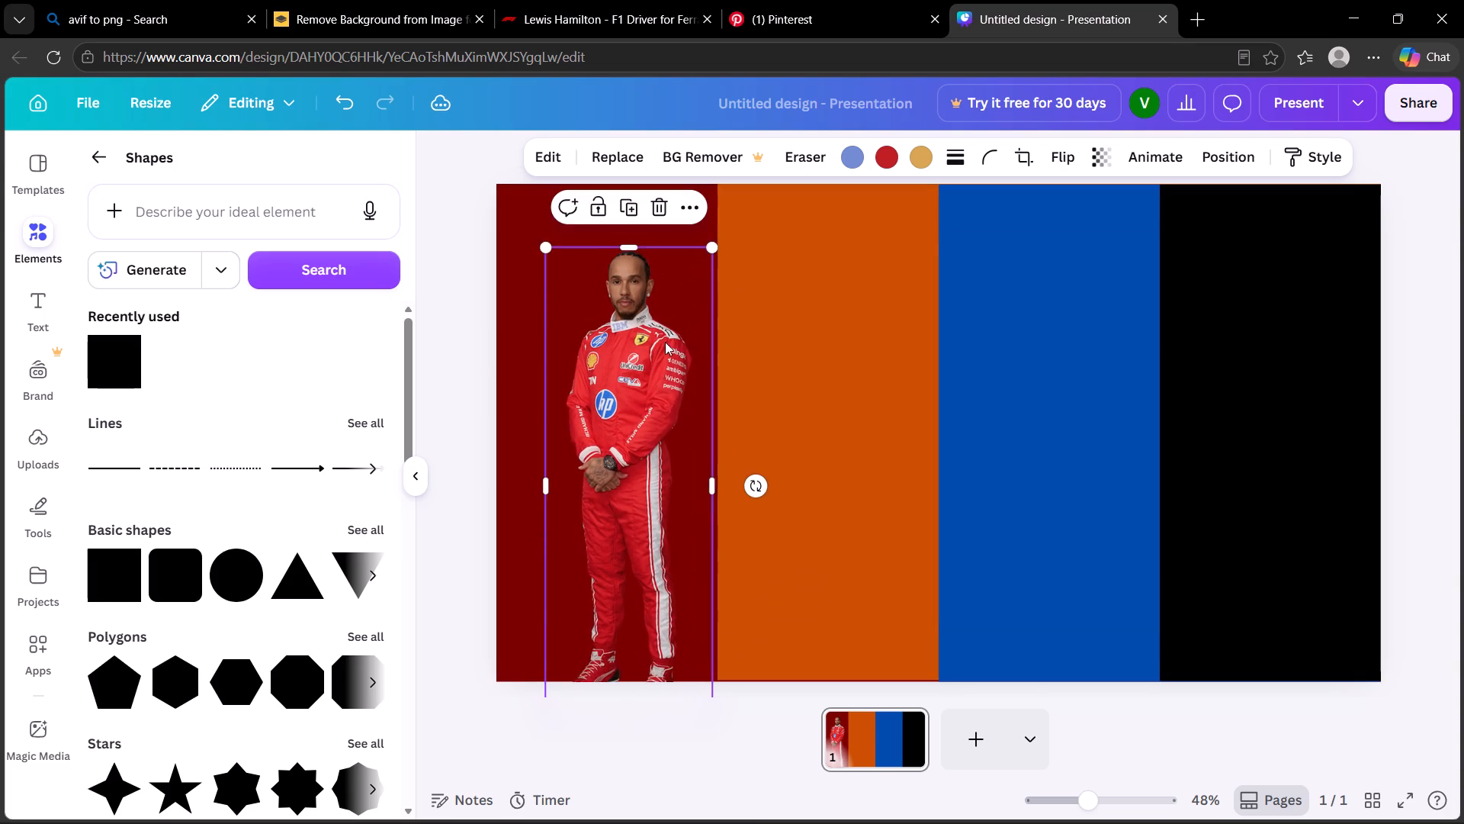
left_click_drag(663, 348, 633, 403)
left_click_drag(687, 306, 714, 272)
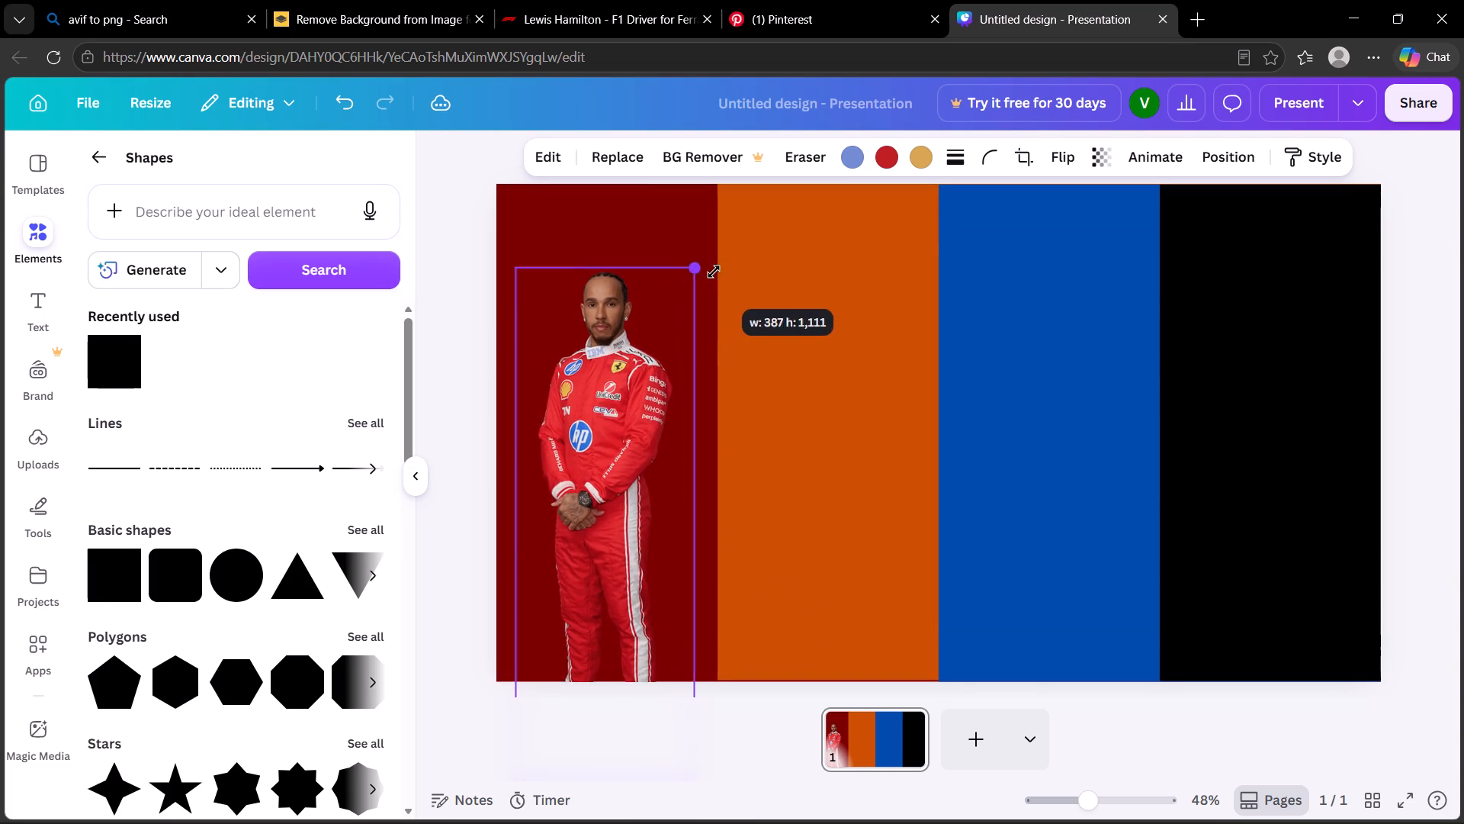
left_click_drag(714, 272, 737, 237)
left_click_drag(660, 347, 653, 430)
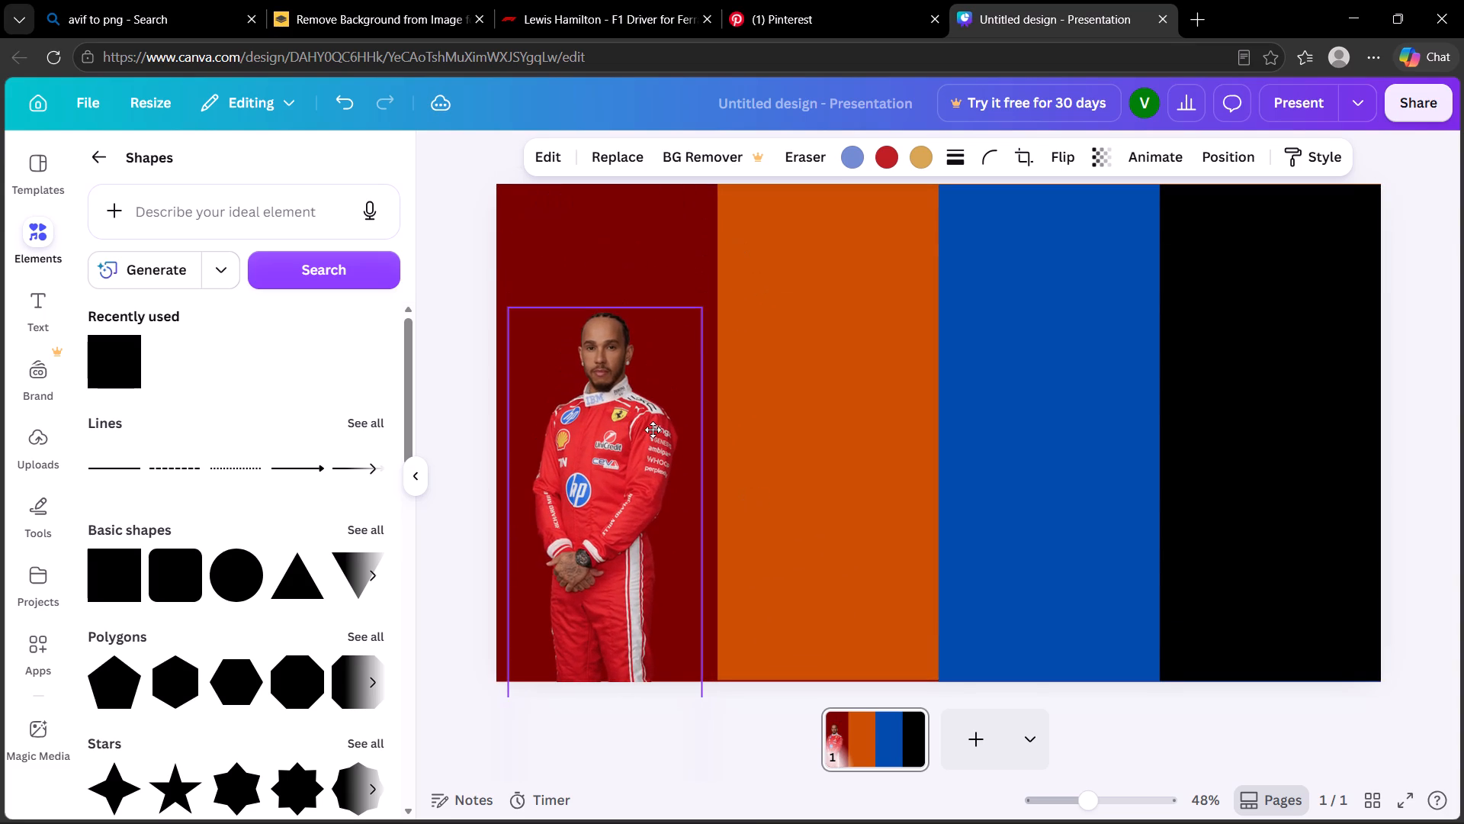
left_click_drag(653, 430, 652, 387)
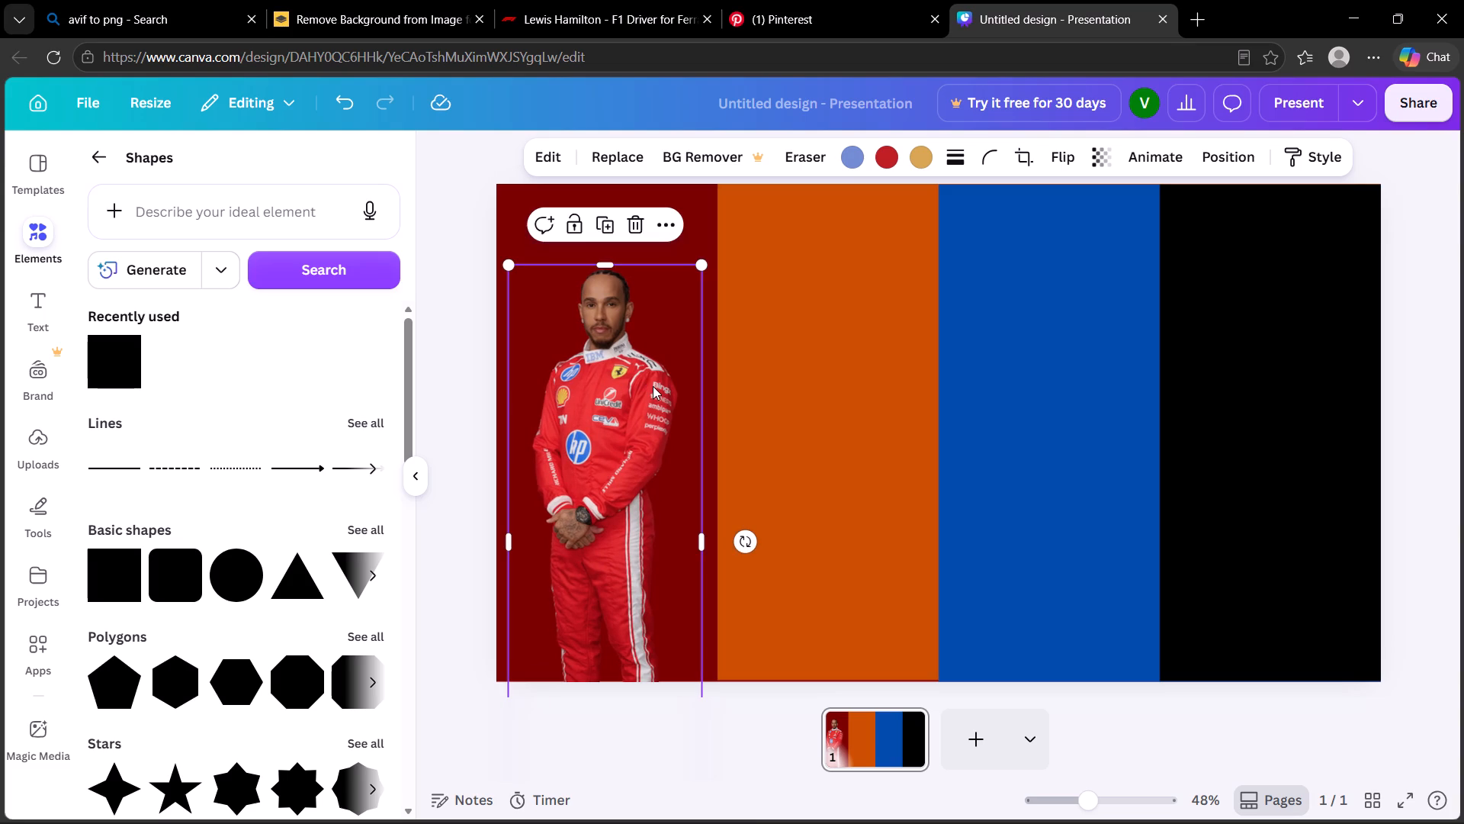
left_click(653, 386)
left_click_drag(653, 386, 653, 414)
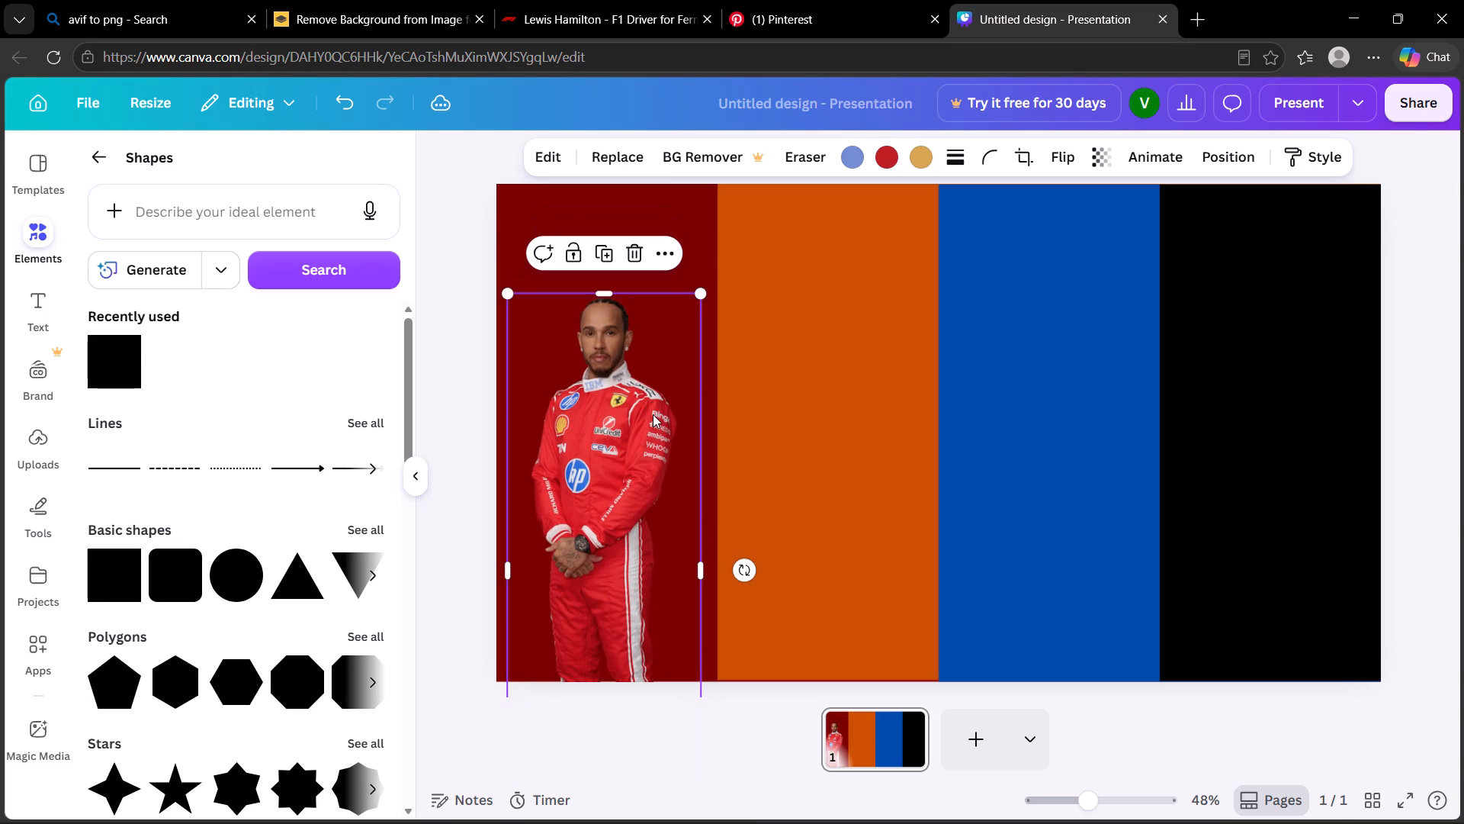
left_click(653, 414)
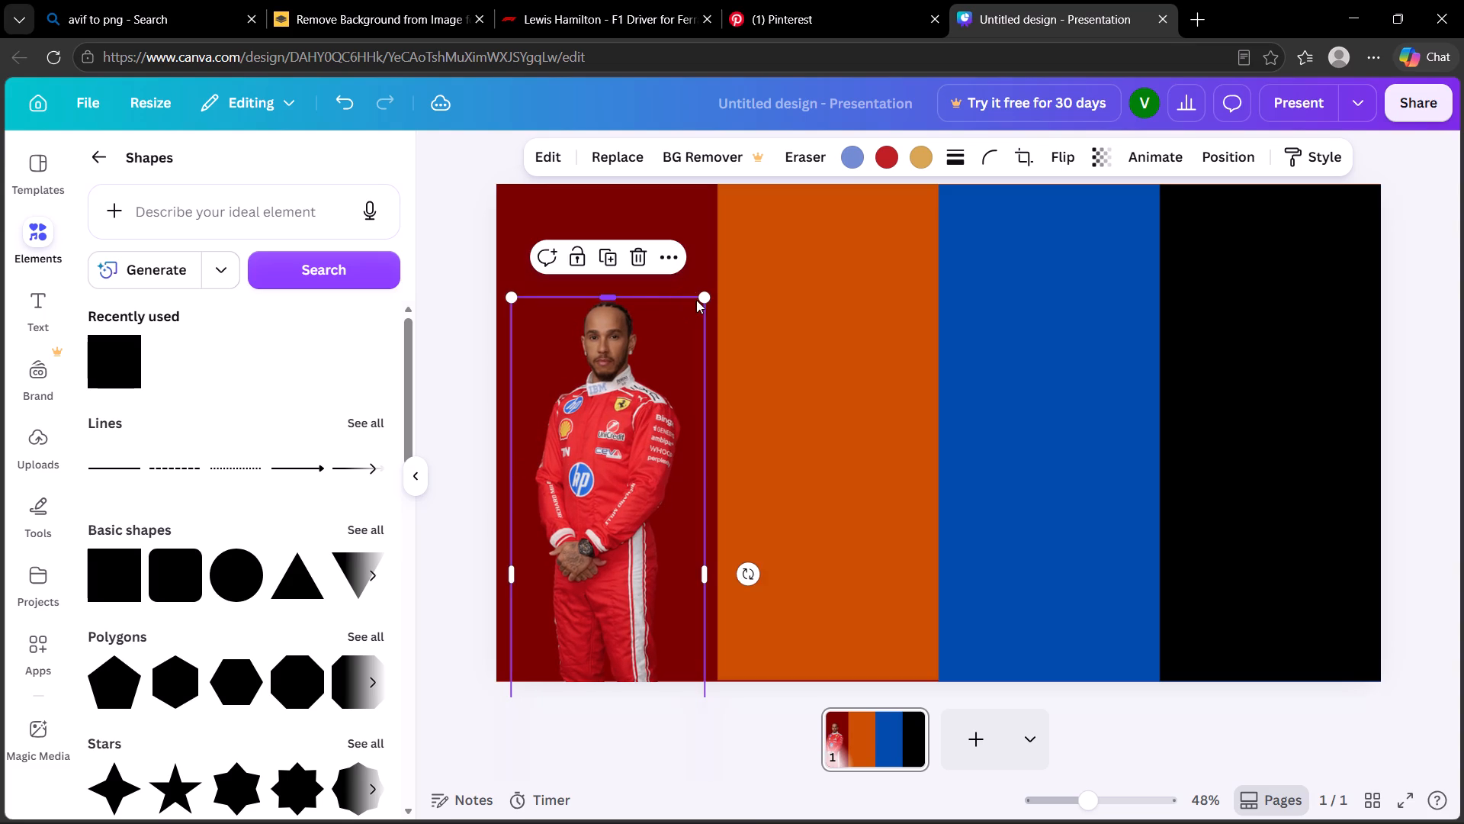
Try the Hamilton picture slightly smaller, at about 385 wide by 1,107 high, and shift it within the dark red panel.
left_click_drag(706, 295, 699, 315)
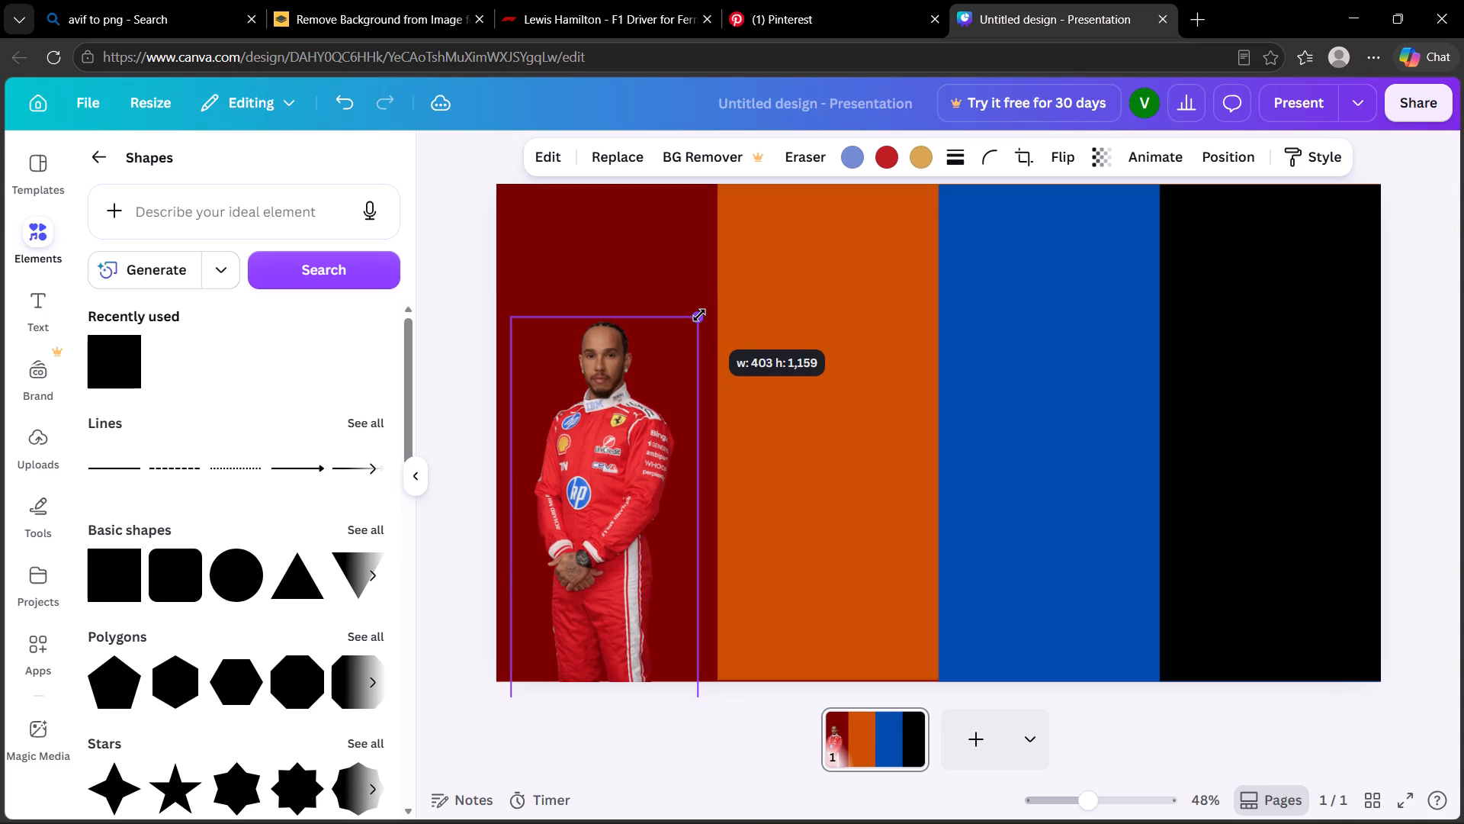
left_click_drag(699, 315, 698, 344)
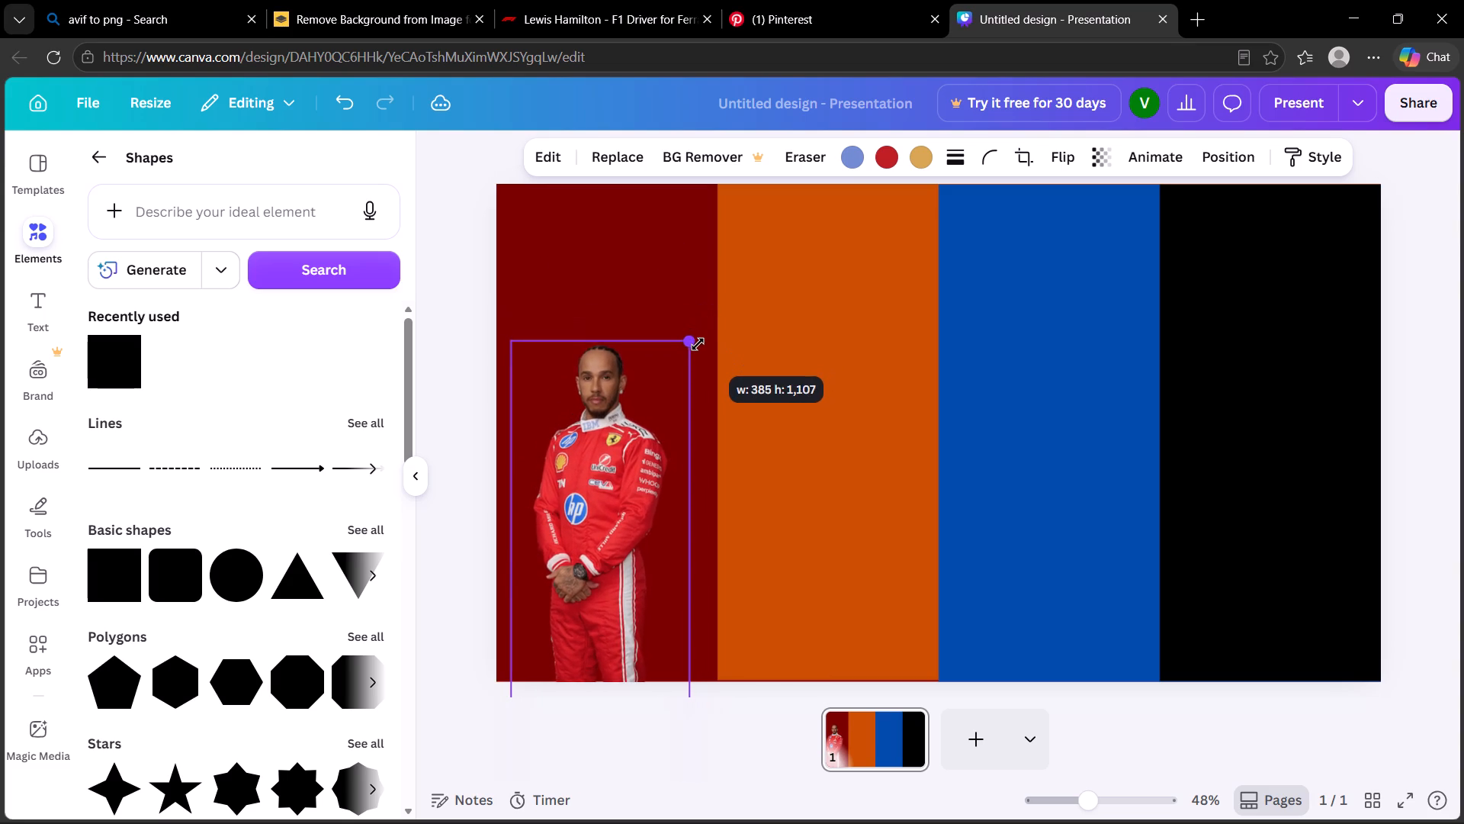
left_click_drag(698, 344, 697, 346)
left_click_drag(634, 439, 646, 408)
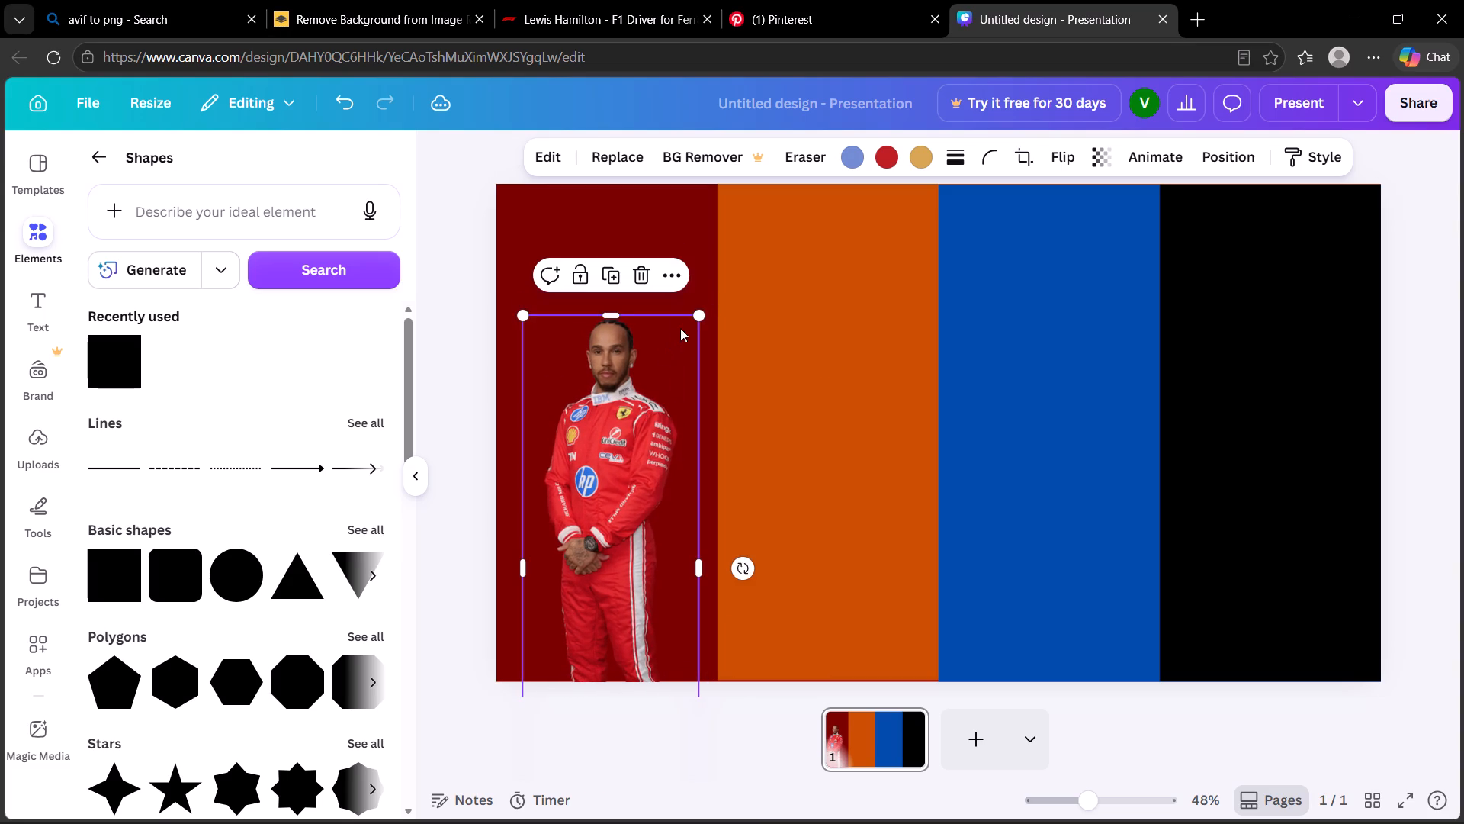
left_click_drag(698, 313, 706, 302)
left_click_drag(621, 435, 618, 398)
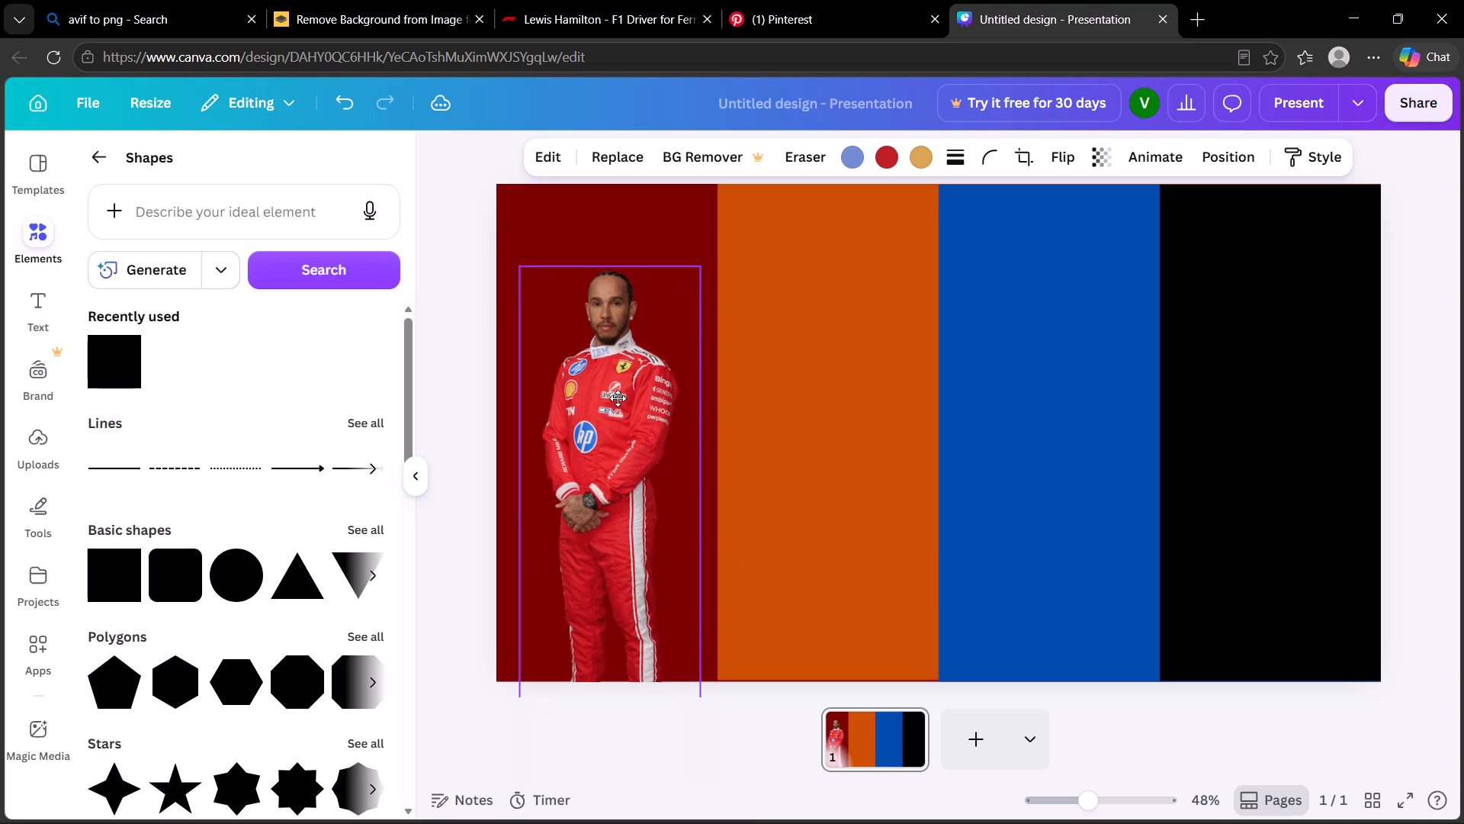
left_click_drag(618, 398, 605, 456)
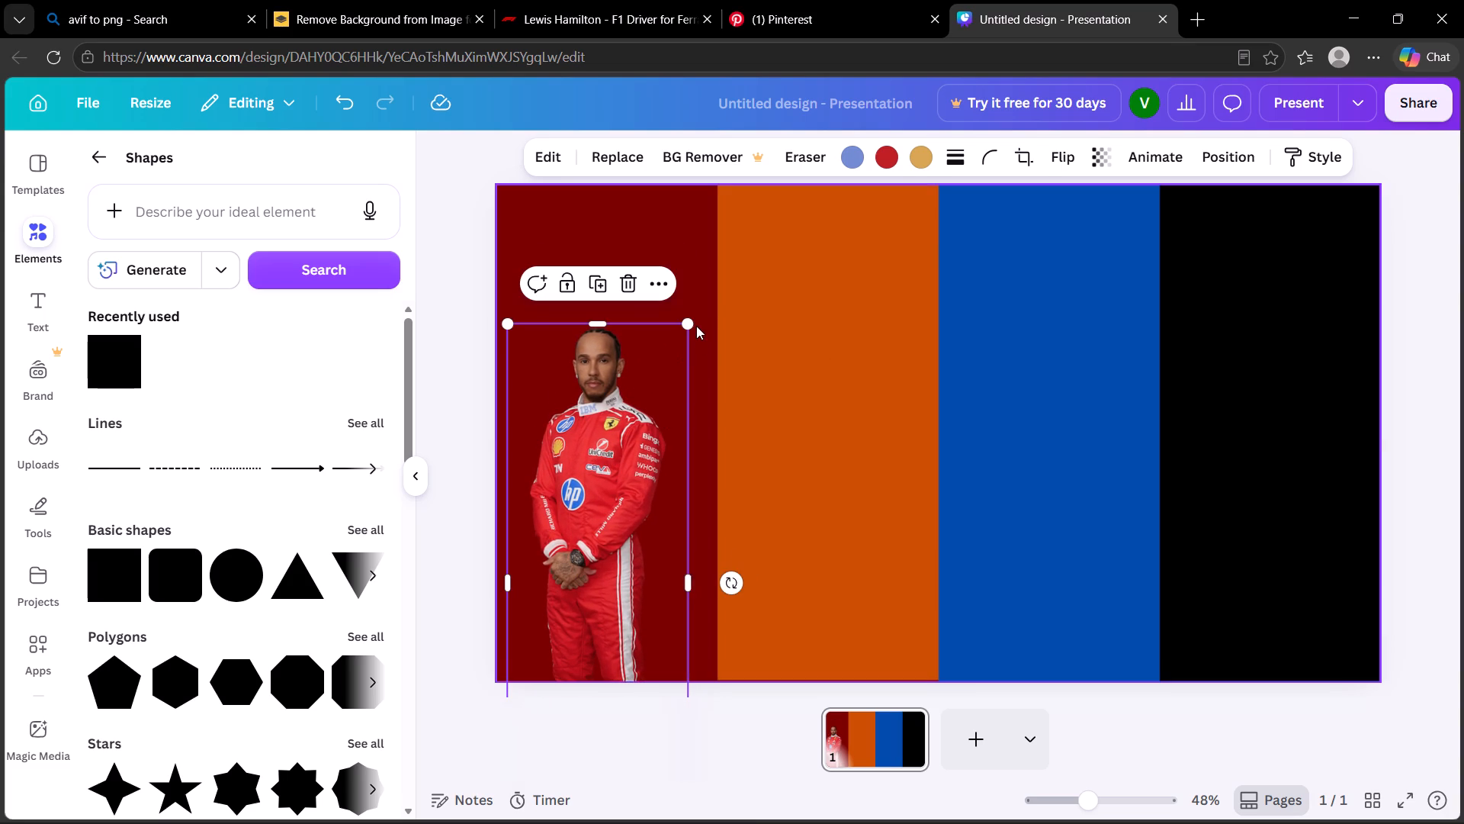
Scale the Hamilton picture to the dark red panel's full width and lower it so the legs run off the page's bottom edge.
left_click(695, 324)
left_click(617, 416)
left_click_drag(692, 324, 719, 288)
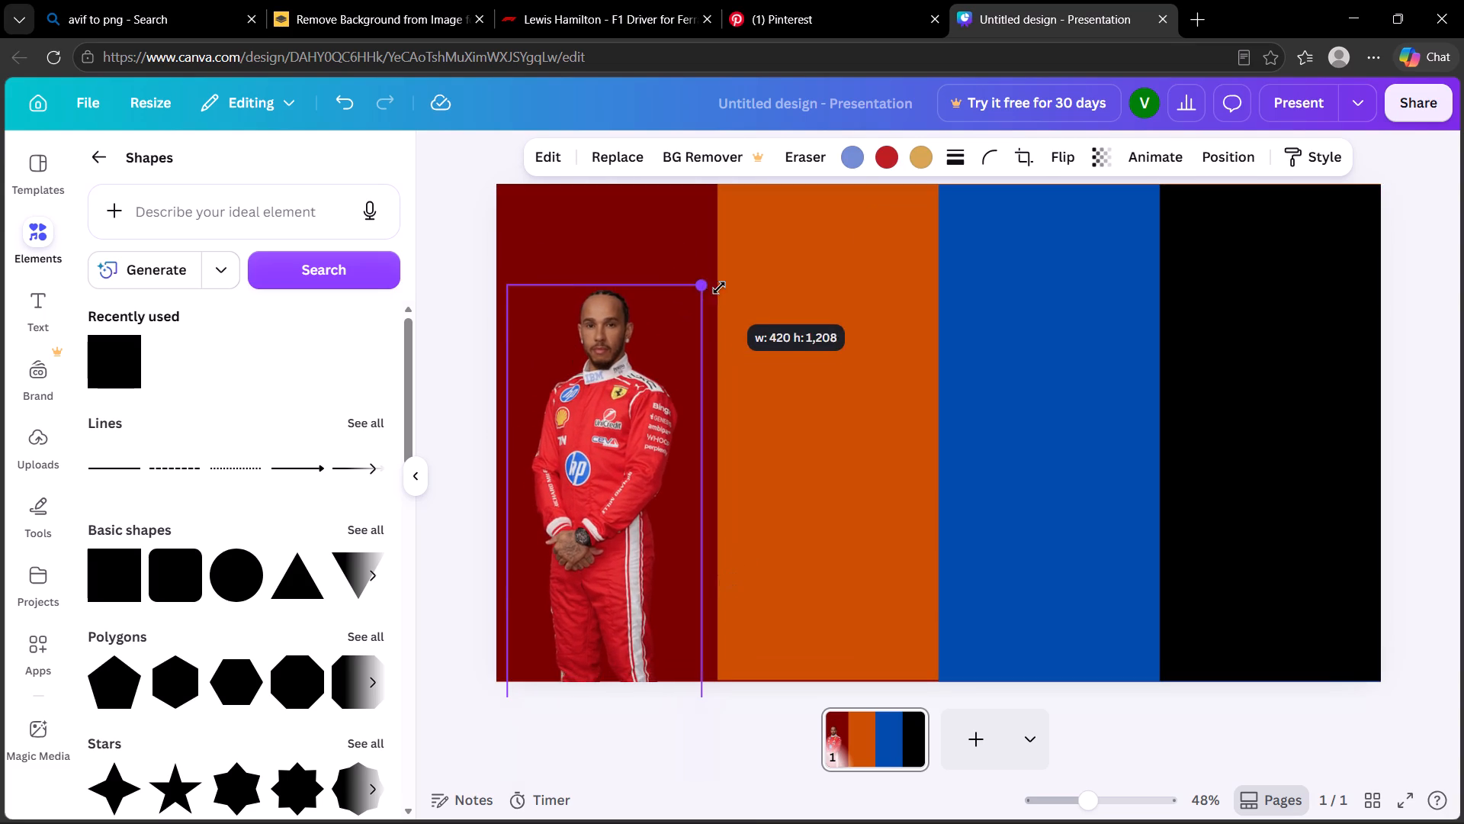
left_click_drag(719, 288, 746, 249)
left_click_drag(658, 354, 652, 421)
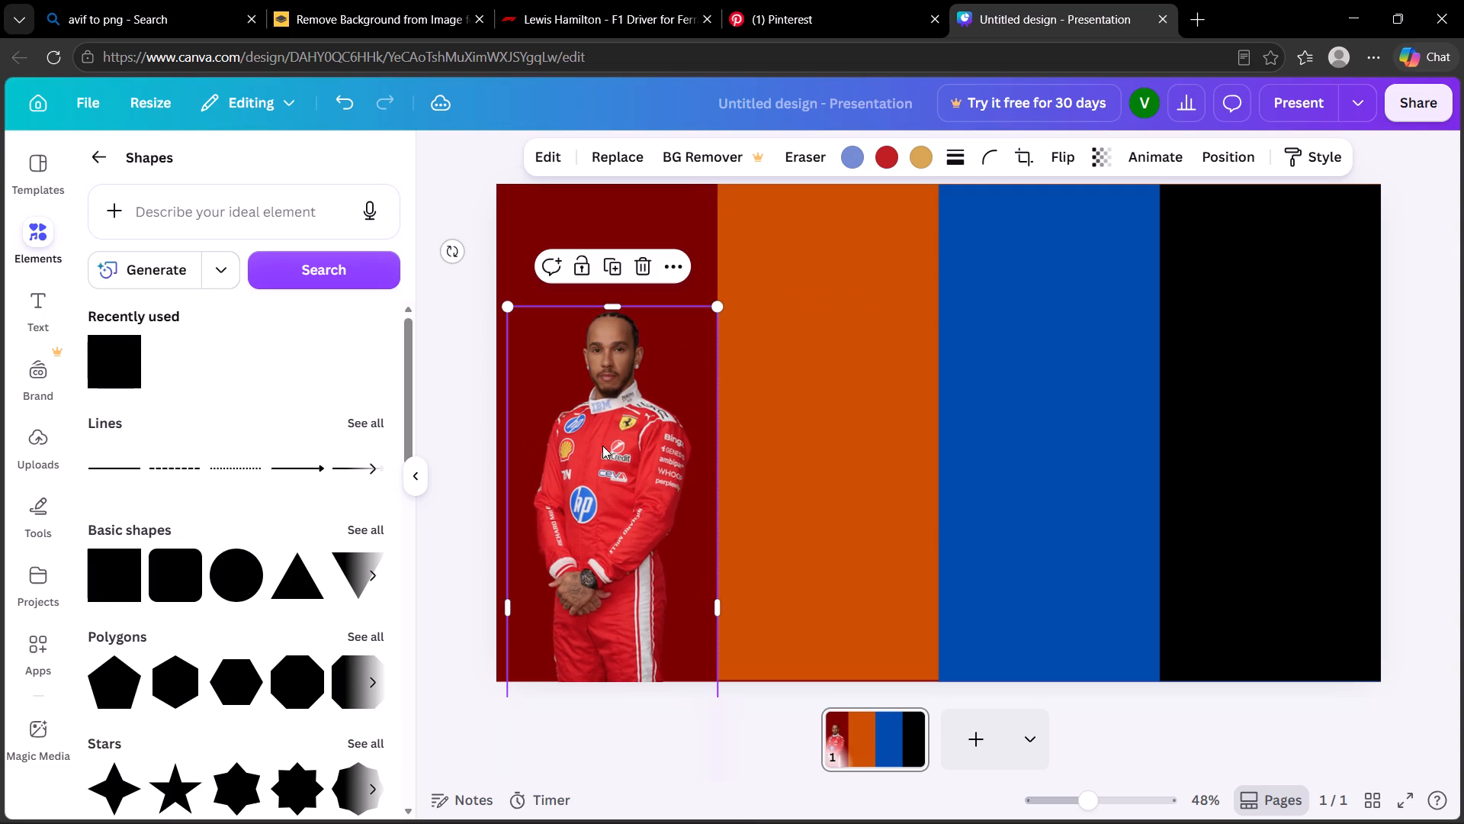
left_click_drag(574, 455, 567, 455)
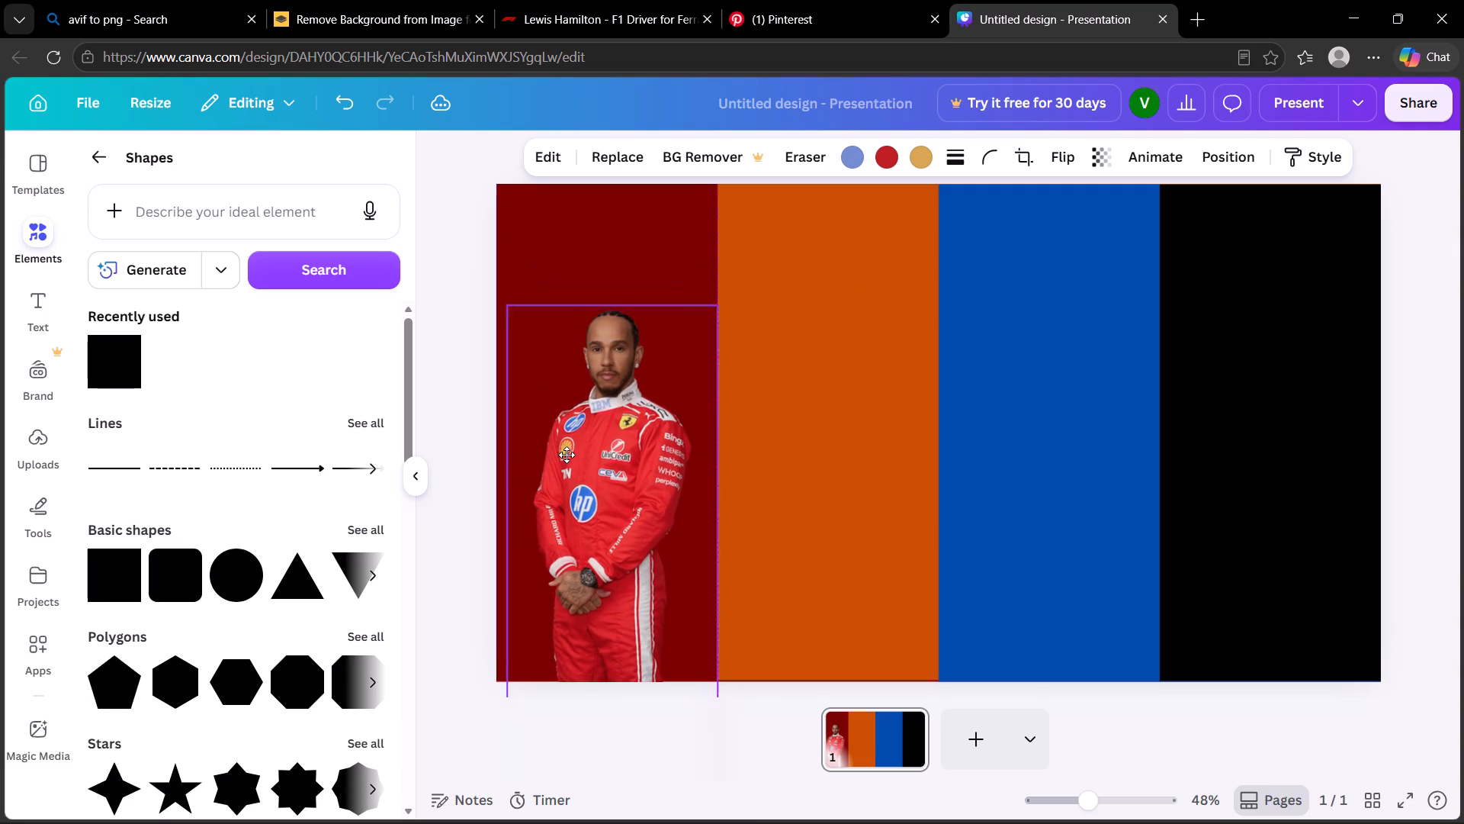
left_click_drag(567, 455, 564, 454)
left_click_drag(713, 306, 738, 298)
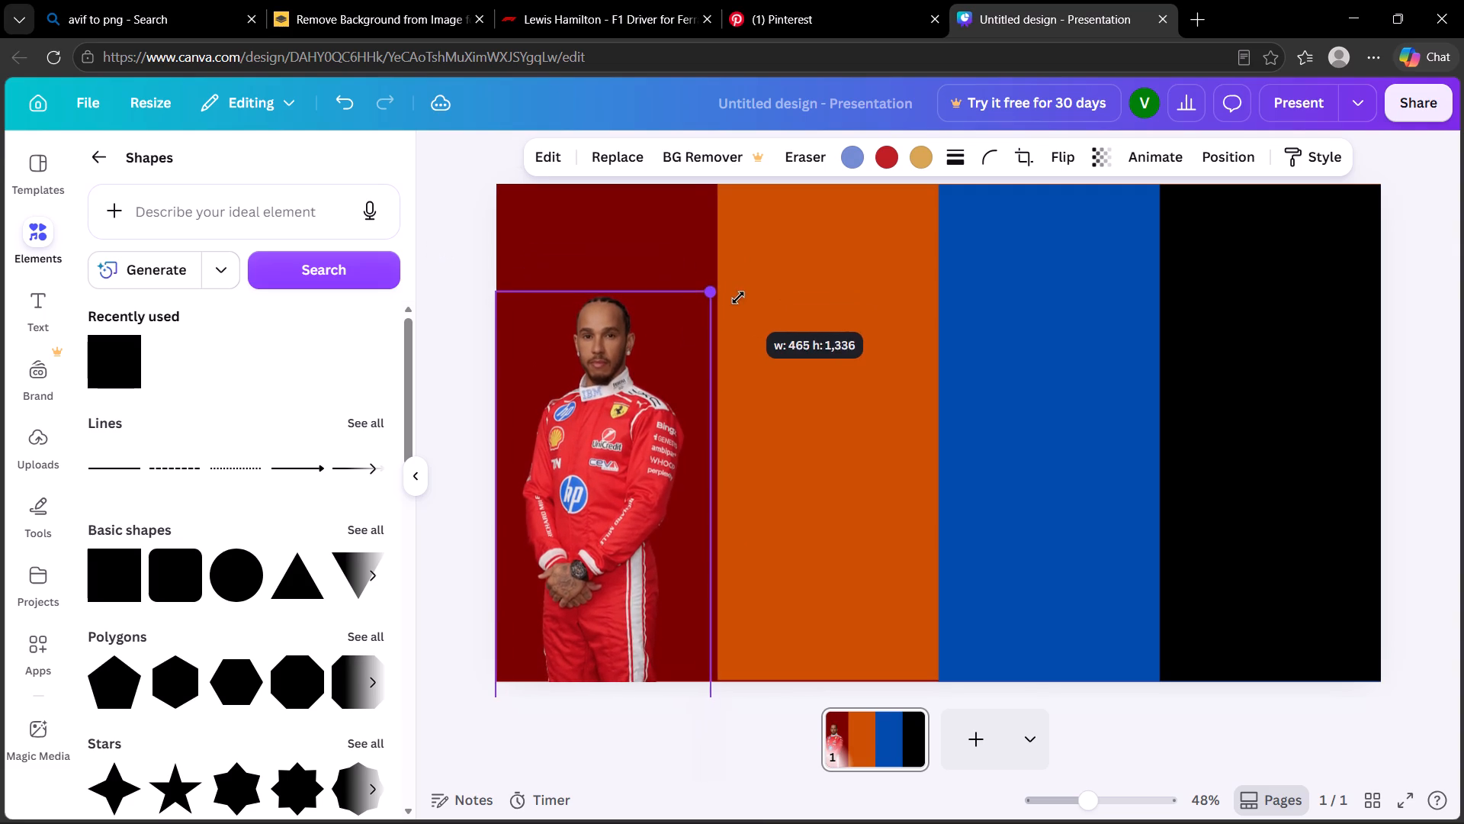
left_click_drag(738, 298, 753, 287)
left_click_drag(629, 373, 631, 388)
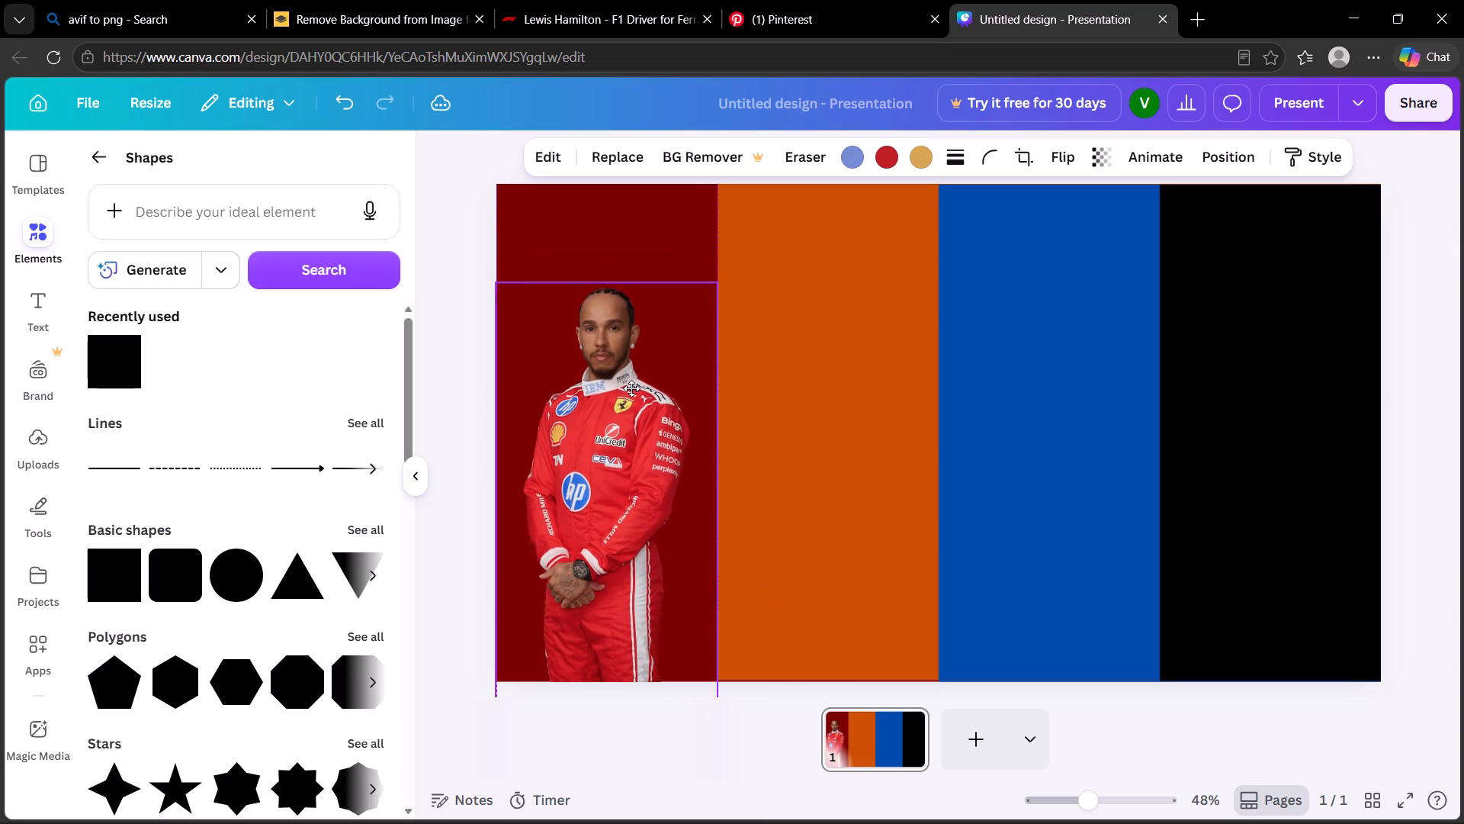
left_click_drag(631, 388, 633, 399)
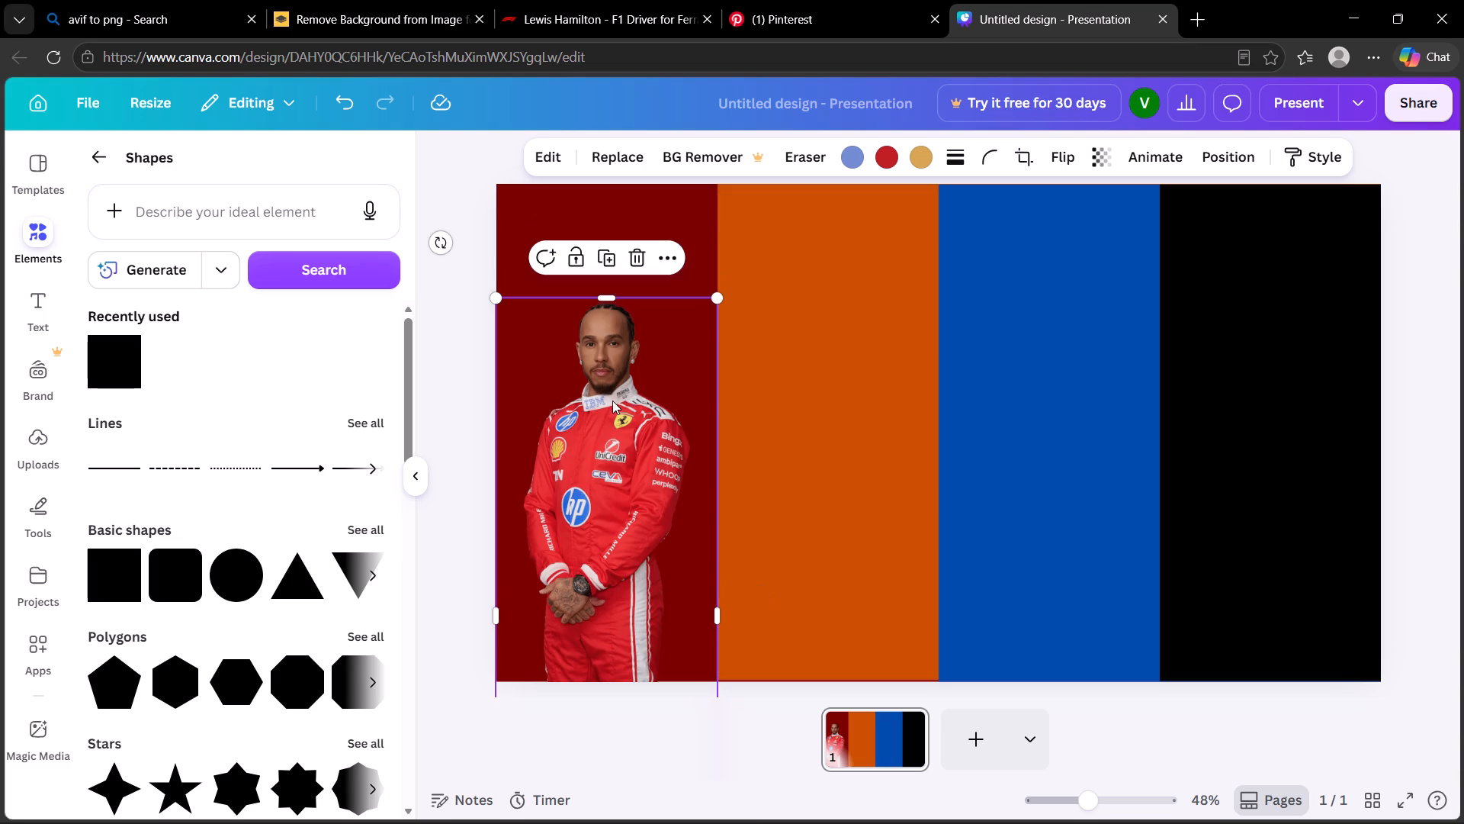
left_click(451, 436)
Switch to the Formula 1 site and return from Hamilton's driver page to the teams page.
left_click(503, 0)
left_click(13, 58)
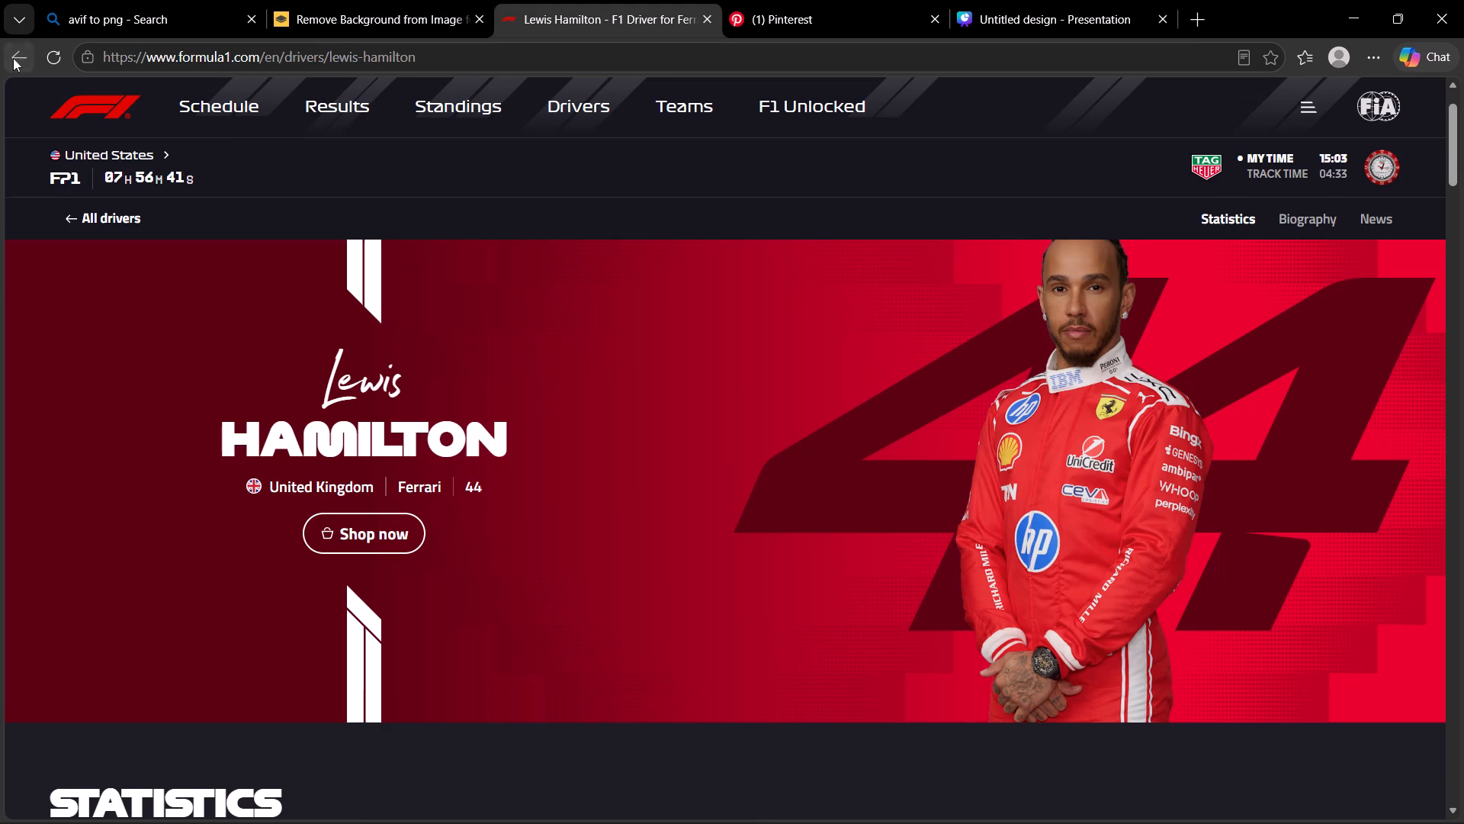
left_click(11, 47)
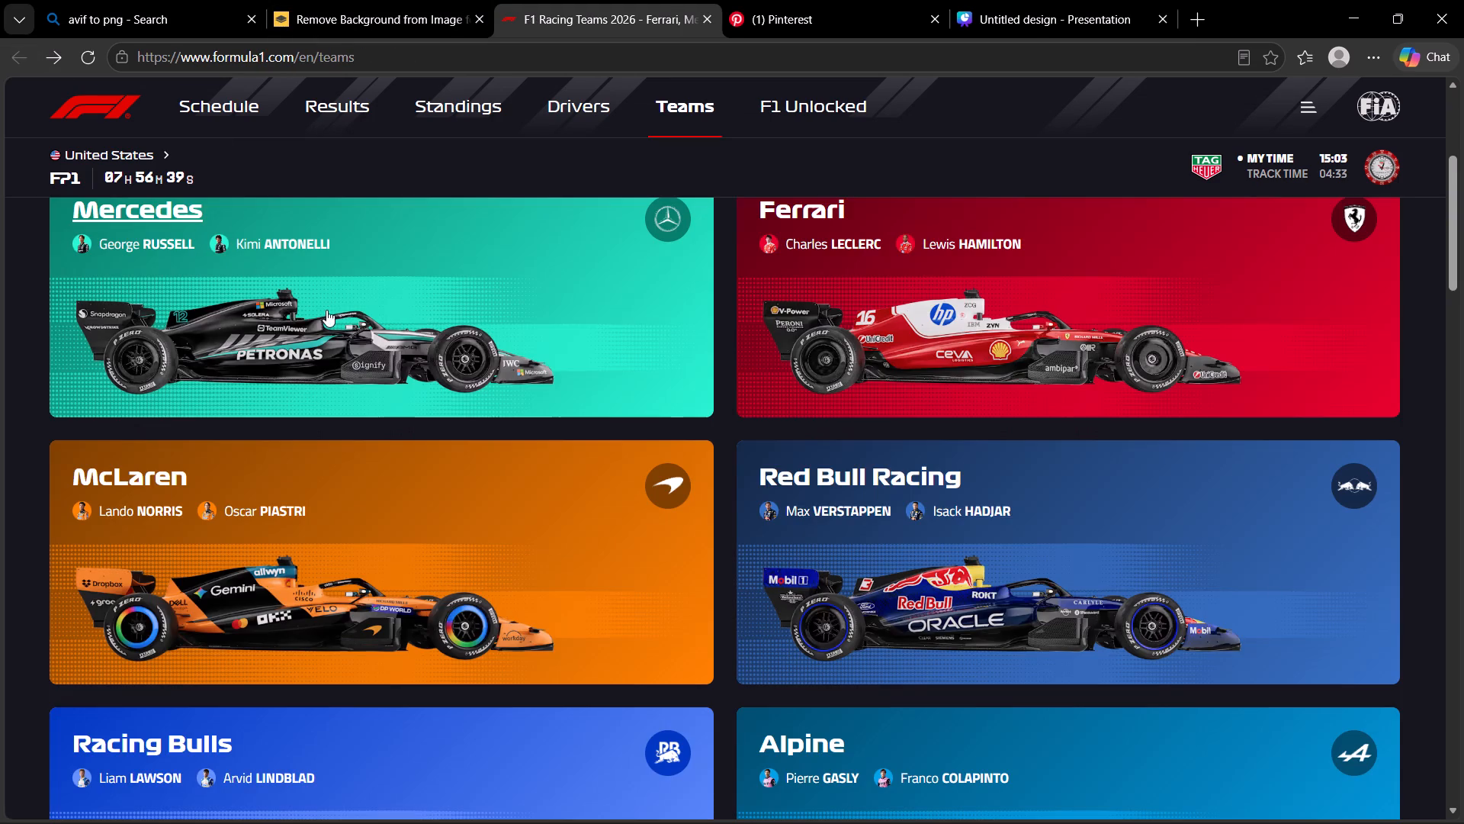
Look through the 2026 team cards for the team whose driver should fill the next colour panel.
scroll(507, 484, "up", 6)
scroll(486, 444, "down", 3)
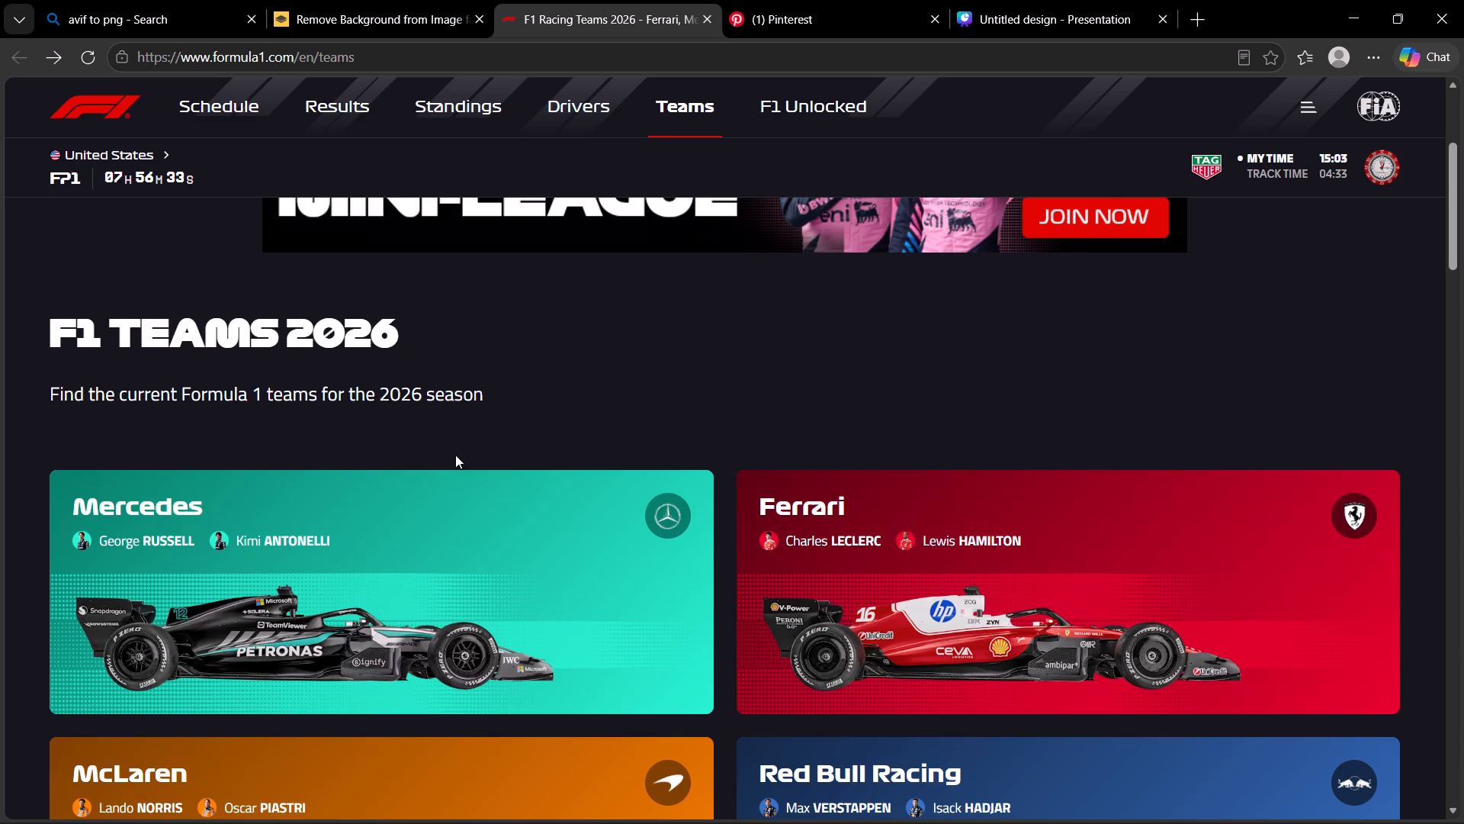
scroll(456, 455, "down", 5)
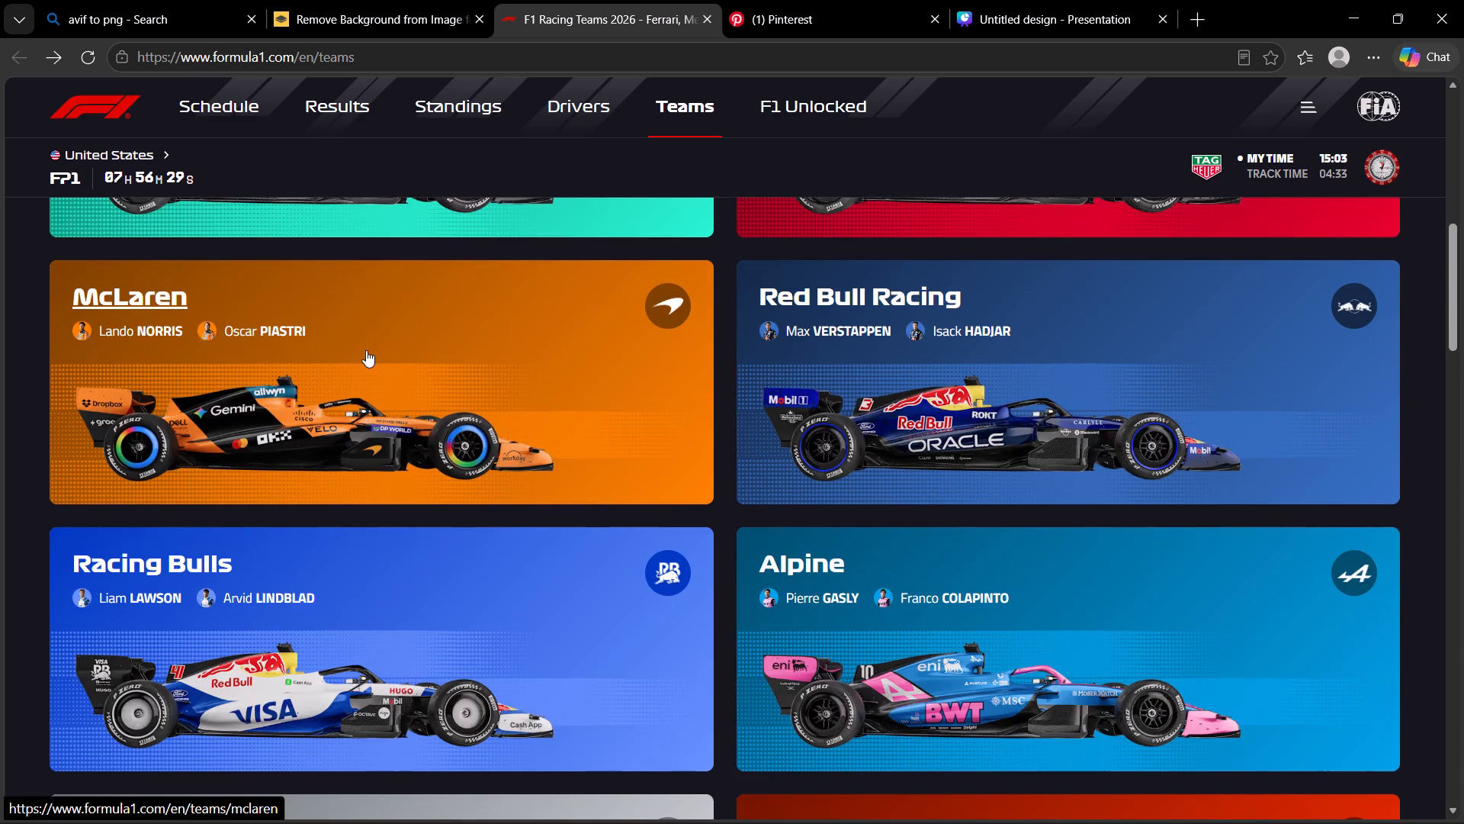
scroll(350, 455, "up", 4)
scroll(356, 460, "down", 11)
scroll(368, 510, "up", 2)
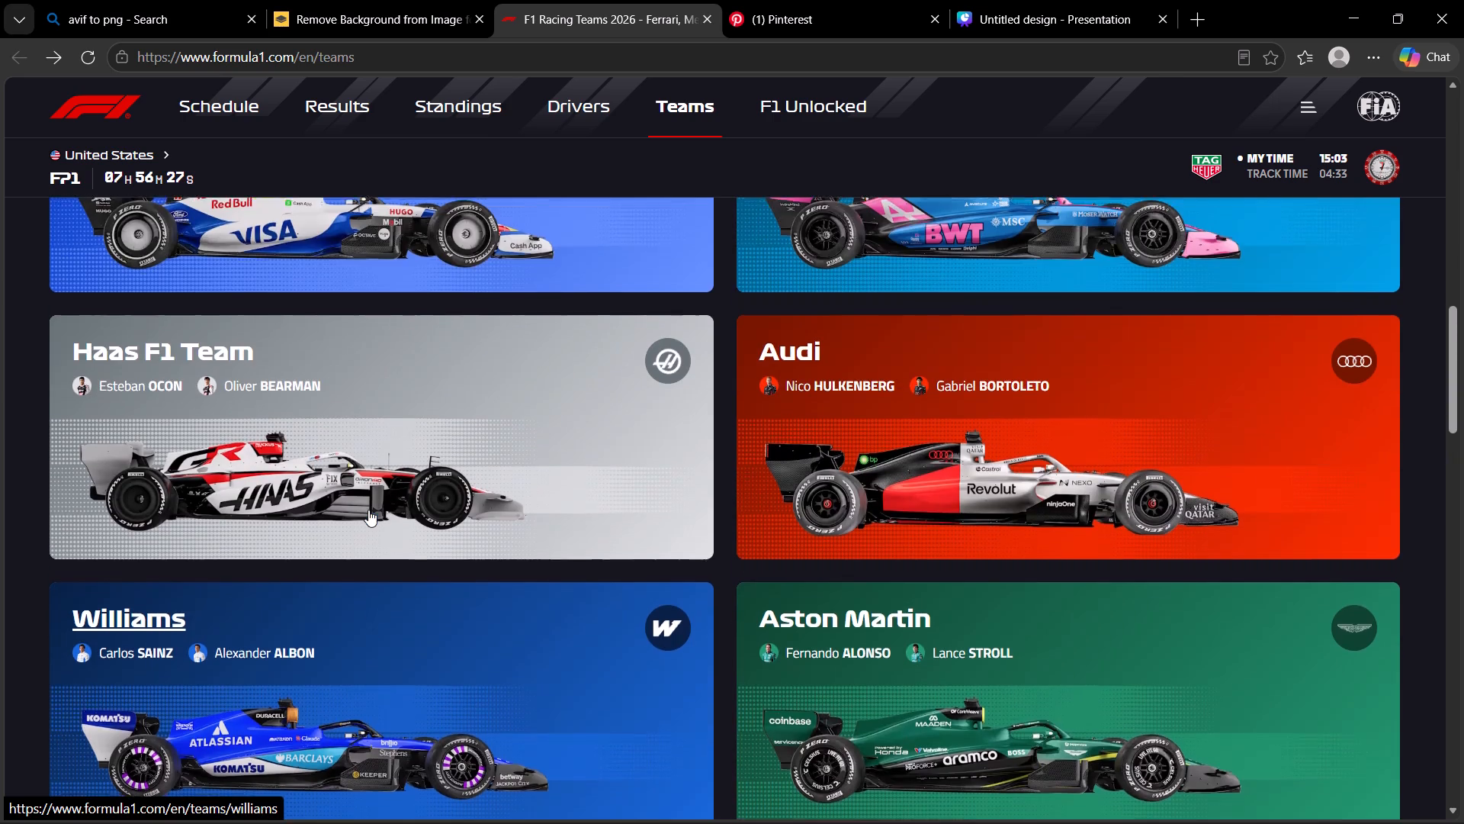
scroll(368, 510, "down", 6)
scroll(369, 510, "up", 12)
scroll(369, 506, "down", 14)
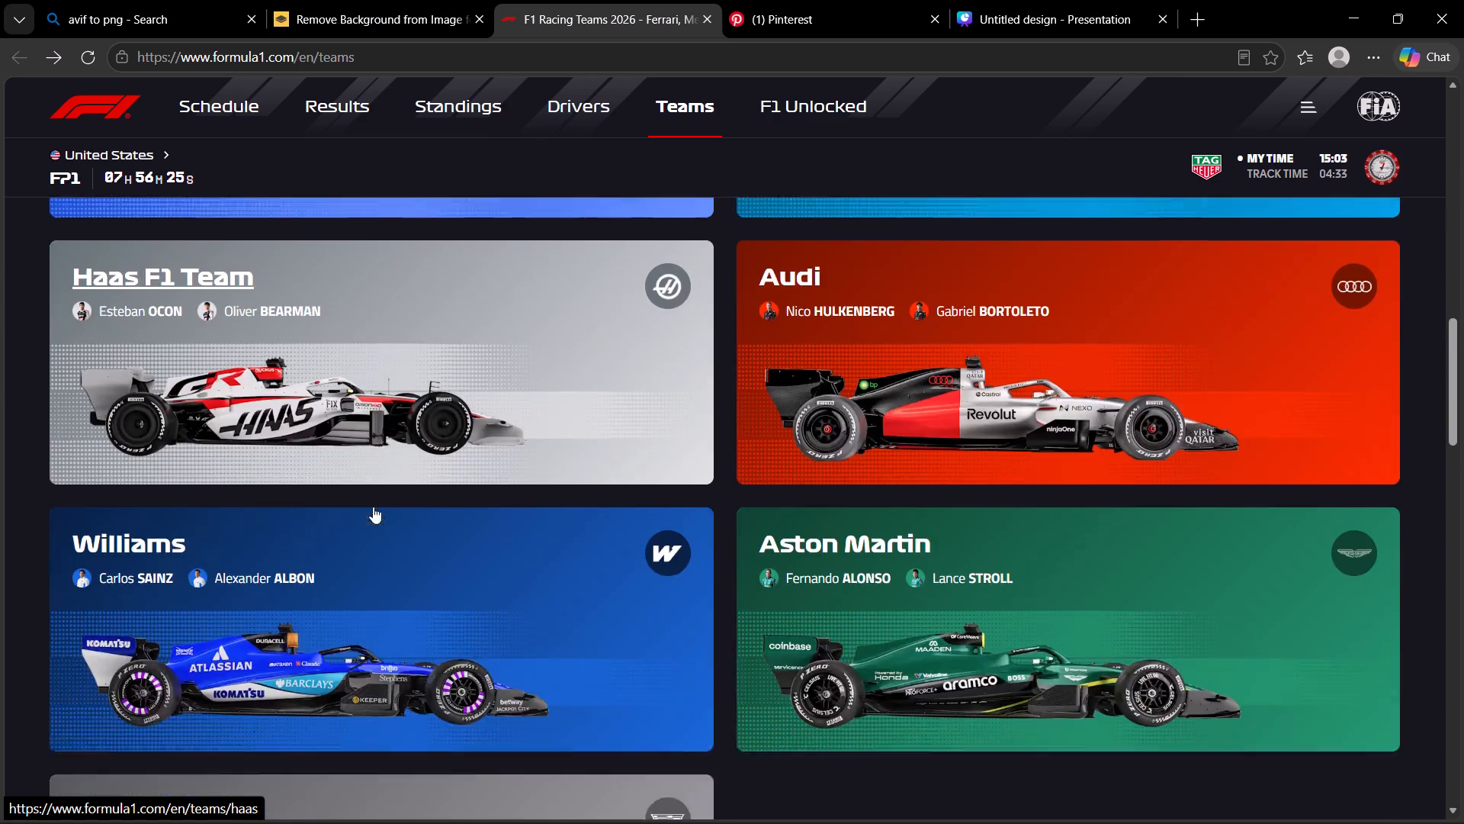
scroll(373, 507, "down", 4)
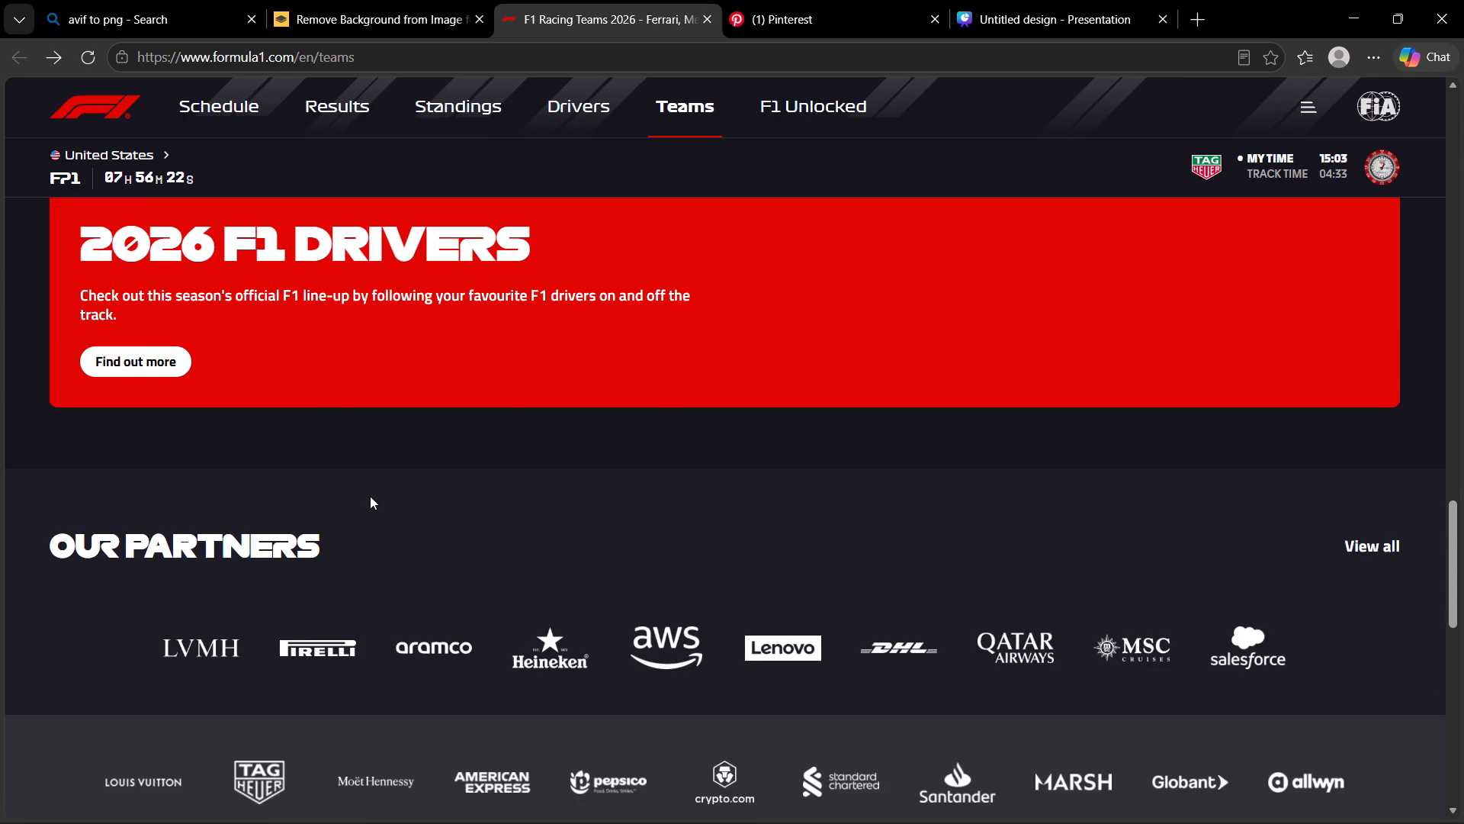
scroll(370, 496, "up", 19)
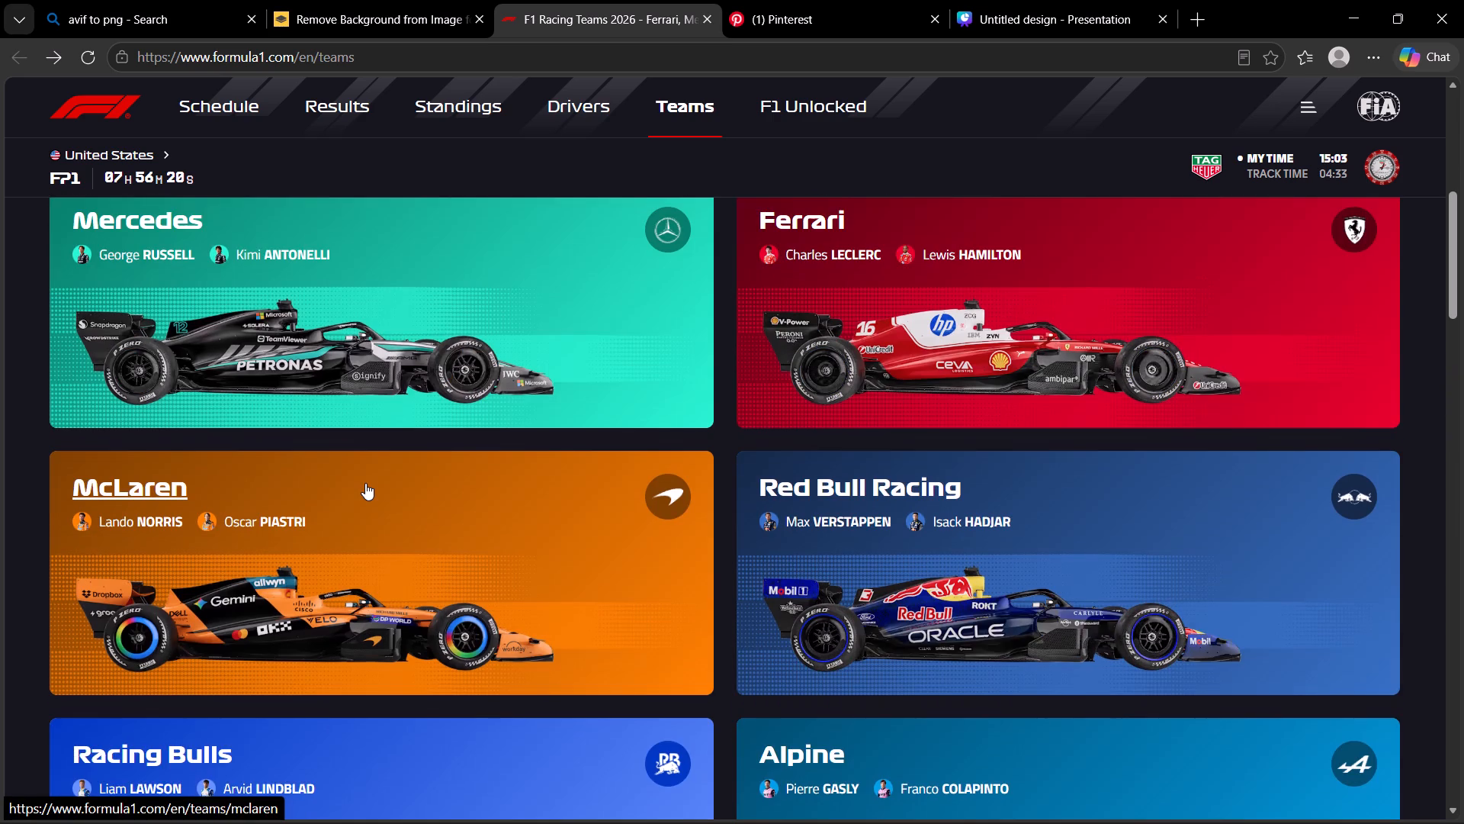
scroll(365, 483, "up", 1)
Open the McLaren team page and go to Lando Norris's driver page.
left_click(384, 716)
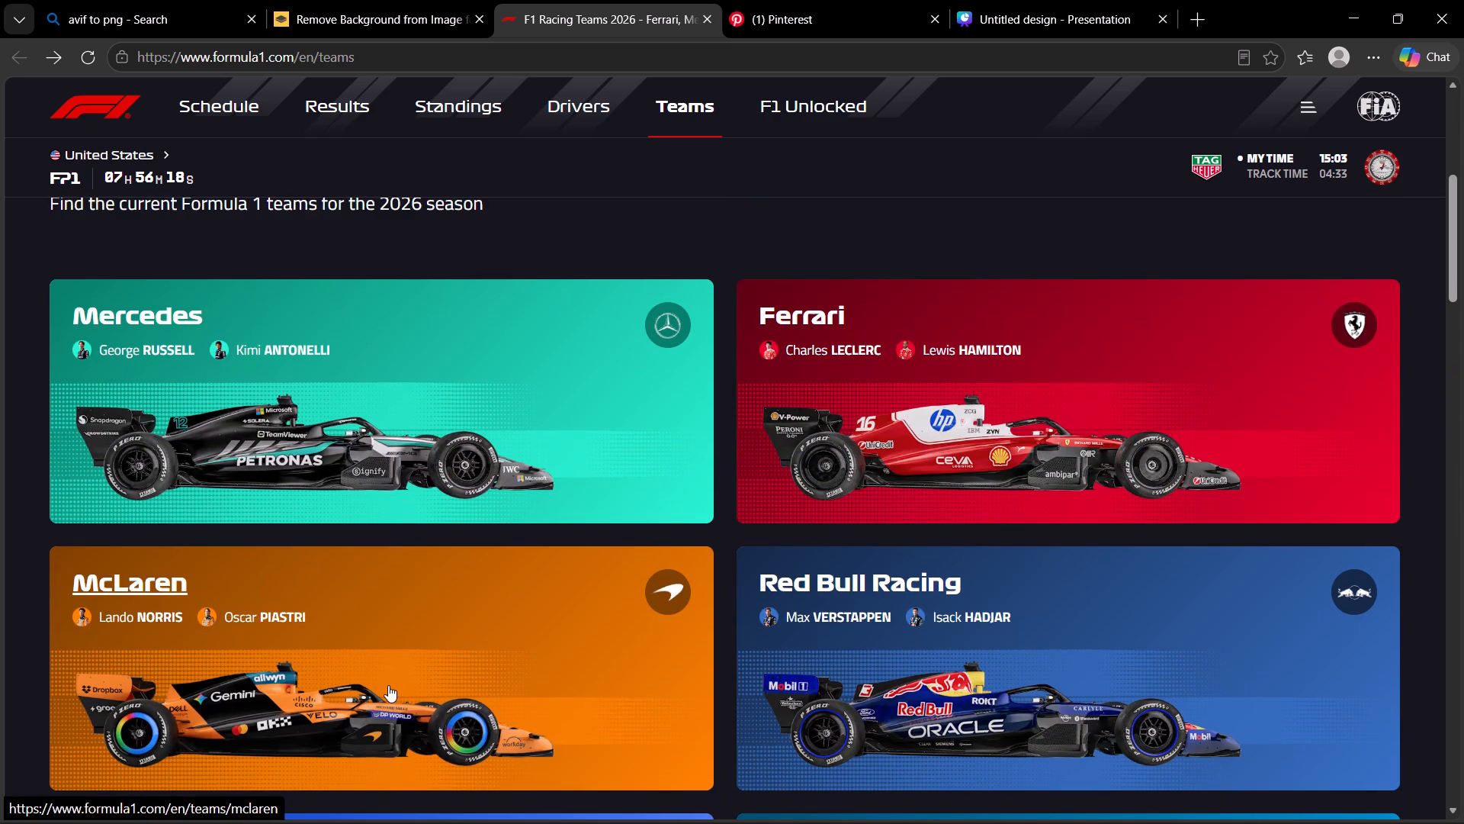
scroll(506, 513, "down", 7)
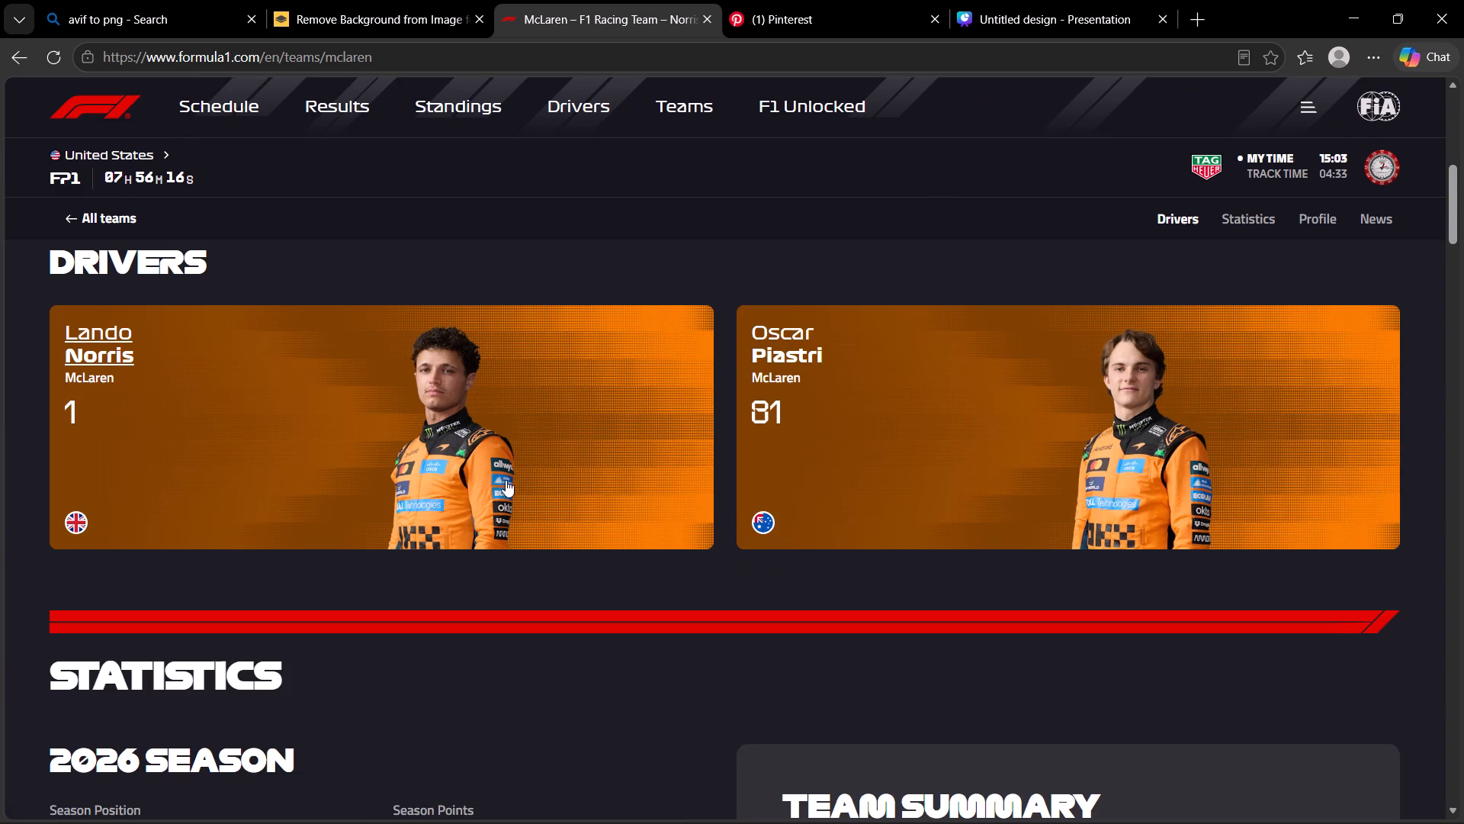
left_click(506, 481)
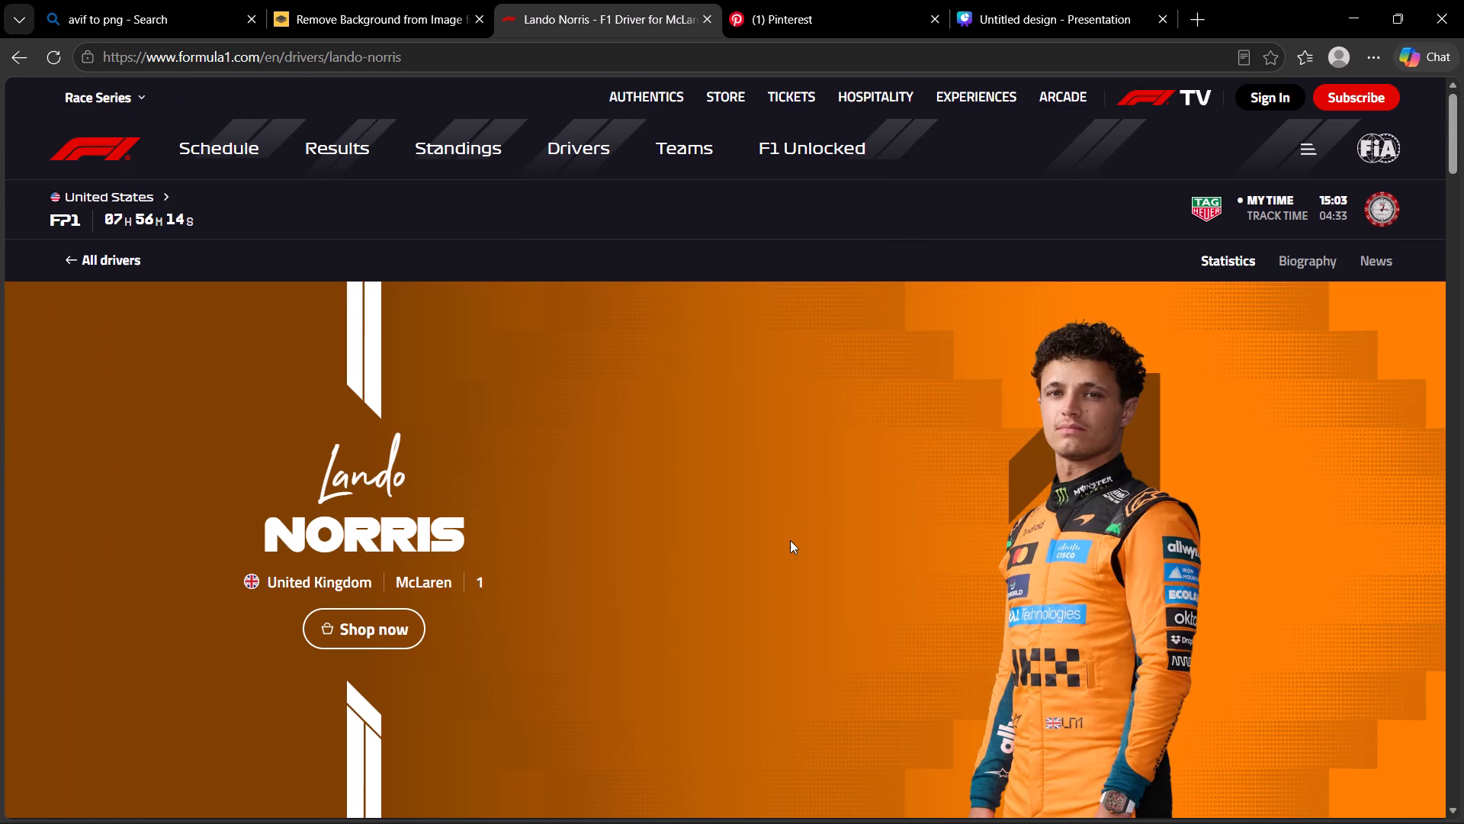
Save Lando Norris's driver picture to the Downloads folder as the AVIF file 2026mclarenlannor01right.
scroll(789, 540, "down", 5)
scroll(790, 540, "up", 5)
right_click(1090, 465)
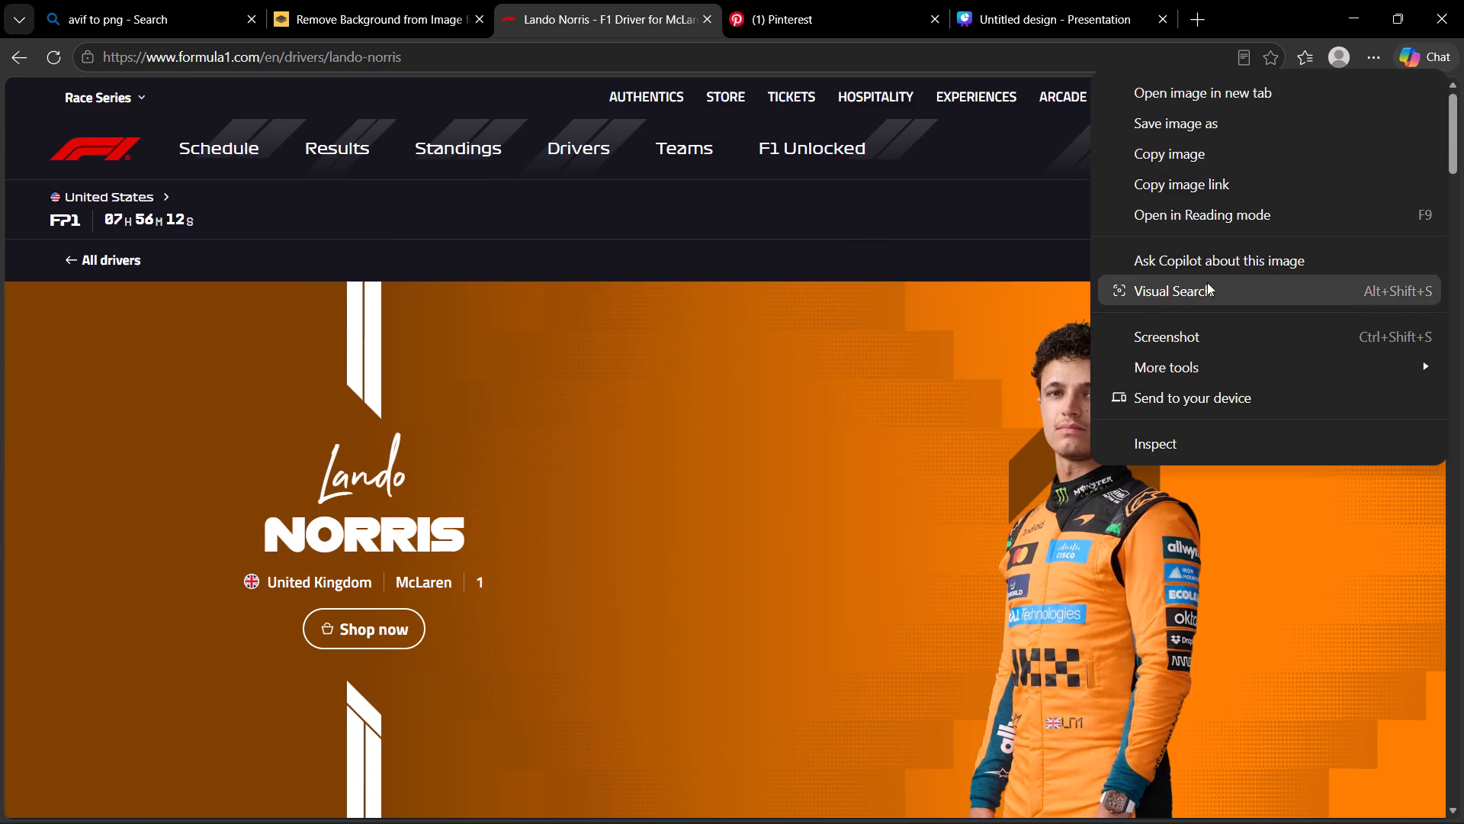
left_click(1208, 130)
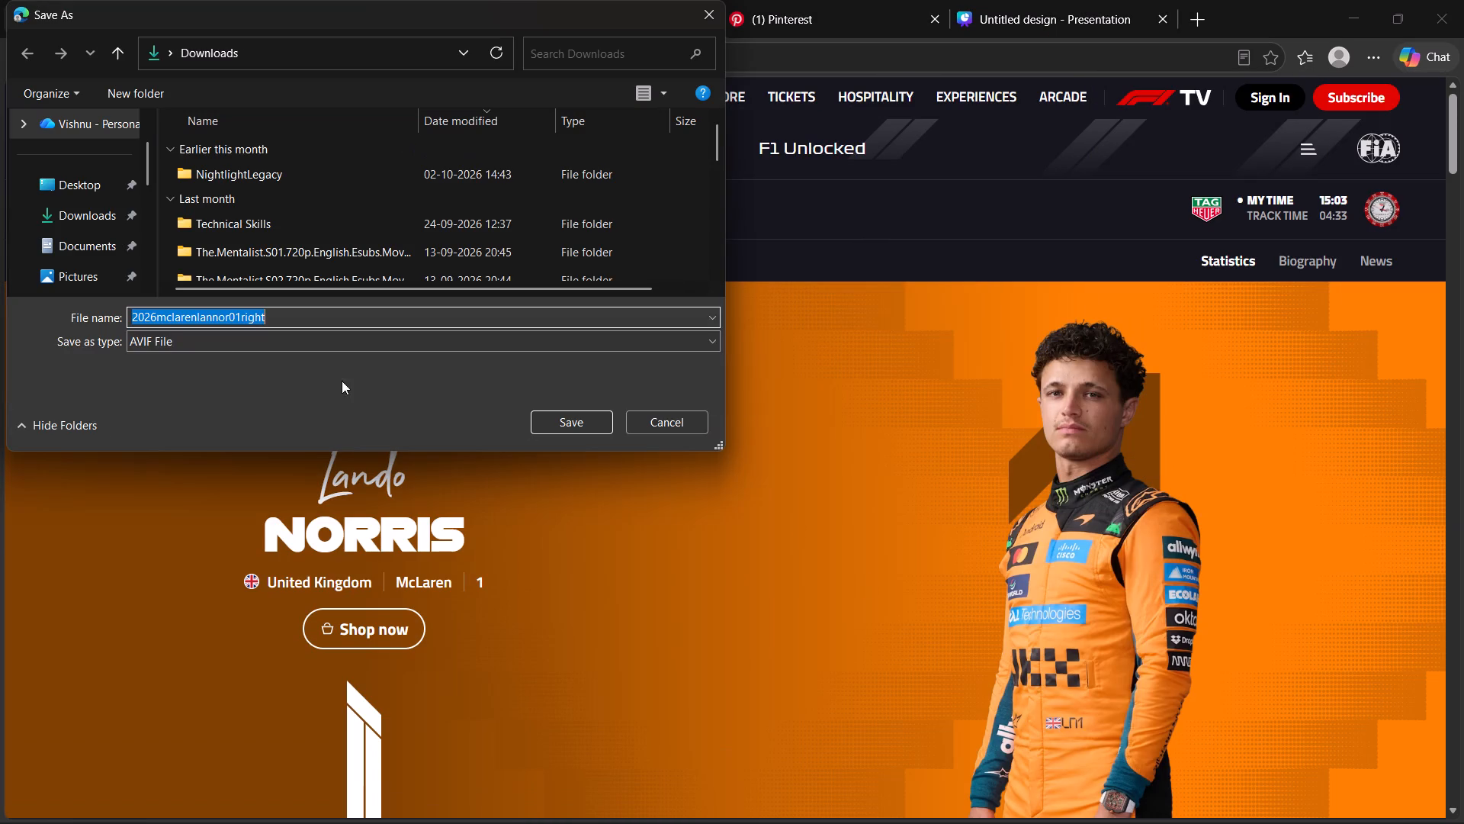
left_click(86, 218)
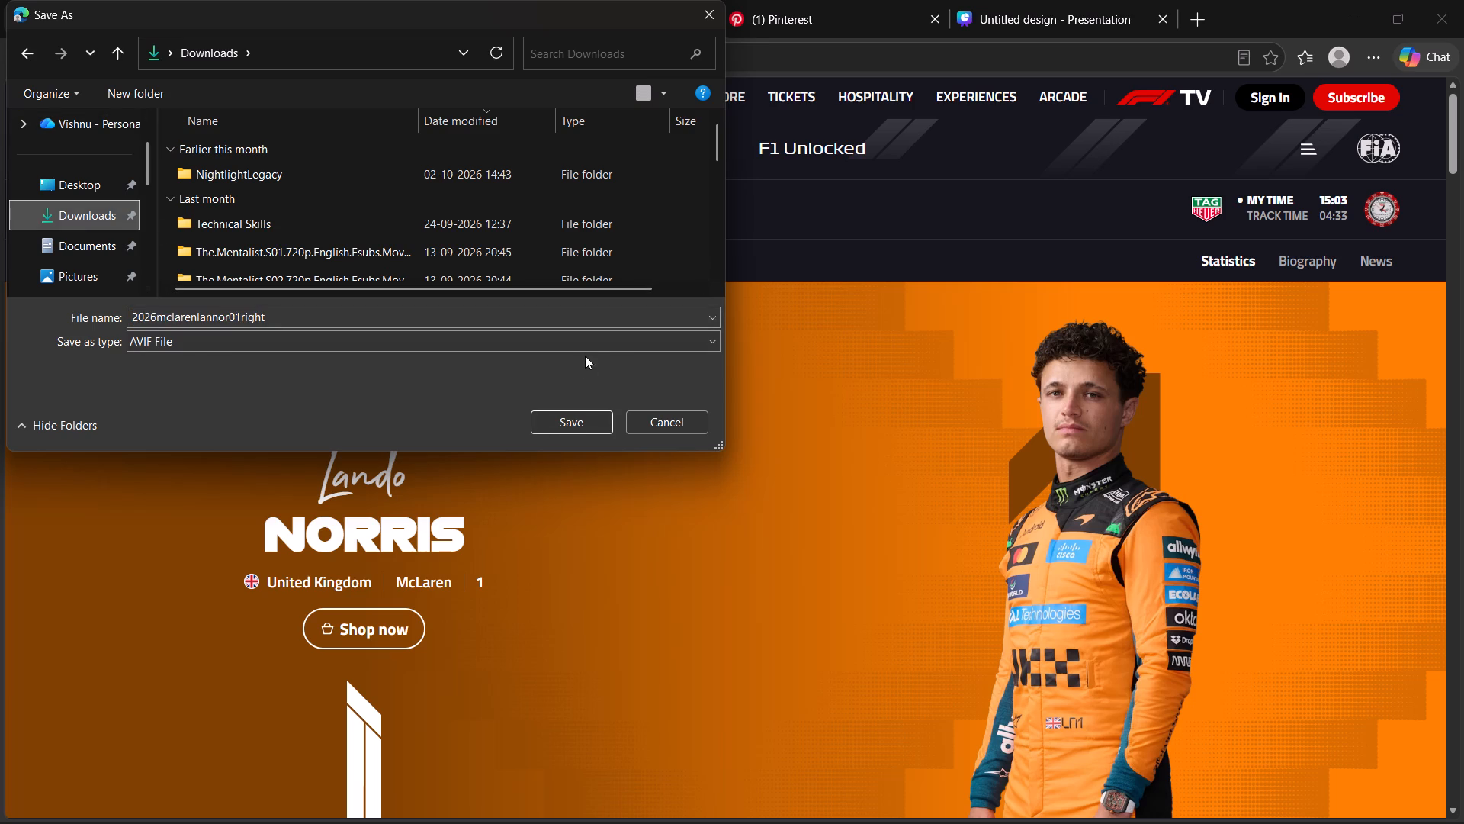
left_click(590, 344)
left_click(563, 386)
left_click(551, 329)
left_click(551, 343)
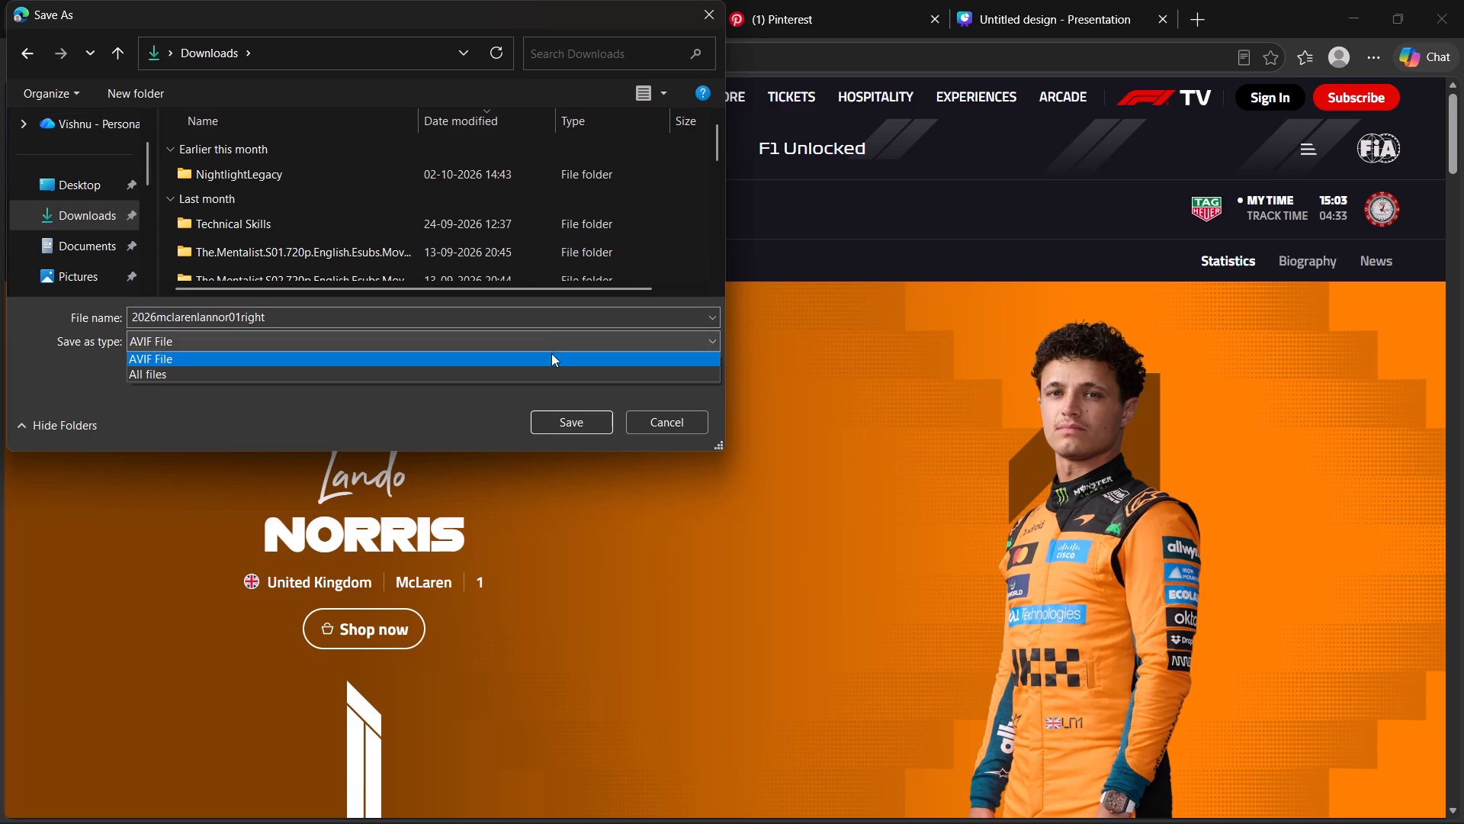
left_click(561, 420)
left_click(561, 420)
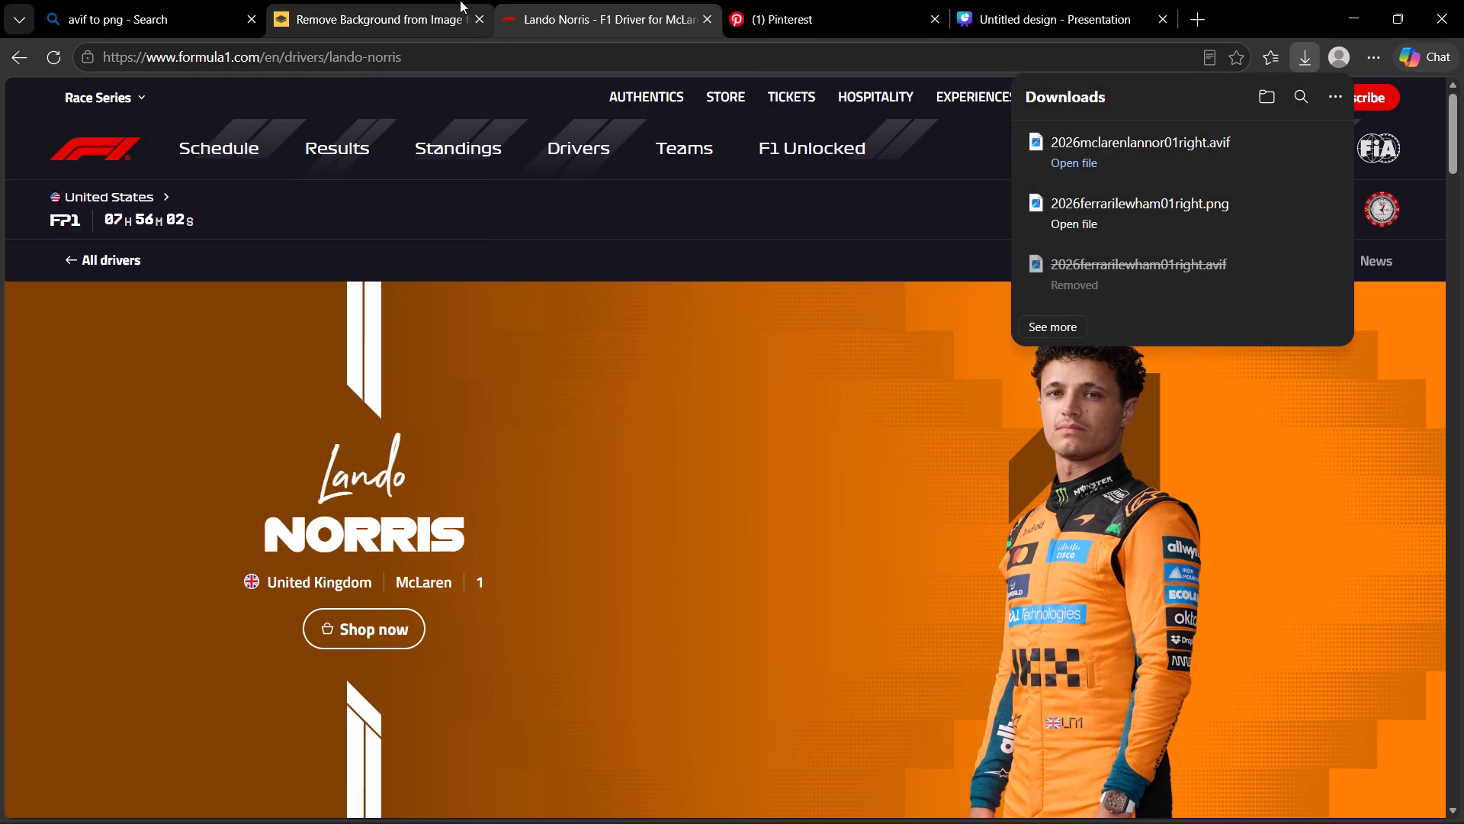
Open FreeConvert's AVIF to PNG converter from the search results and add the downloaded 2026mclarenlannor01right.avif file.
left_click(156, 0)
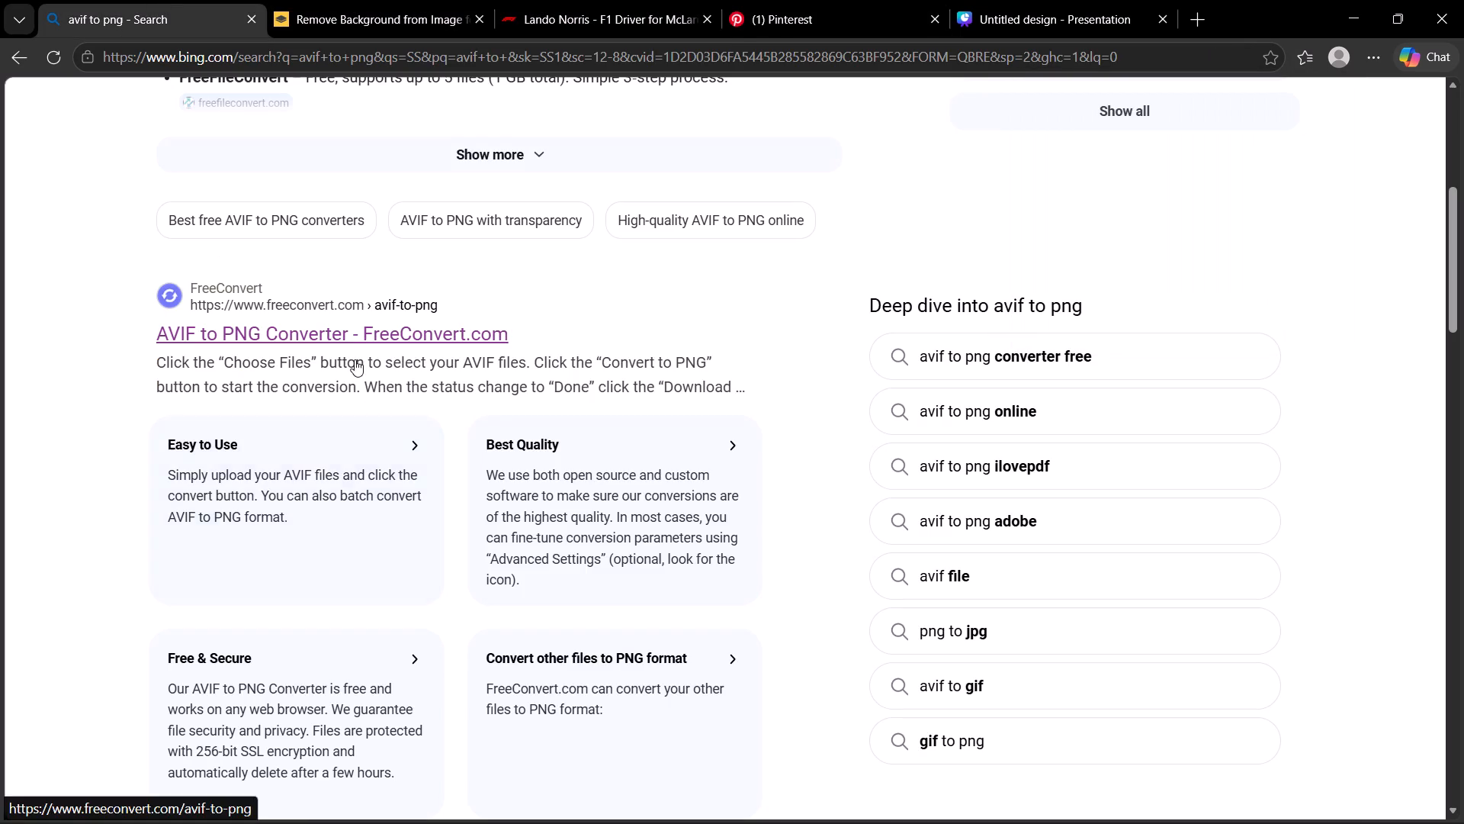
left_click(353, 350)
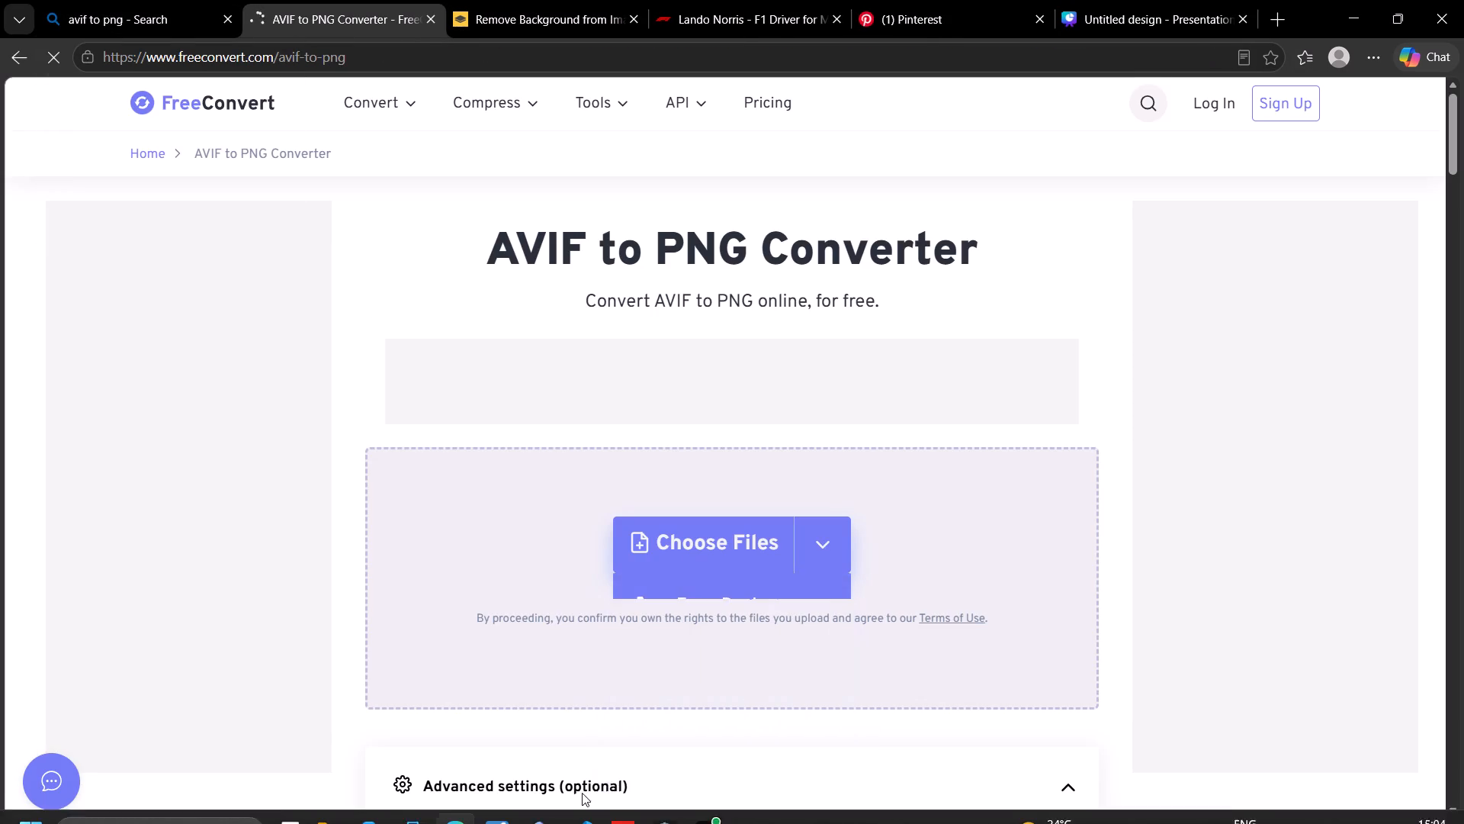
left_click(335, 784)
left_click_drag(548, 195, 668, 422)
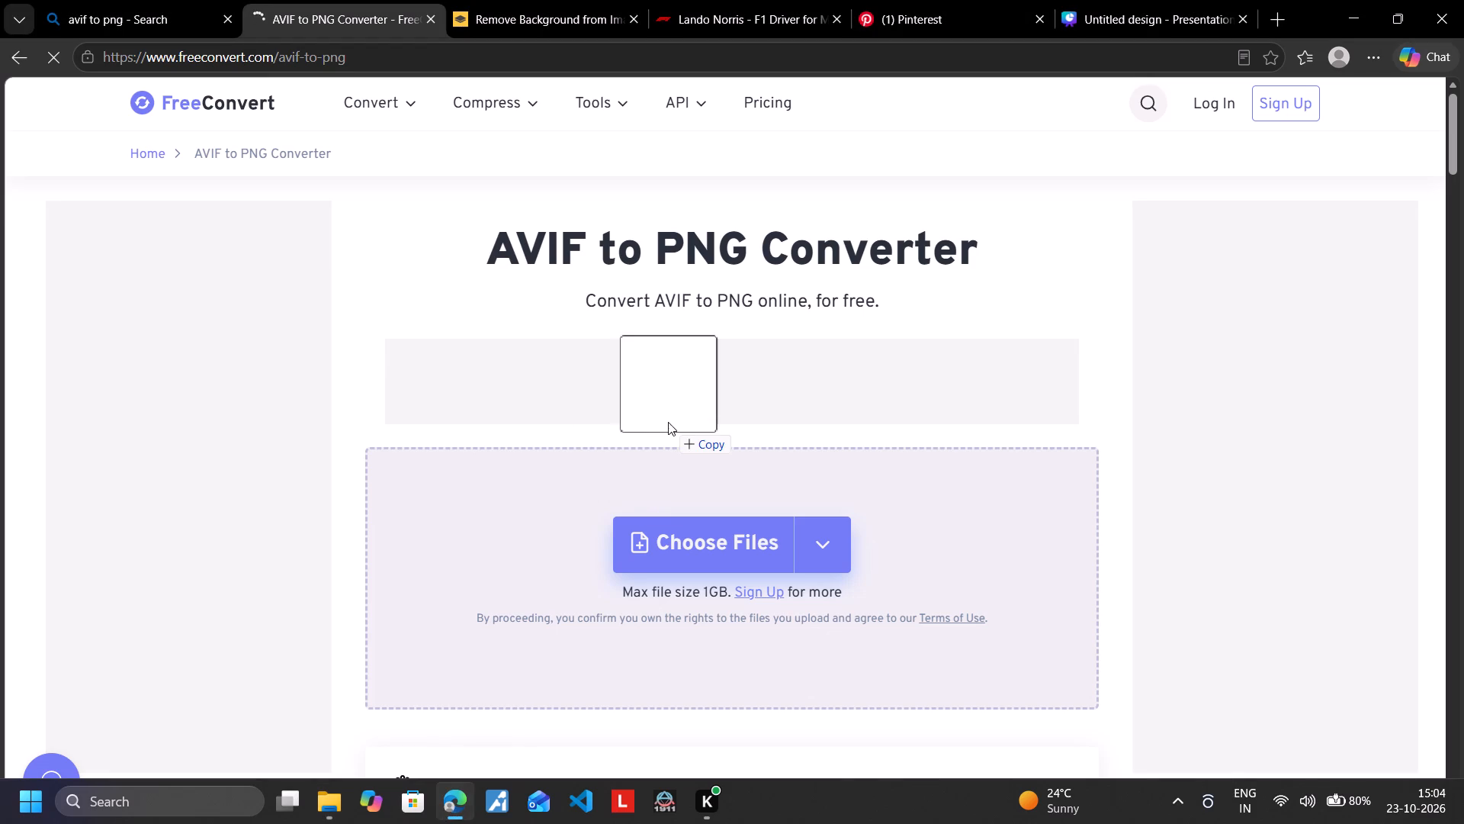
left_click_drag(668, 422, 714, 540)
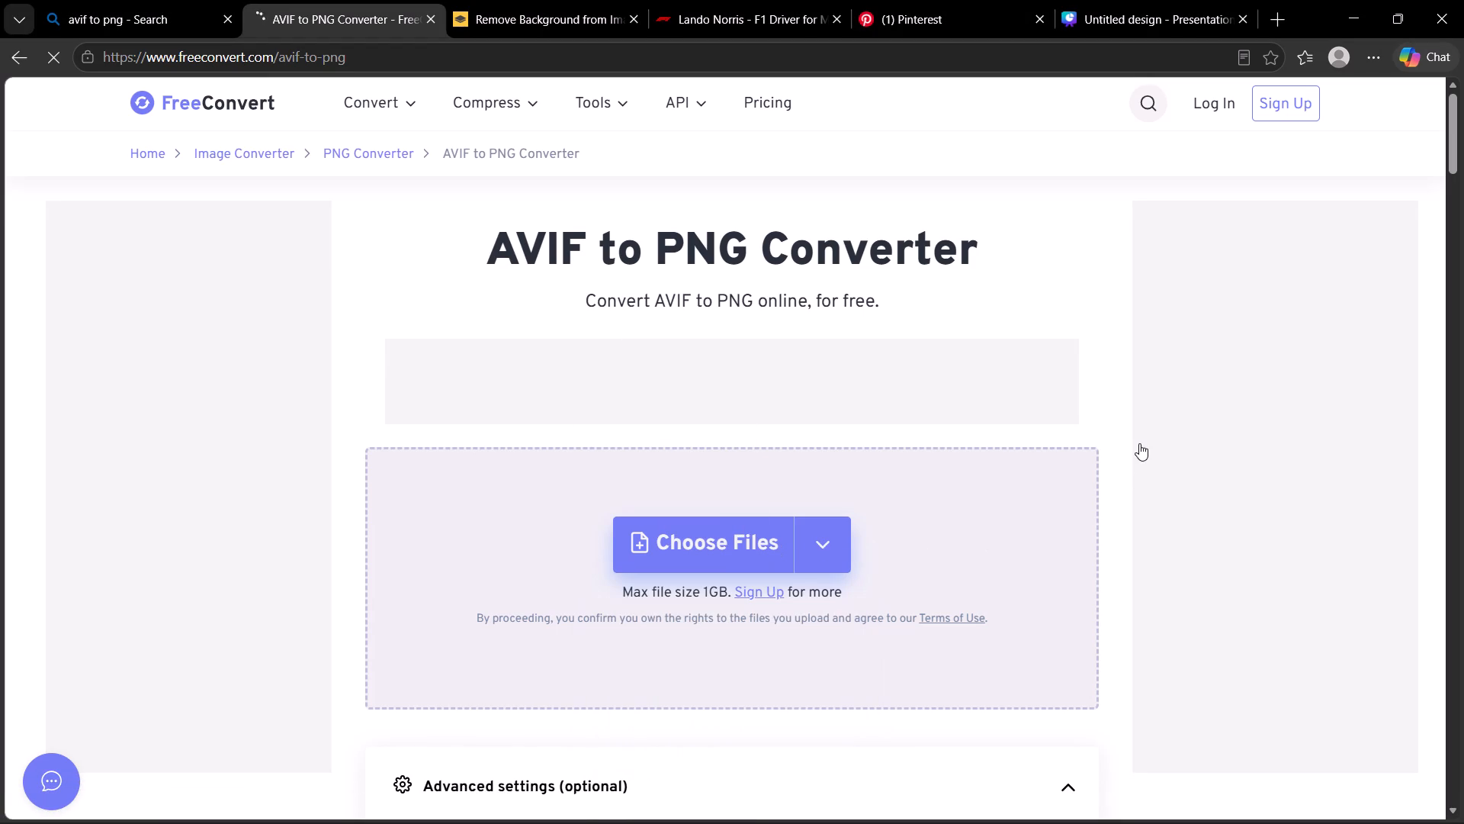
scroll(898, 495, "up", 4)
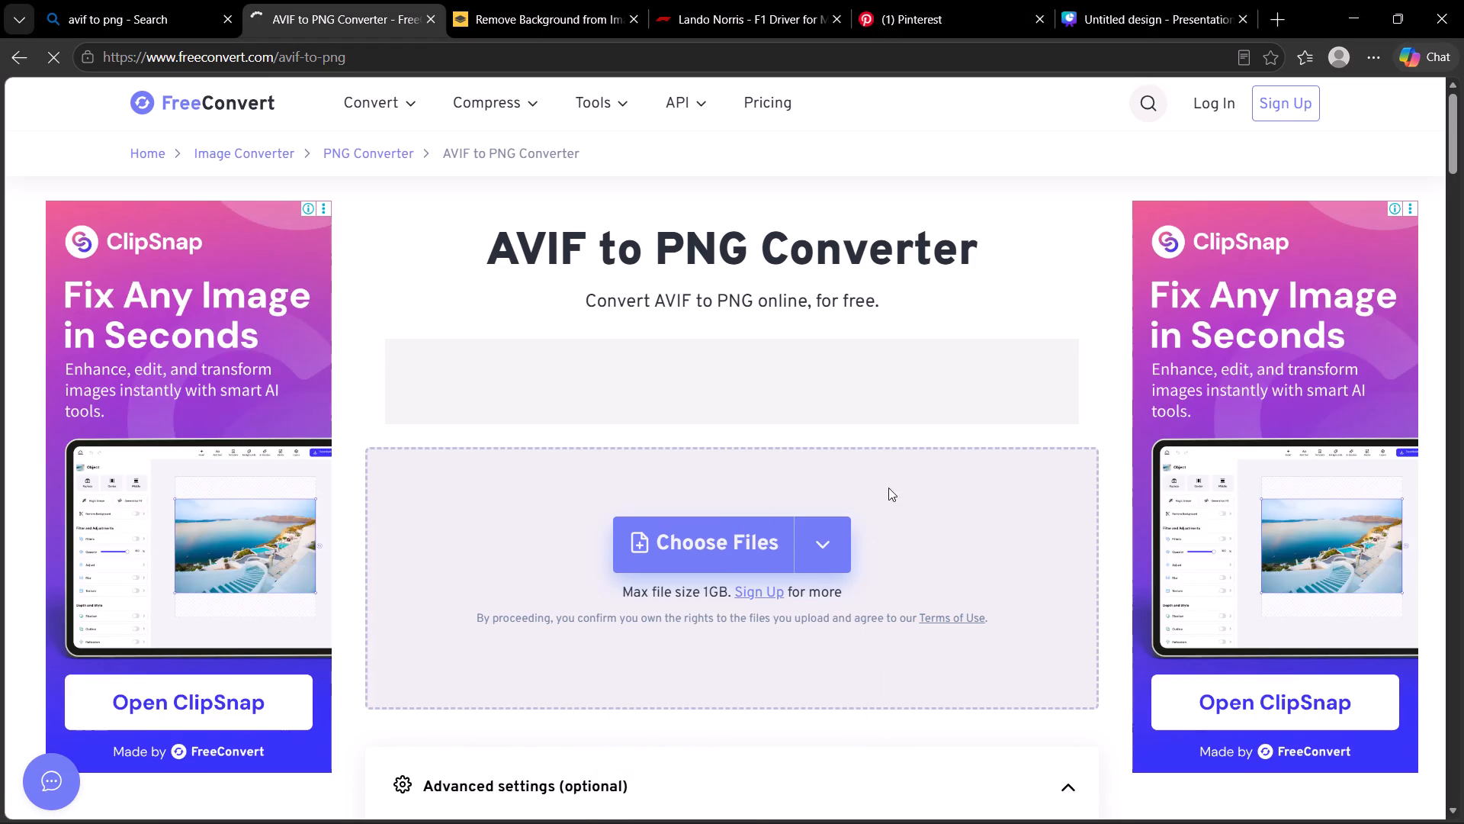
left_click(1378, 53)
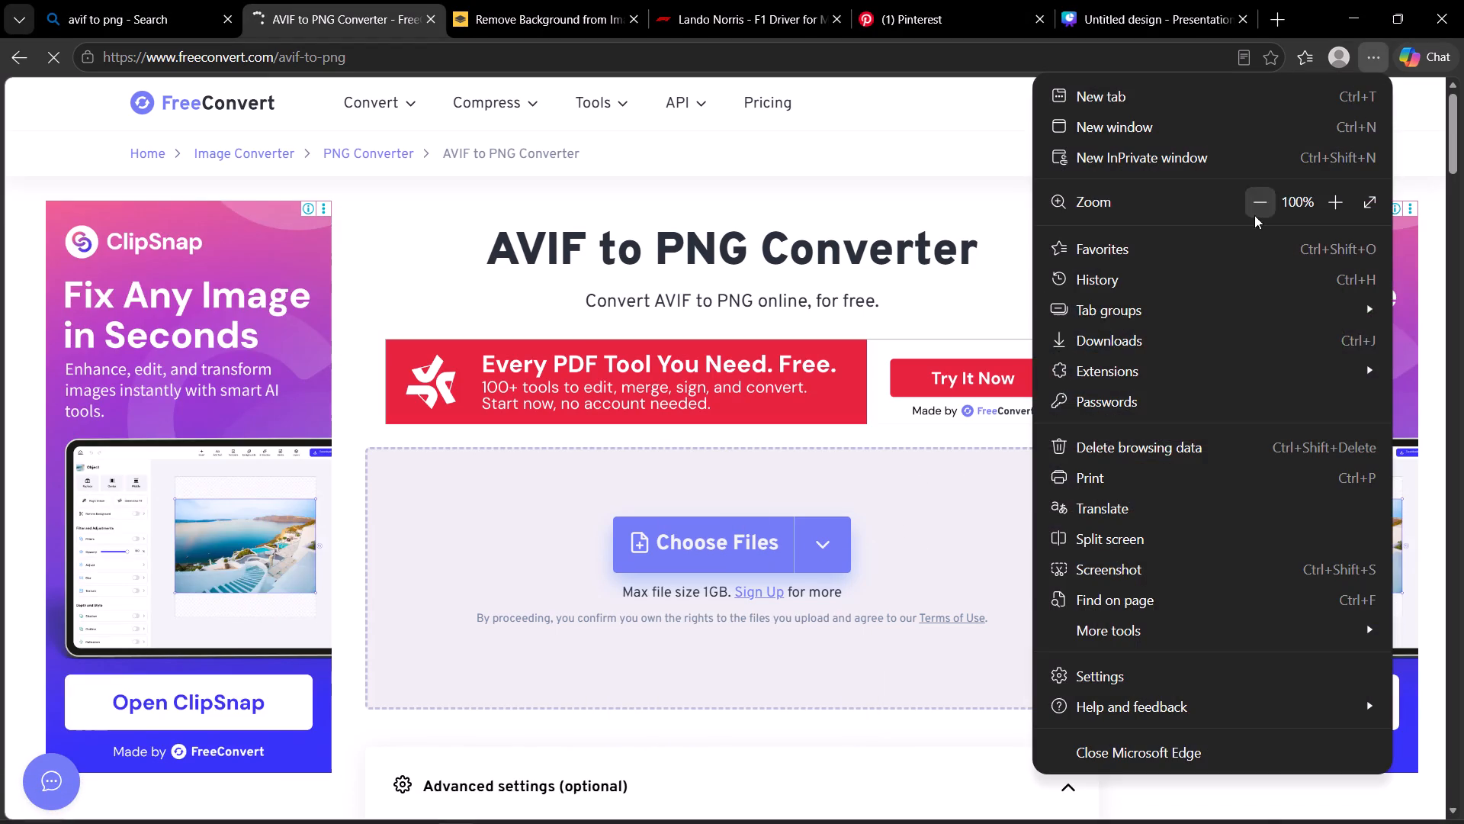
left_click(1163, 340)
left_click_drag(1226, 159, 717, 282)
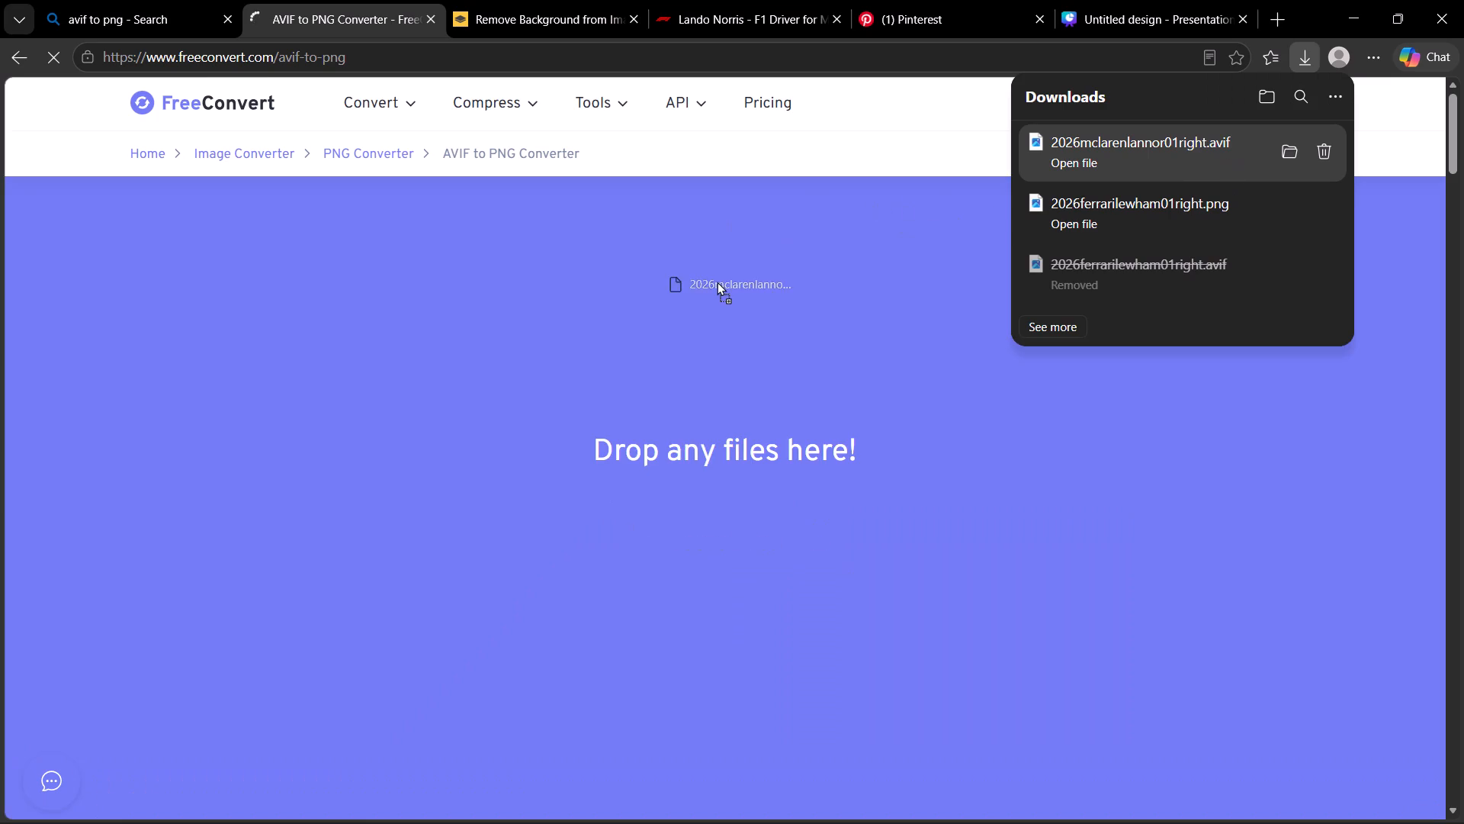
left_click_drag(717, 282, 690, 410)
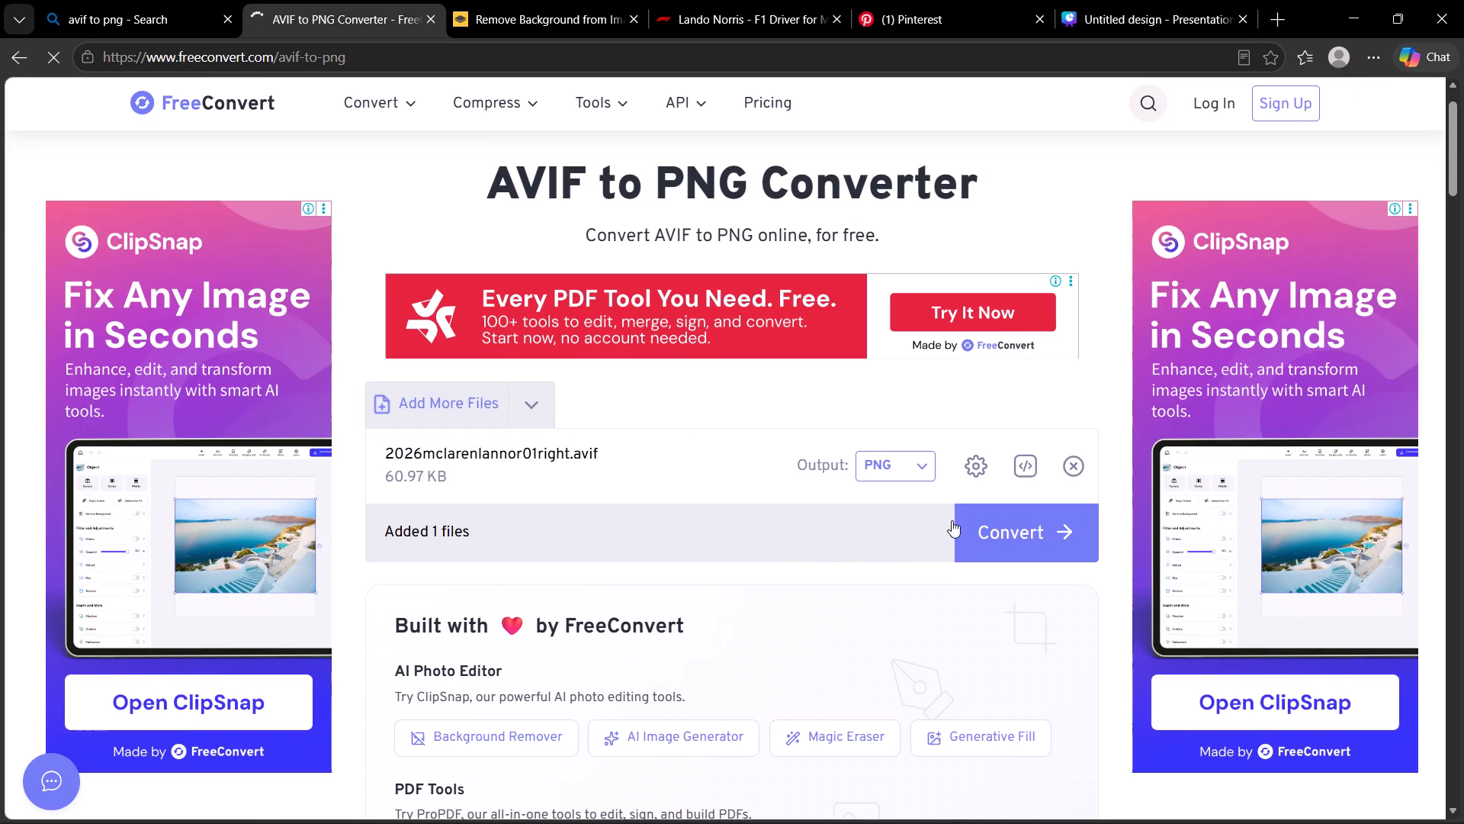
Convert the Norris AVIF file to PNG and save the converted picture to the device.
left_click(992, 532)
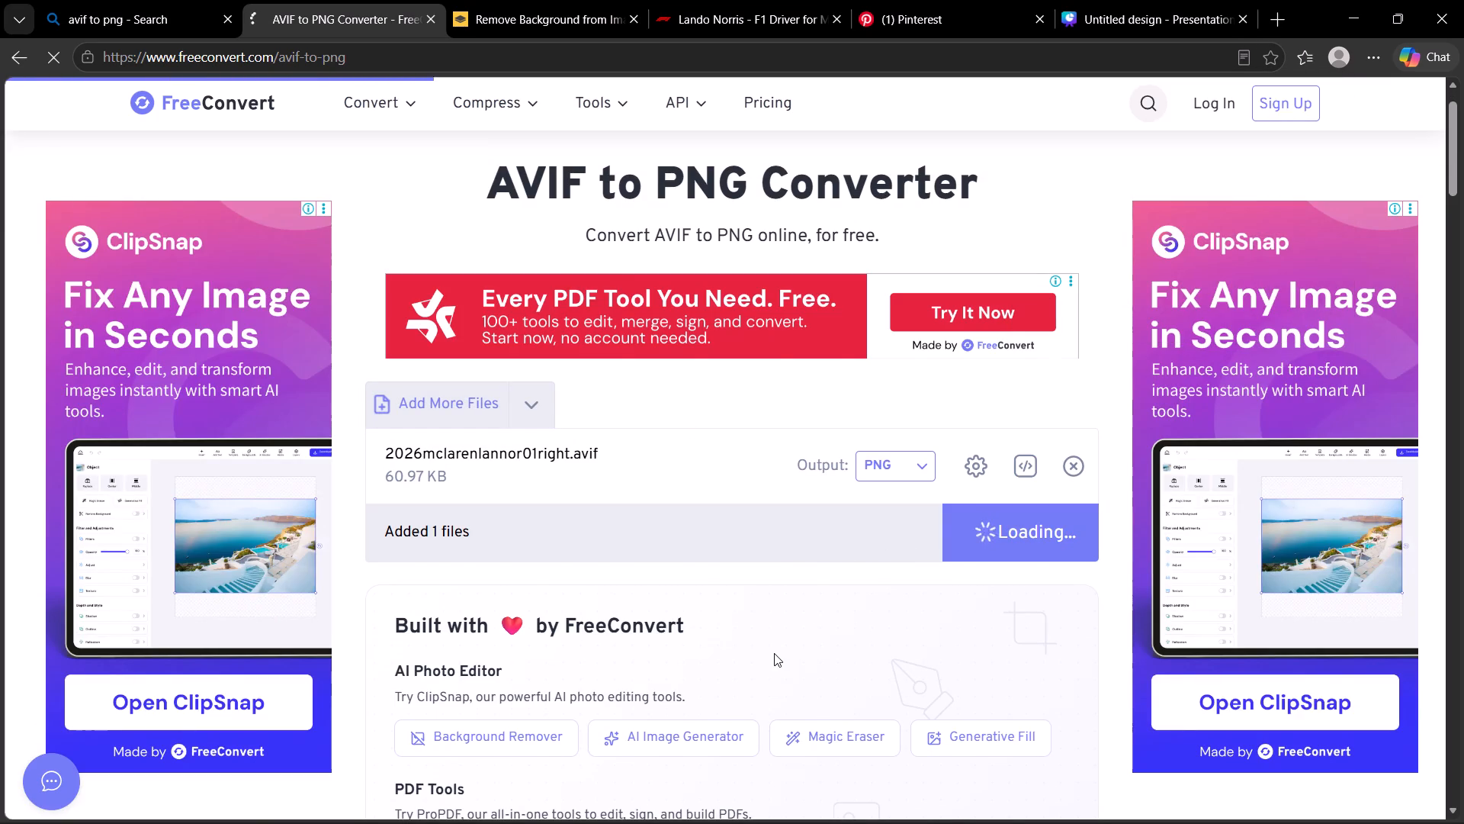
scroll(664, 600, "up", 5)
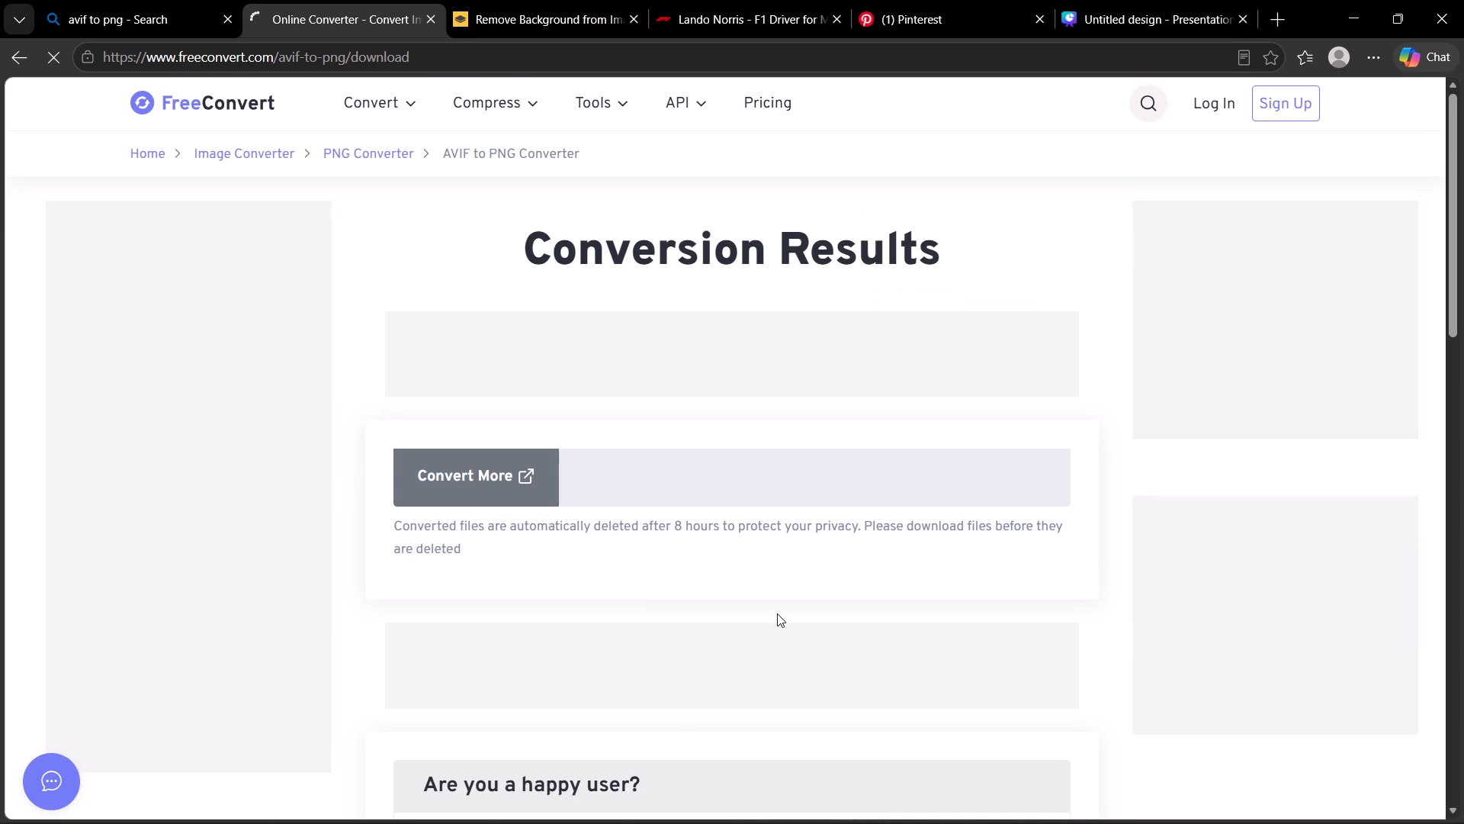
scroll(777, 613, "down", 4)
scroll(777, 613, "up", 5)
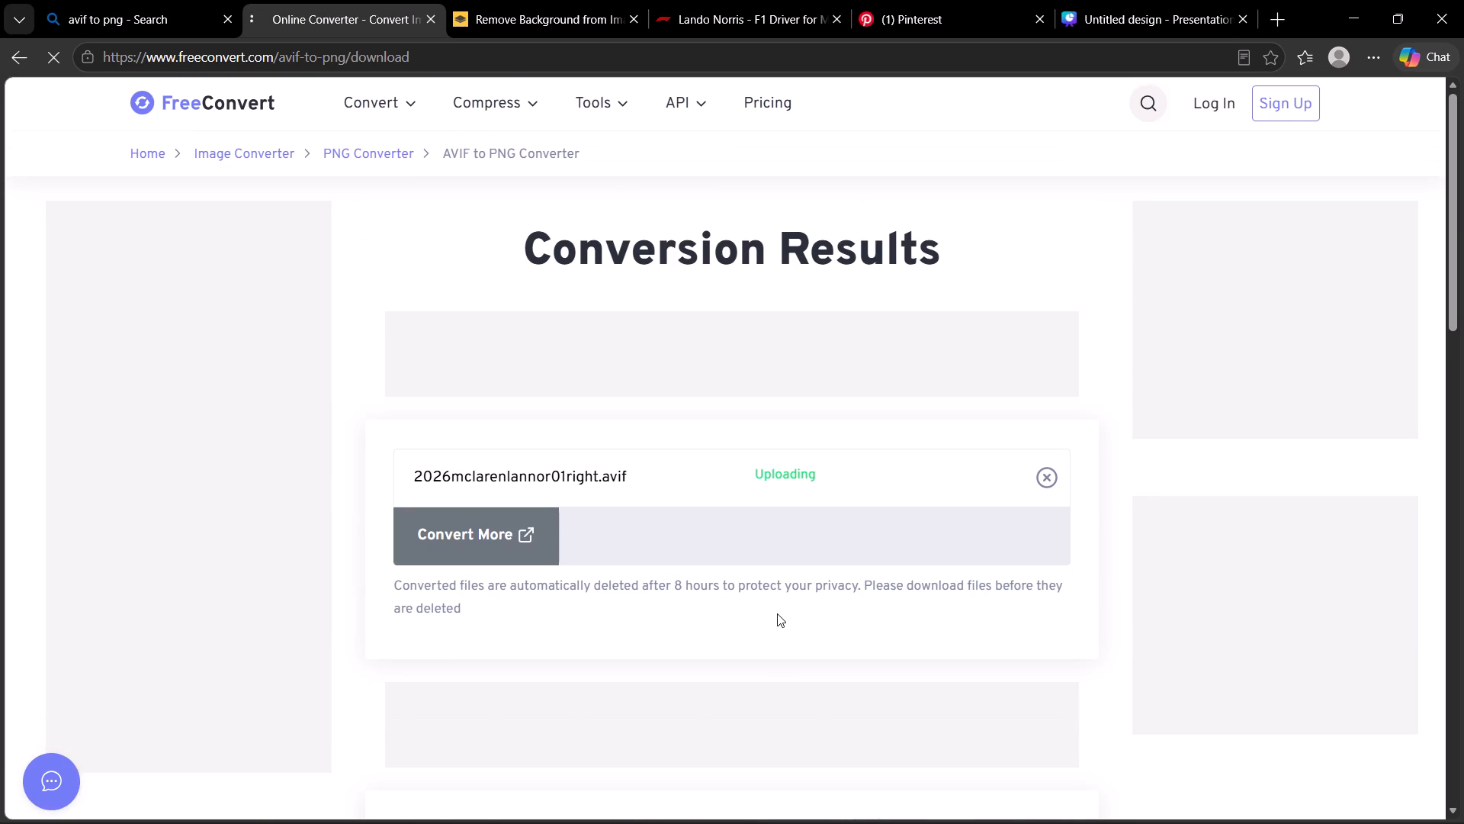
scroll(777, 613, "down", 7)
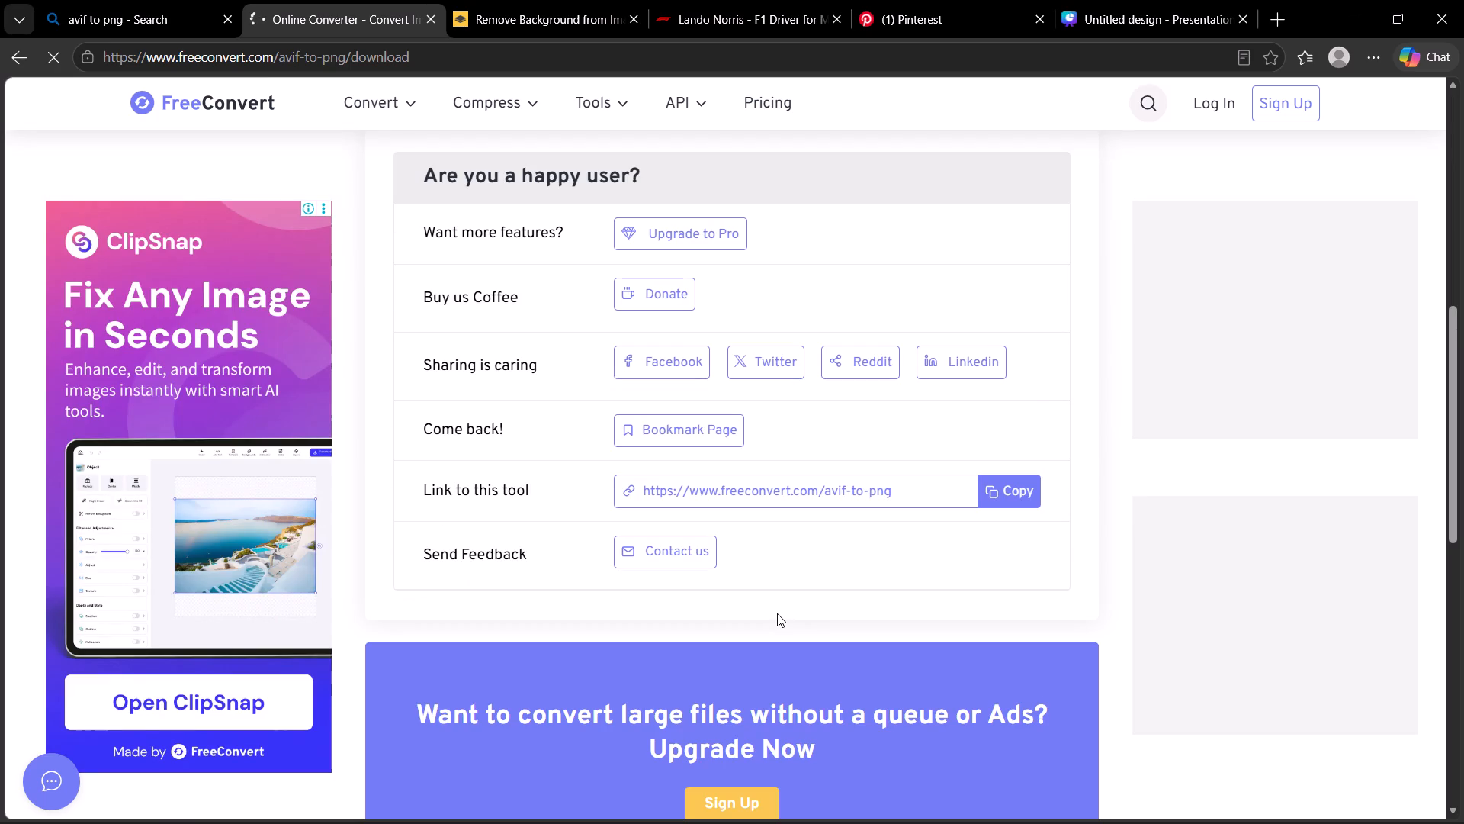
scroll(777, 613, "up", 7)
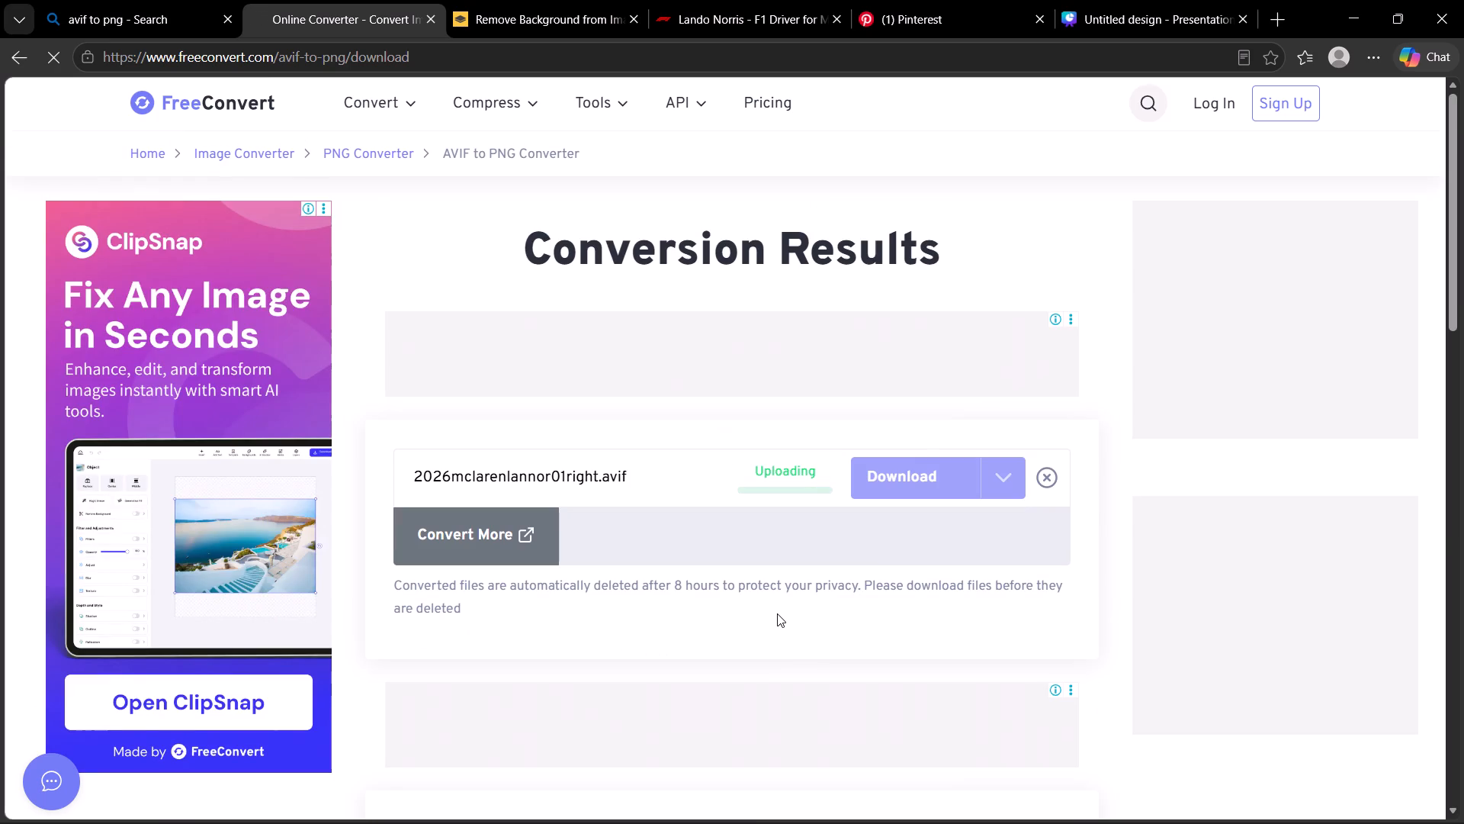
left_click(996, 486)
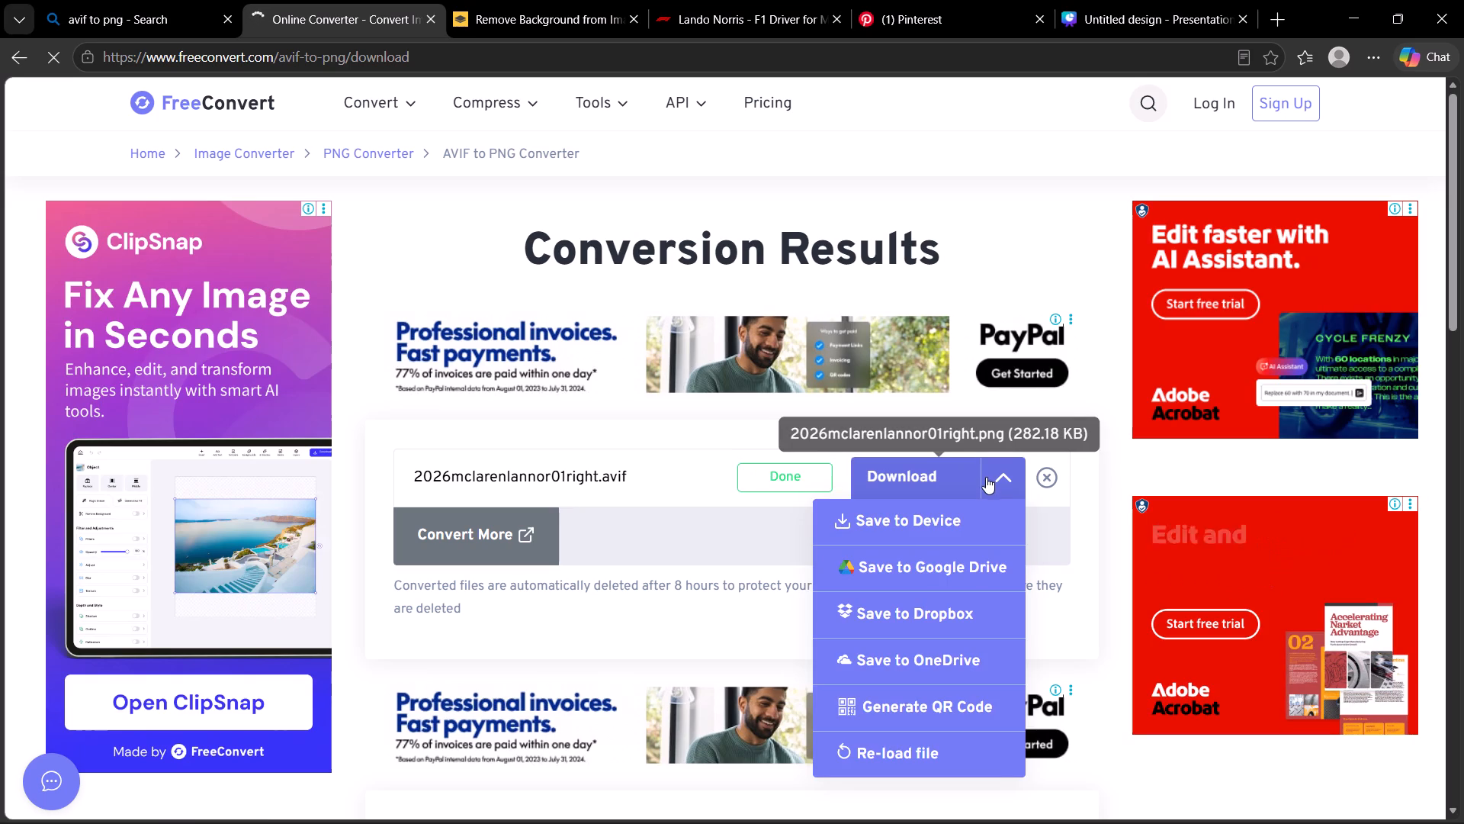
left_click(925, 530)
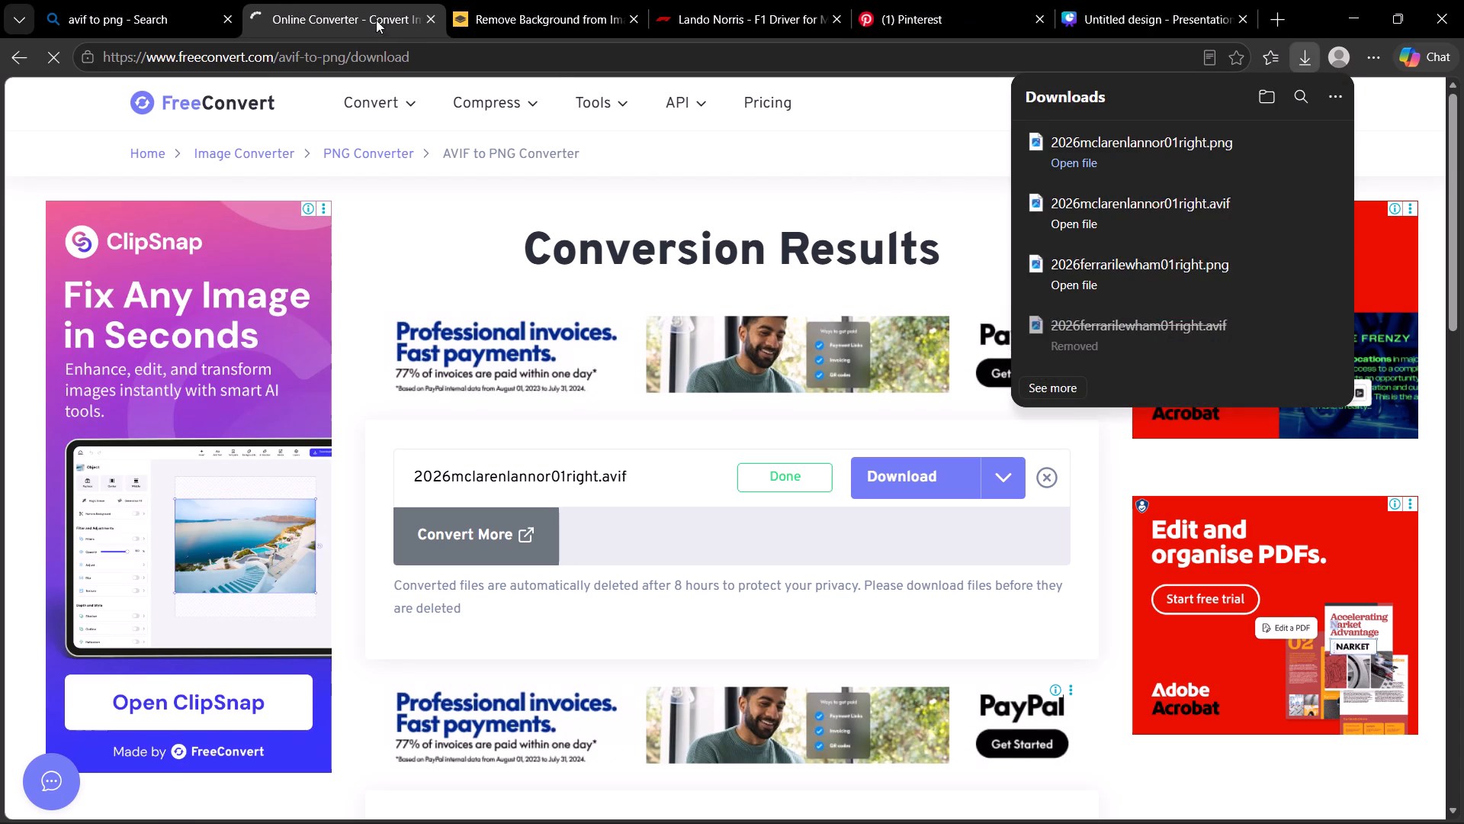
Delete the downloaded 2026mclarenlannor01right.avif file, keeping the PNG version.
left_click(1322, 219)
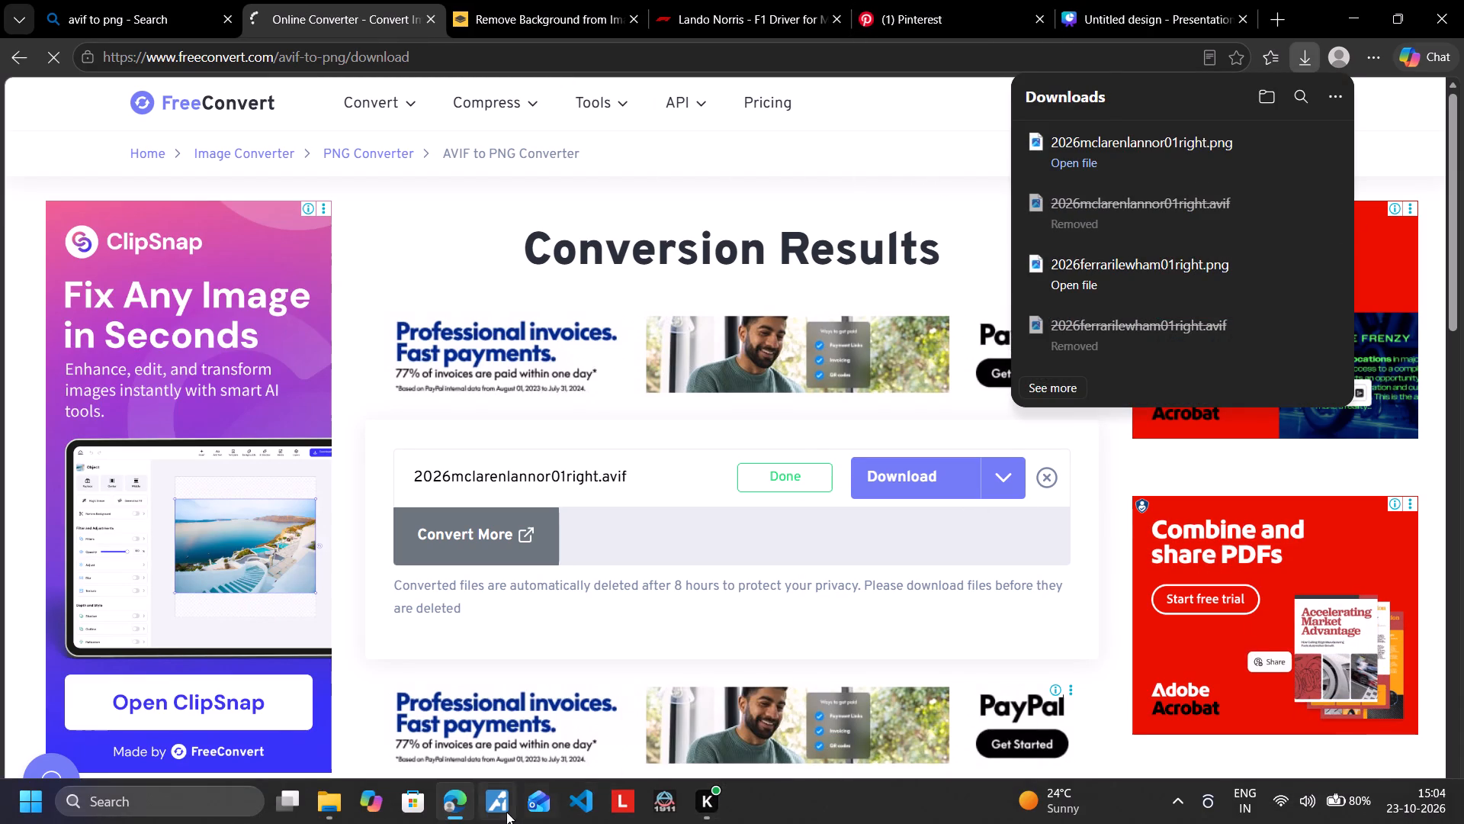
Switch to the Canva design and place the downloaded 2026mclarenlannor01right.png picture on the orange panel.
left_click(928, 0)
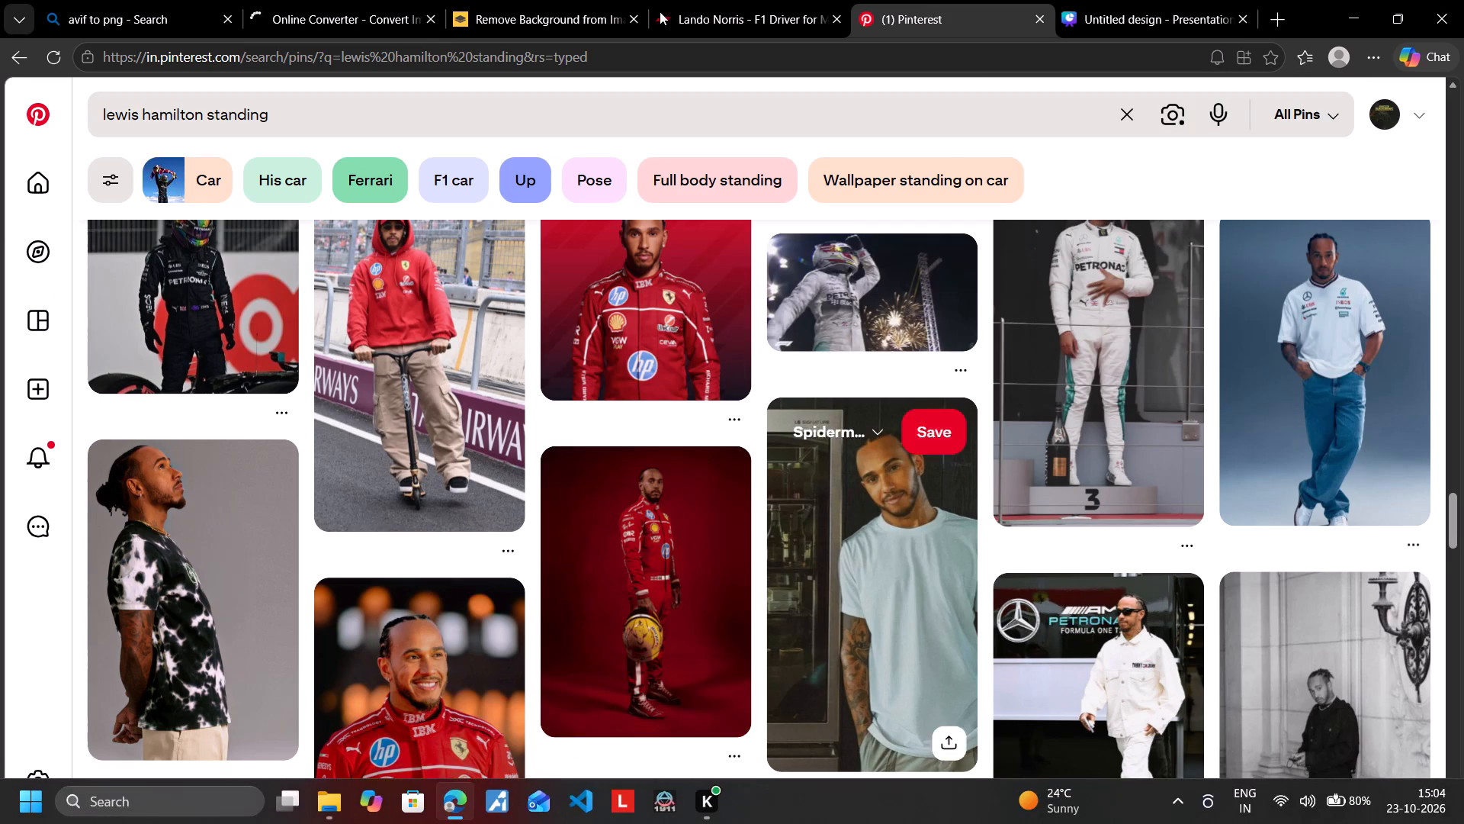
left_click(1149, 0)
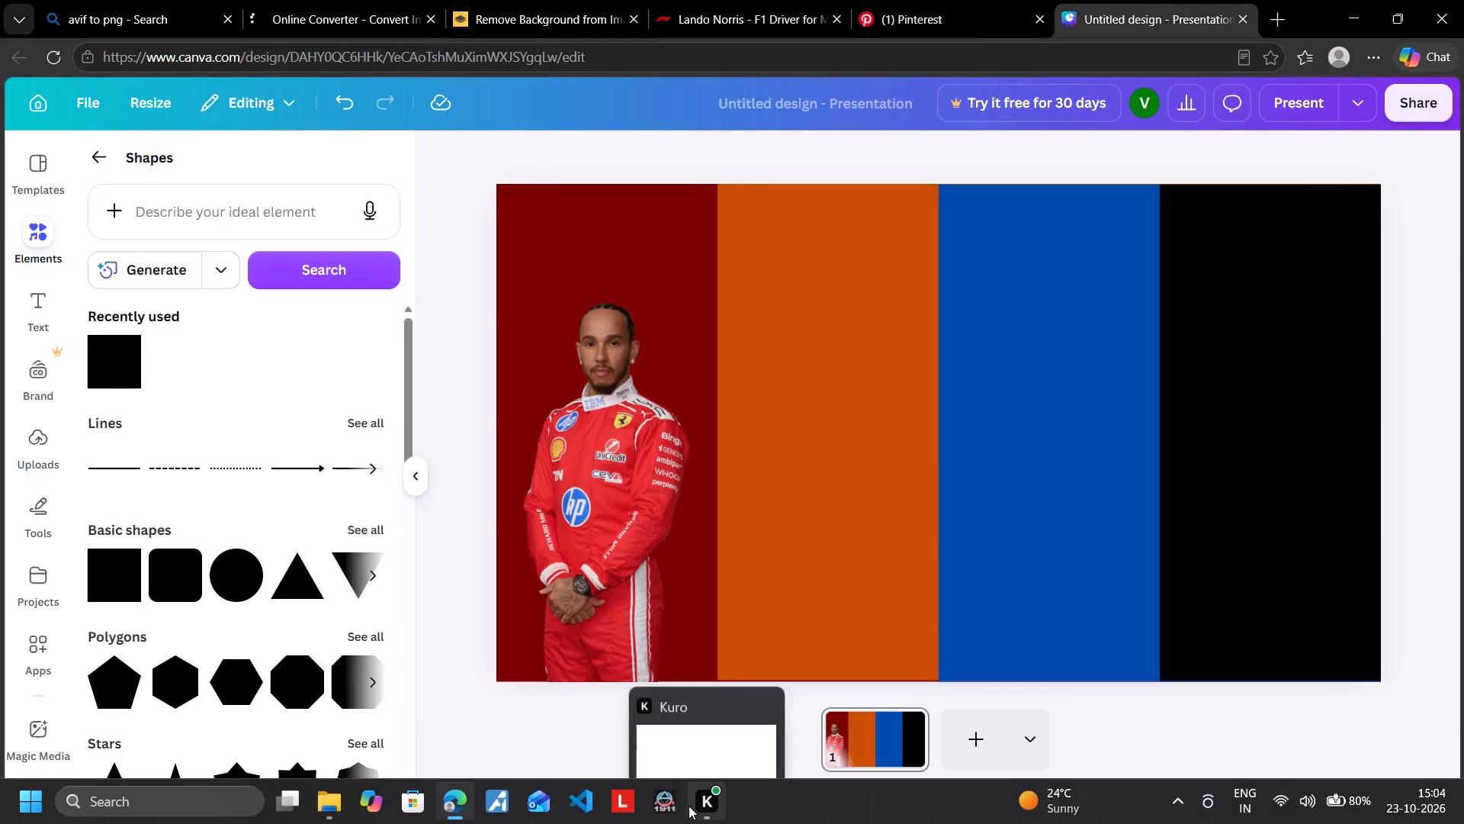
left_click(1376, 63)
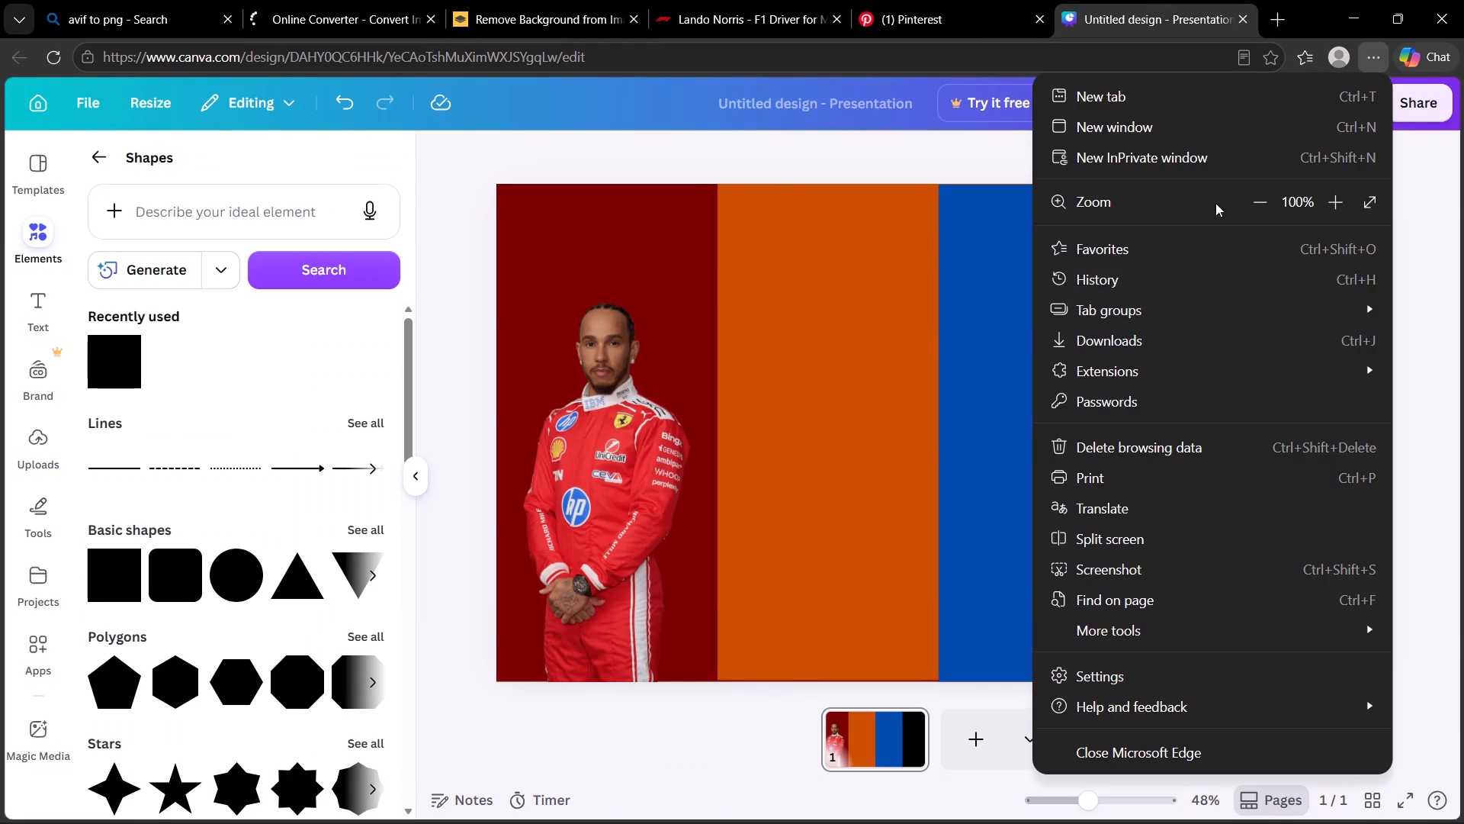
left_click(1128, 336)
left_click_drag(1199, 159, 814, 398)
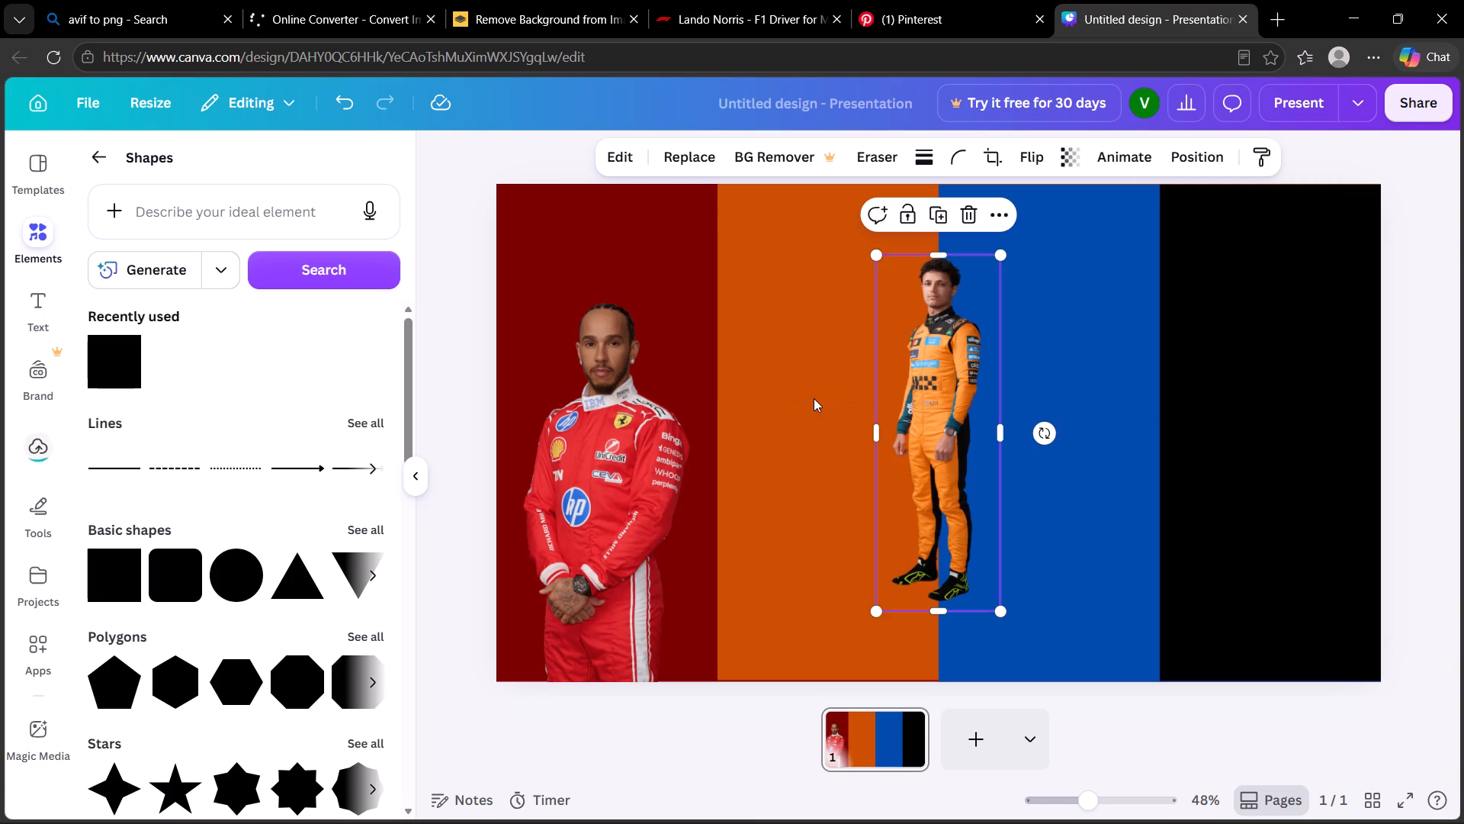
left_click_drag(928, 362, 777, 473)
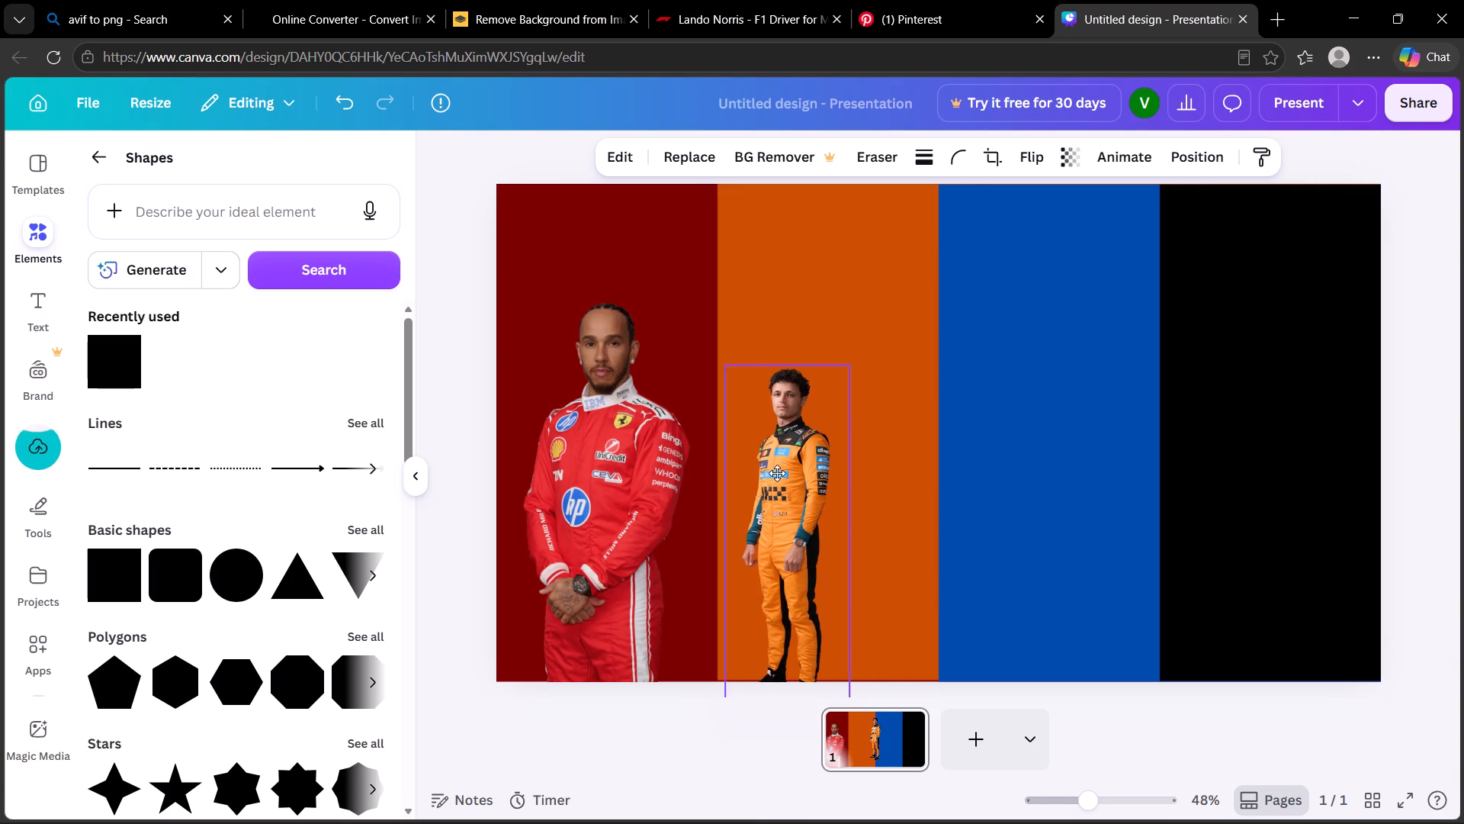
left_click_drag(777, 473, 775, 473)
Scale the Norris picture to the orange panel's full width and position it with the head level with Hamilton's, legs running off the page's bottom edge.
left_click_drag(840, 365, 982, 325)
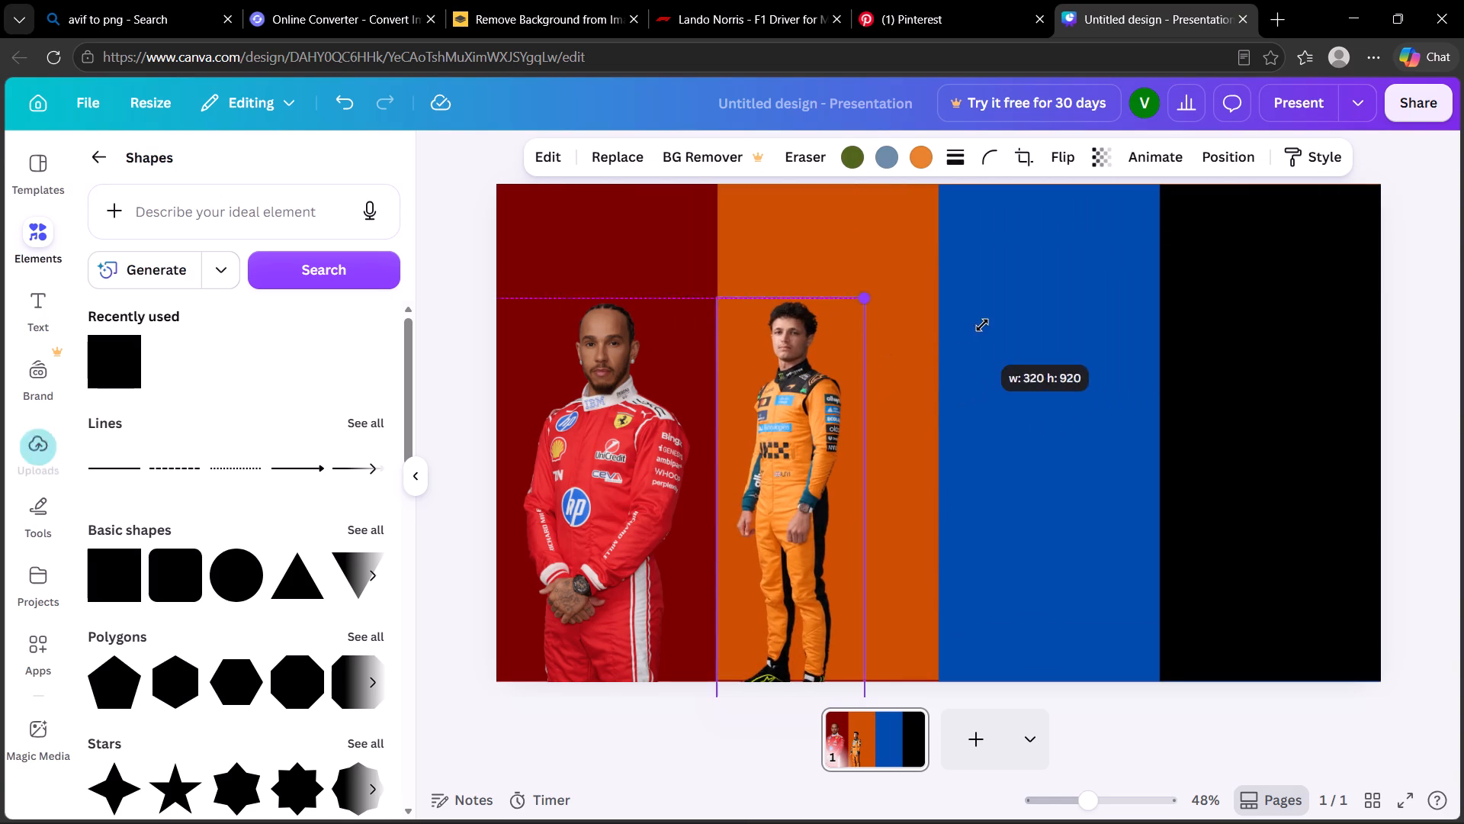
left_click_drag(982, 325, 1138, 250)
left_click_drag(809, 312, 790, 456)
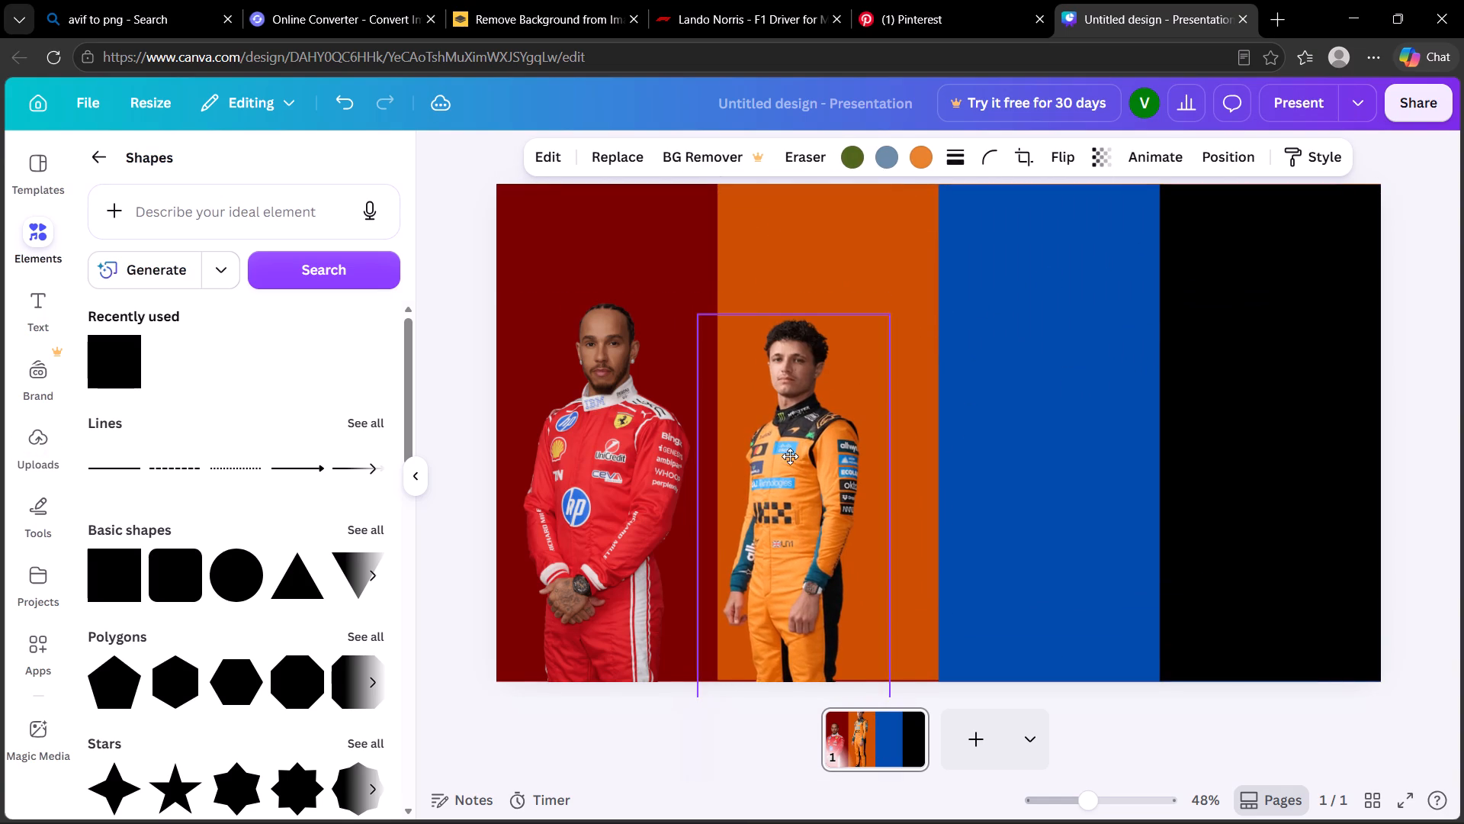
left_click_drag(790, 456, 807, 460)
left_click_drag(910, 317, 1020, 294)
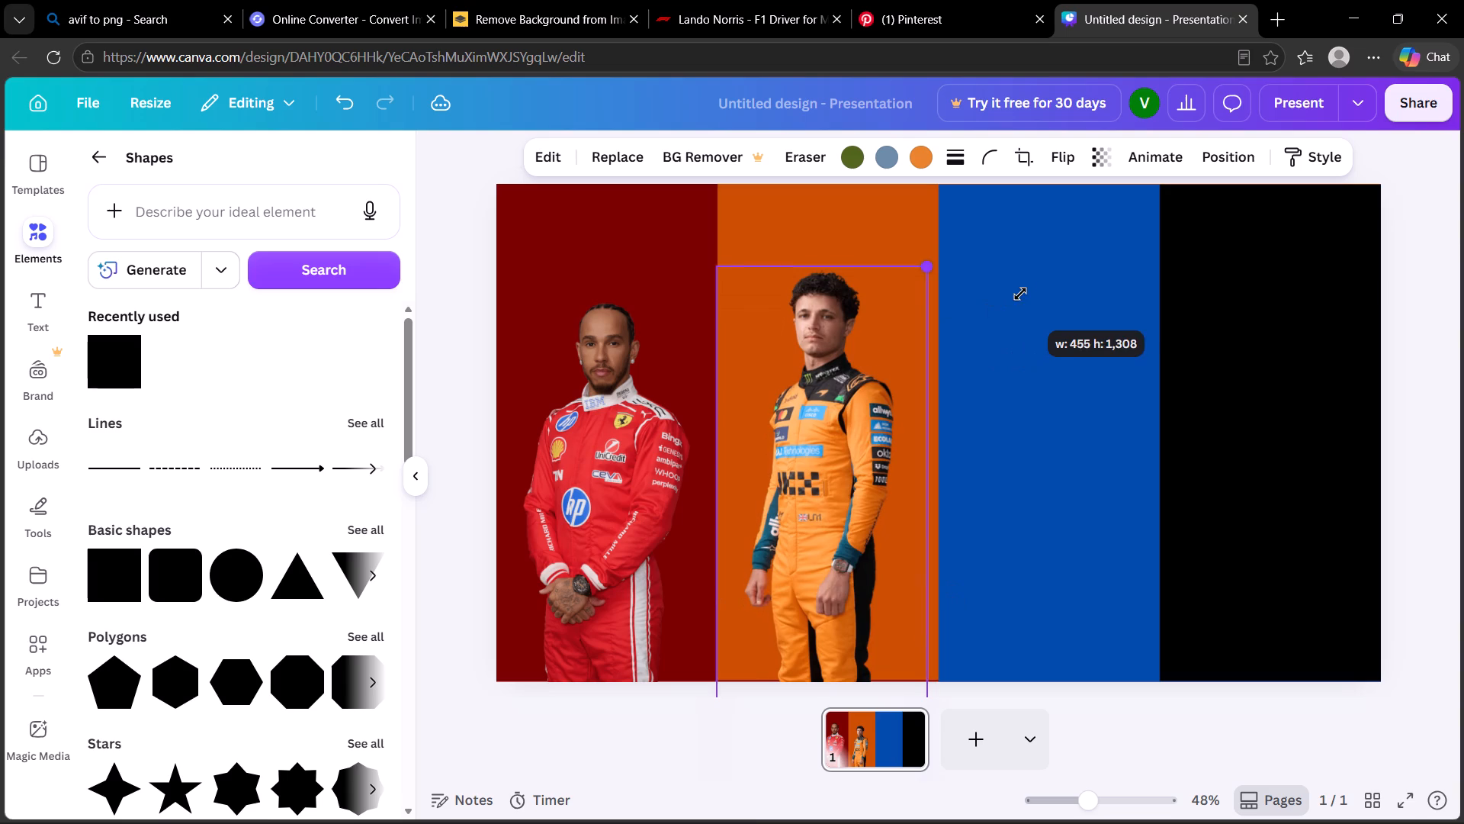
left_click_drag(1020, 294, 1065, 278)
left_click_drag(831, 330, 835, 421)
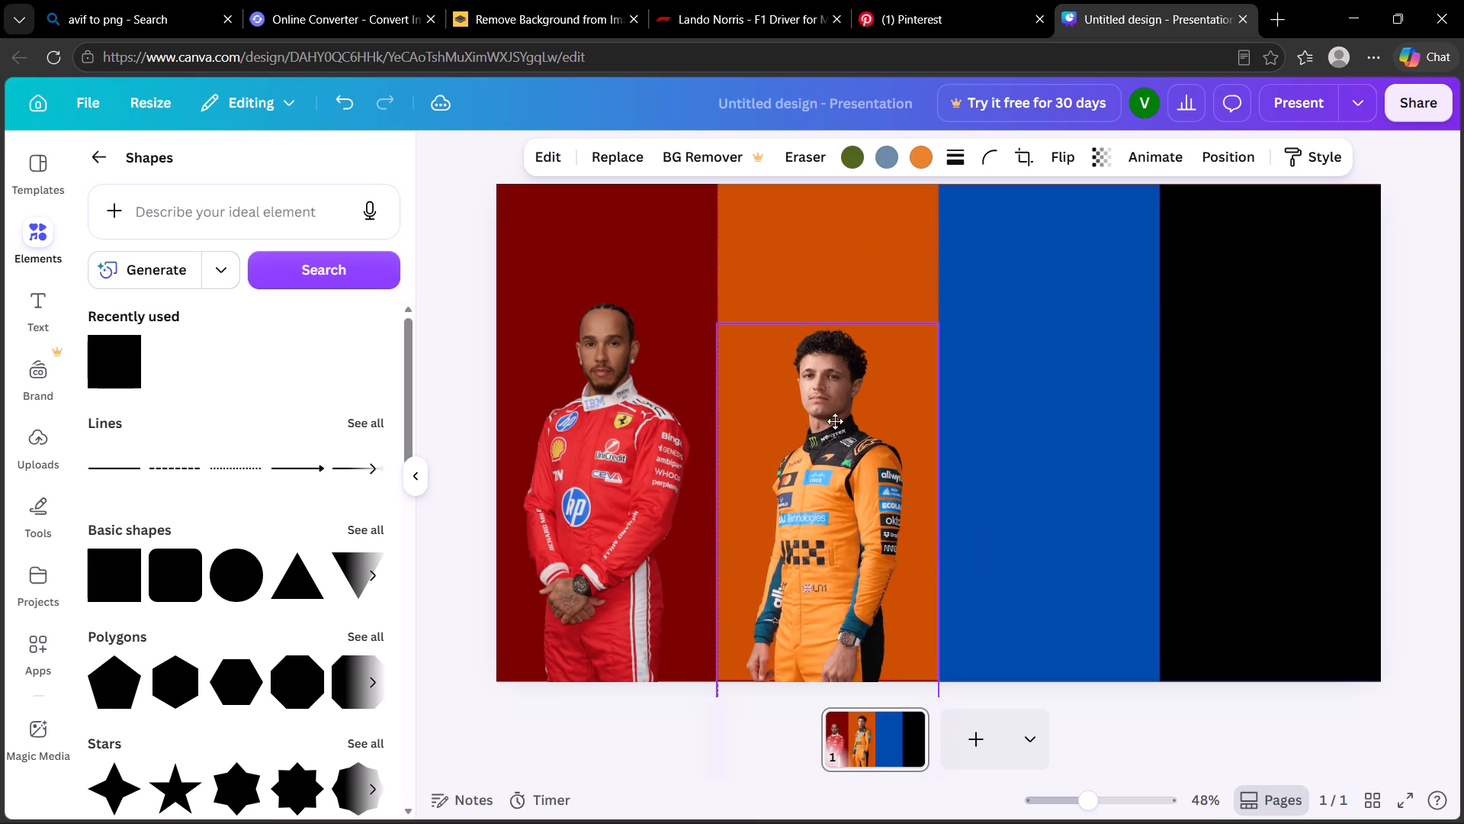
left_click_drag(835, 421, 838, 398)
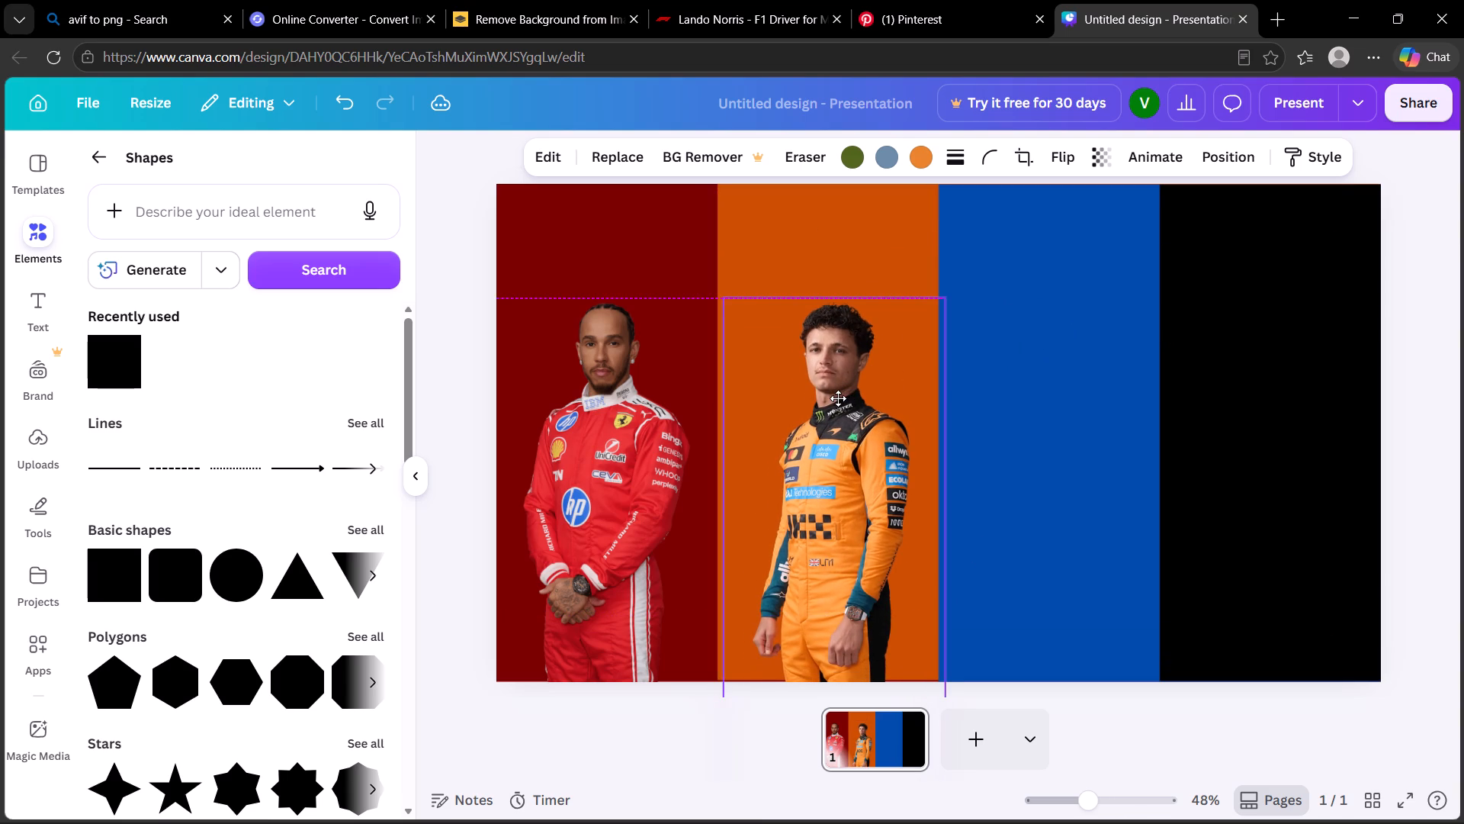
left_click_drag(838, 398, 836, 398)
left_click(1451, 535)
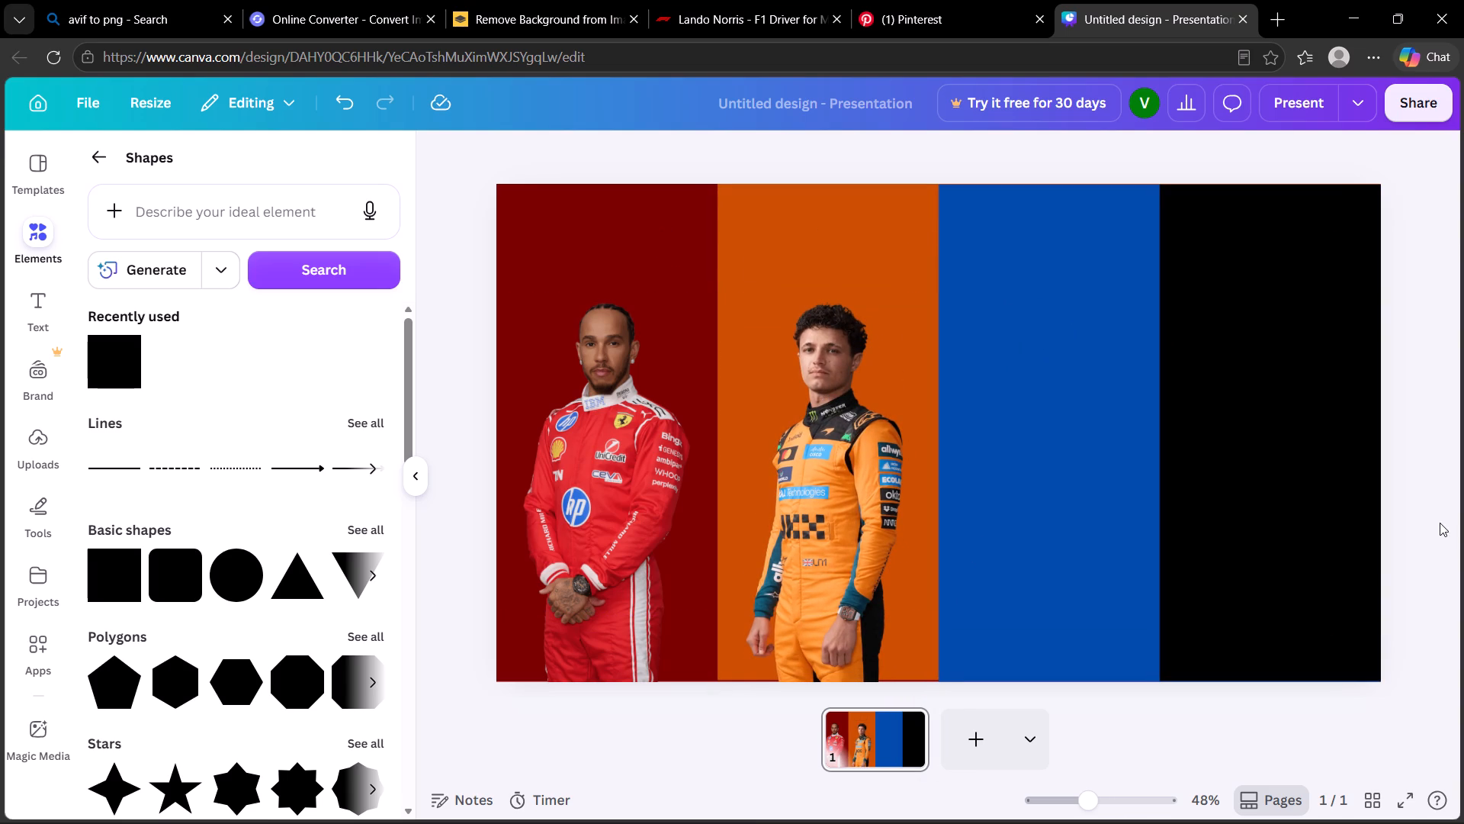
Recolour the orange panel behind Norris with a darker orange sampled from the lower torso of his race suit.
left_click(823, 302)
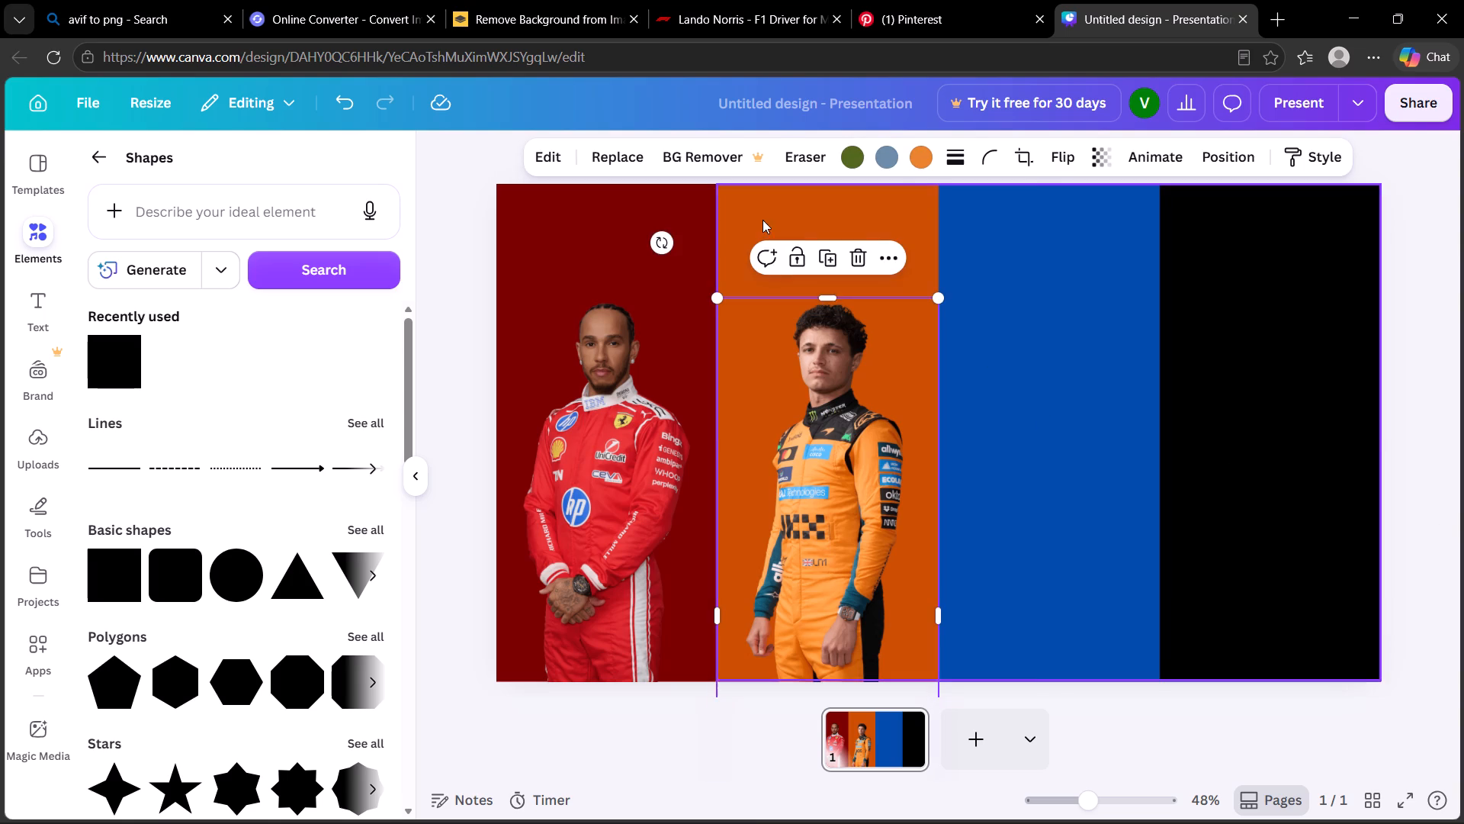
left_click(763, 218)
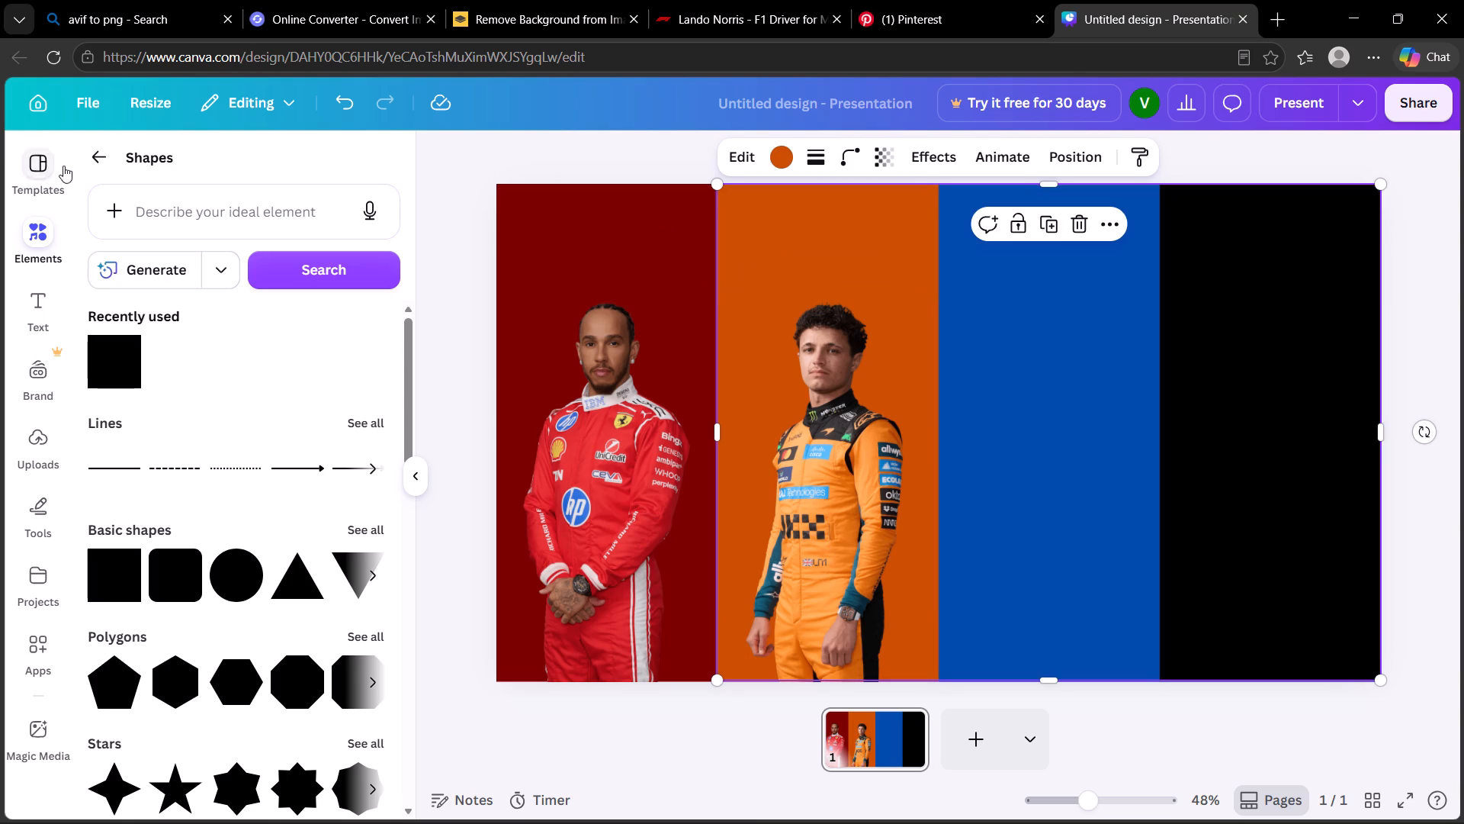
left_click(775, 153)
left_click(153, 297)
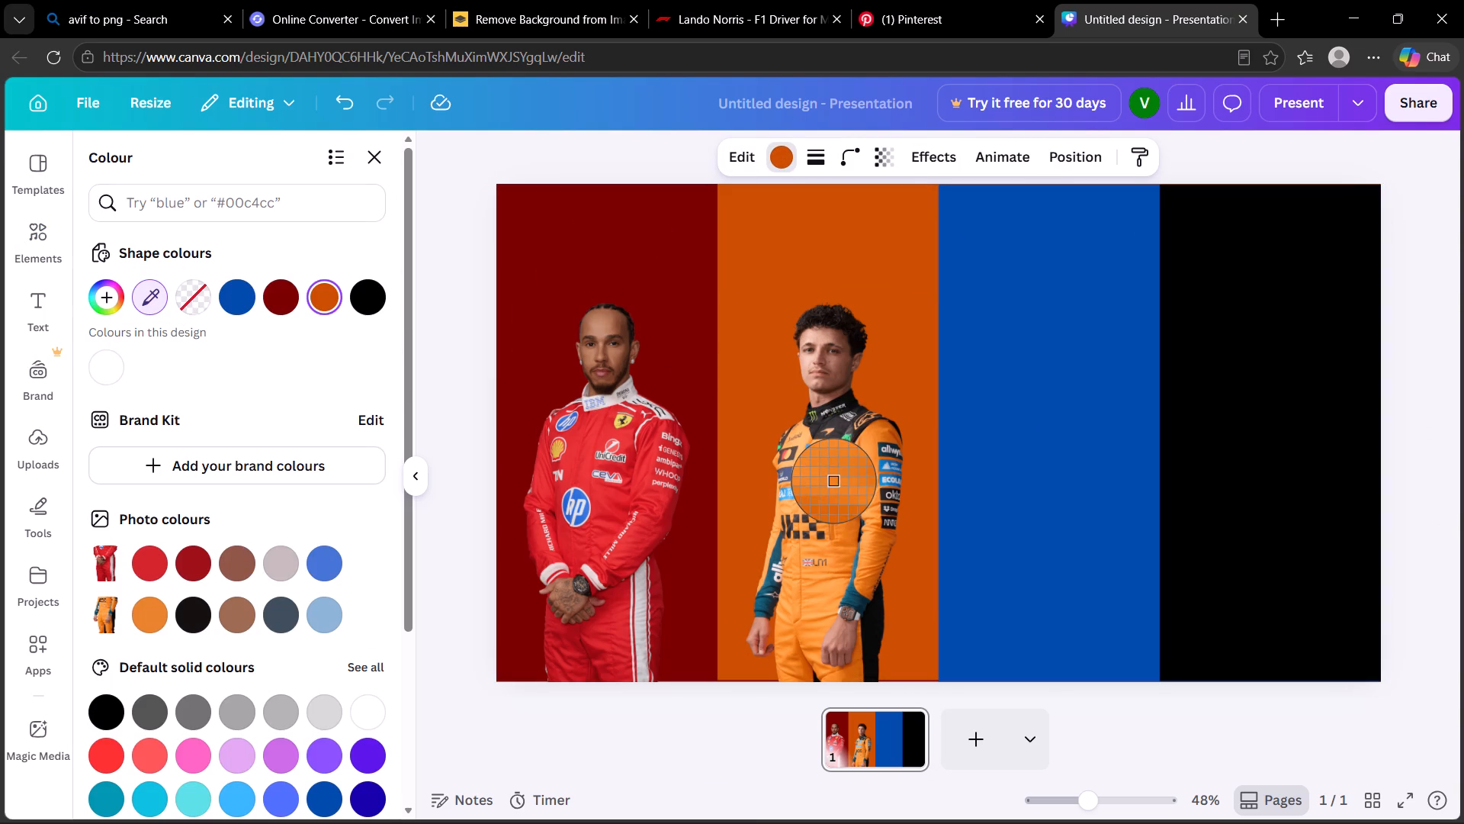
left_click(868, 465)
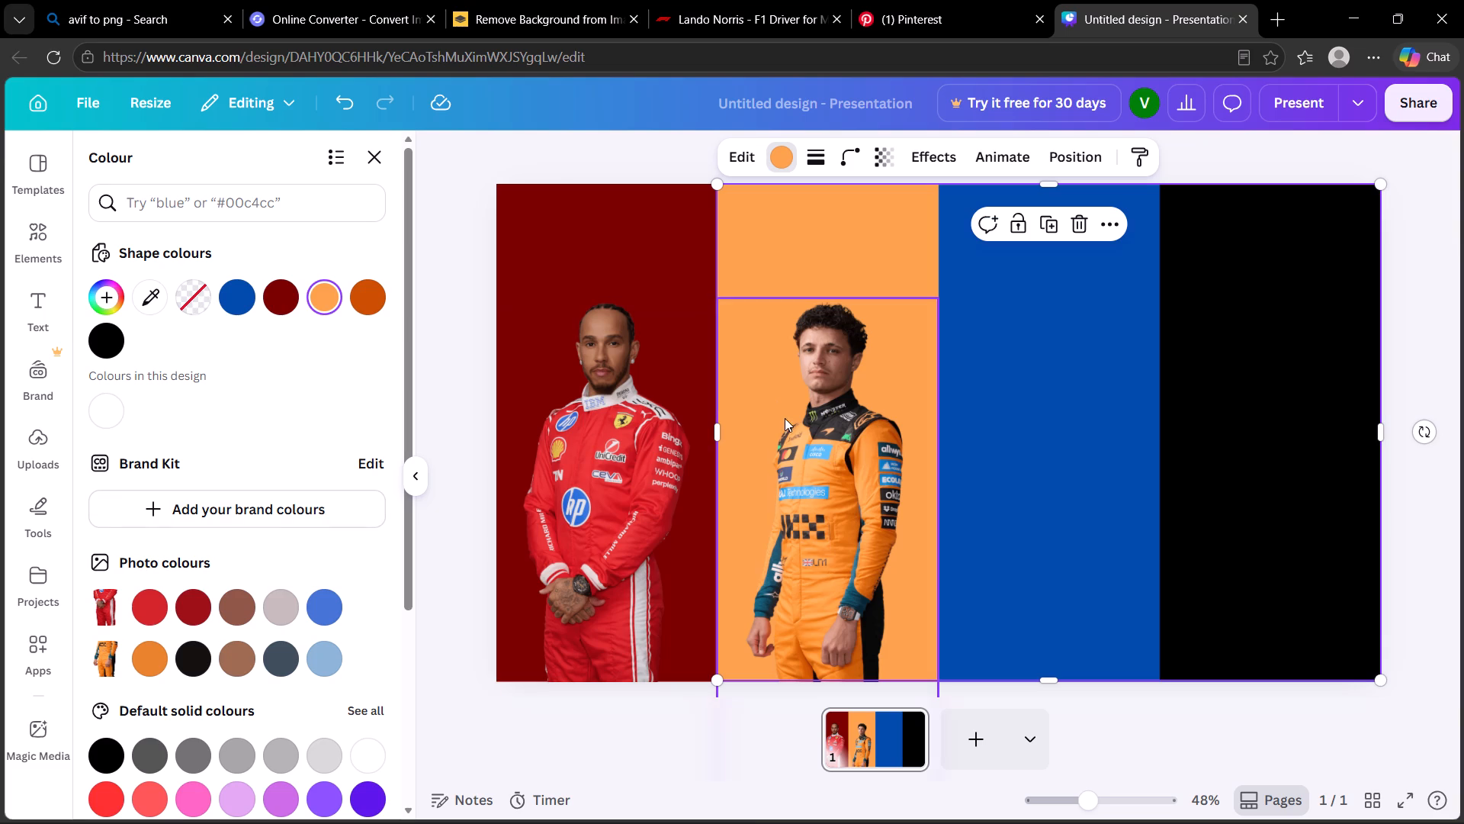
left_click(156, 296)
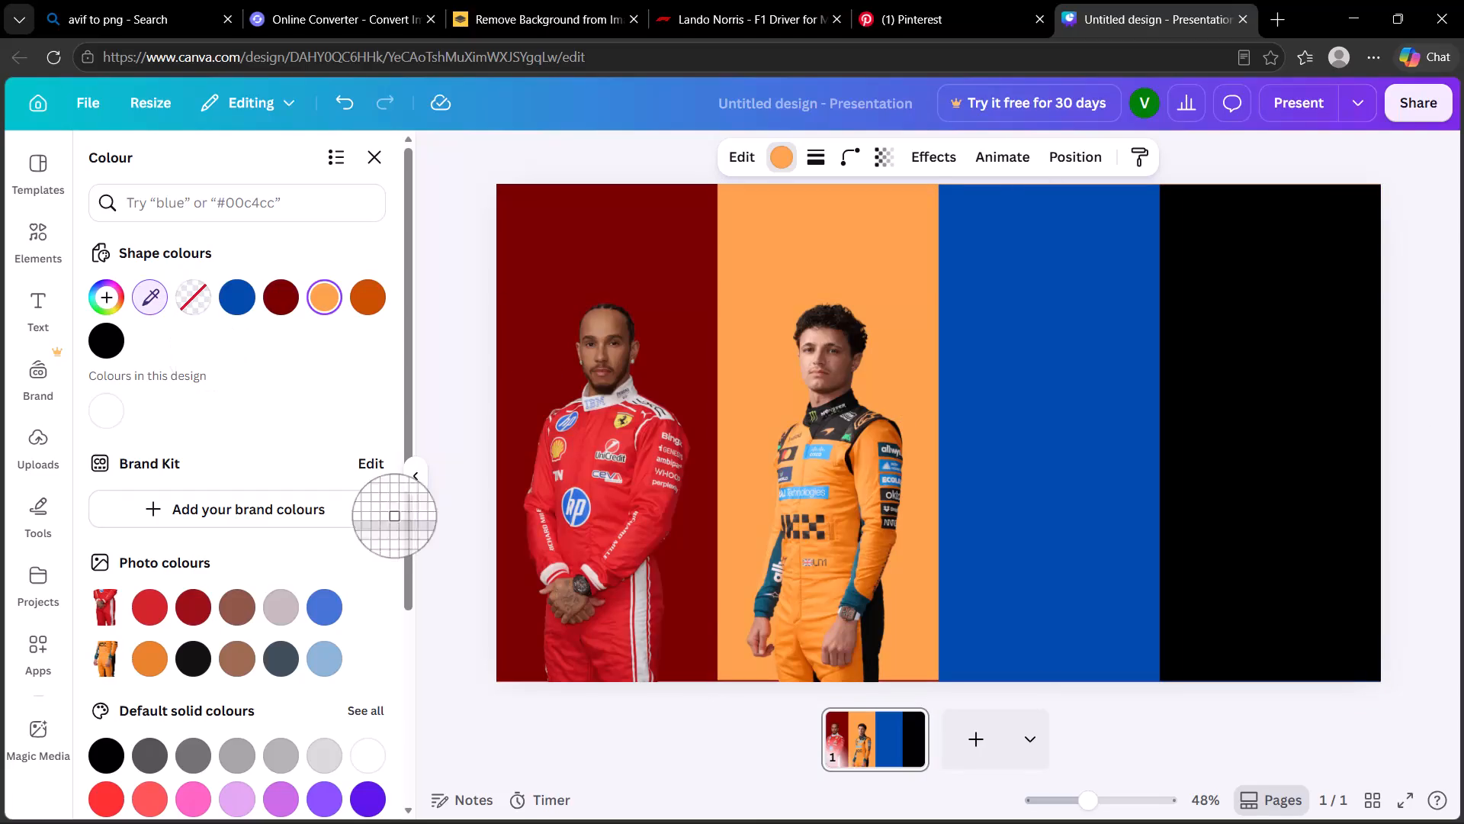
left_click(844, 542)
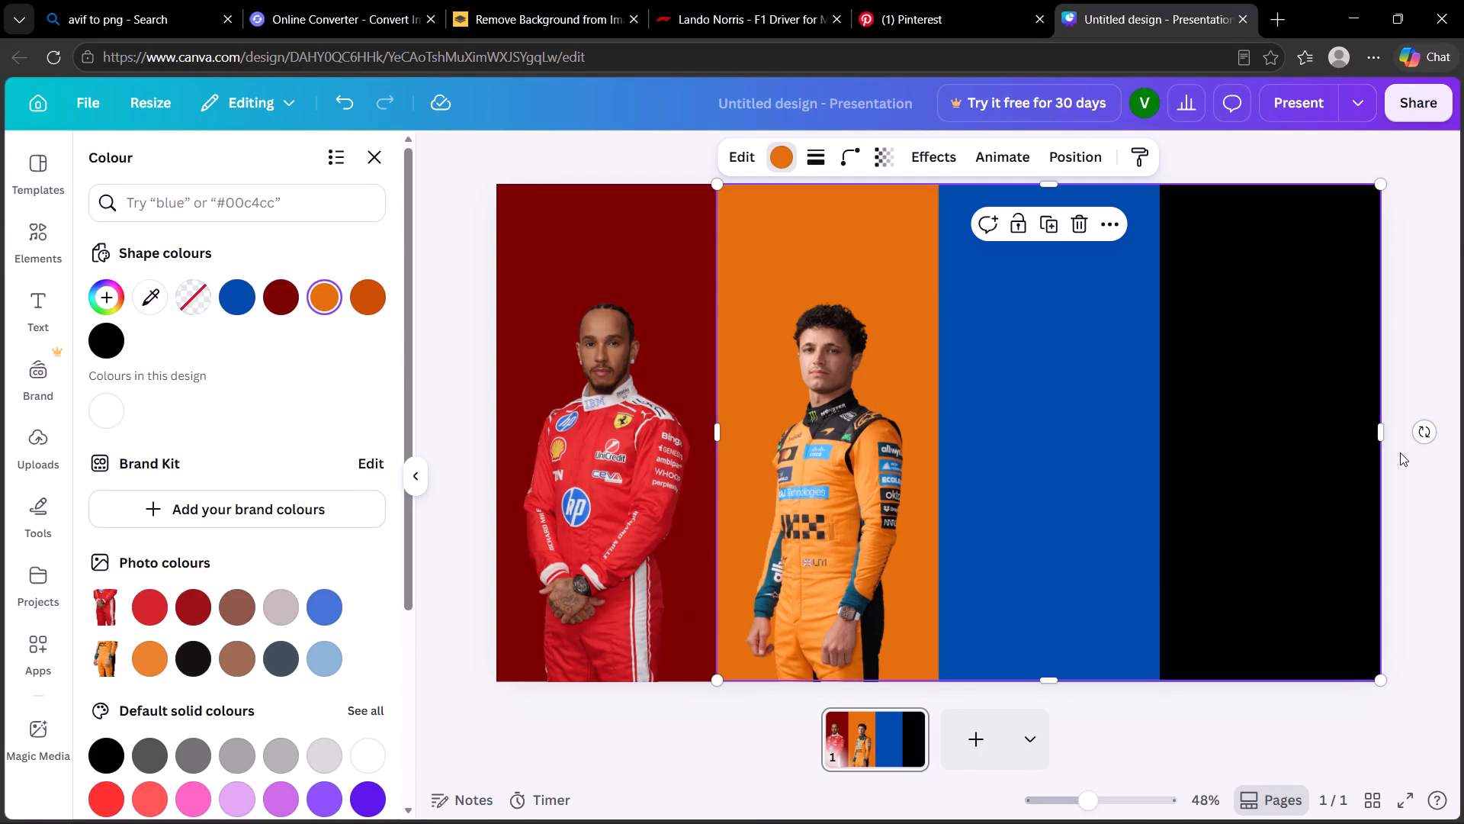
left_click(1400, 452)
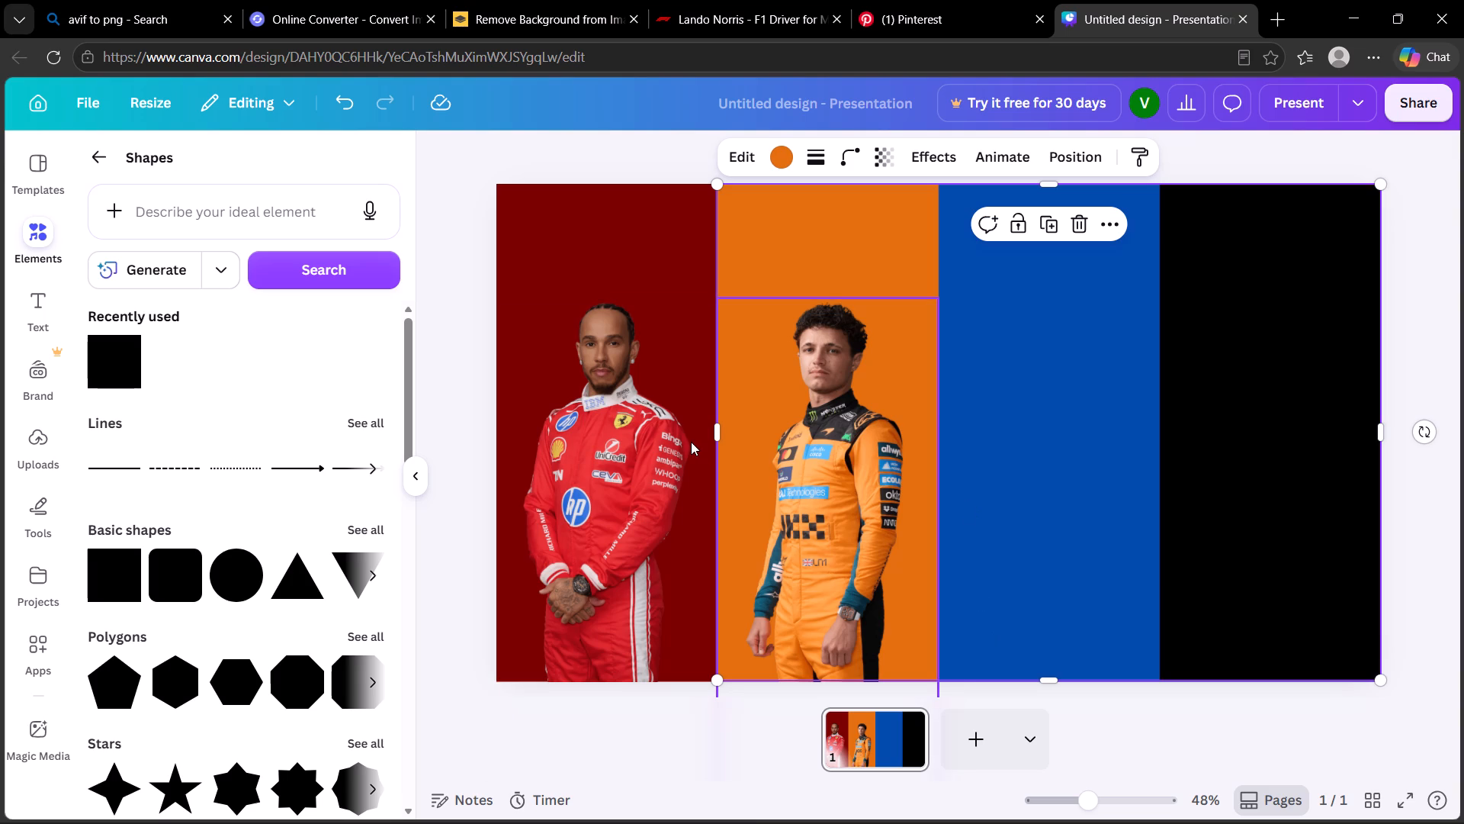
Switch to the Formula 1 site and go back from Lando Norris's driver page to the teams overview.
left_click(898, 1)
left_click(1096, 0)
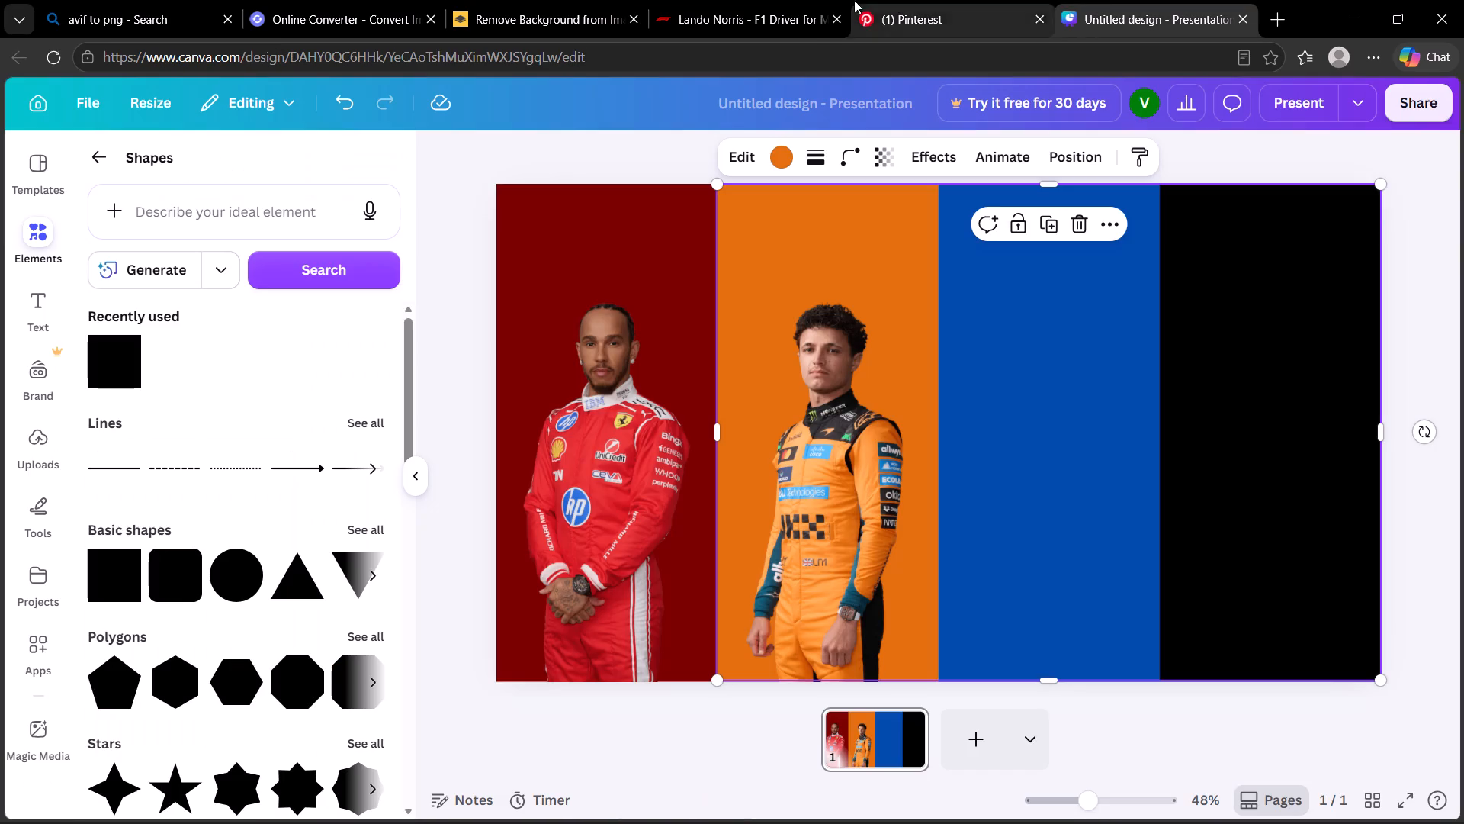
left_click(596, 0)
left_click(678, 0)
scroll(803, 422, "down", 6)
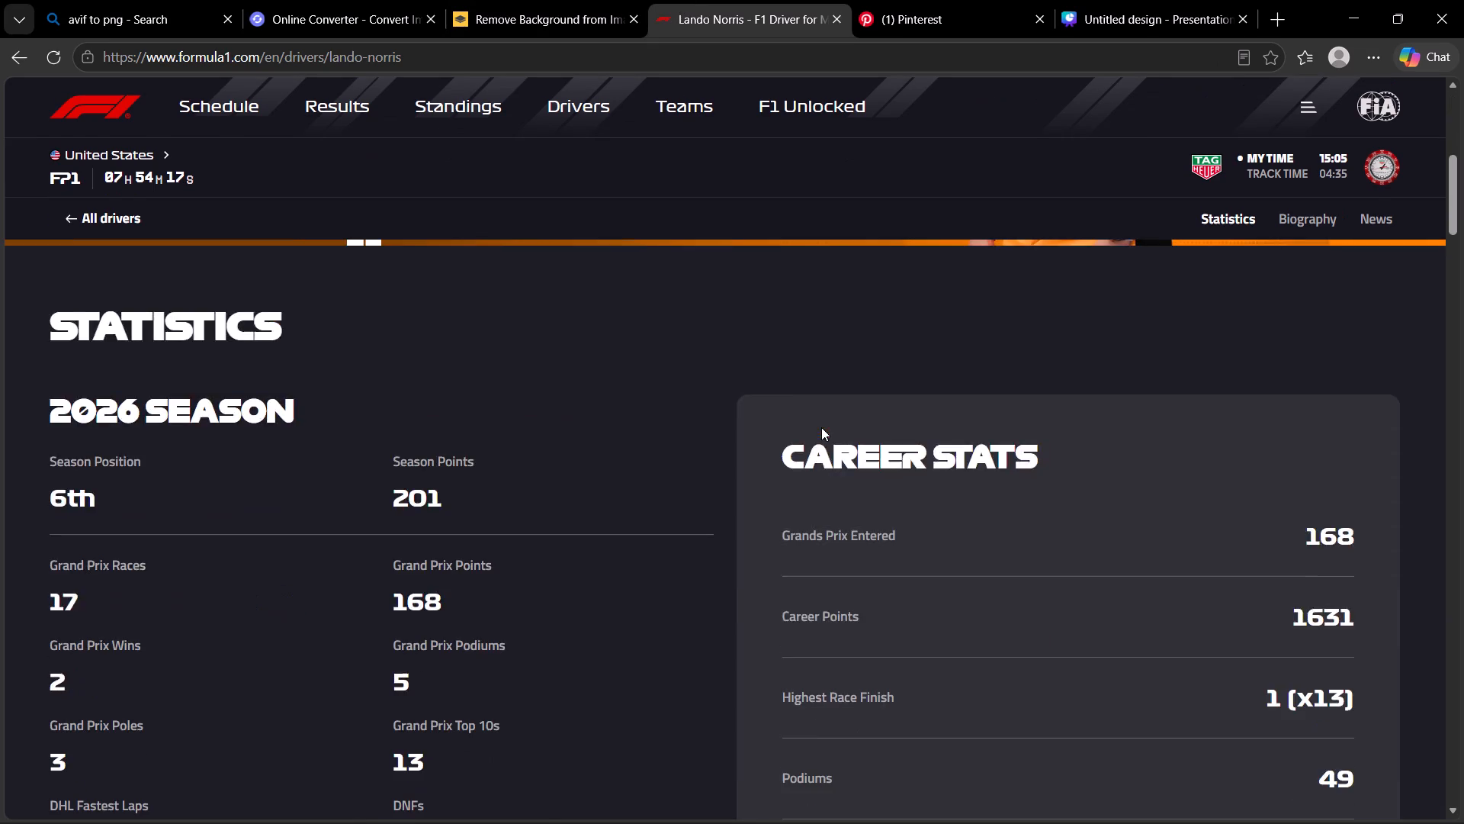
scroll(830, 441, "up", 6)
right_click(1082, 475)
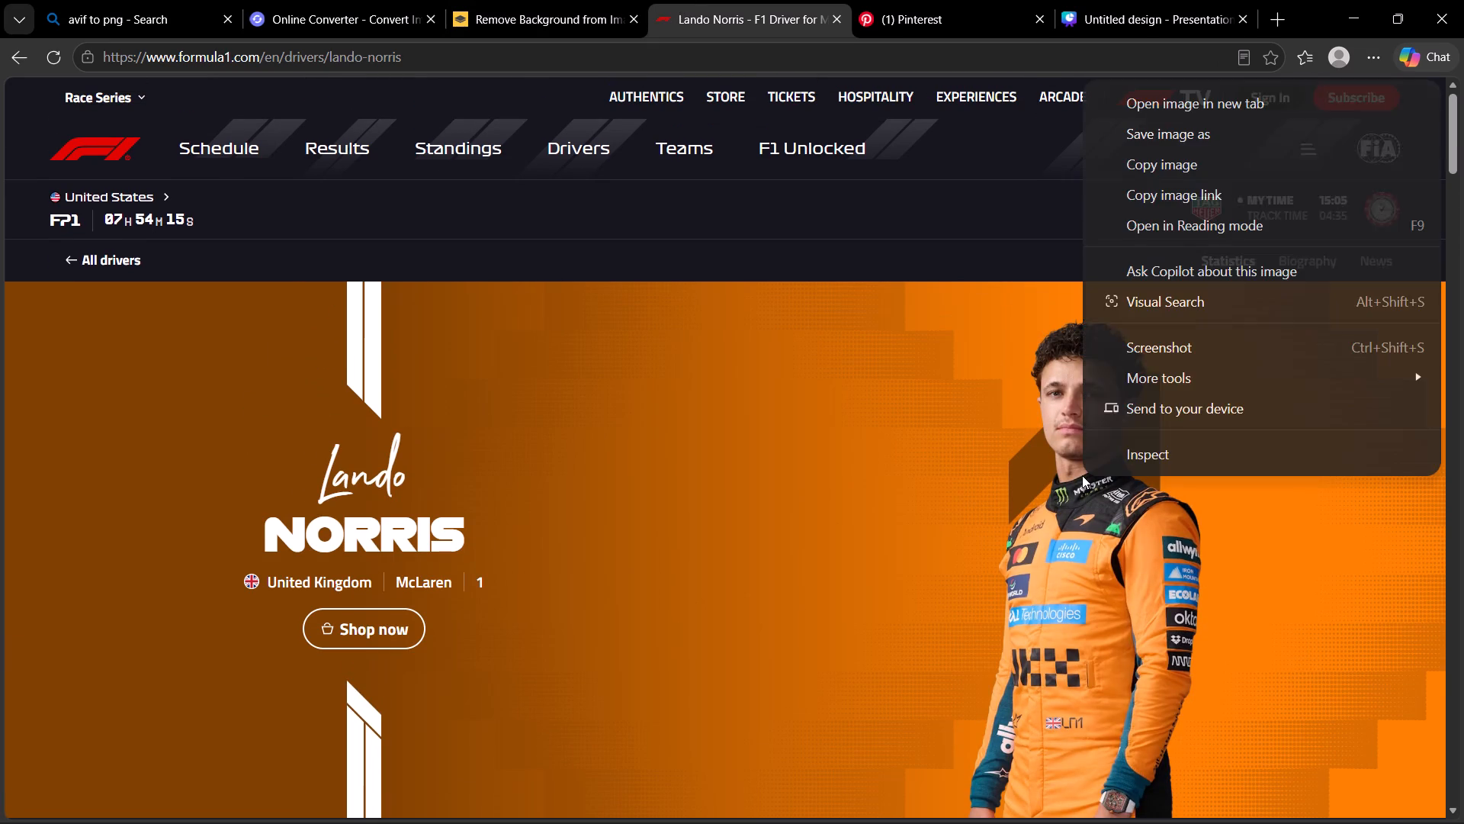
left_click(795, 477)
scroll(750, 594, "down", 5)
scroll(752, 595, "up", 10)
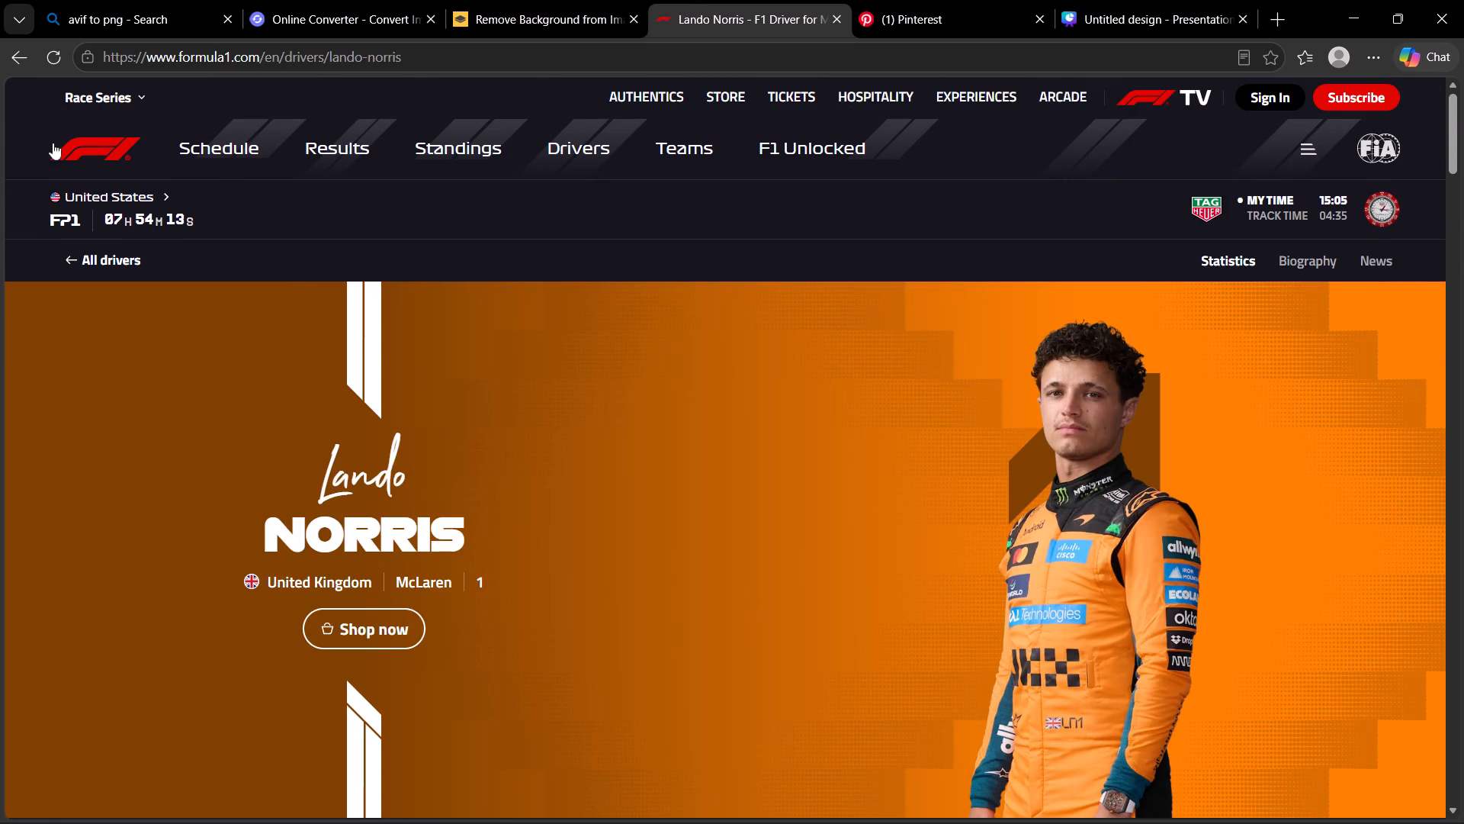
left_click(10, 50)
left_click(8, 53)
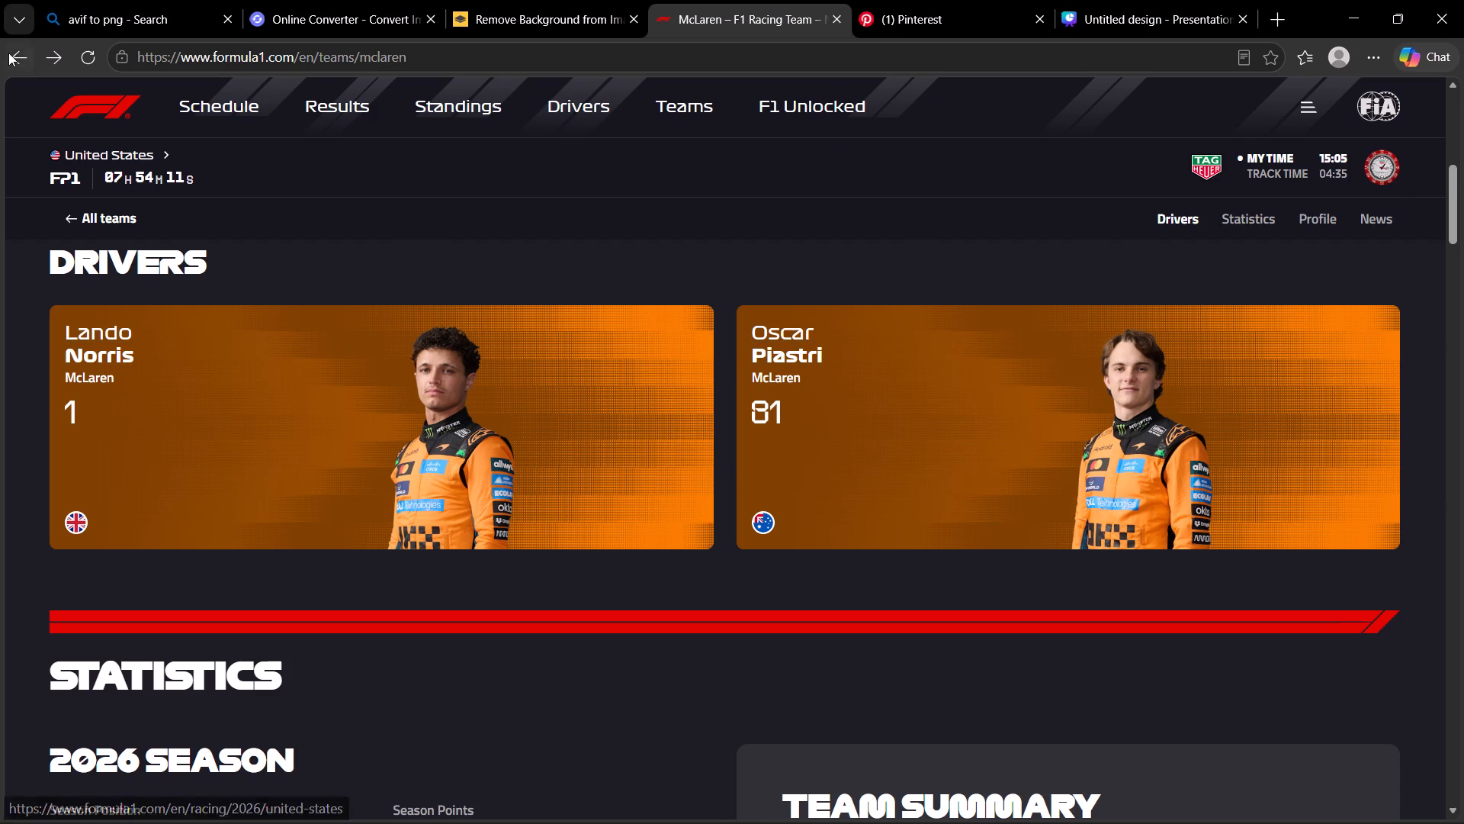
Open the Red Bull Racing team page and go to Max Verstappen's driver page.
scroll(575, 464, "down", 4)
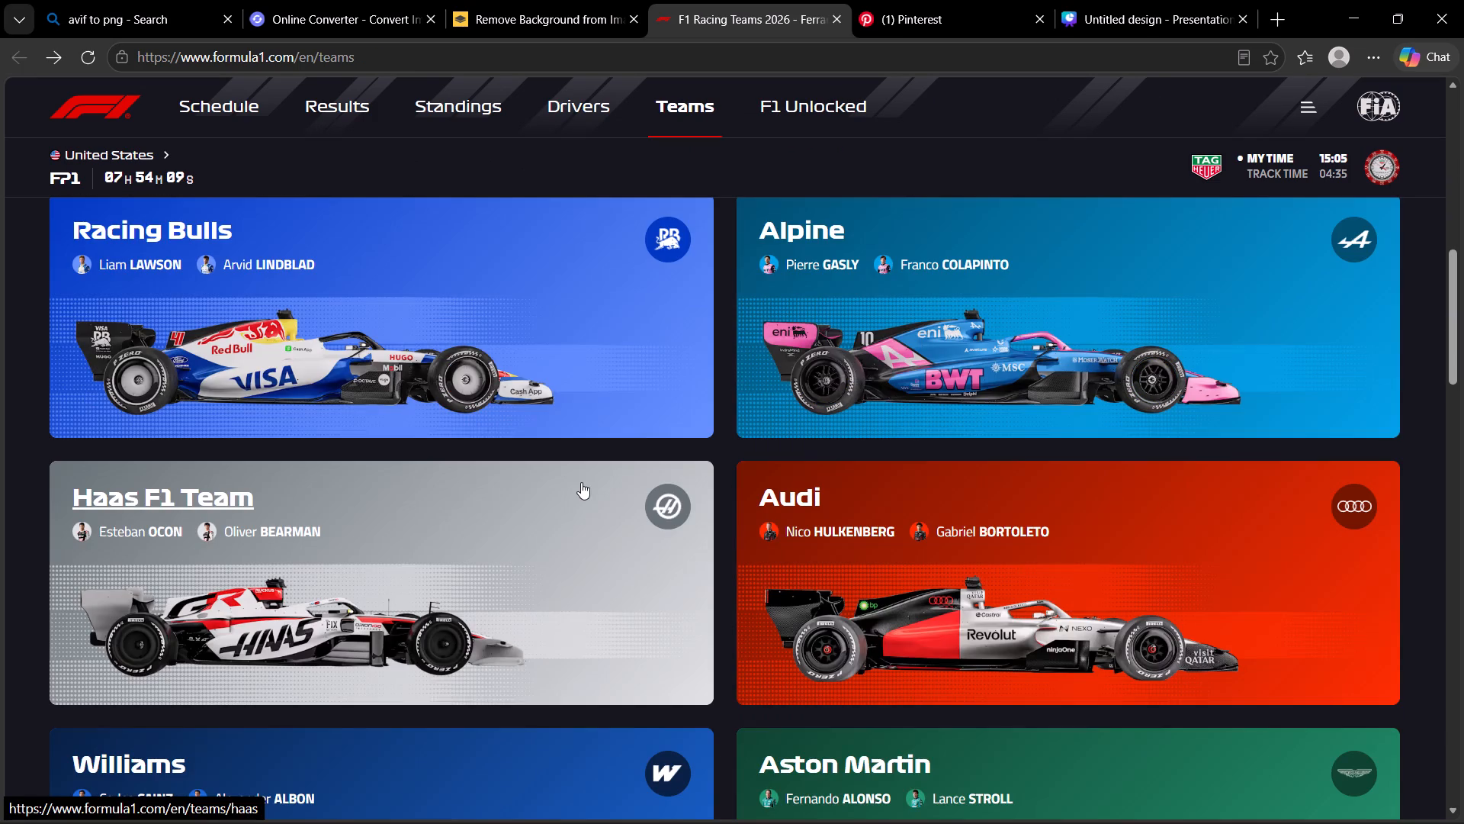
scroll(580, 483, "down", 8)
scroll(573, 501, "up", 14)
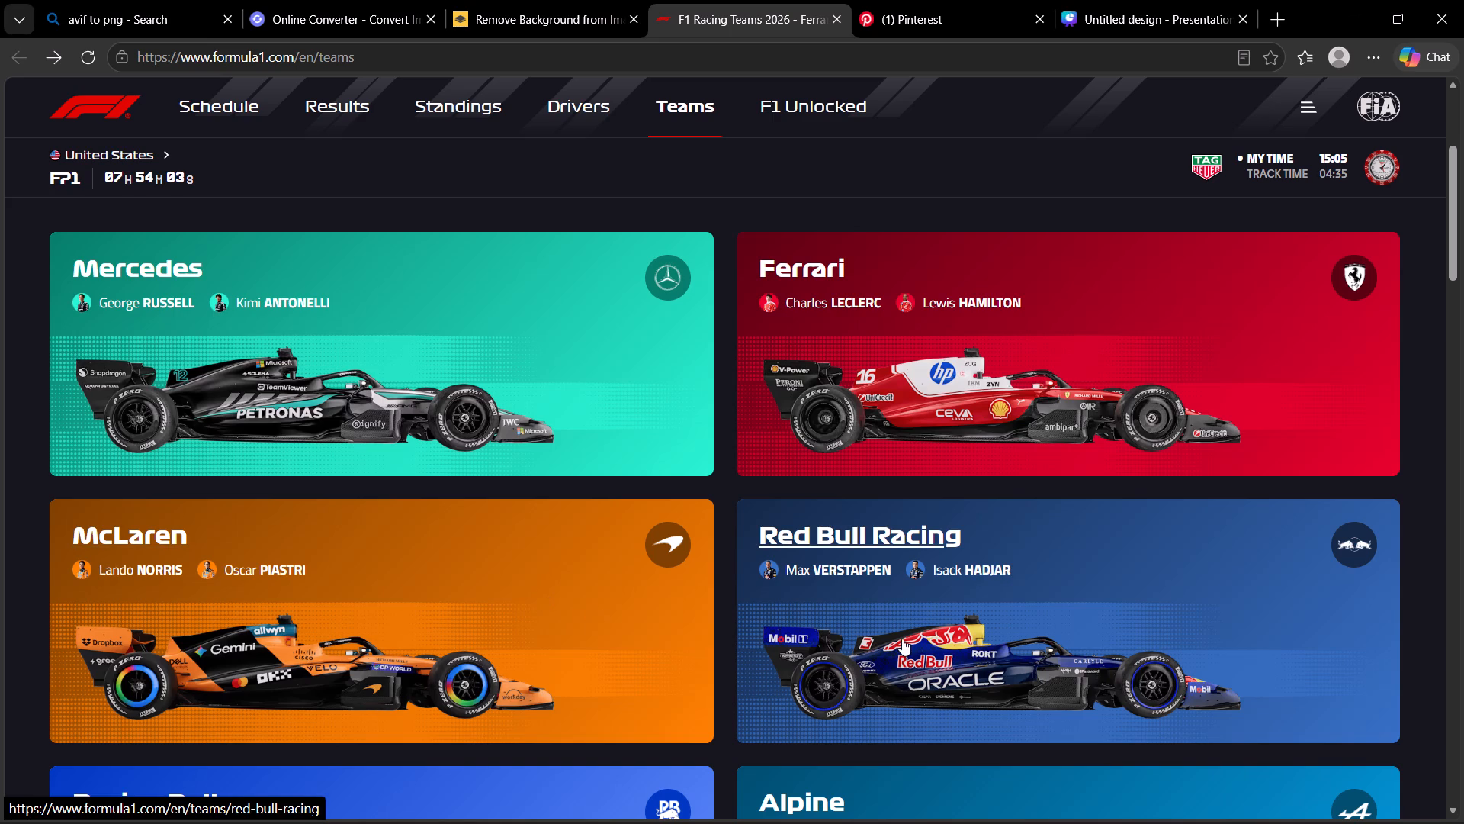
scroll(902, 639, "down", 6)
scroll(902, 637, "up", 5)
left_click(905, 555)
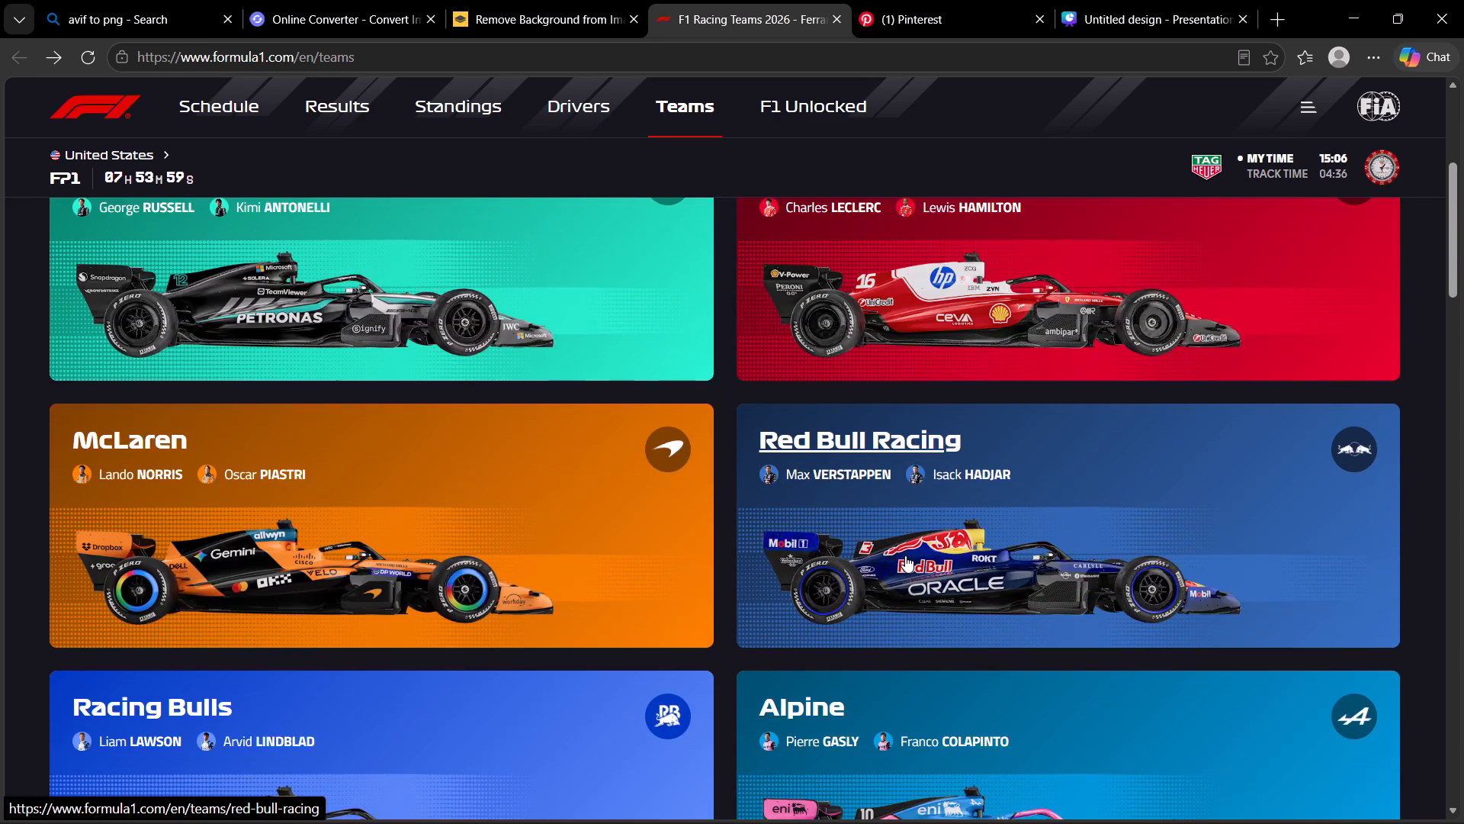
scroll(756, 548, "down", 4)
scroll(434, 709, "down", 4)
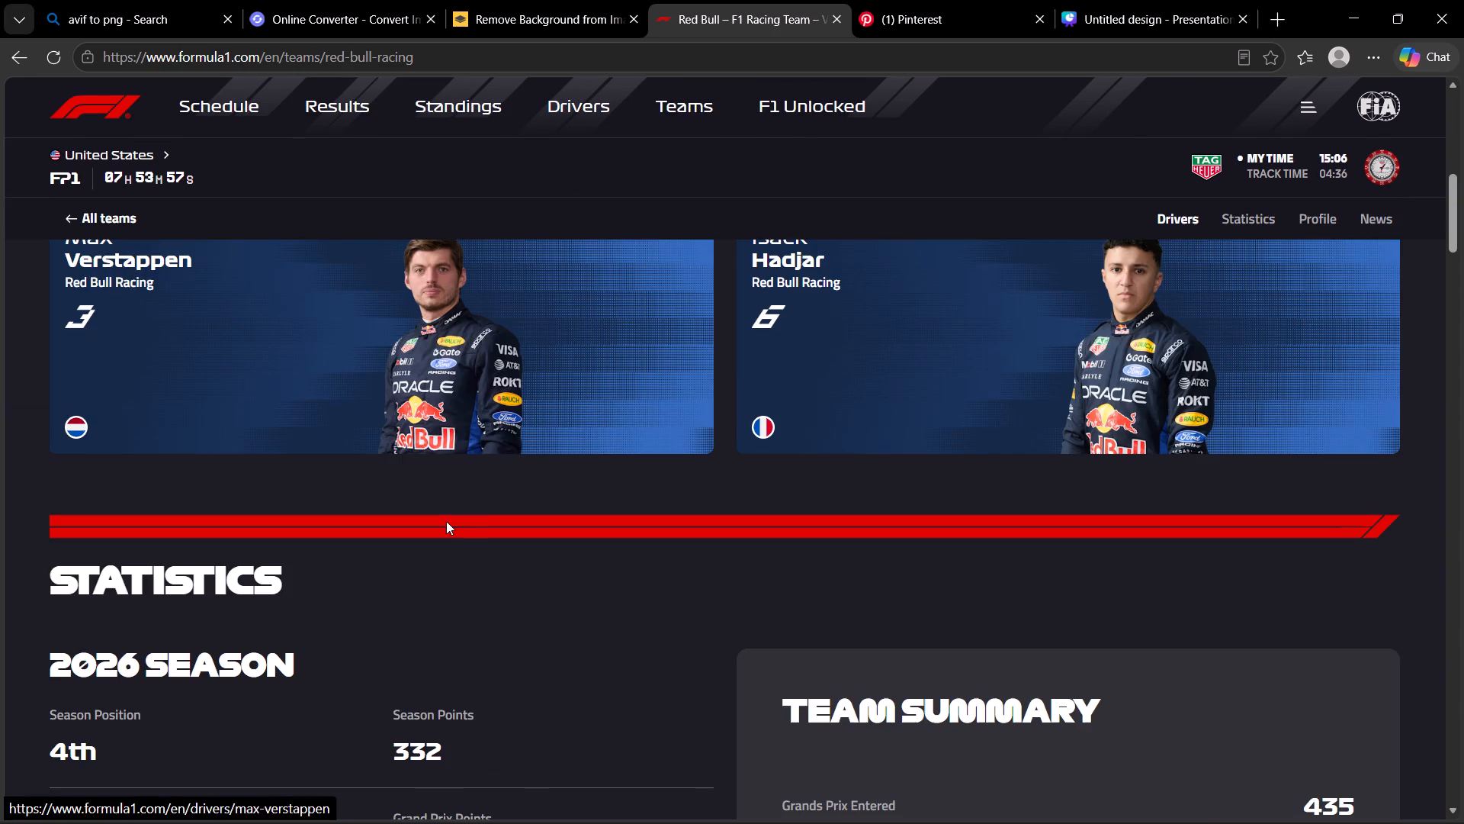
left_click(440, 333)
Save Verstappen's cut-out picture to the Downloads folder as the AVIF file 2026redbullracingmaxver01right.
scroll(960, 601, "down", 2)
right_click(1058, 328)
left_click(1212, 391)
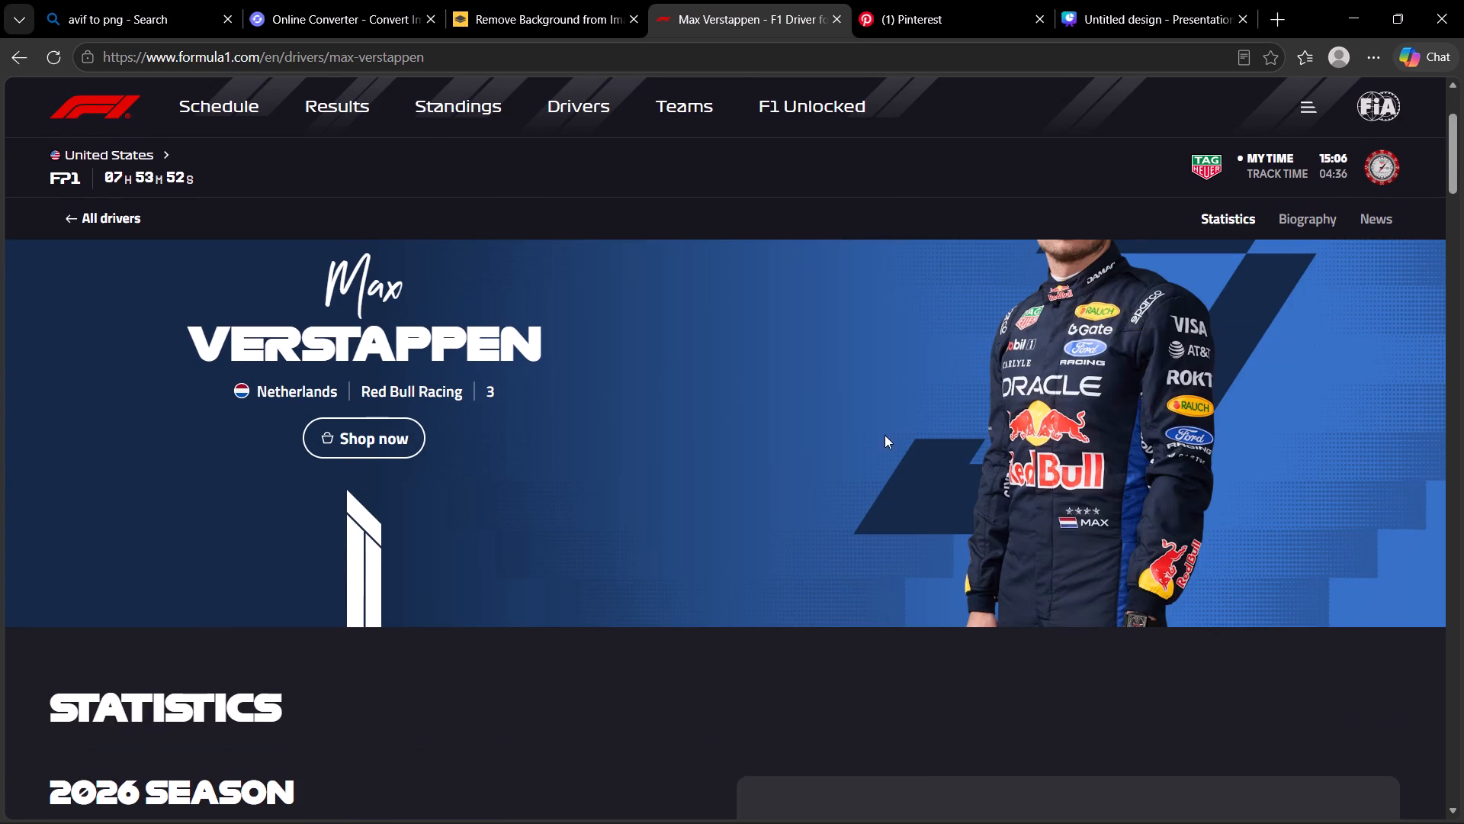
left_click(95, 227)
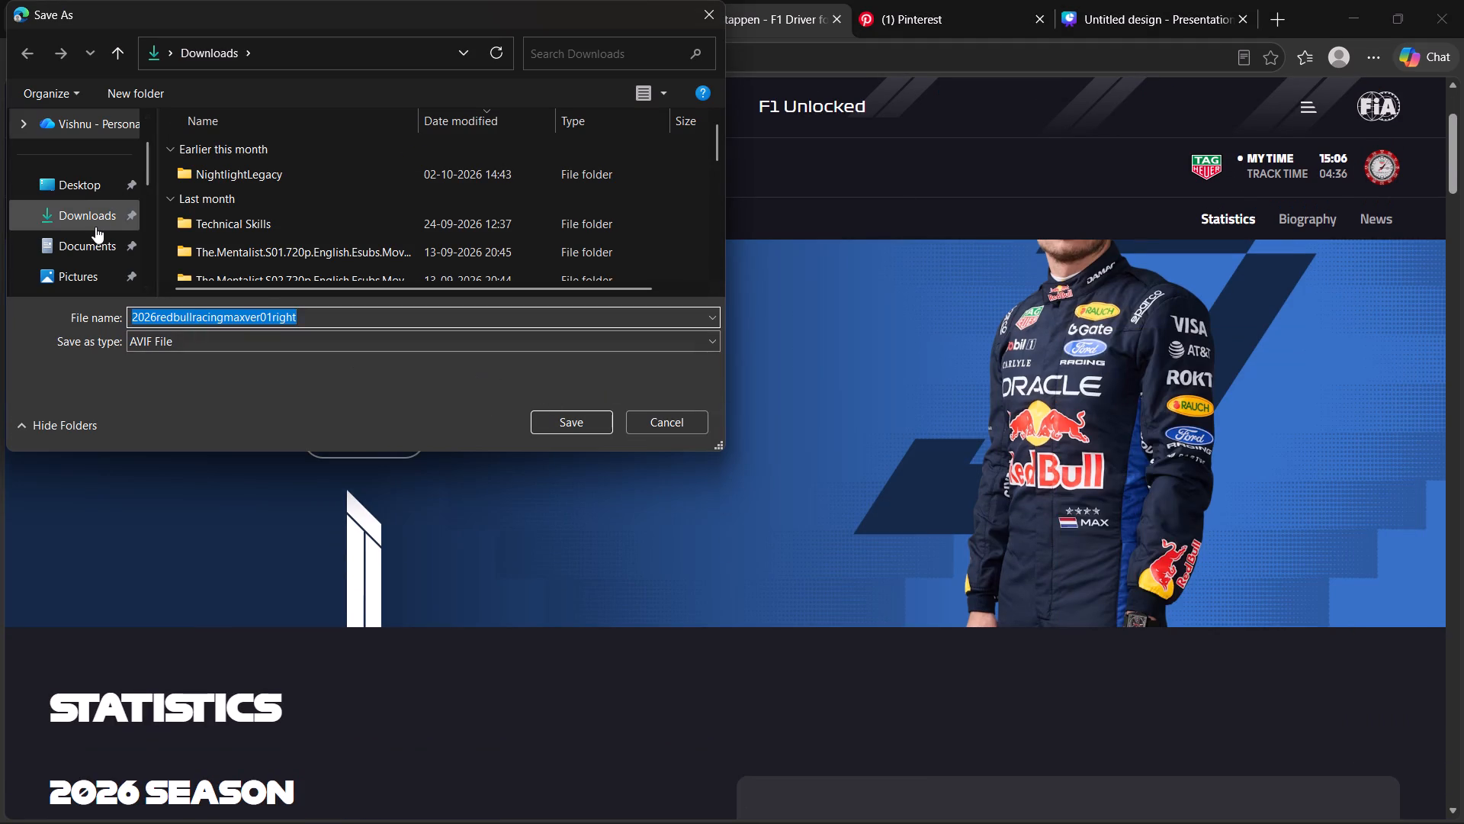
left_click(596, 418)
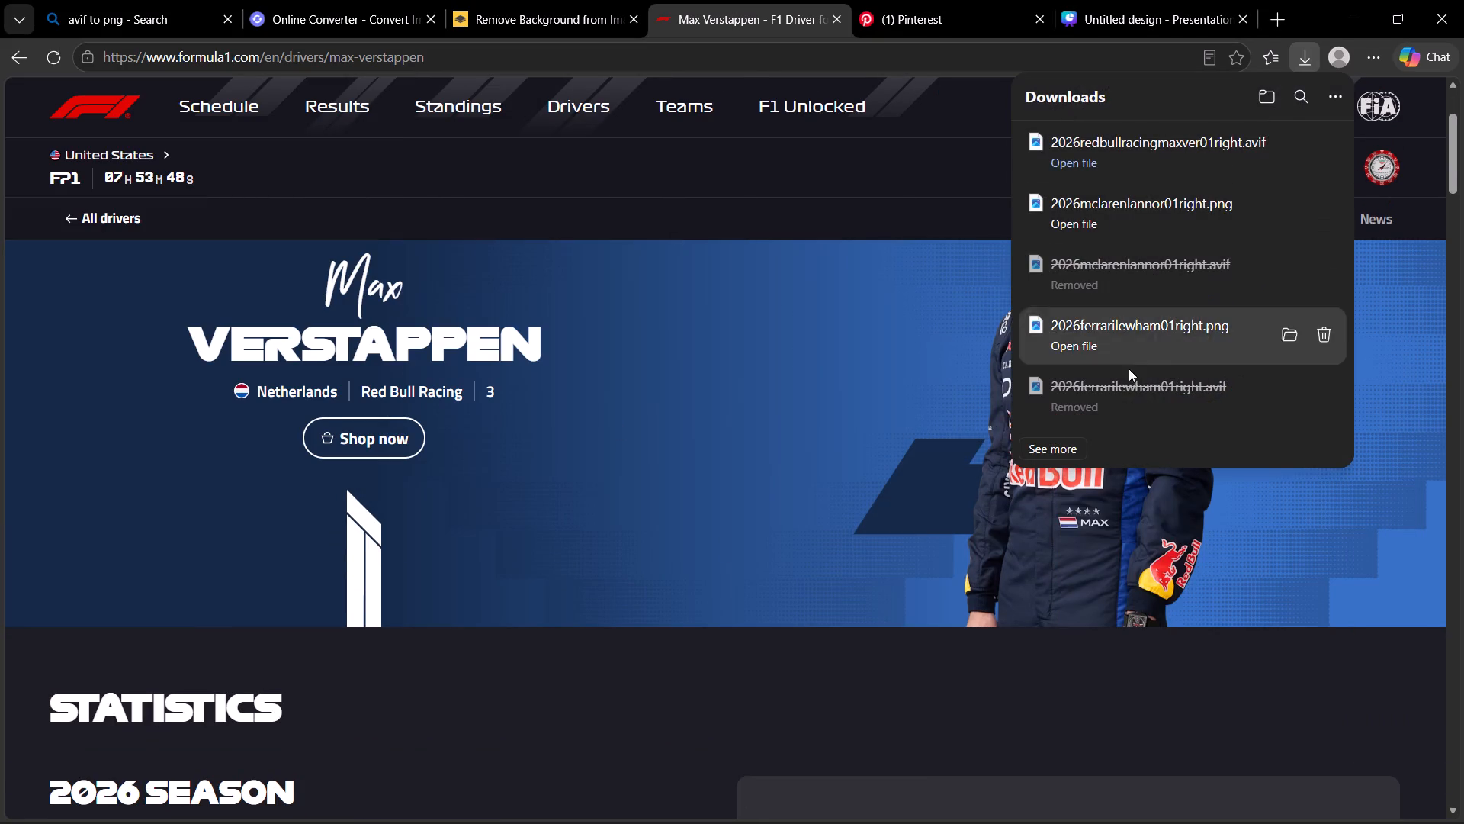
Clear the removed McLaren and Ferrari AVIF entries from the browser's download list.
right_click(1208, 284)
left_click(1266, 388)
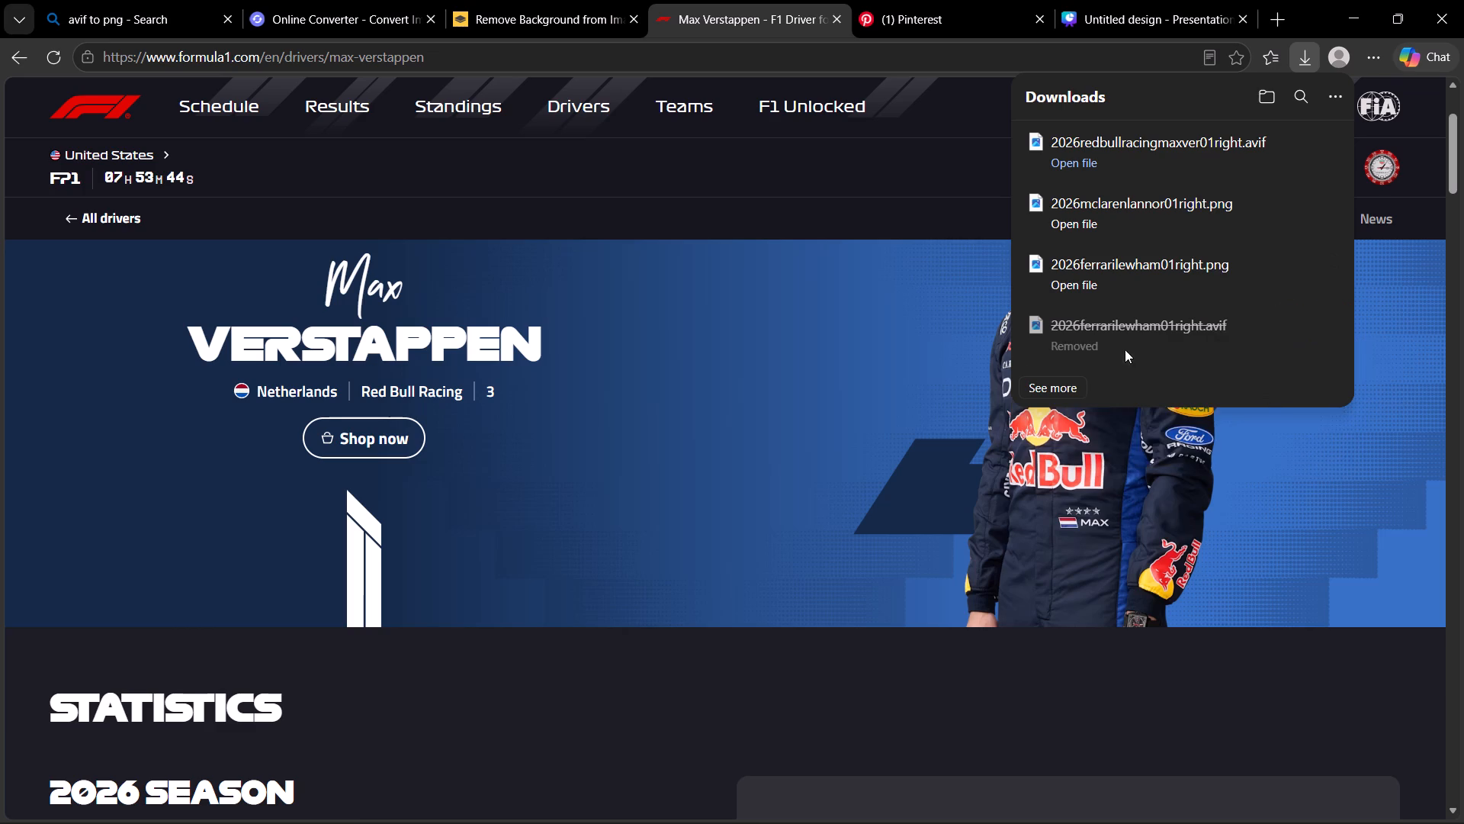
right_click(1124, 346)
left_click(1185, 441)
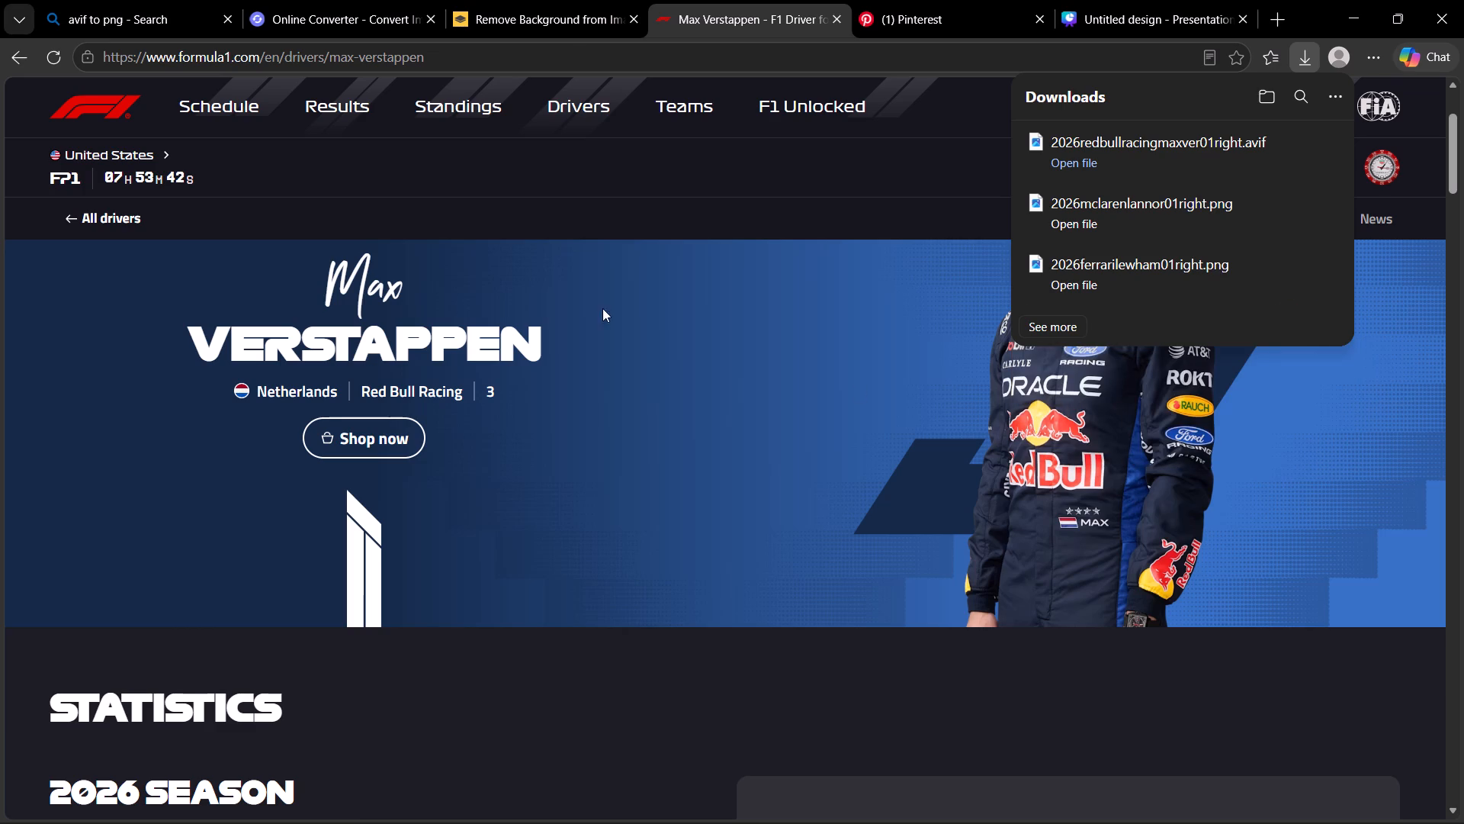
Open a fresh FreeConvert AVIF to PNG converter page and close the old Norris conversion results.
left_click(328, 0)
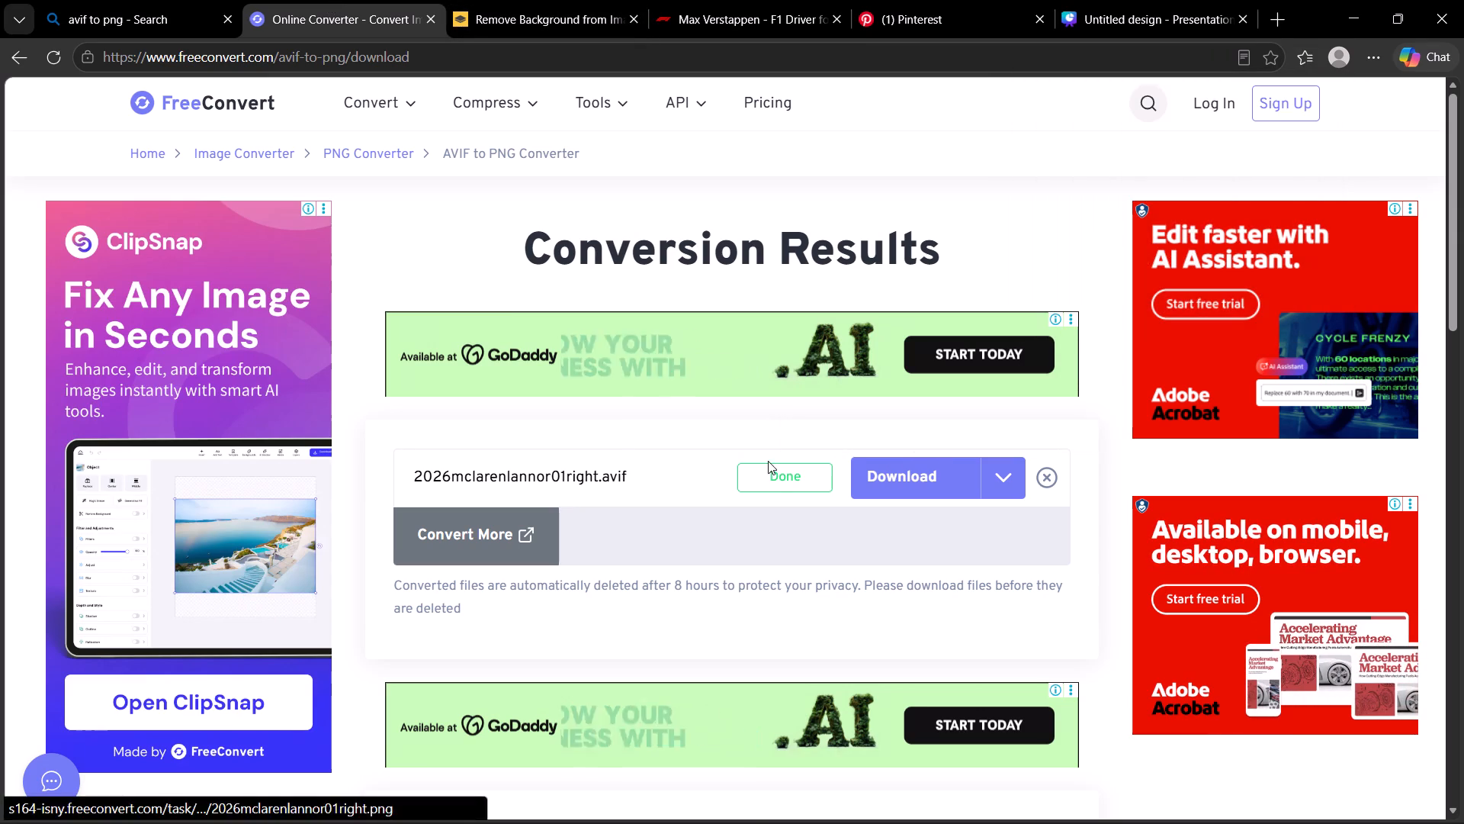
left_click(774, 475)
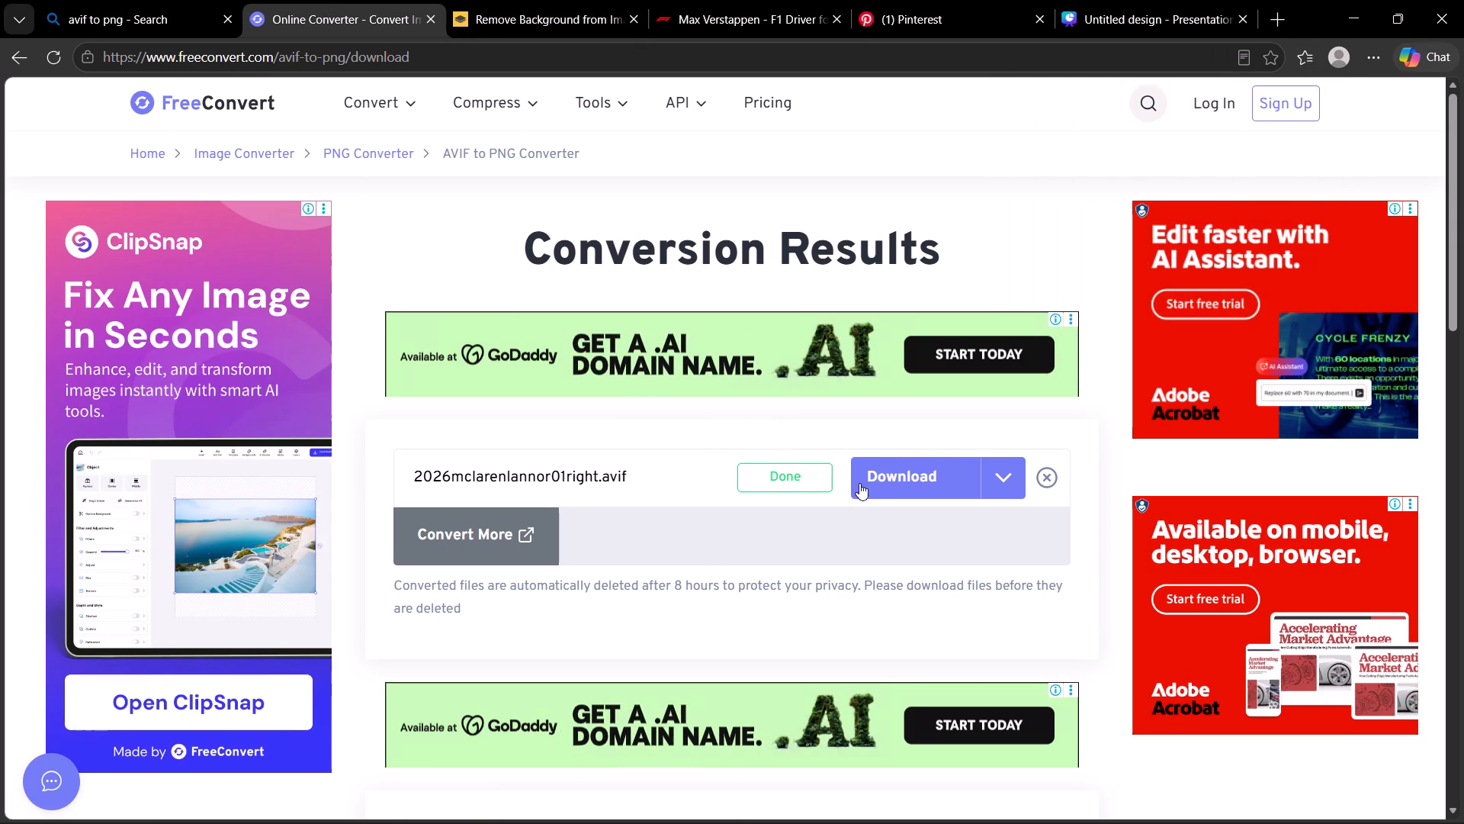
left_click(798, 479)
left_click(797, 494)
double_click(795, 485)
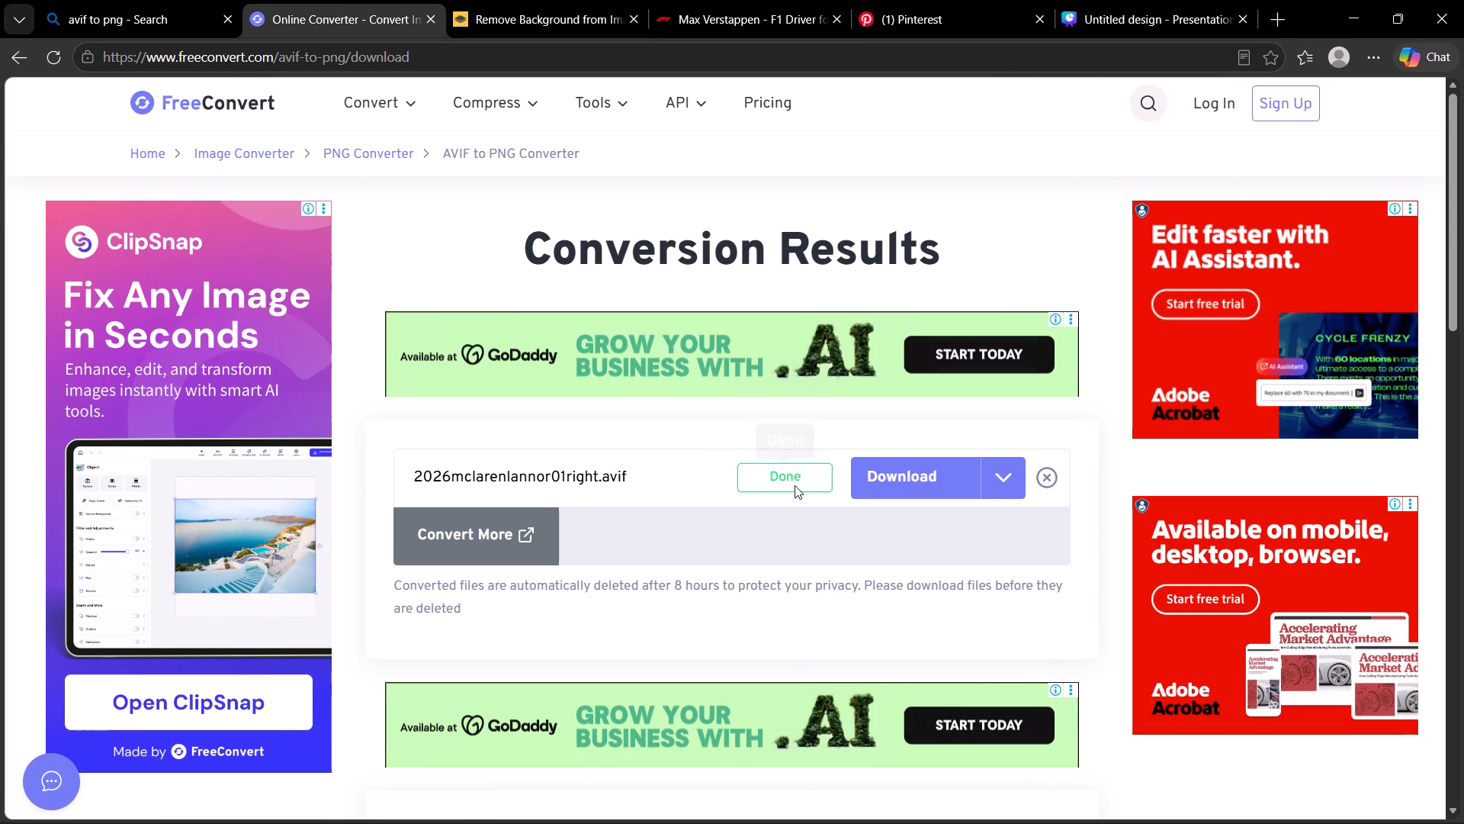
left_click(621, 451)
scroll(682, 517, "up", 9)
left_click(434, 539)
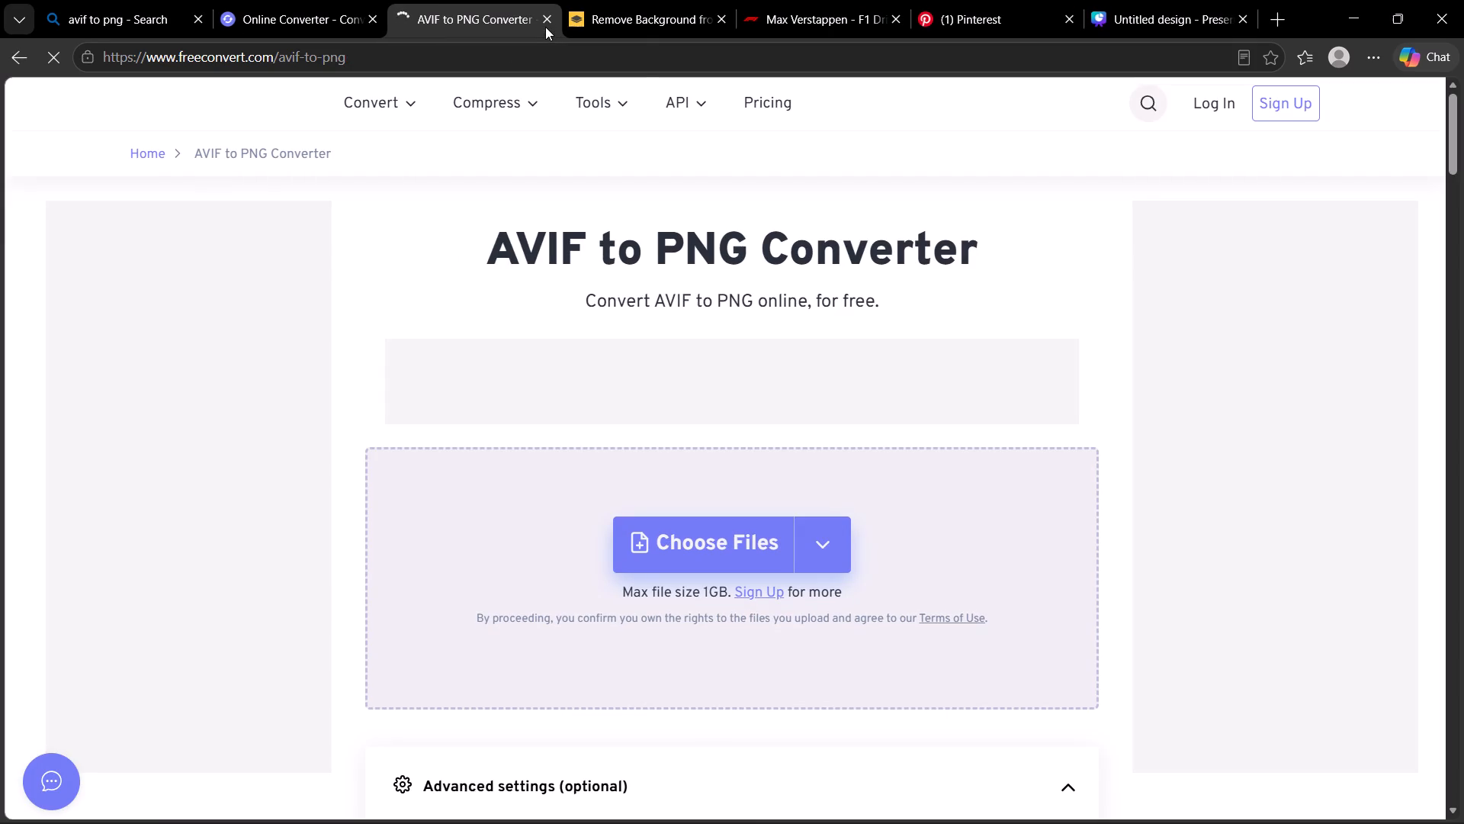
left_click(366, 14)
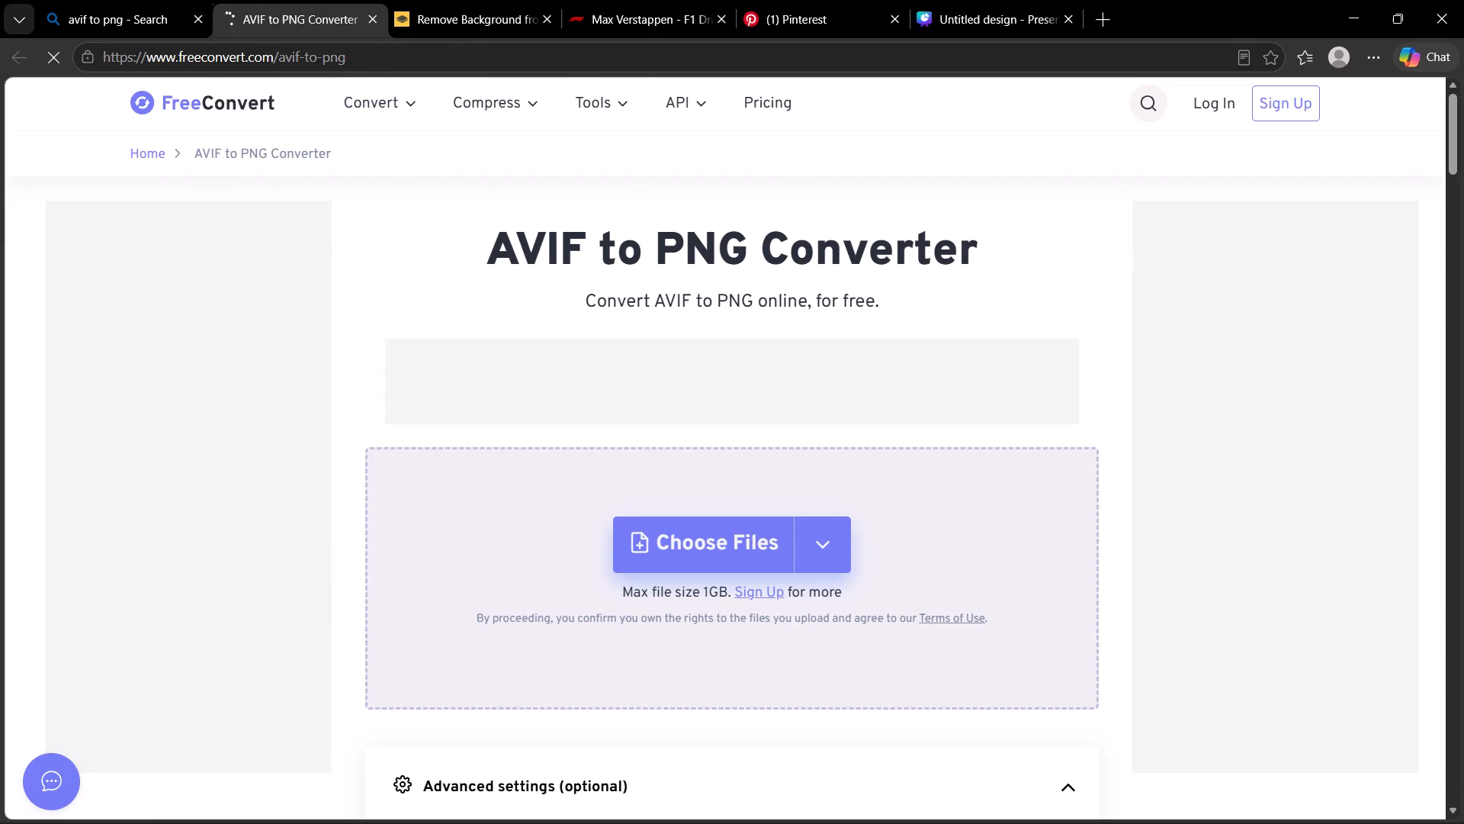
Convert the downloaded 2026redbullracingmaxver01right.avif file to PNG and save the converted picture to the device.
left_click(1361, 66)
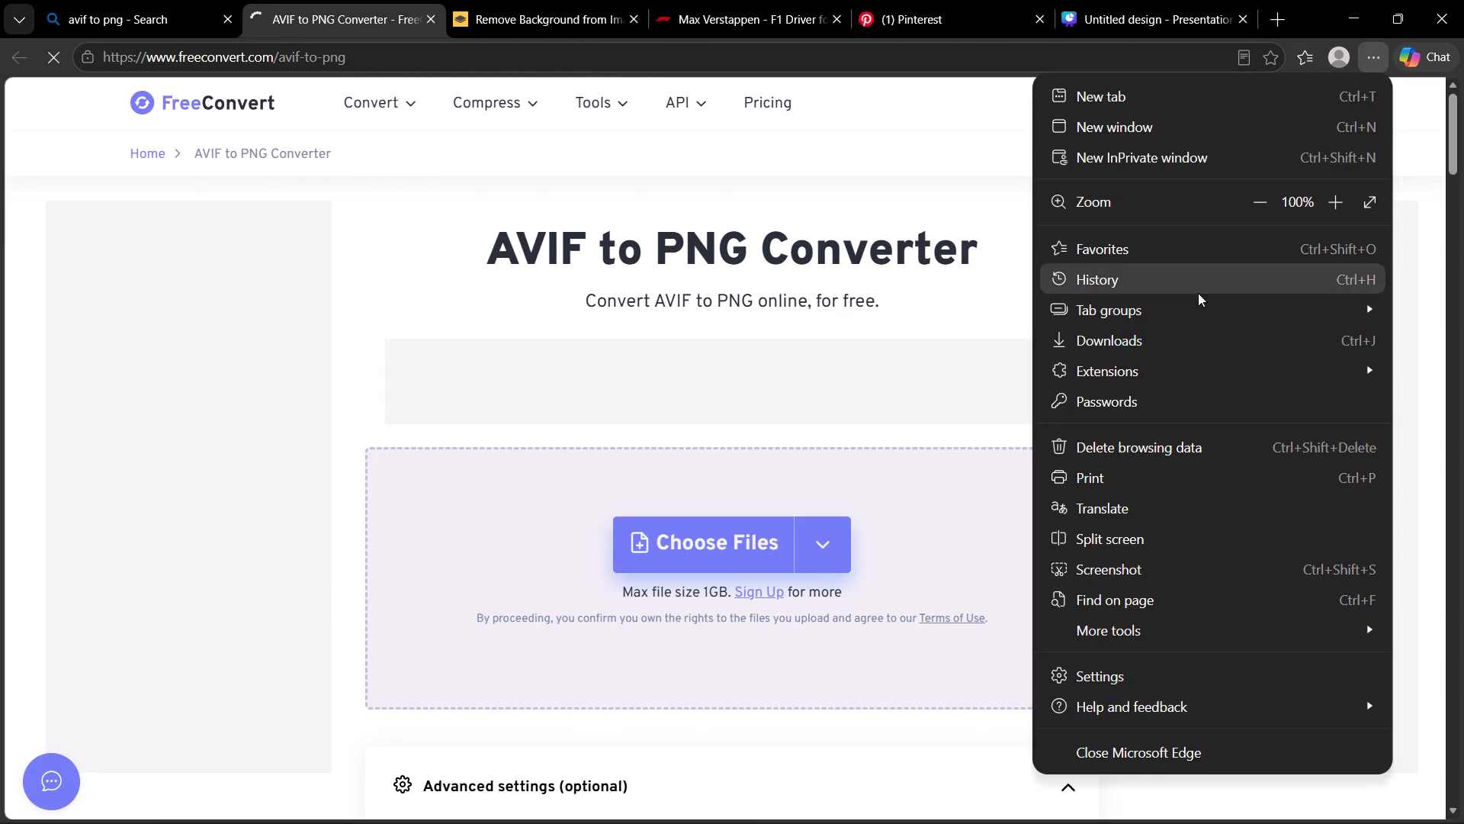
left_click(1195, 333)
left_click_drag(1185, 156, 743, 405)
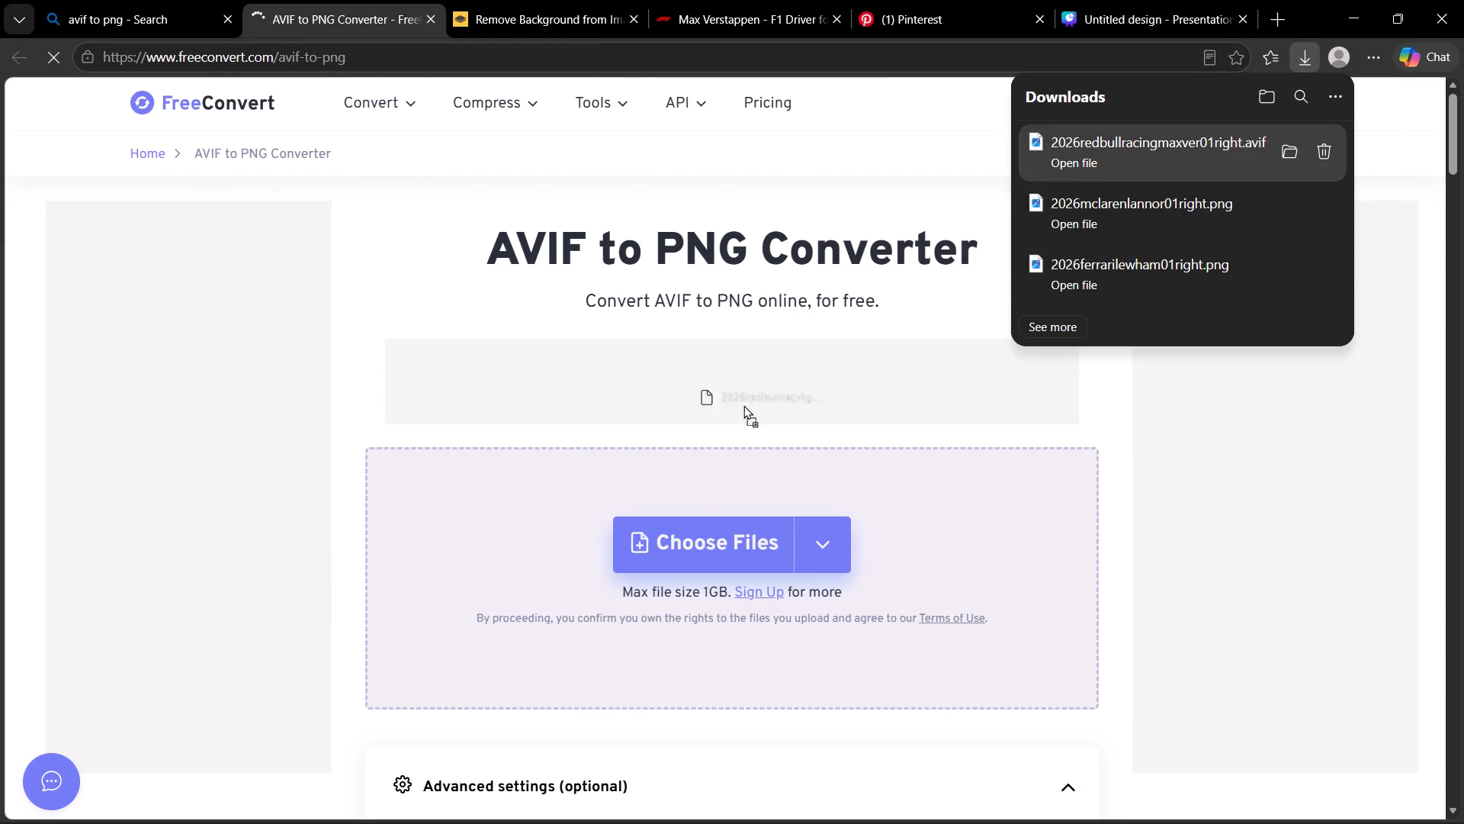
left_click_drag(743, 405, 692, 531)
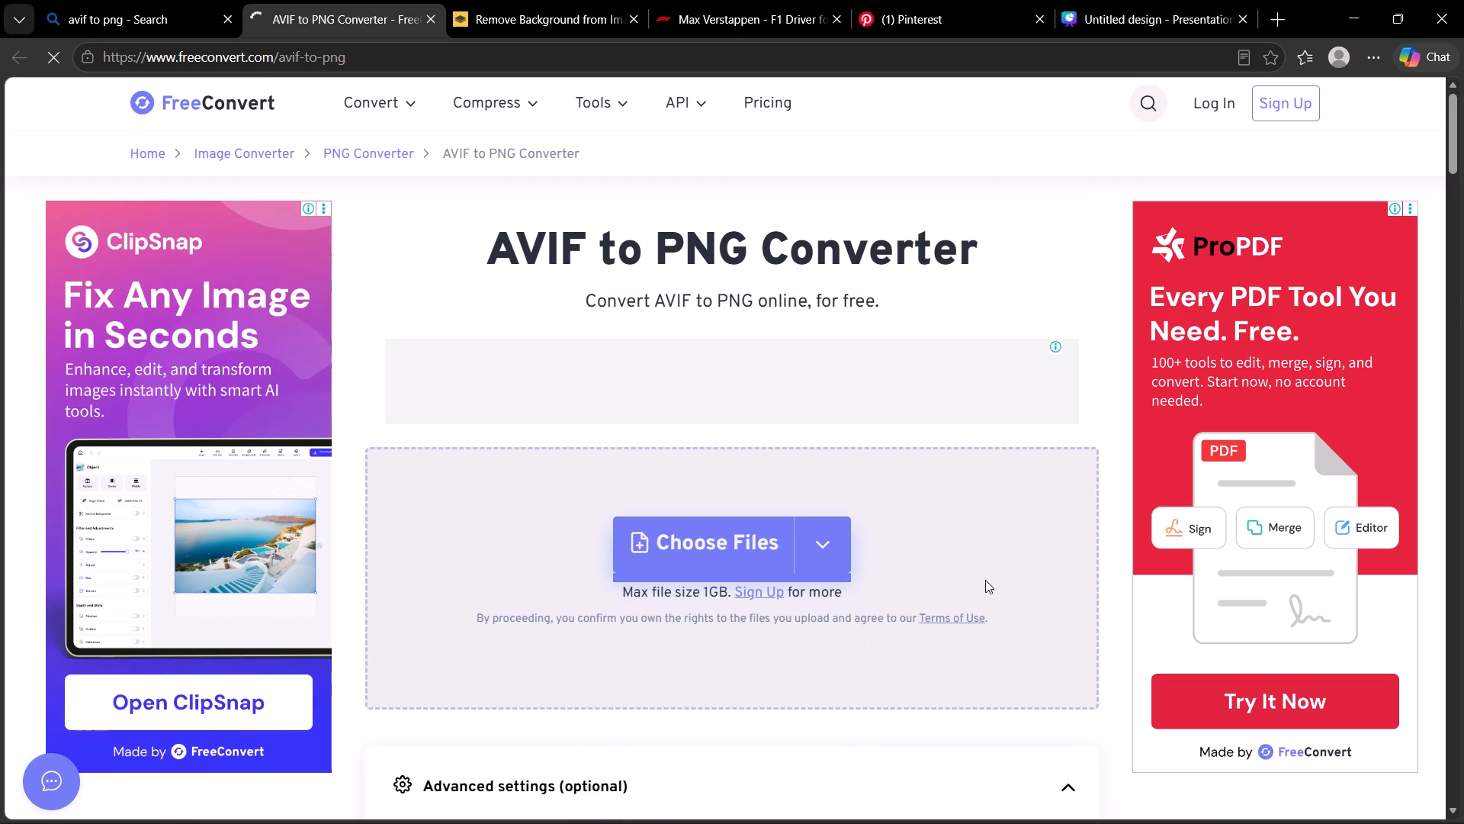
left_click(1379, 63)
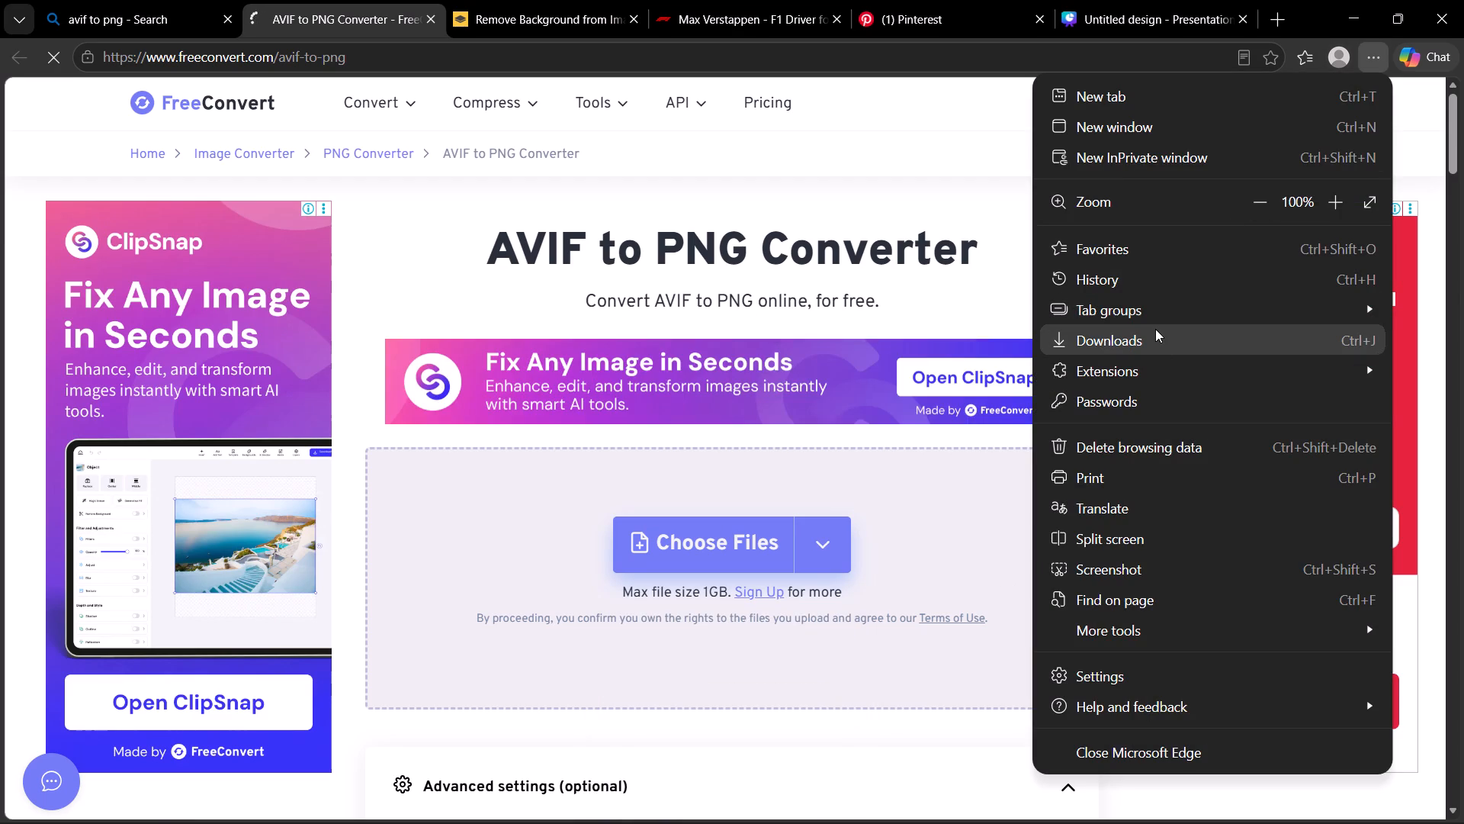
left_click(1148, 341)
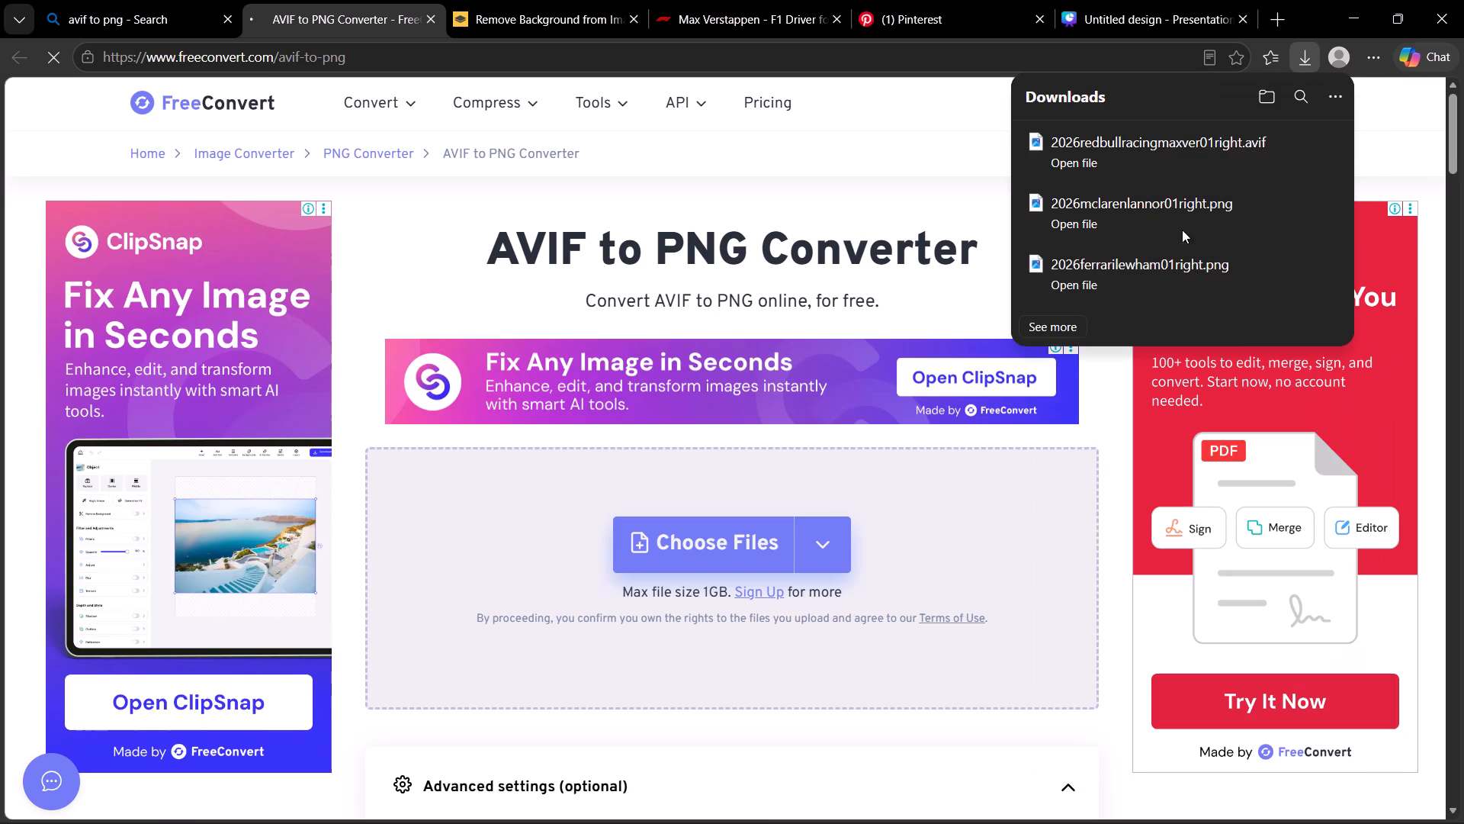
left_click_drag(1192, 140, 798, 525)
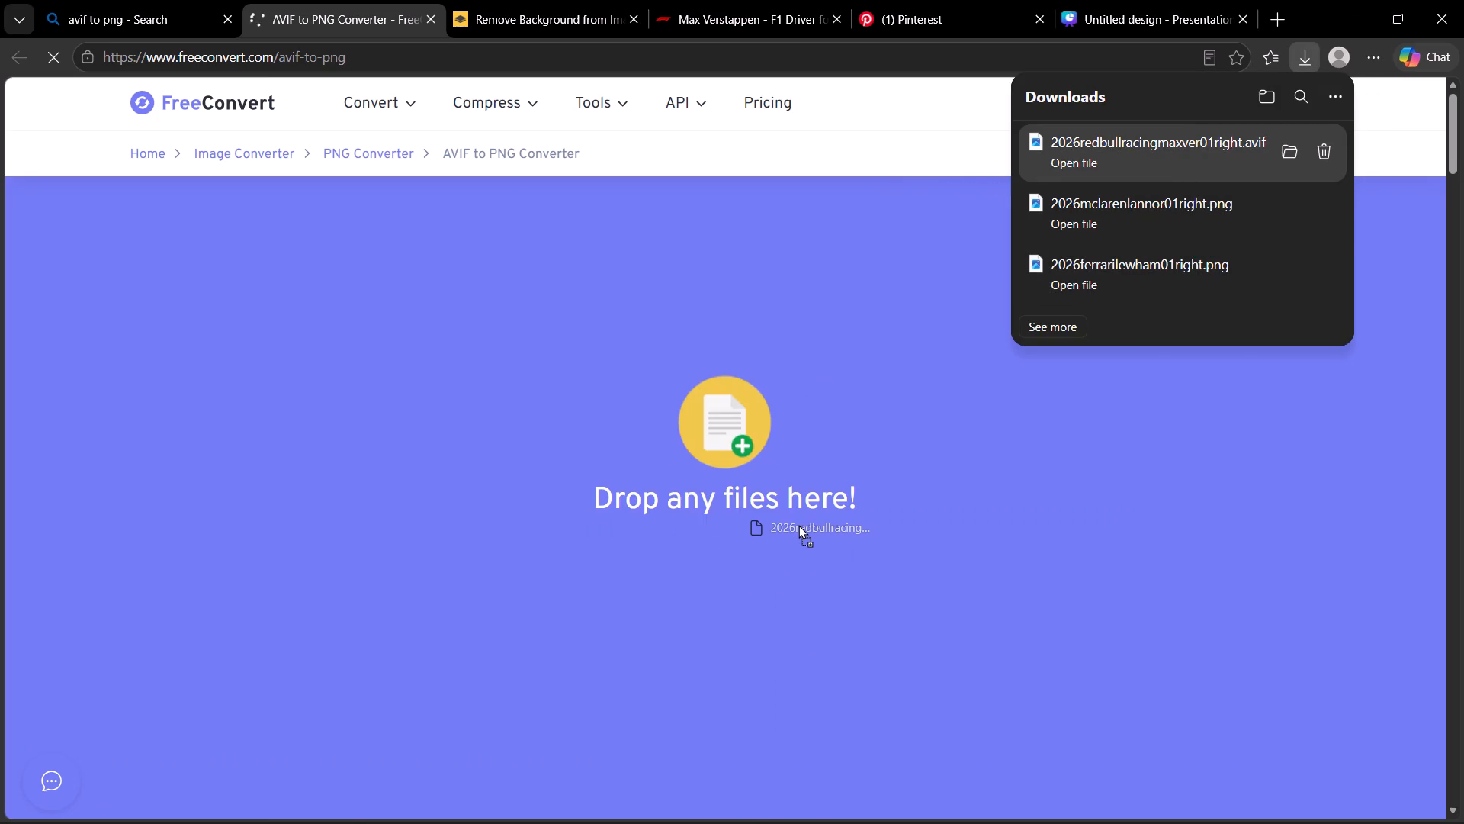
left_click(1043, 549)
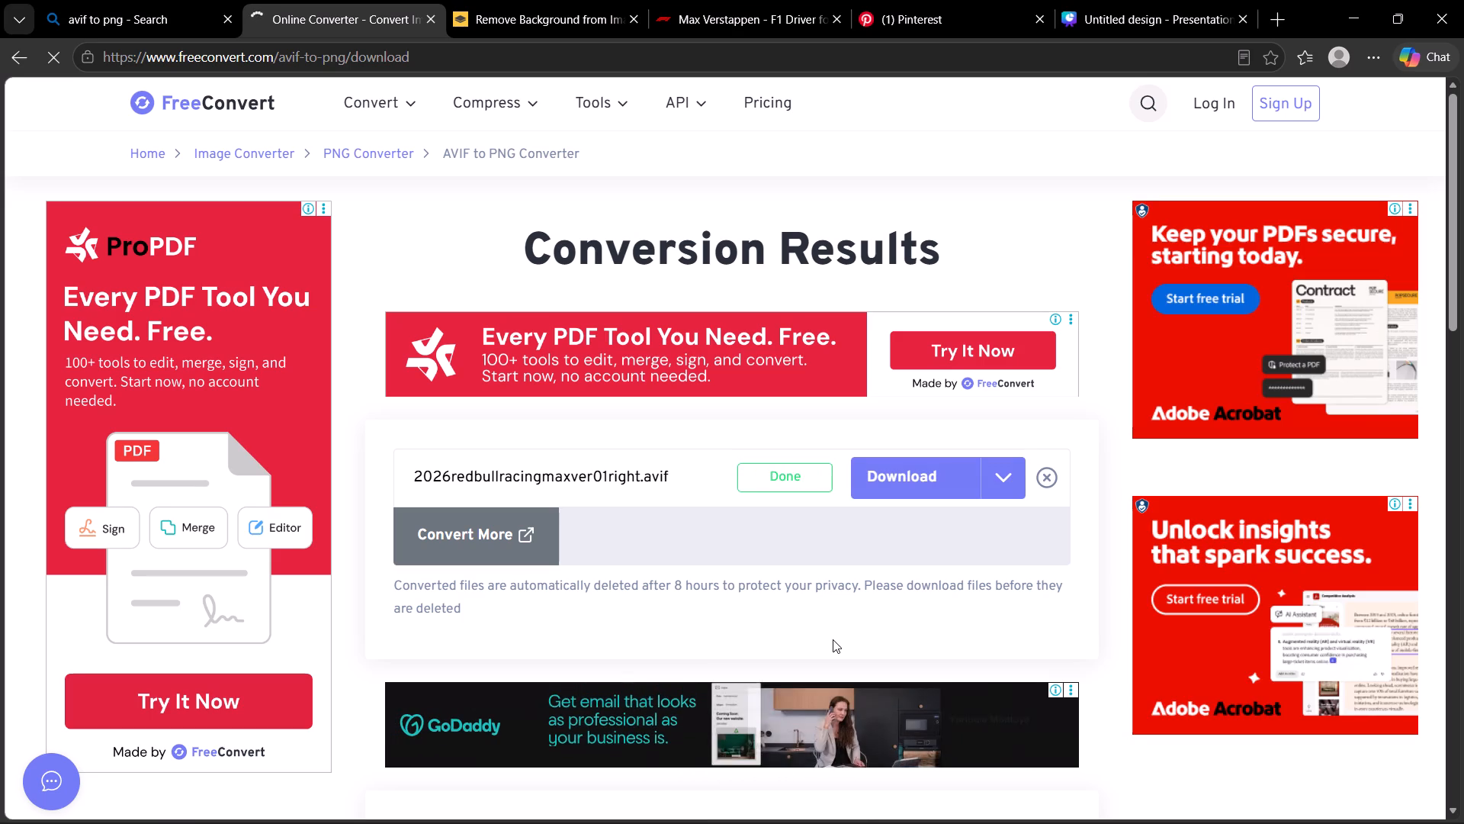
double_click(998, 488)
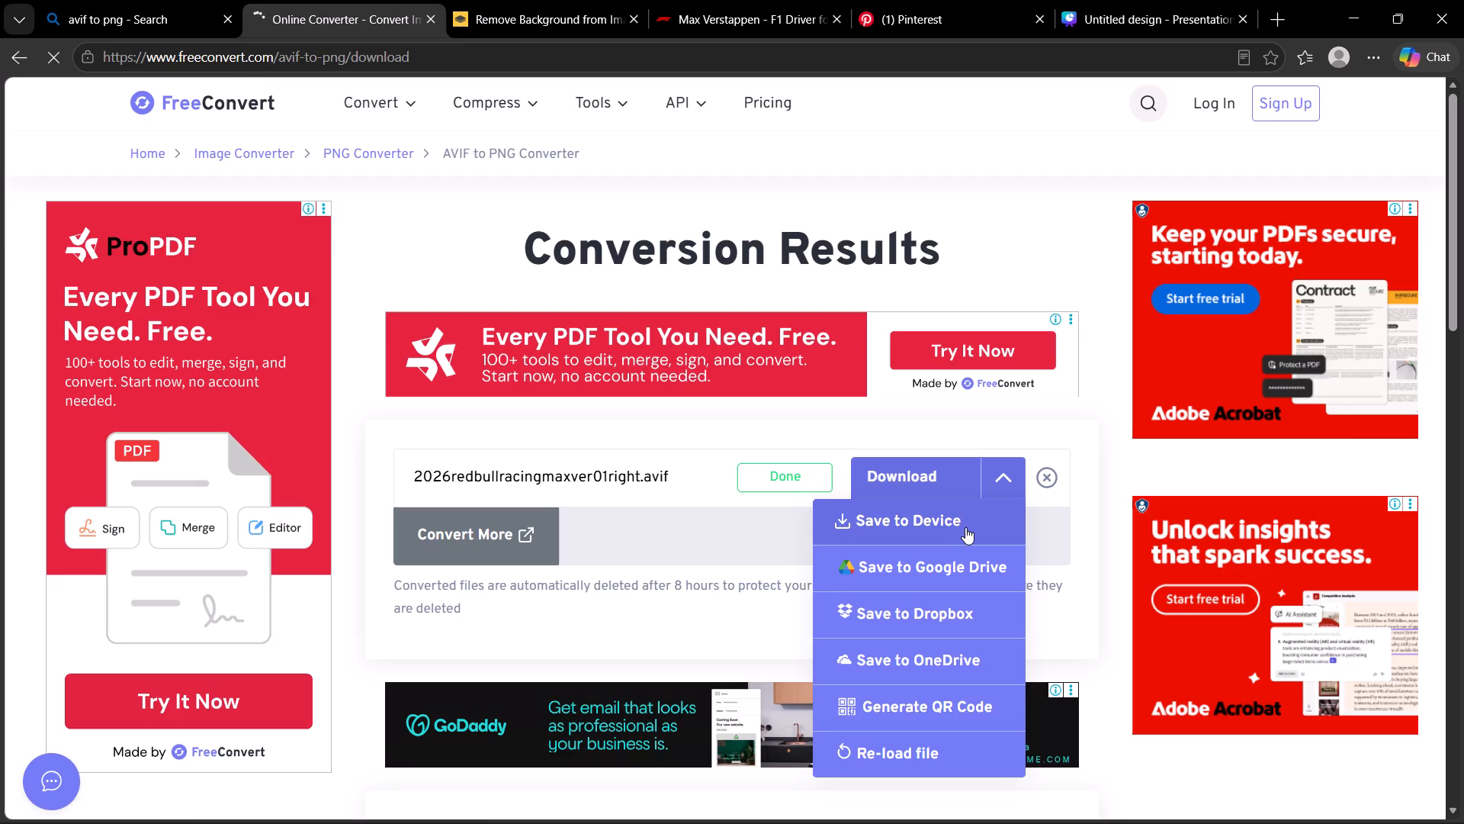
left_click(965, 527)
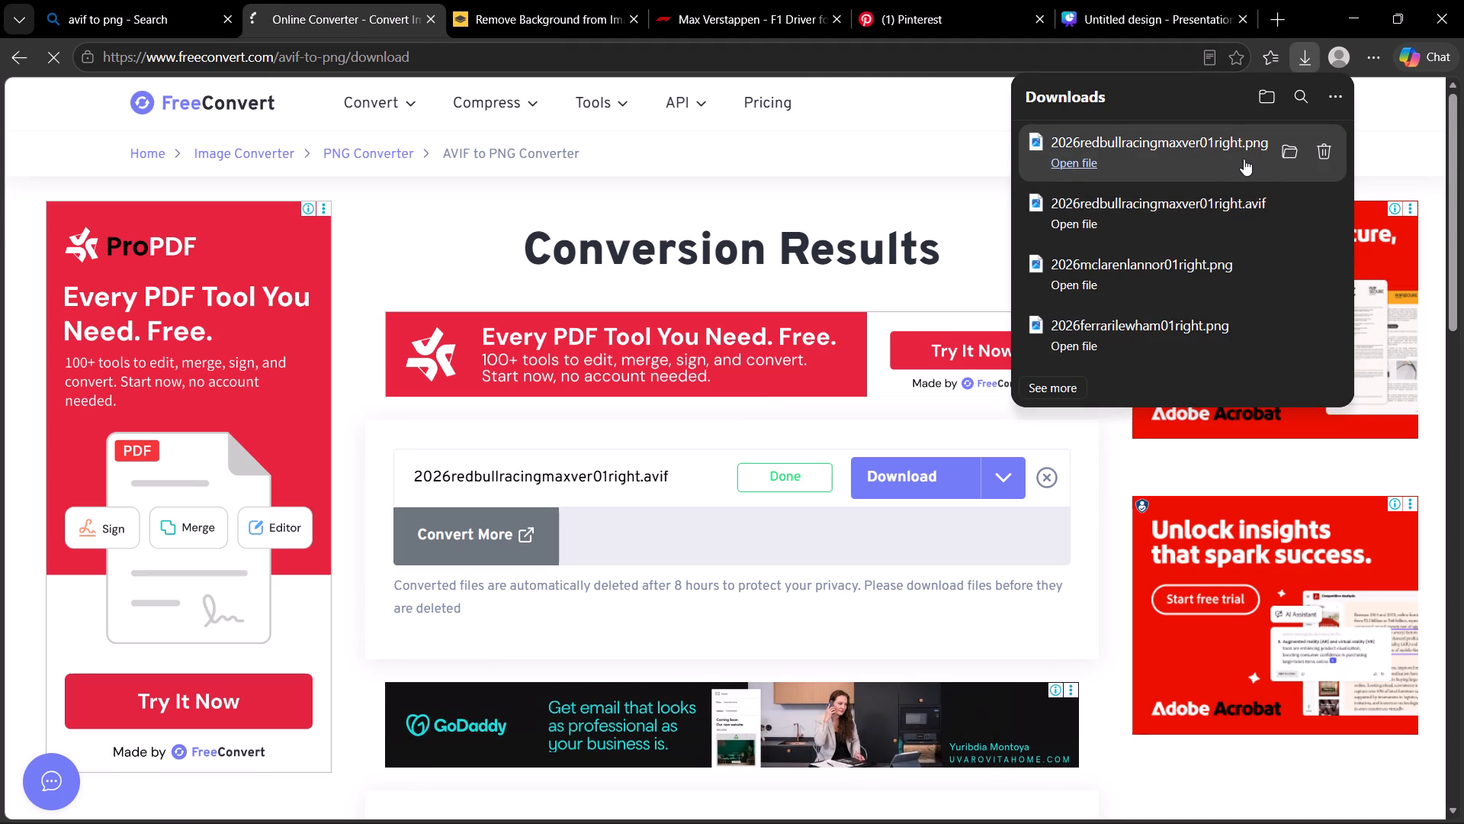
Delete the downloaded 2026redbullracingmaxver01right.avif file, keeping the PNG version.
left_click(1324, 211)
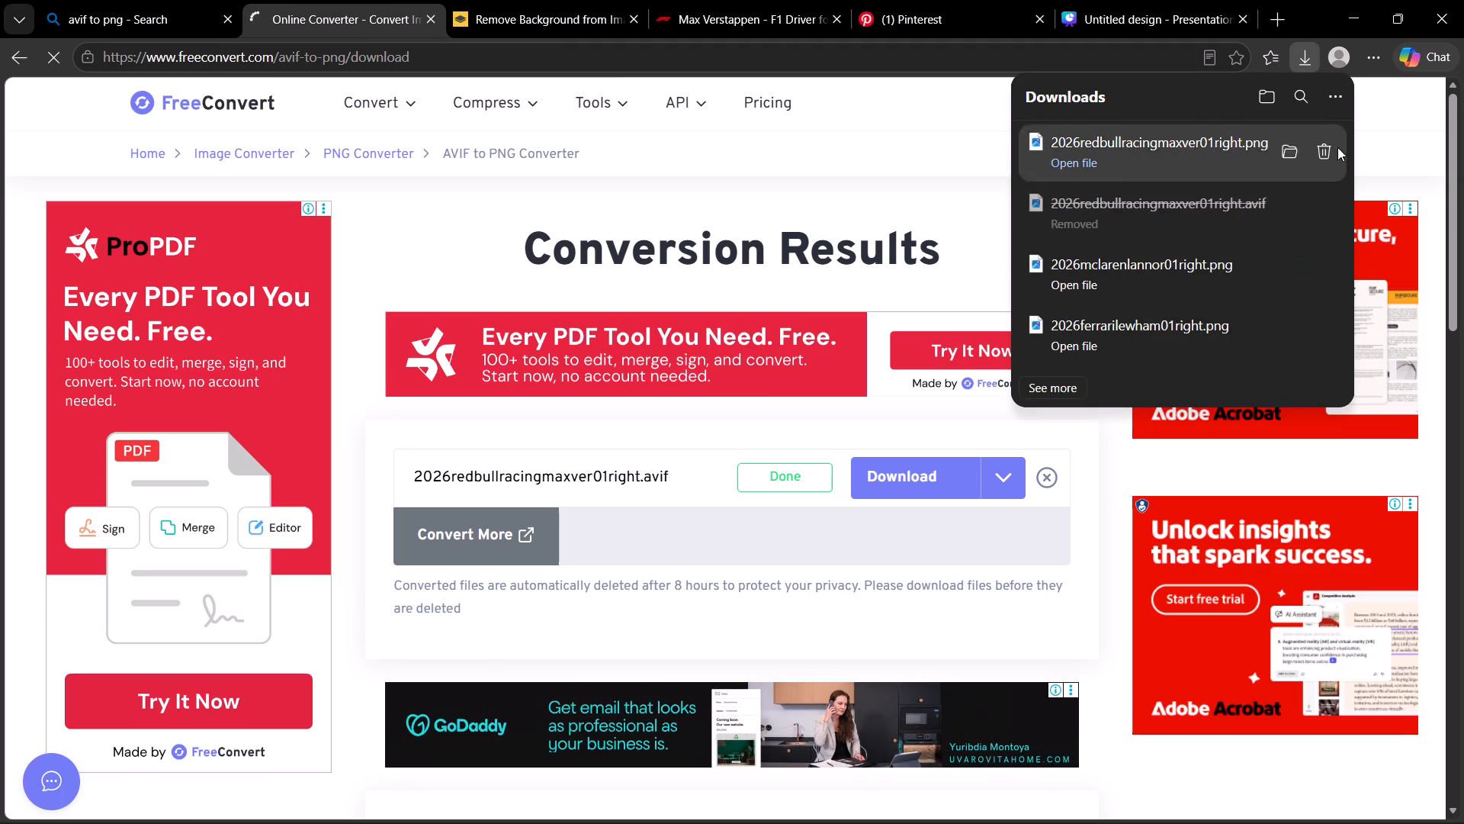
Switch to the Downloads folder in File Explorer.
left_click(1276, 8)
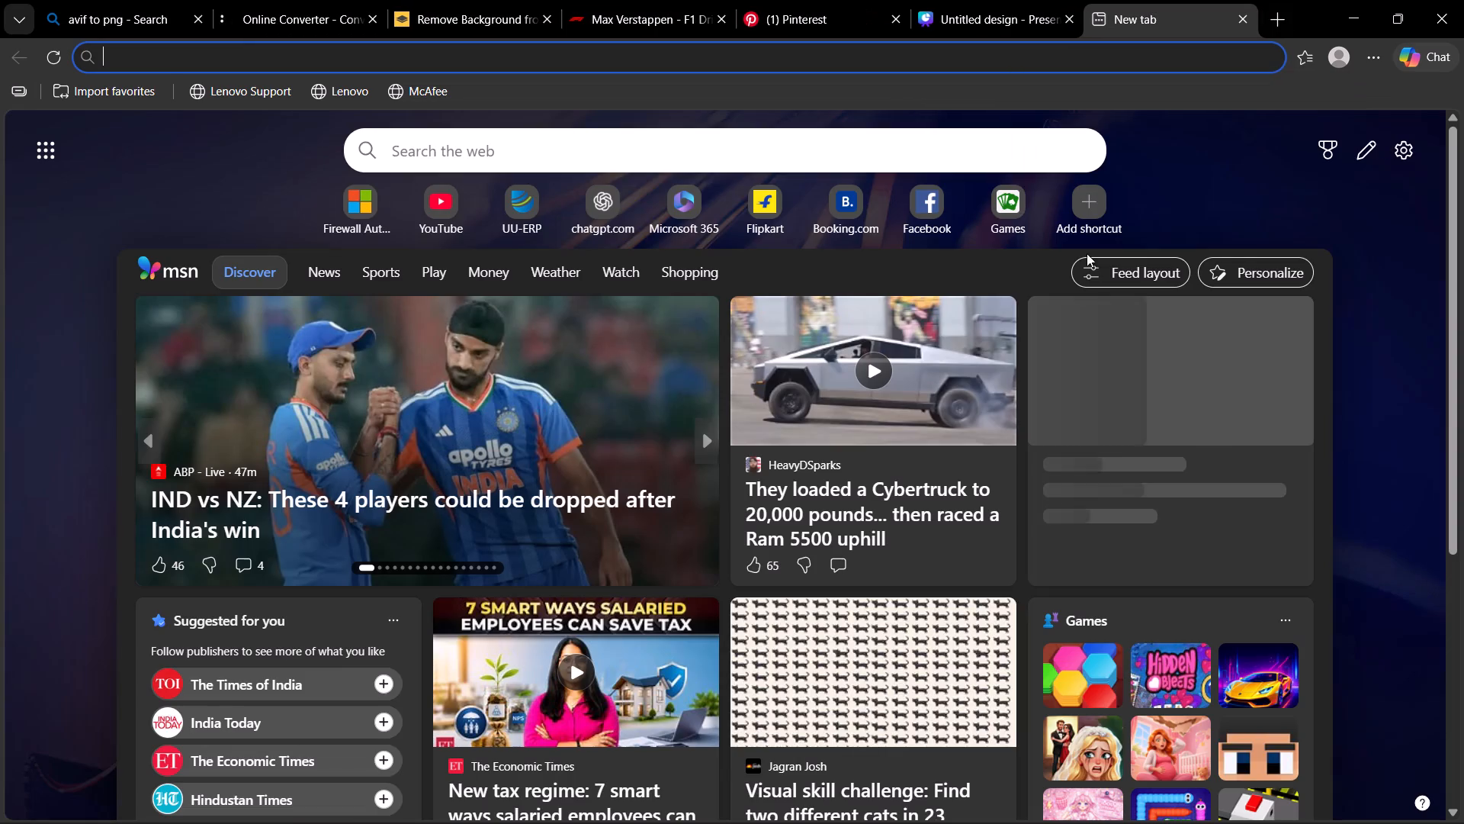
left_click(1247, 26)
left_click(1338, 21)
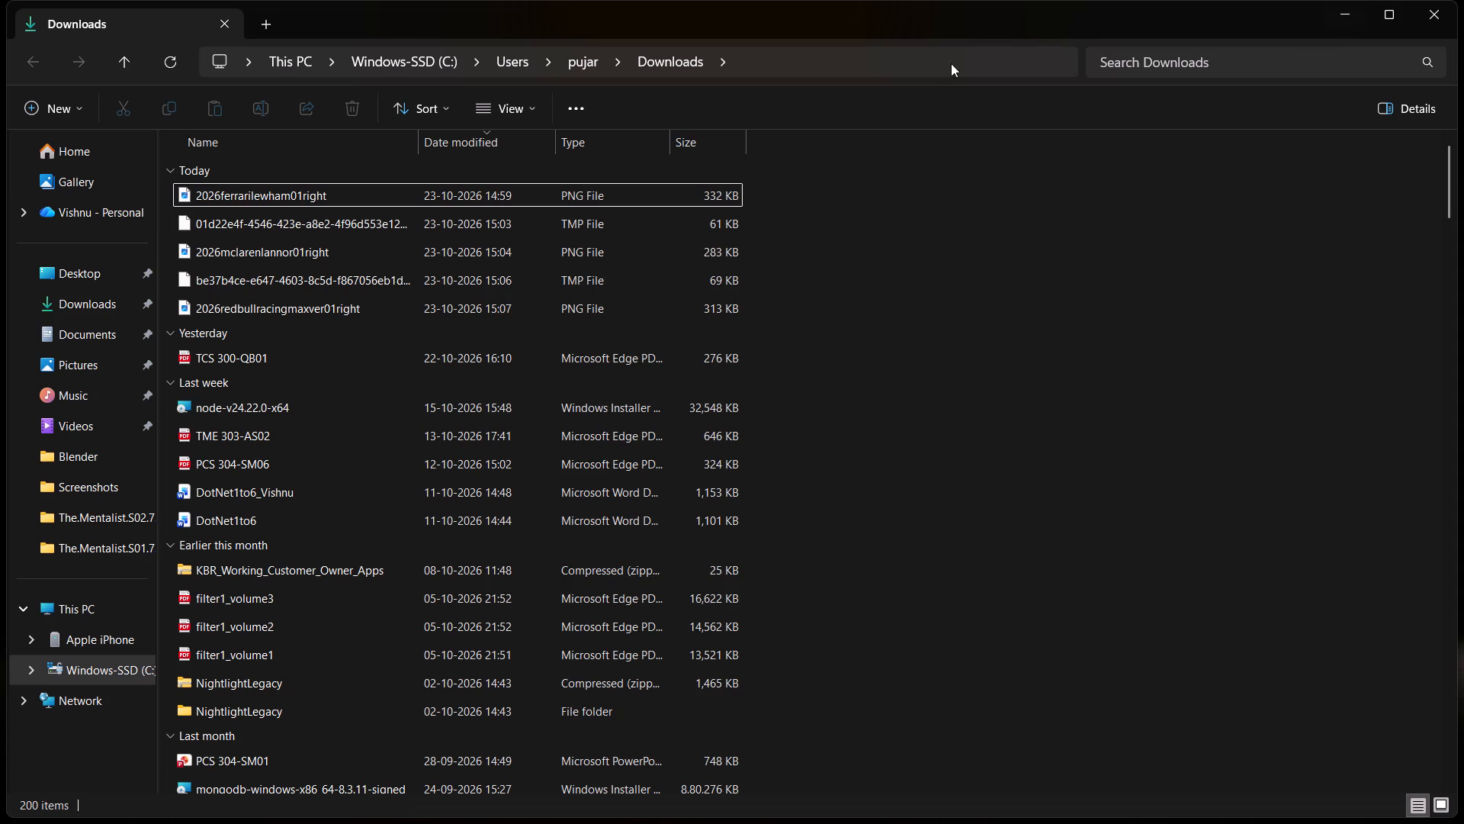
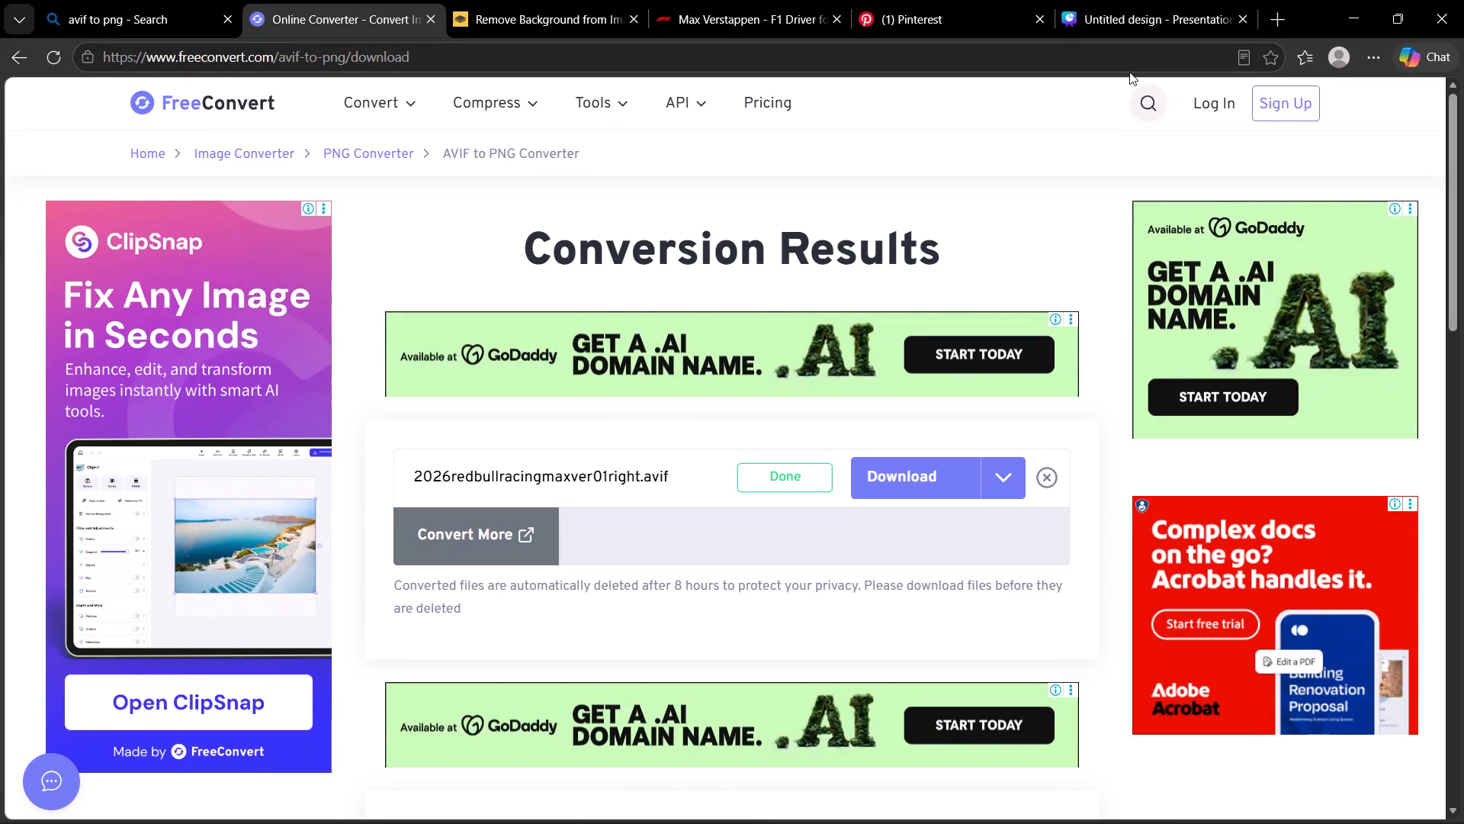
Switch to the Canva design and insert the downloaded 2026redbullracingmaxver01right.png onto the page.
left_click(781, 0)
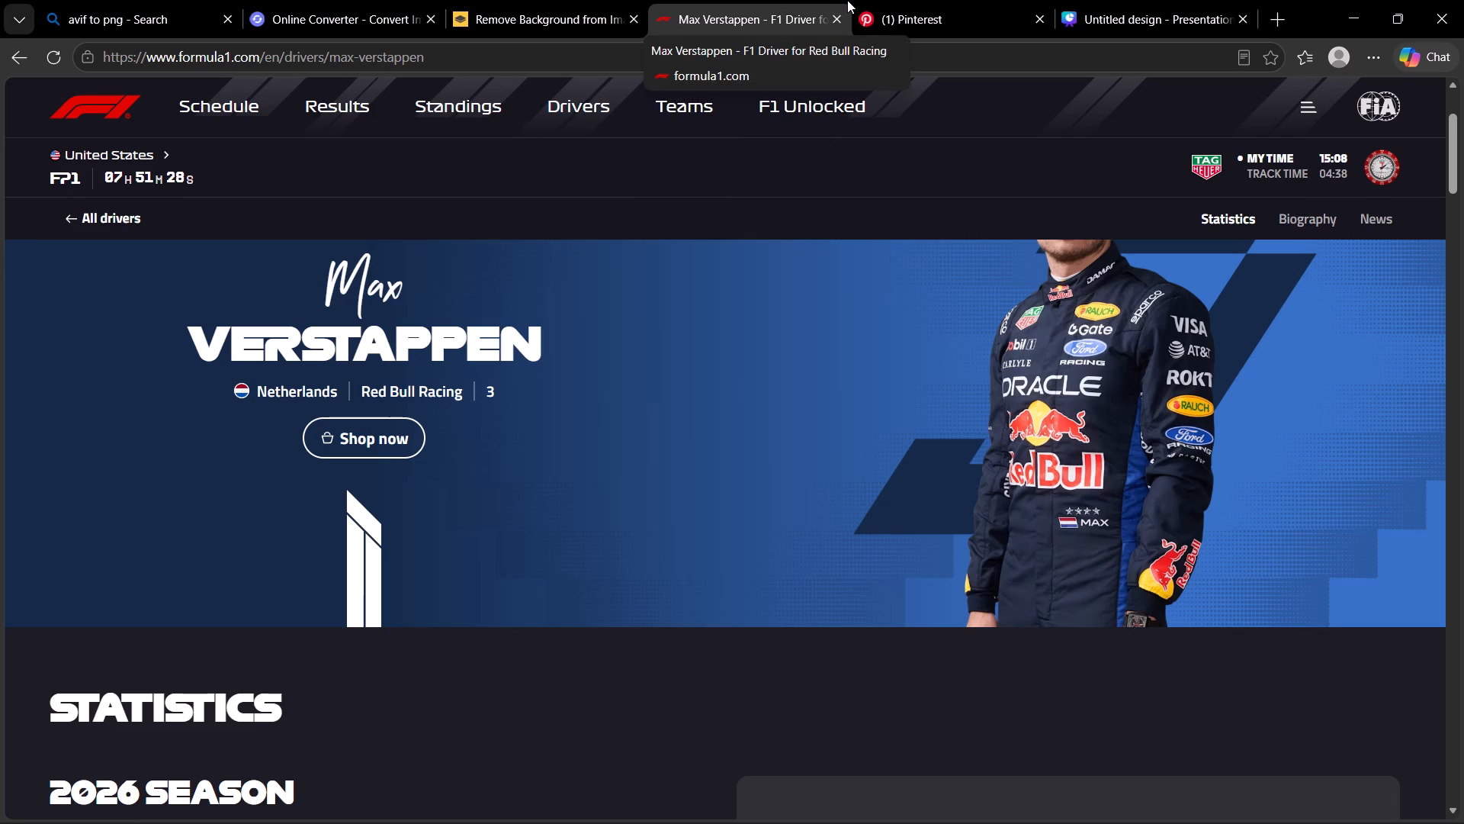
left_click(983, 9)
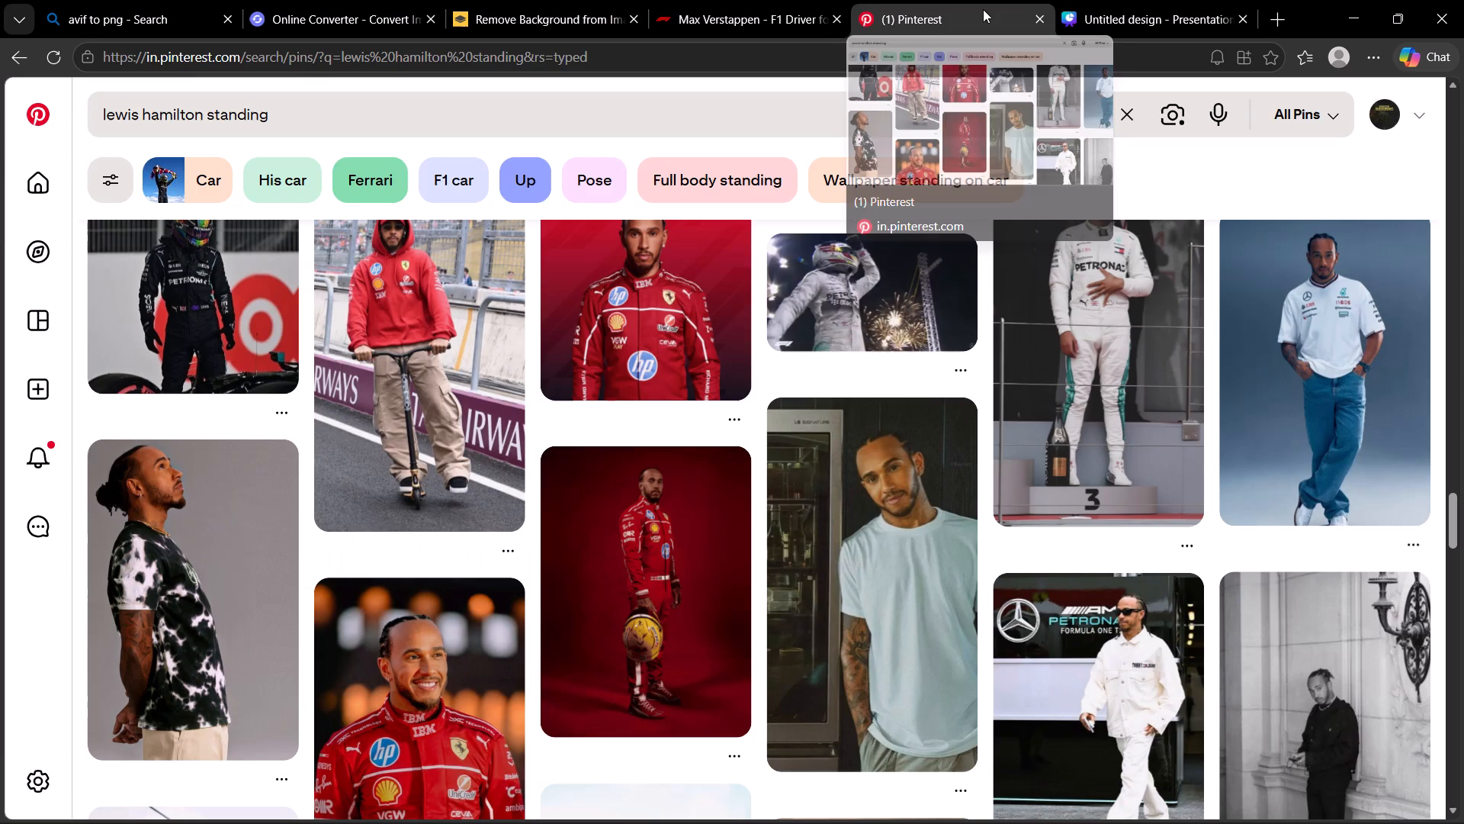
left_click(1139, 0)
left_click(922, 0)
left_click(1120, 0)
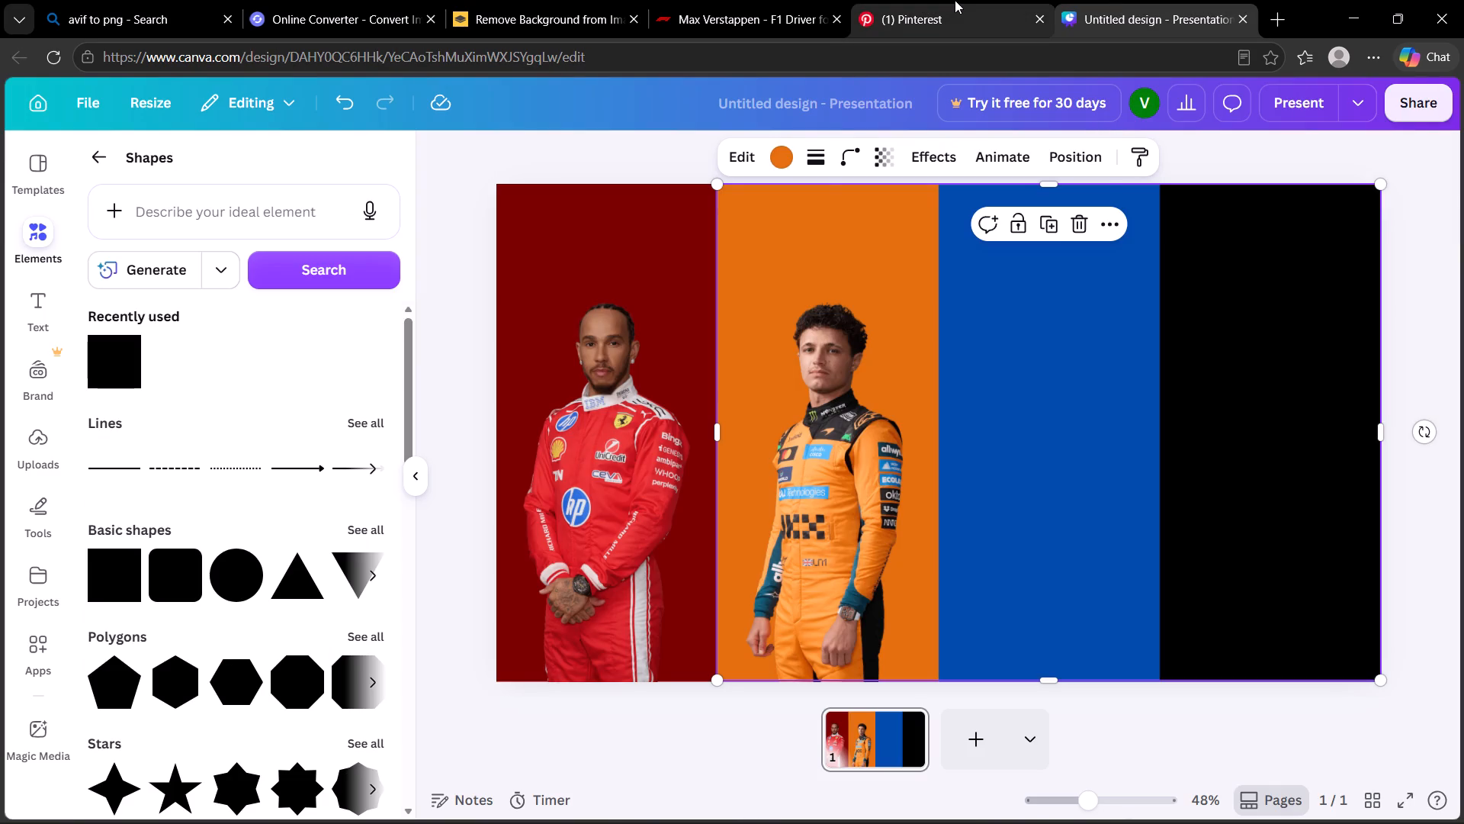
left_click(955, 0)
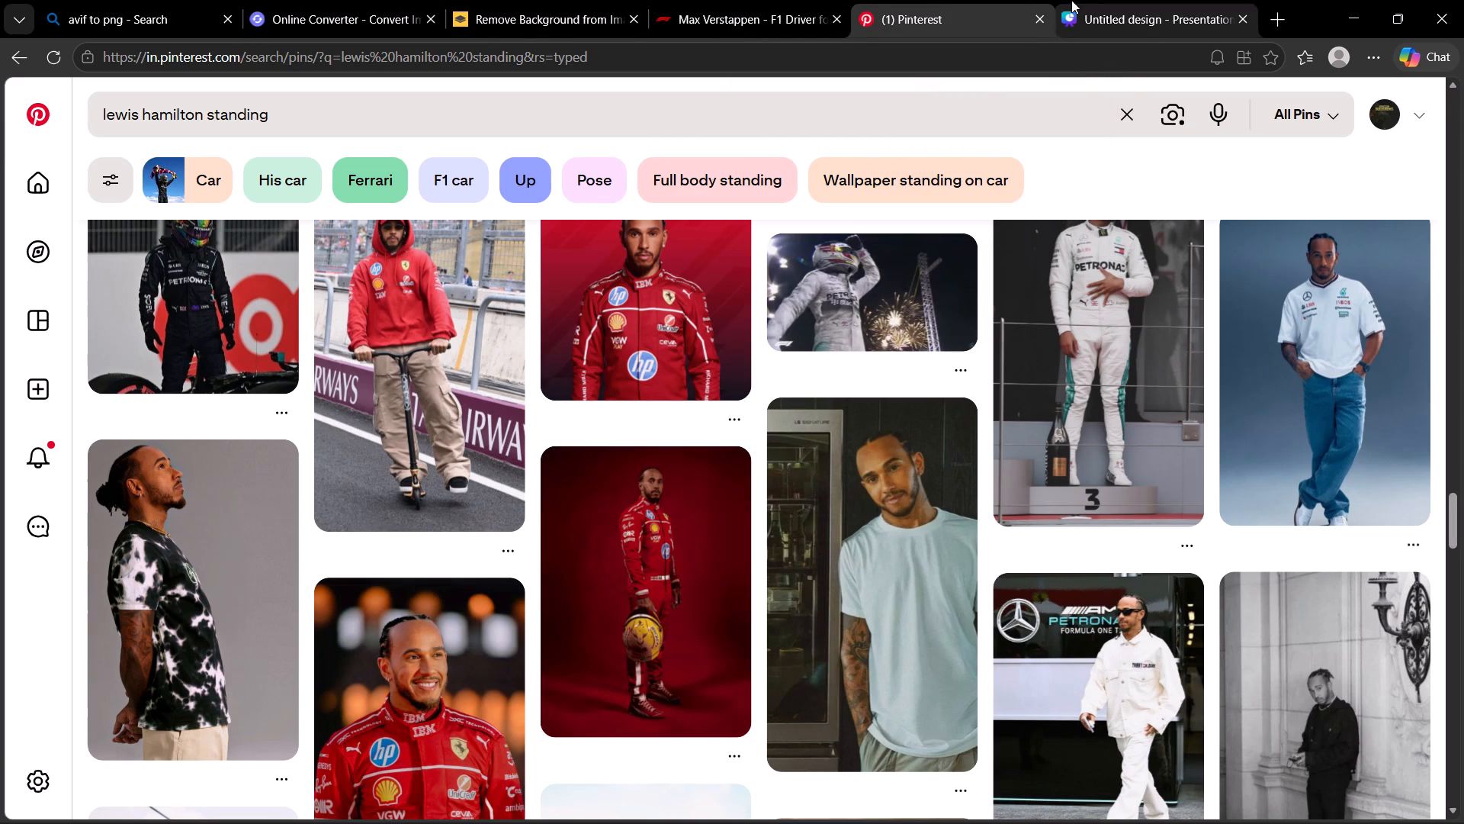
left_click(1084, 0)
left_click(1382, 59)
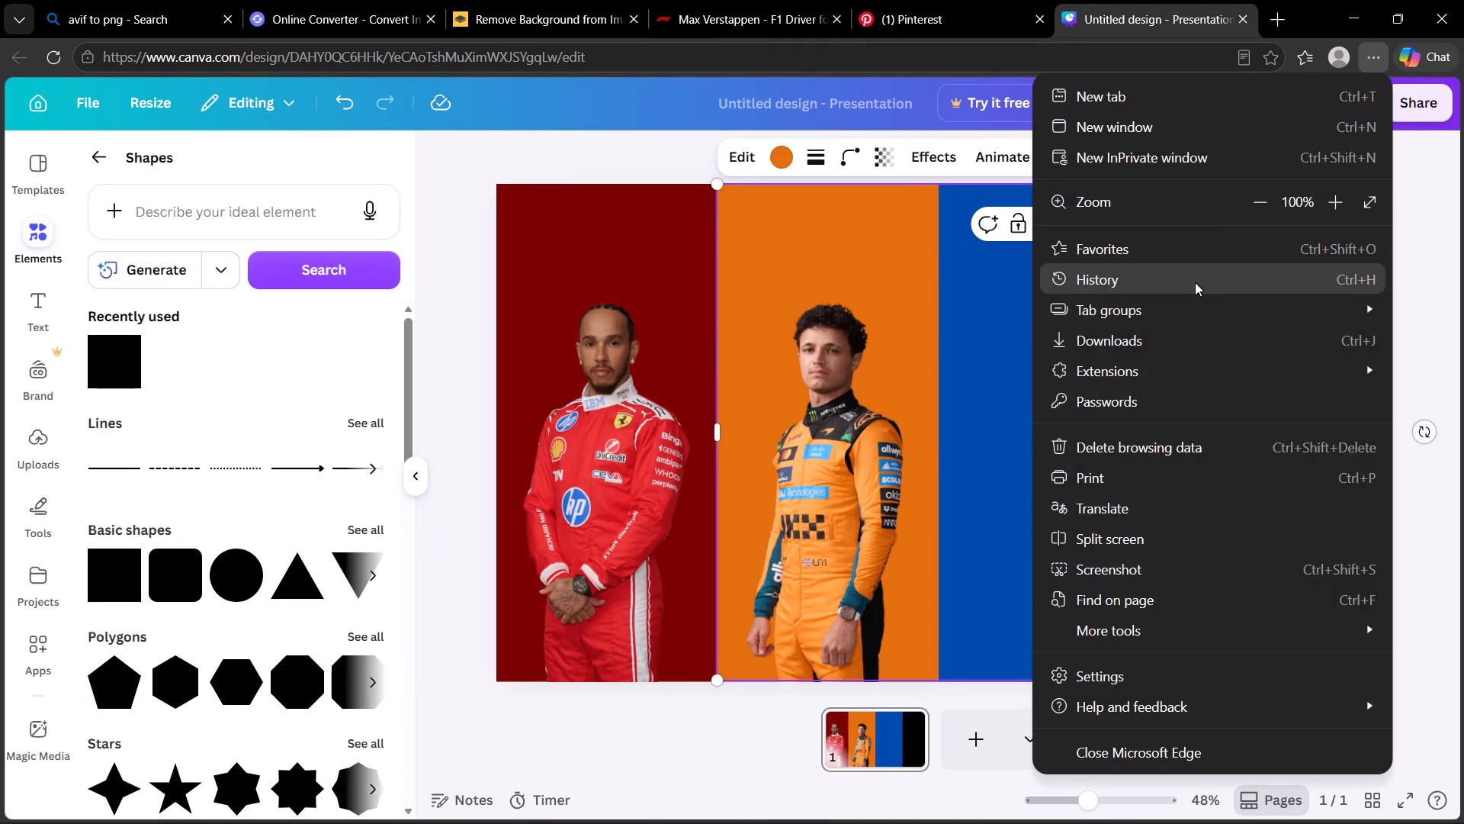
left_click(1183, 342)
left_click_drag(1244, 160, 975, 448)
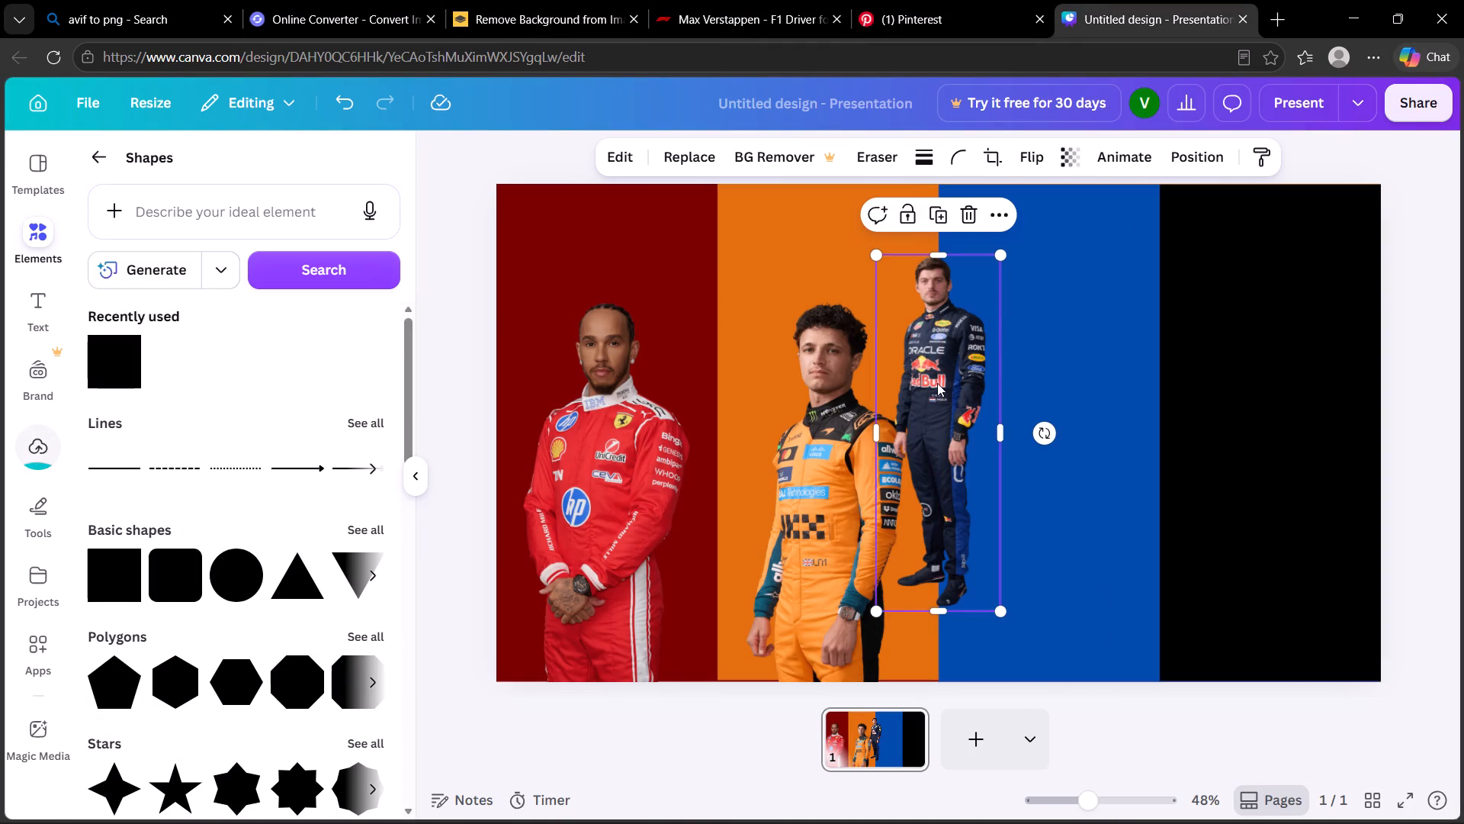
Move the Verstappen cut-out onto the blue panel, enlarge it to the panel's width, about 1,379 high, and level his head with the other drivers.
left_click_drag(939, 340, 1046, 352)
left_click_drag(1116, 266, 1232, 215)
left_click_drag(1055, 314, 1042, 448)
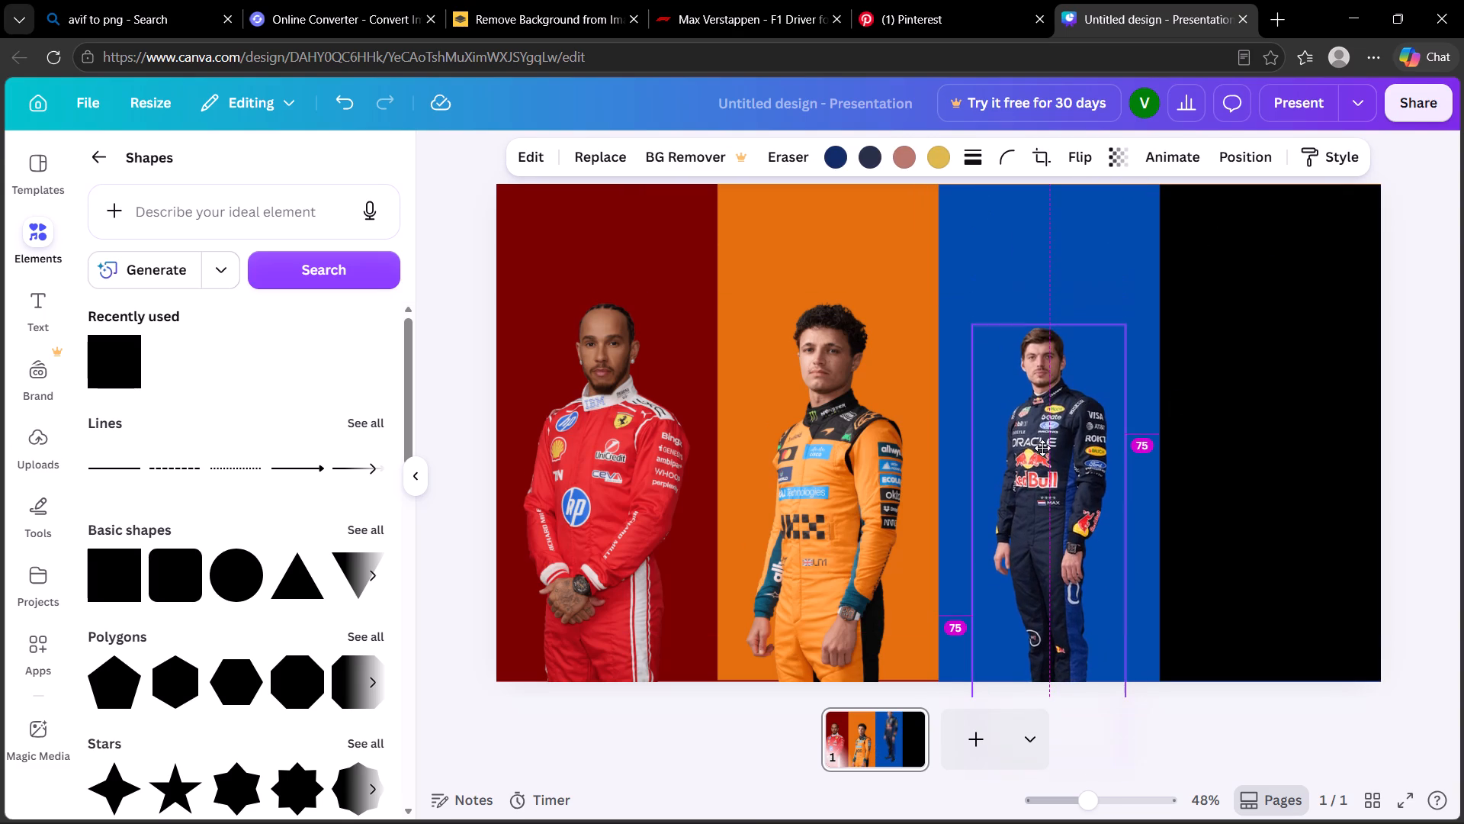
left_click_drag(1042, 448, 1045, 426)
left_click_drag(1128, 301, 1225, 272)
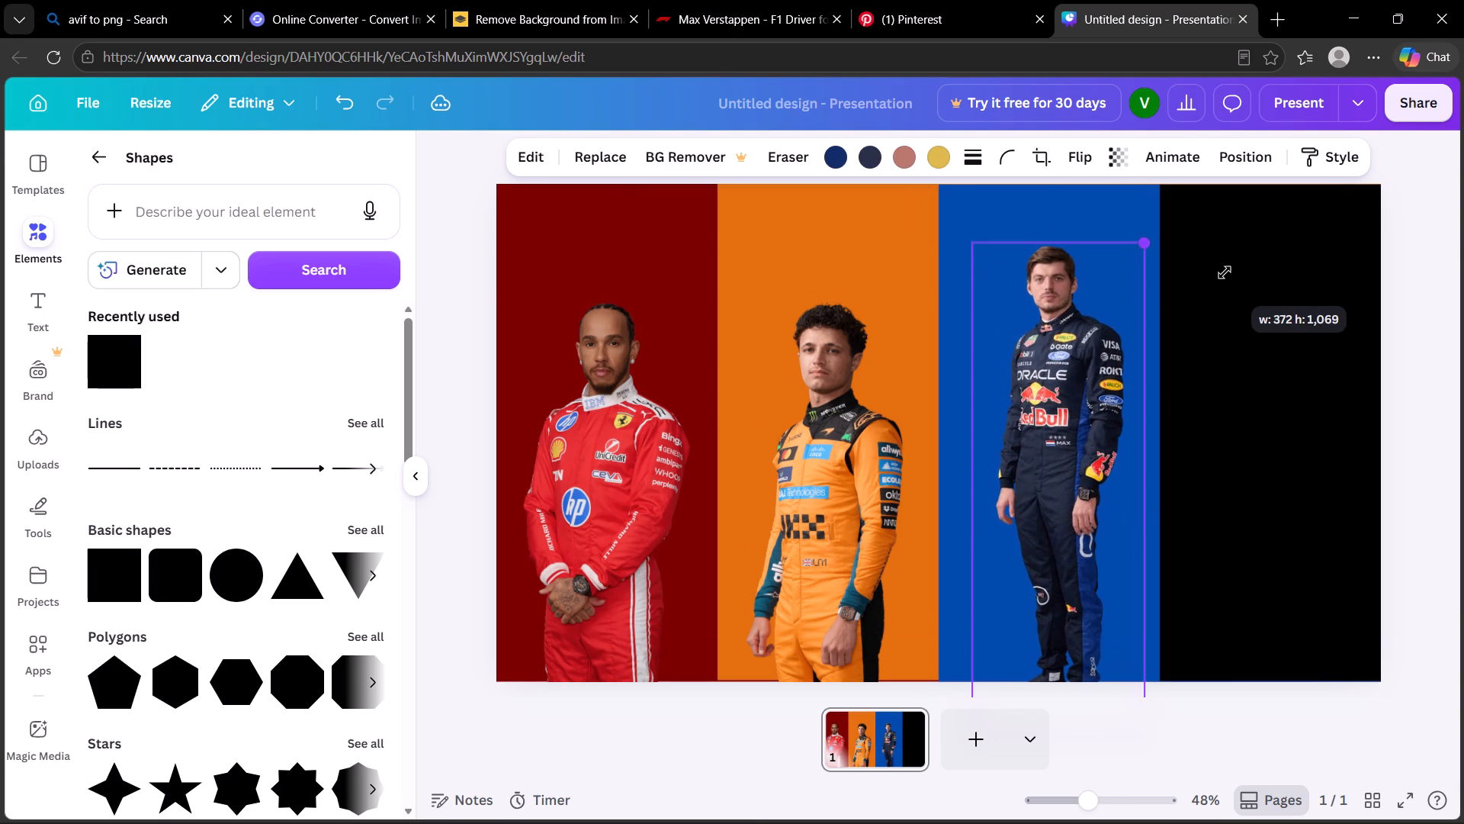
left_click_drag(1225, 272, 1286, 247)
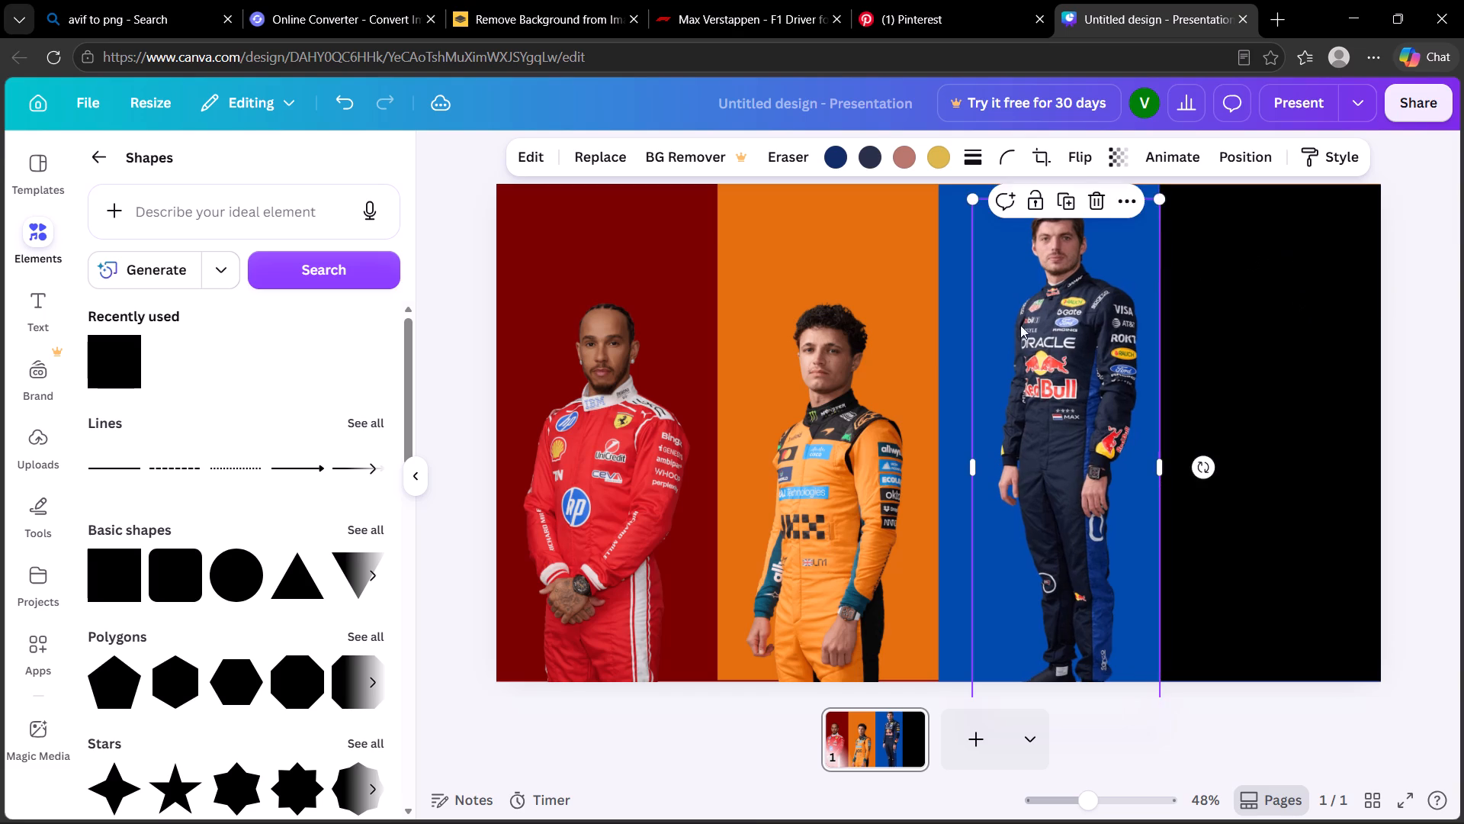
left_click_drag(1013, 327, 981, 327)
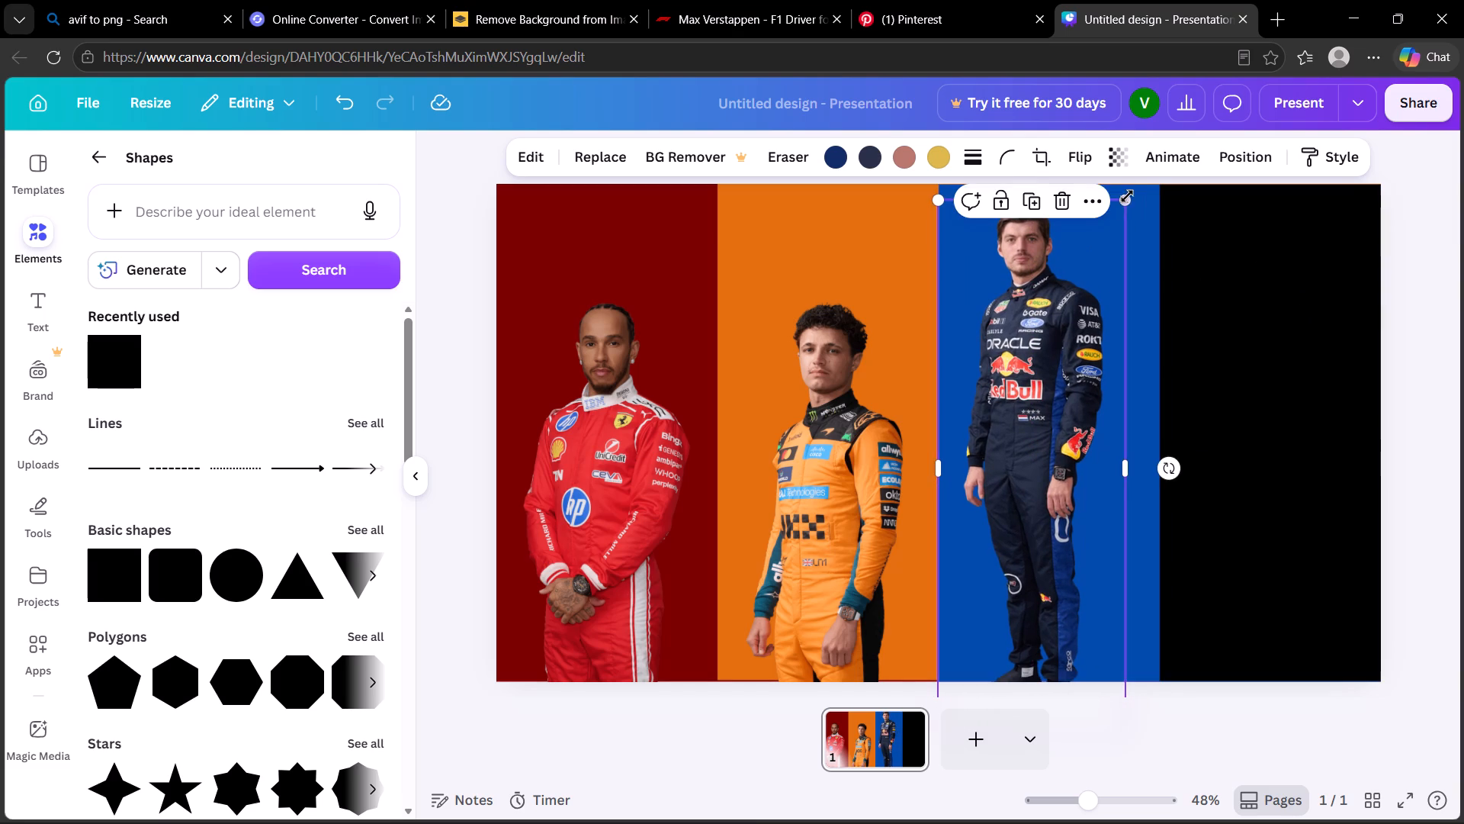
left_click_drag(1120, 196, 1303, 153)
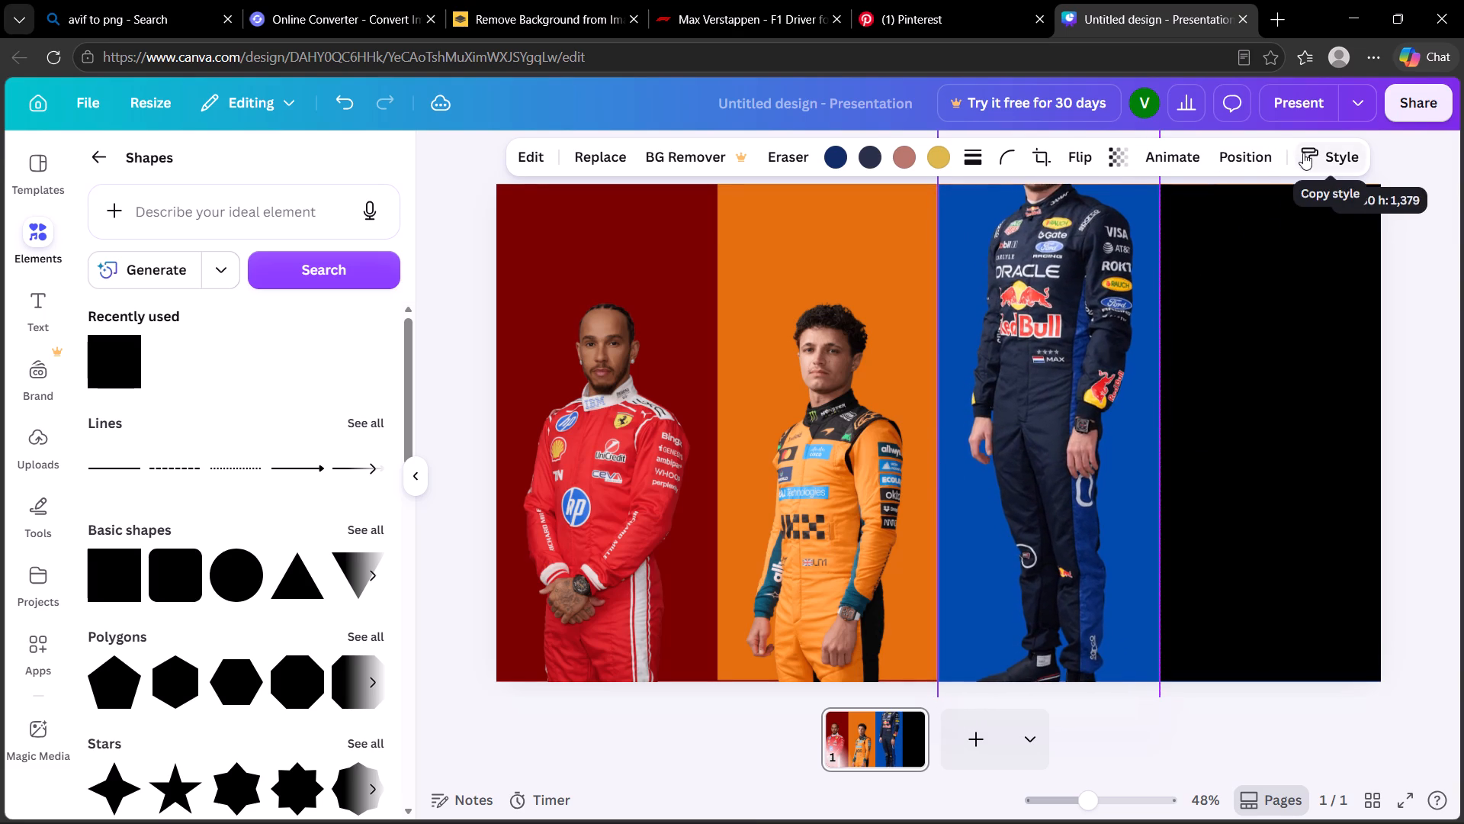
left_click_drag(1303, 153, 1304, 153)
left_click_drag(1088, 244, 1088, 452)
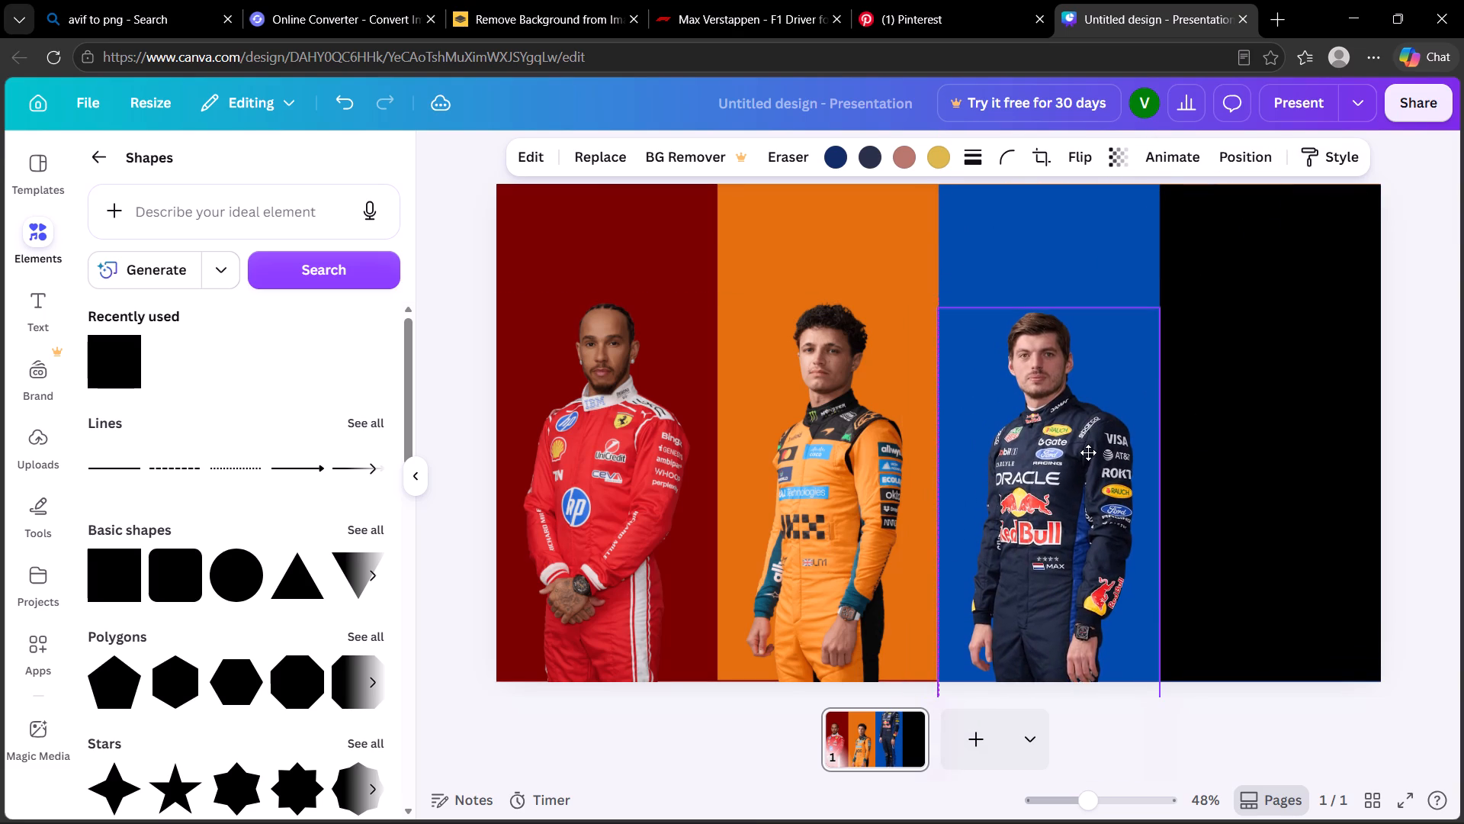
left_click_drag(1088, 452, 1095, 439)
left_click(1418, 428)
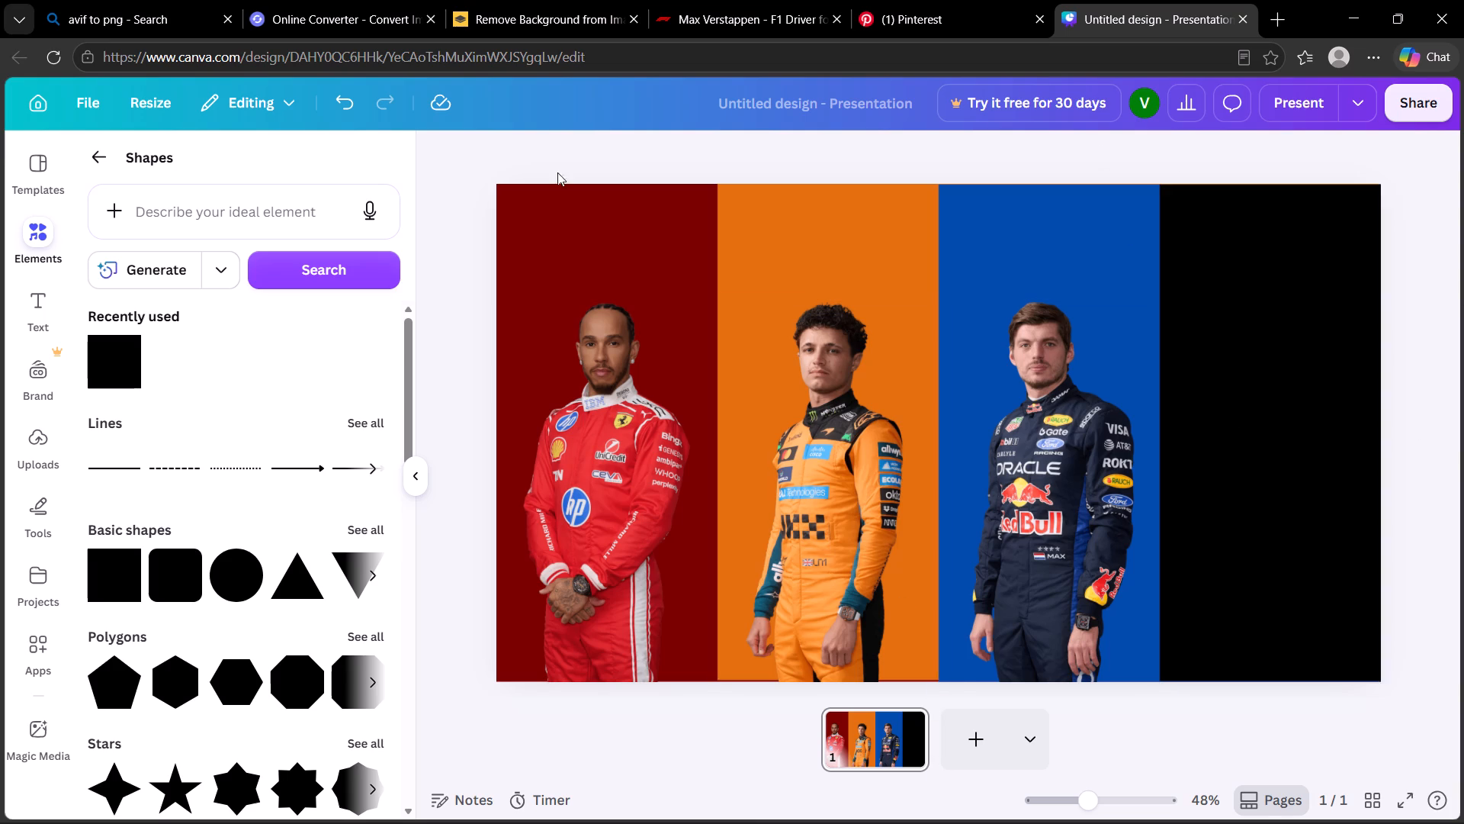
Return to the Formula 1 teams page and look through the teams for the fourth panel's driver.
left_click(773, 0)
left_click(19, 50)
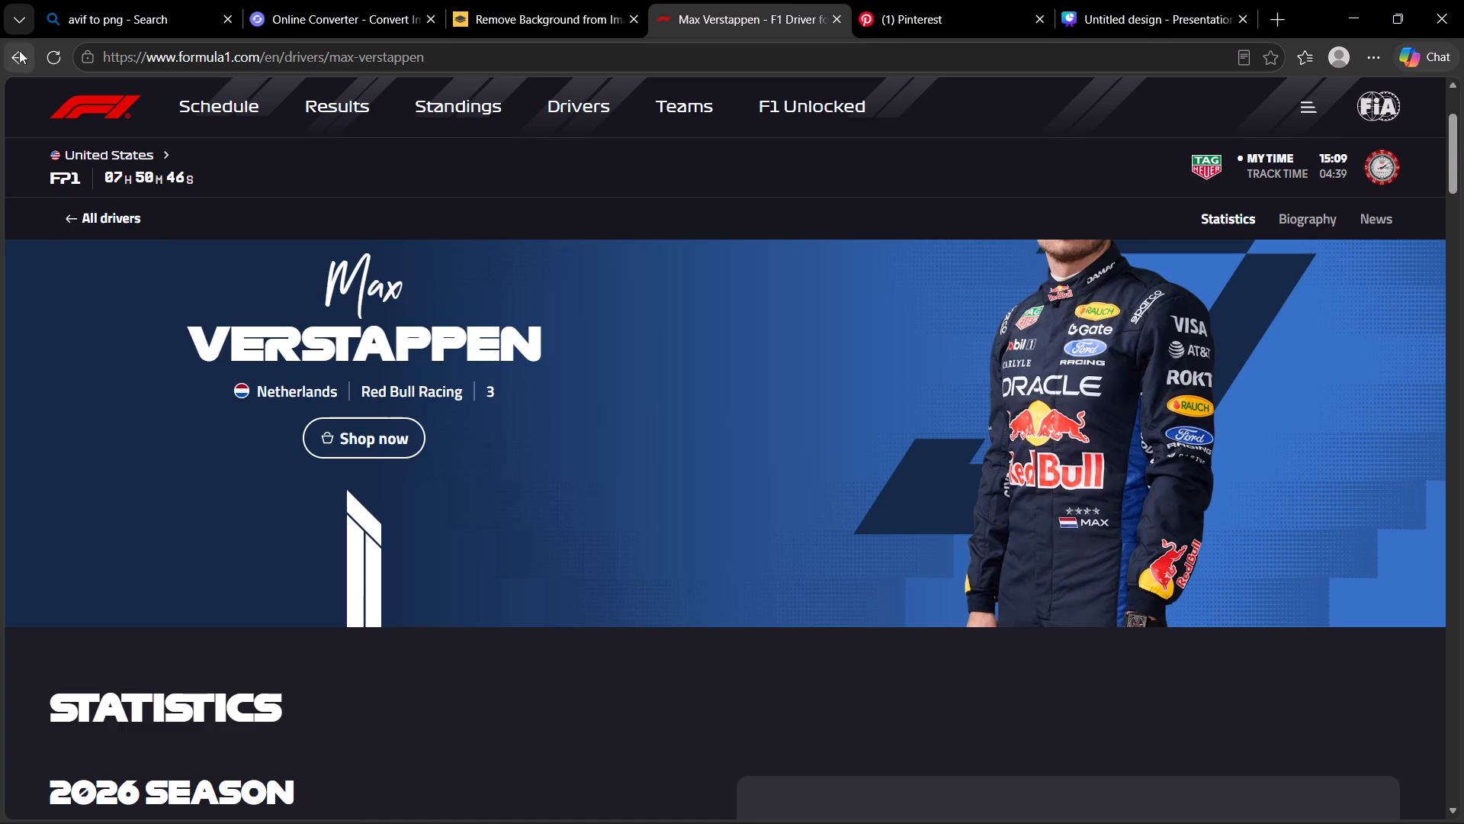
left_click(14, 63)
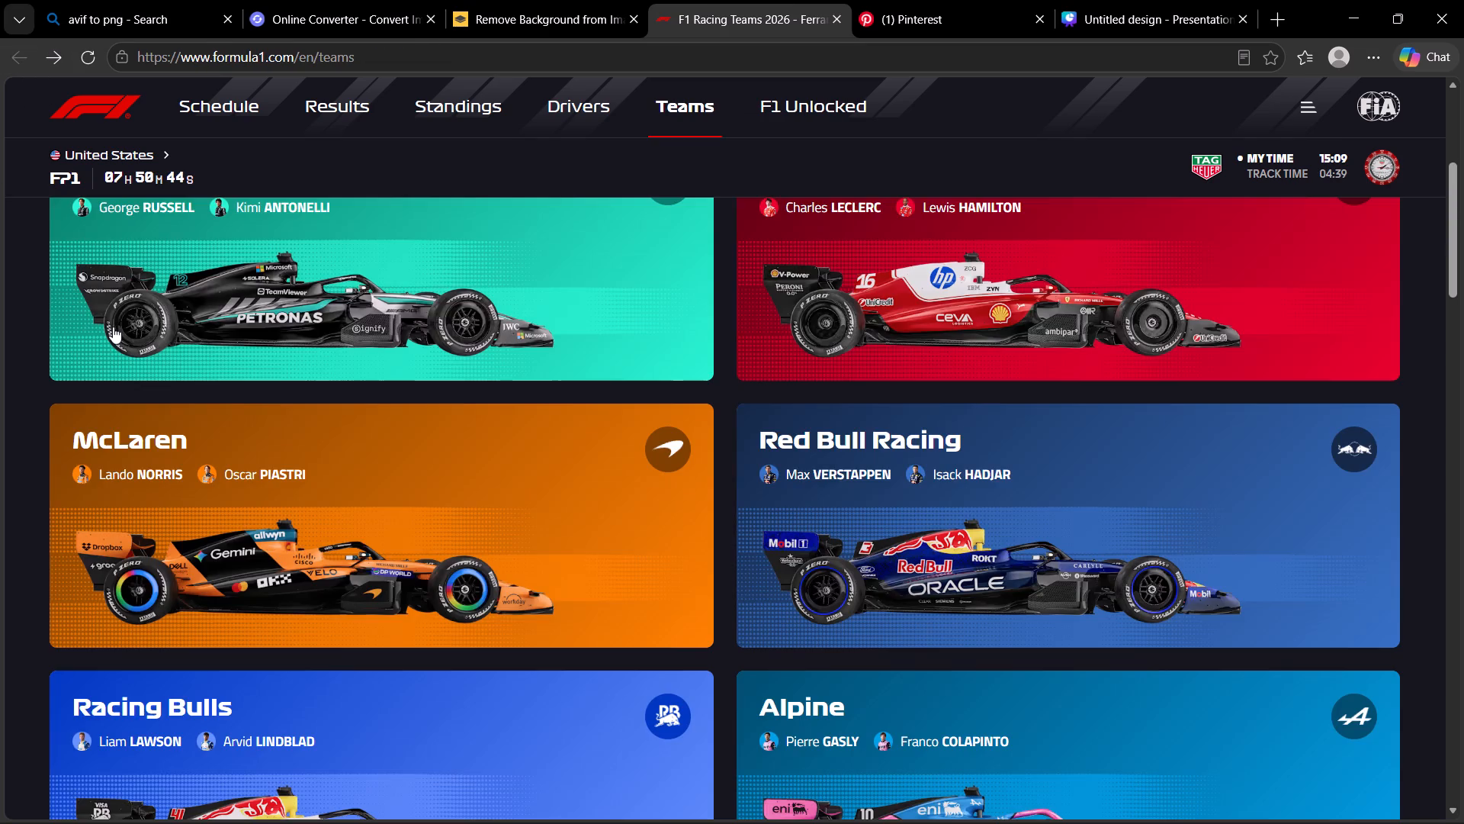
scroll(403, 569, "down", 4)
scroll(454, 611, "down", 4)
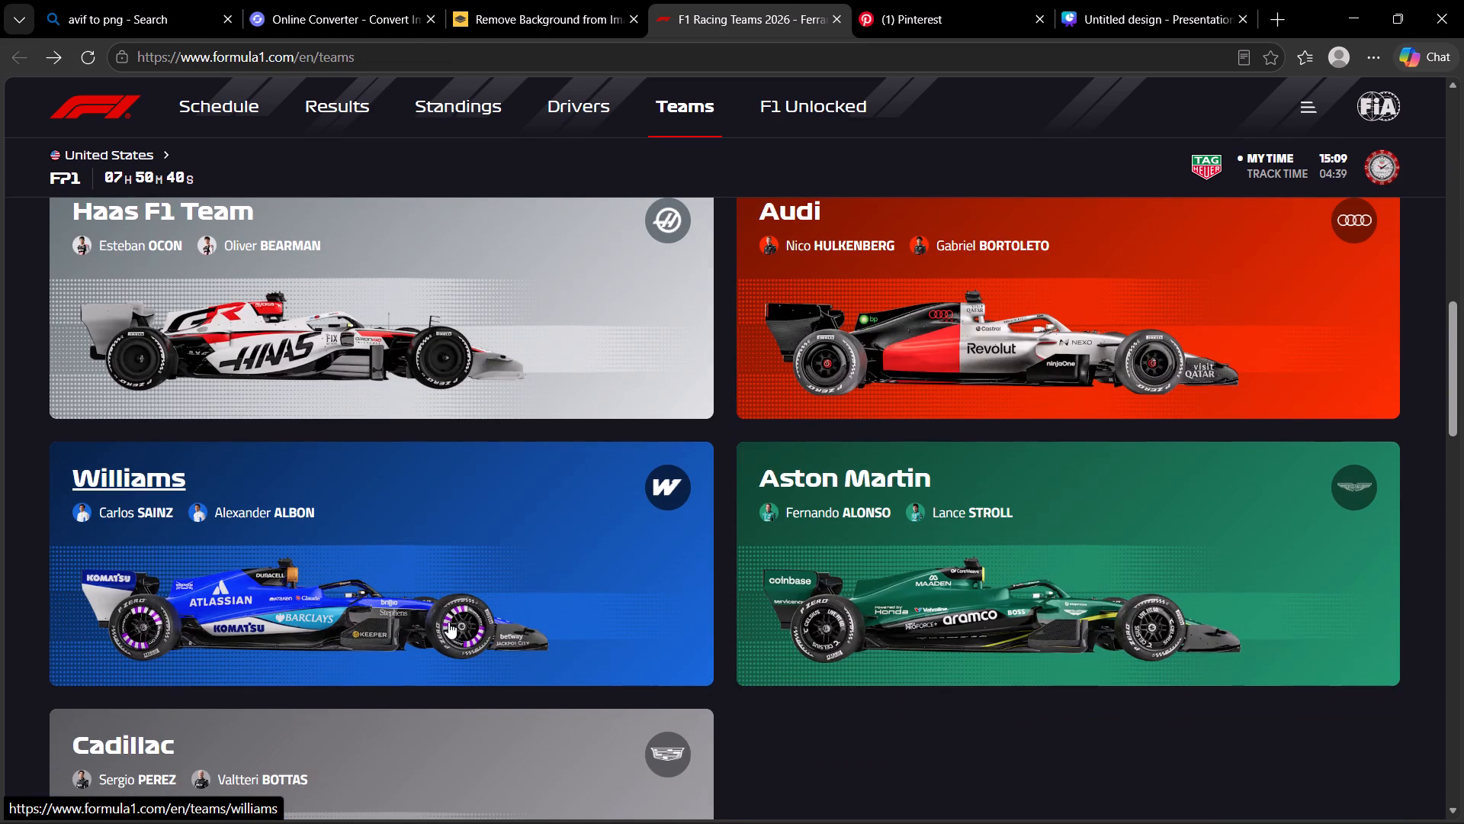
scroll(448, 622, "down", 2)
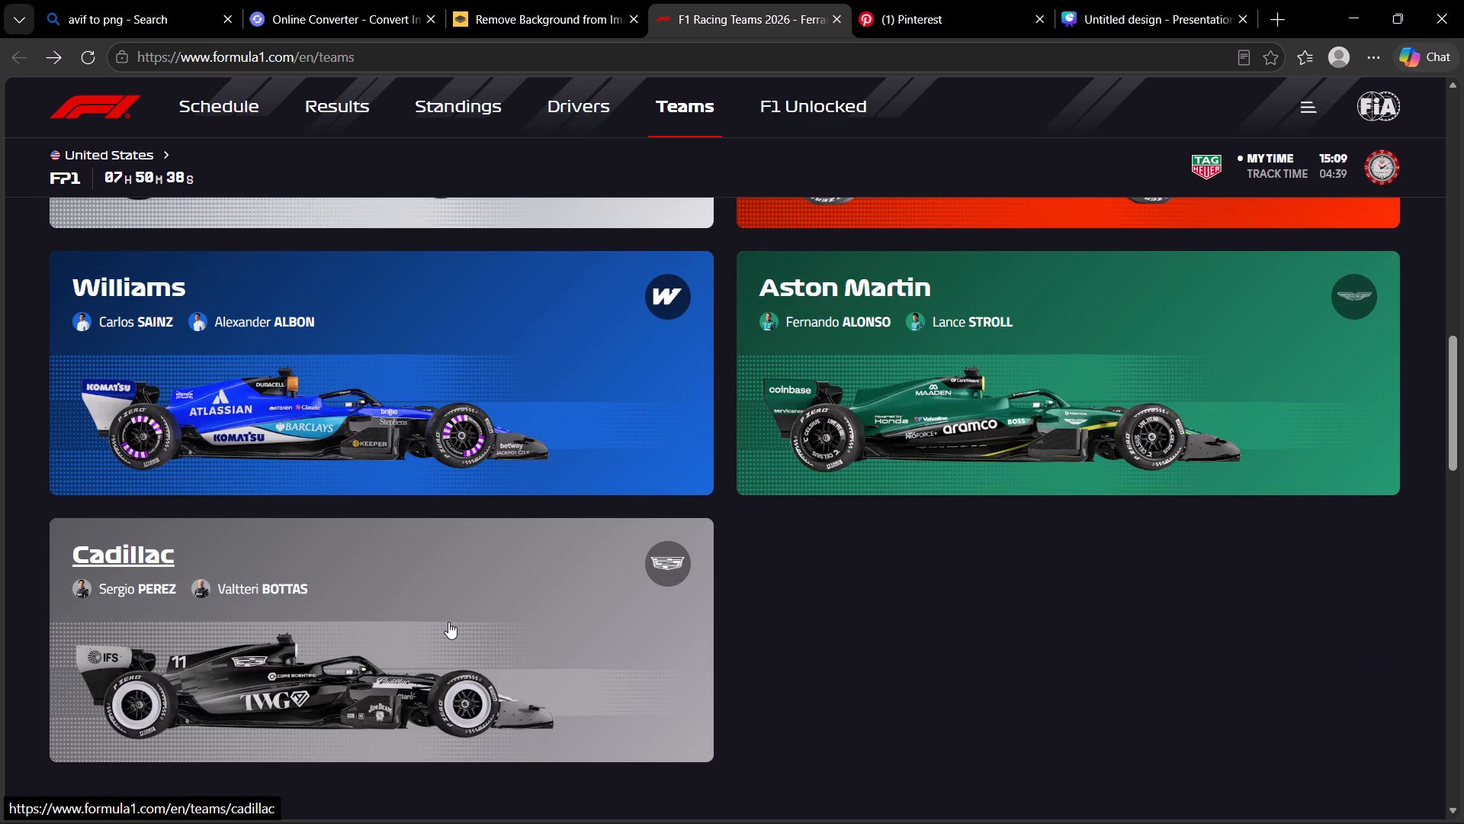
scroll(801, 481, "up", 4)
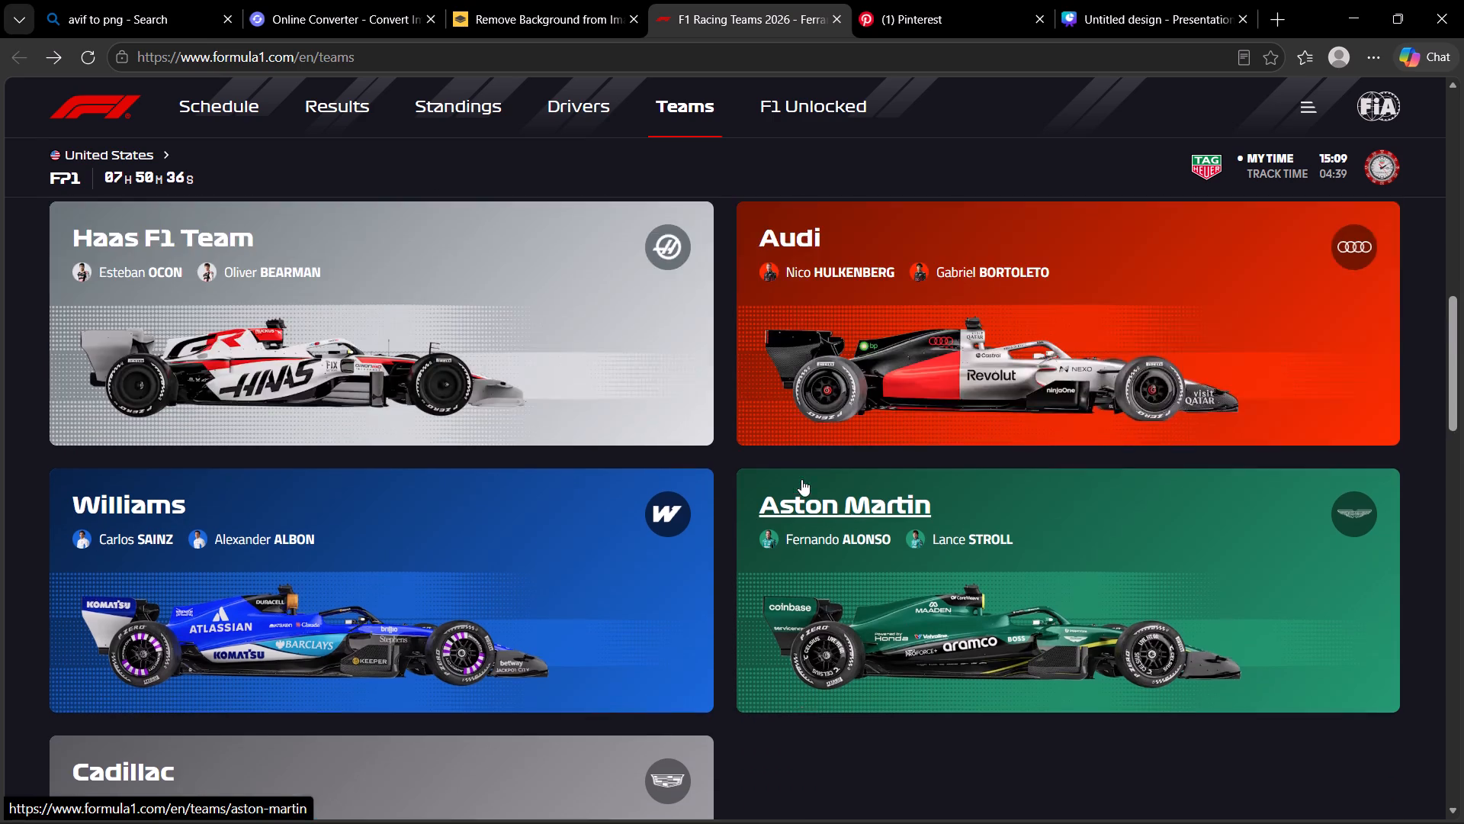
scroll(801, 479, "up", 8)
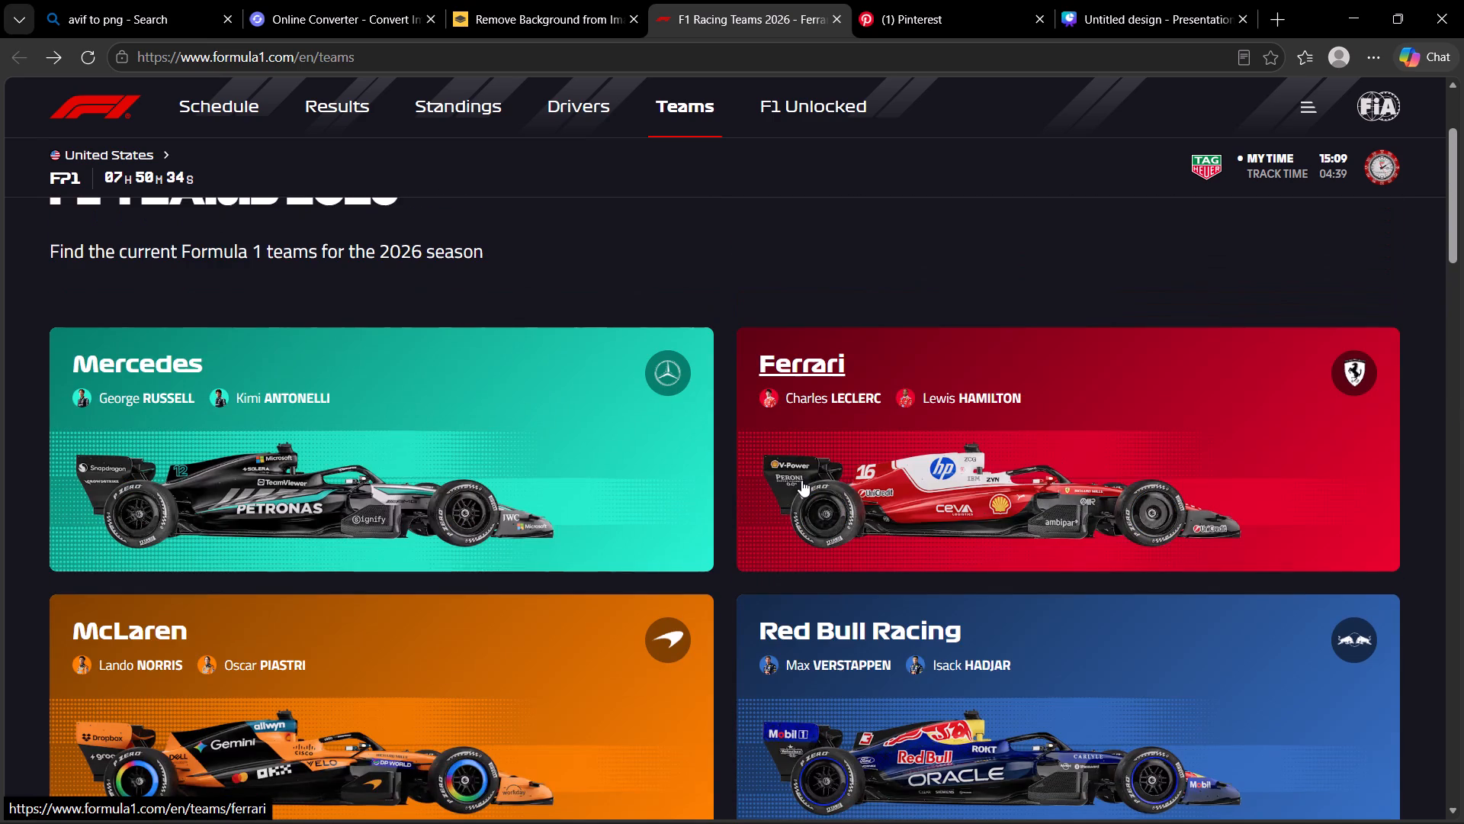
scroll(801, 480, "down", 2)
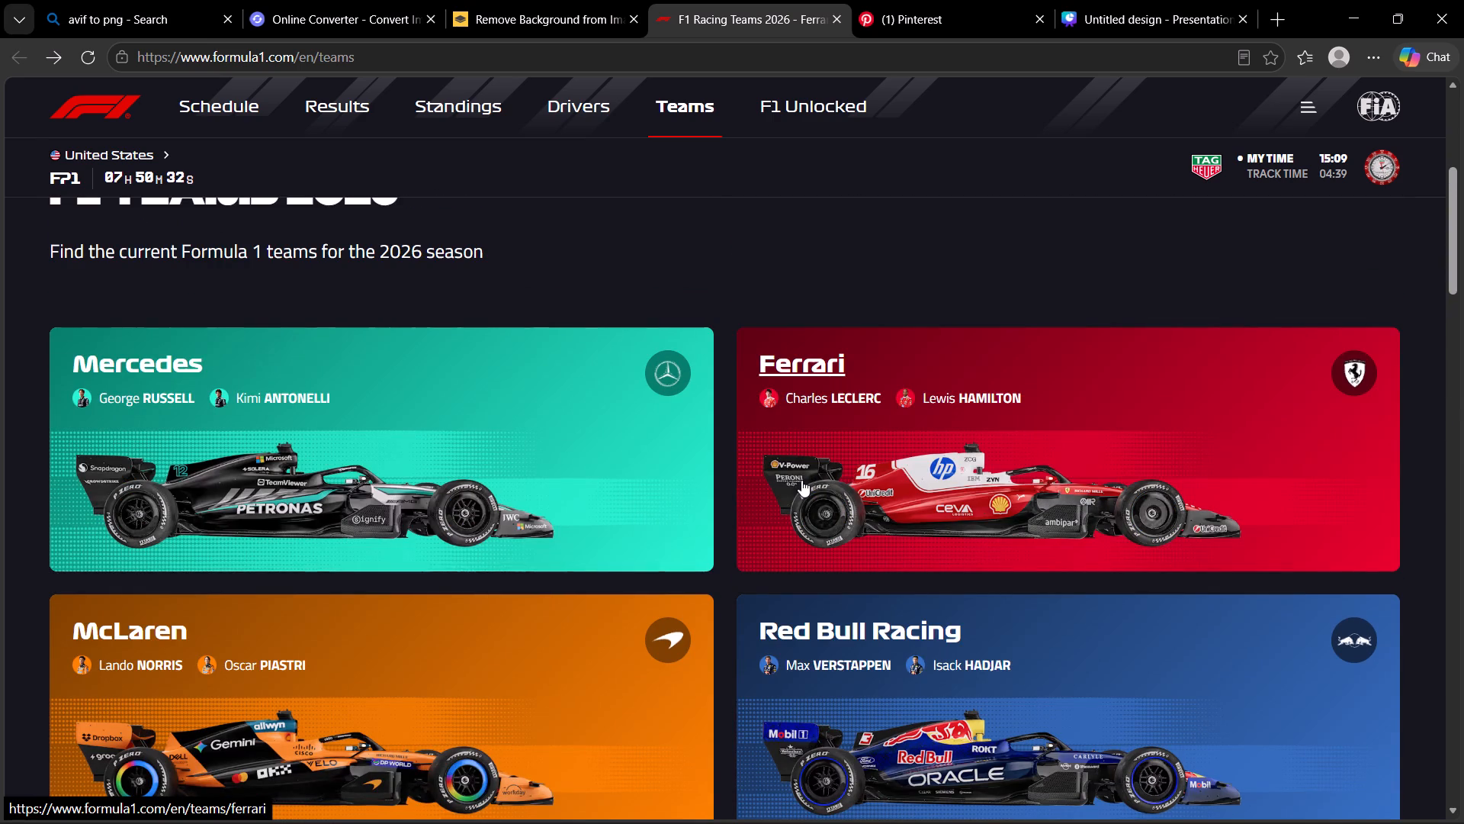
scroll(801, 480, "down", 5)
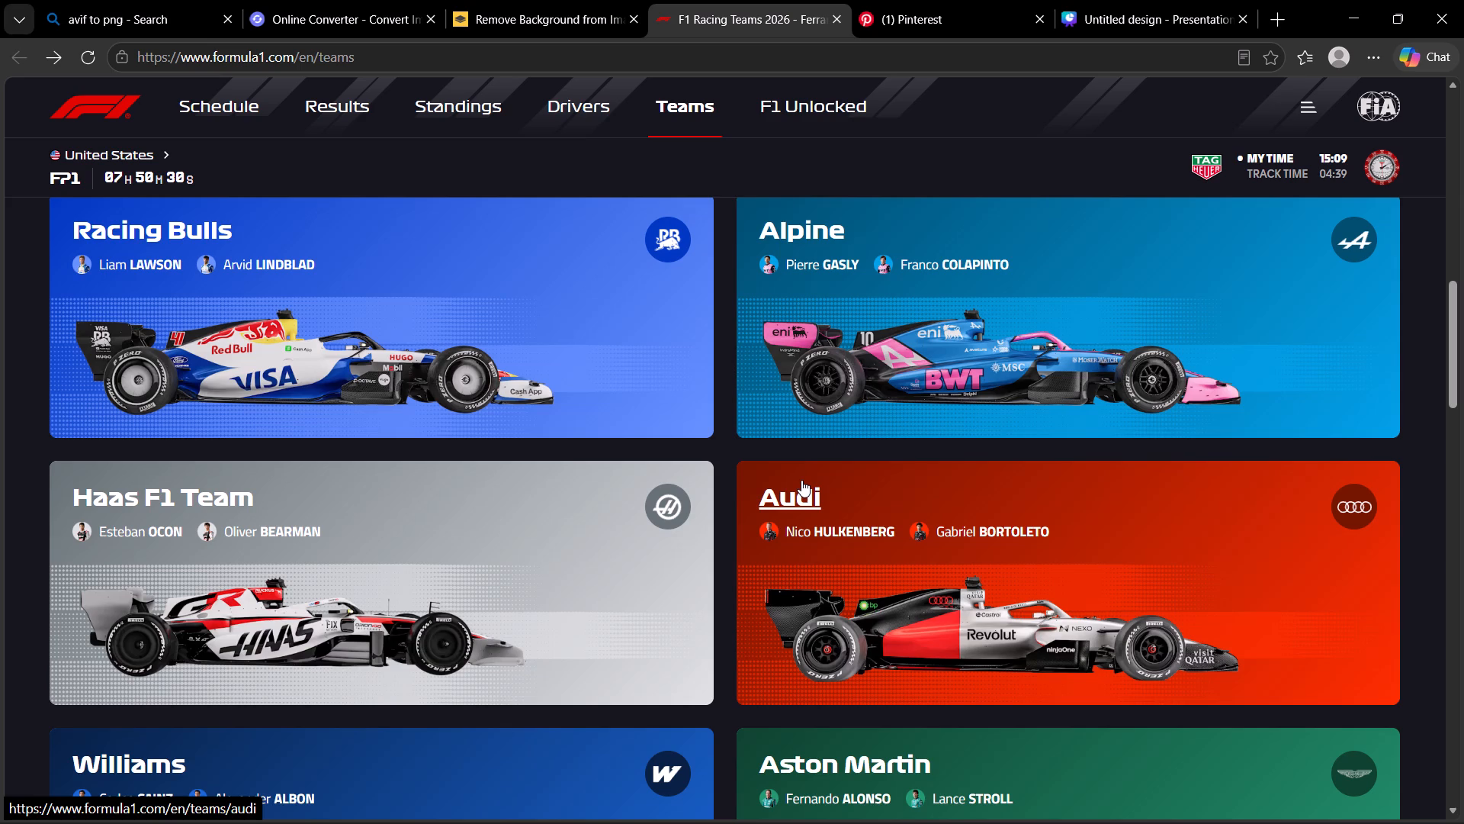
scroll(797, 481, "down", 3)
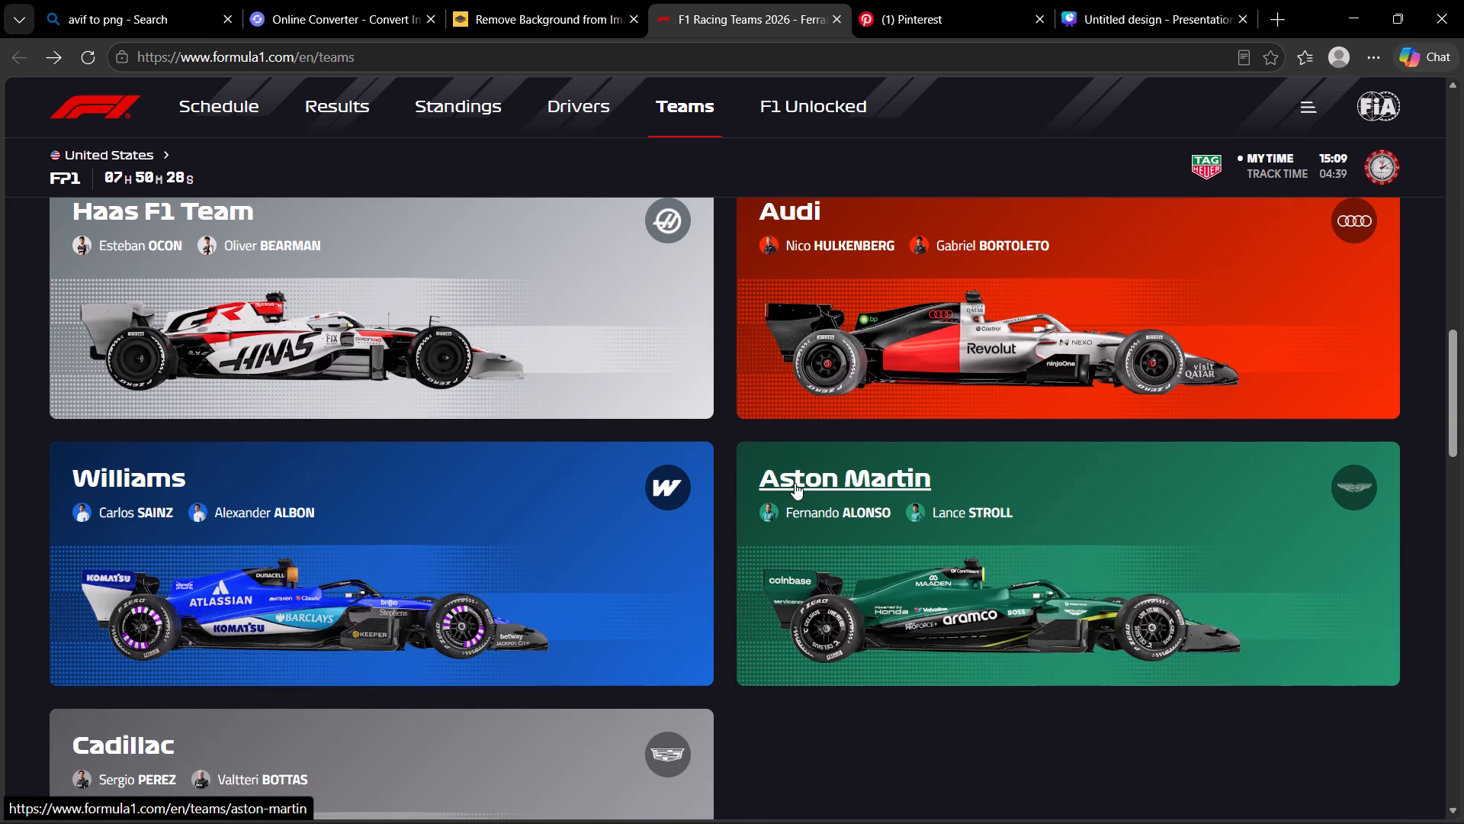
scroll(791, 483, "down", 3)
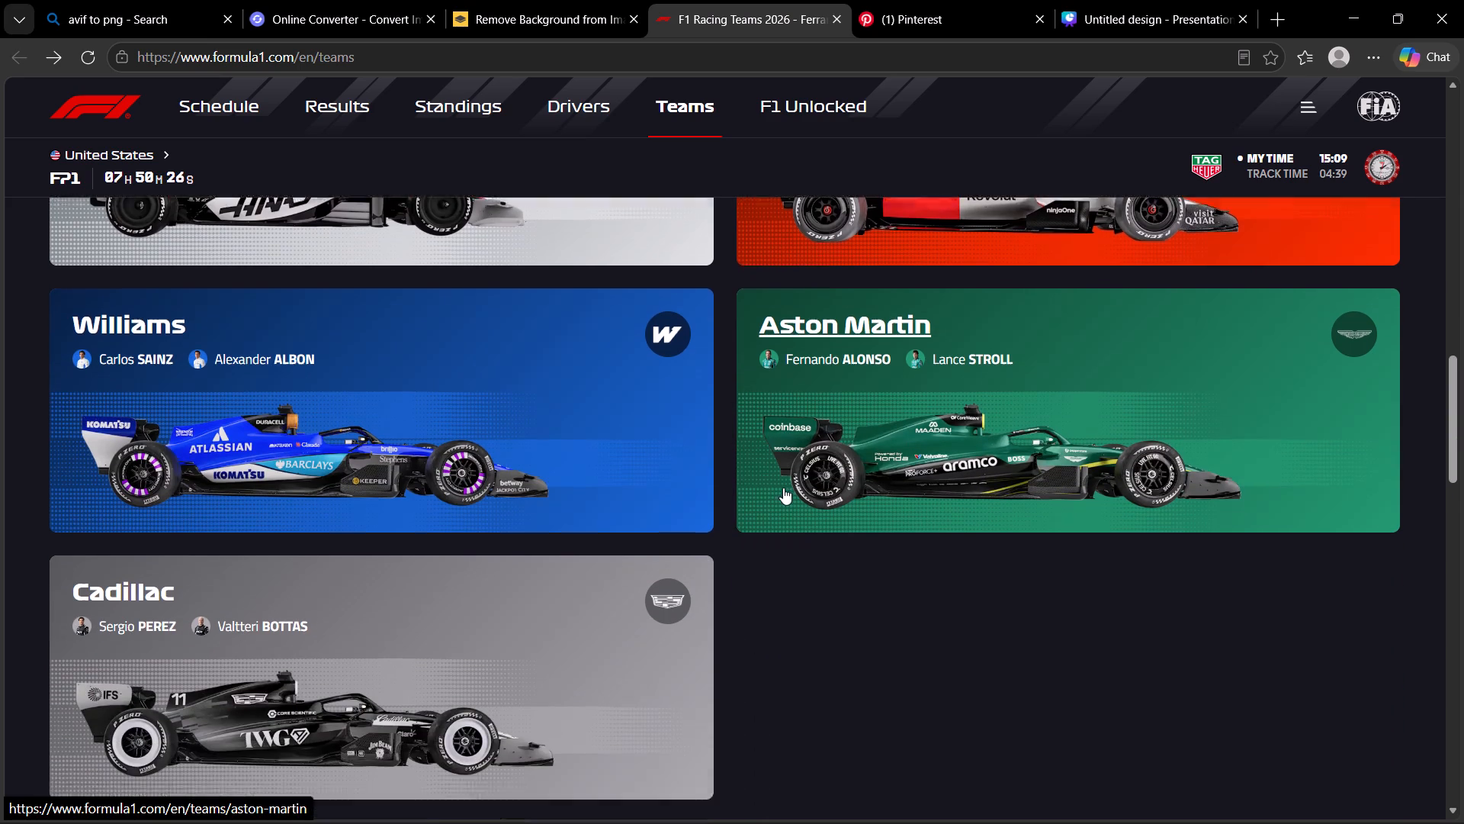
scroll(783, 488, "up", 1)
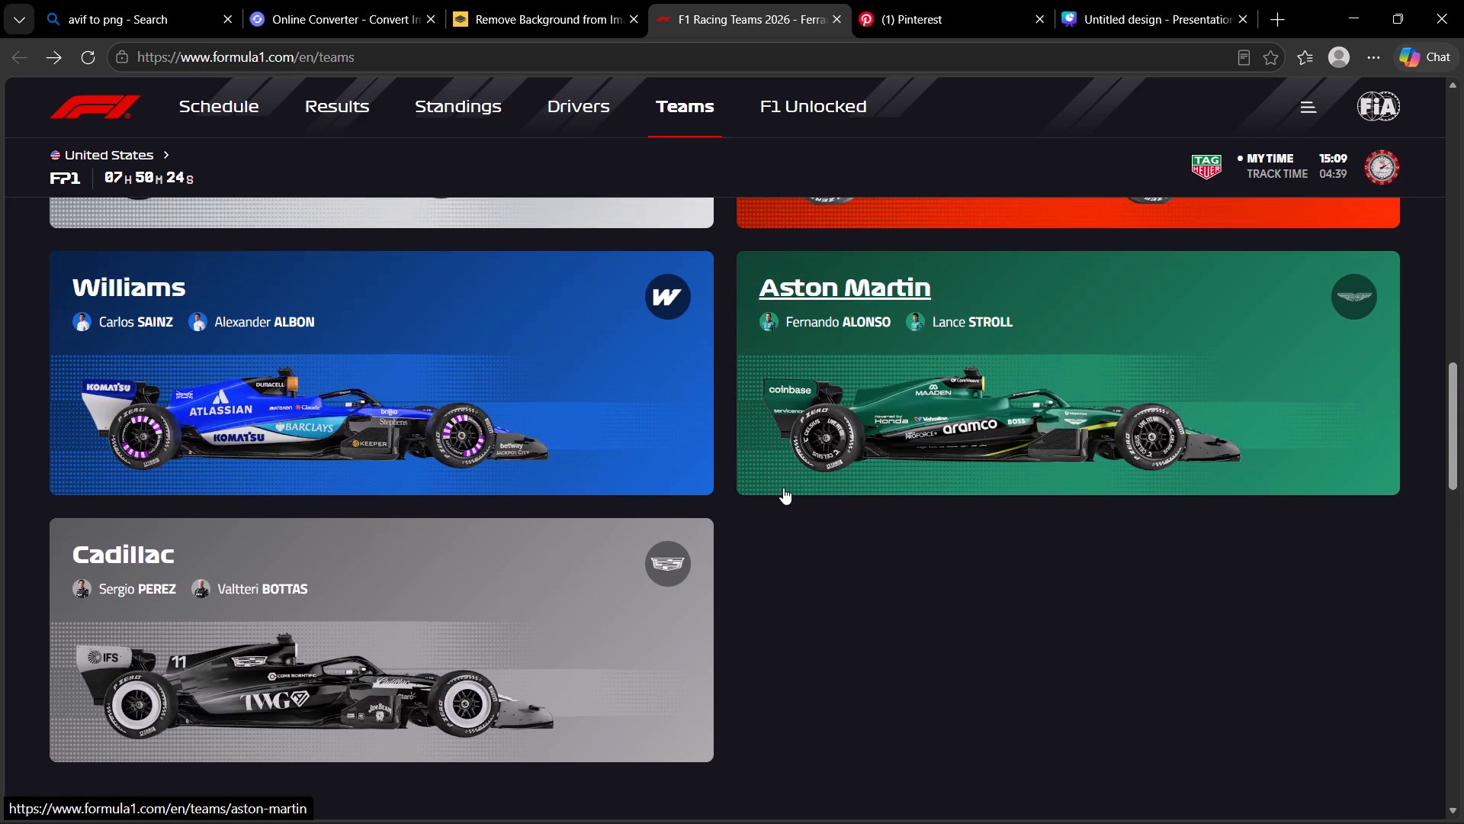
Open Fernando Alonso's driver page from the Aston Martin team and save his picture as 2026astonmartinferalo01right in AVIF format.
left_click(1015, 391)
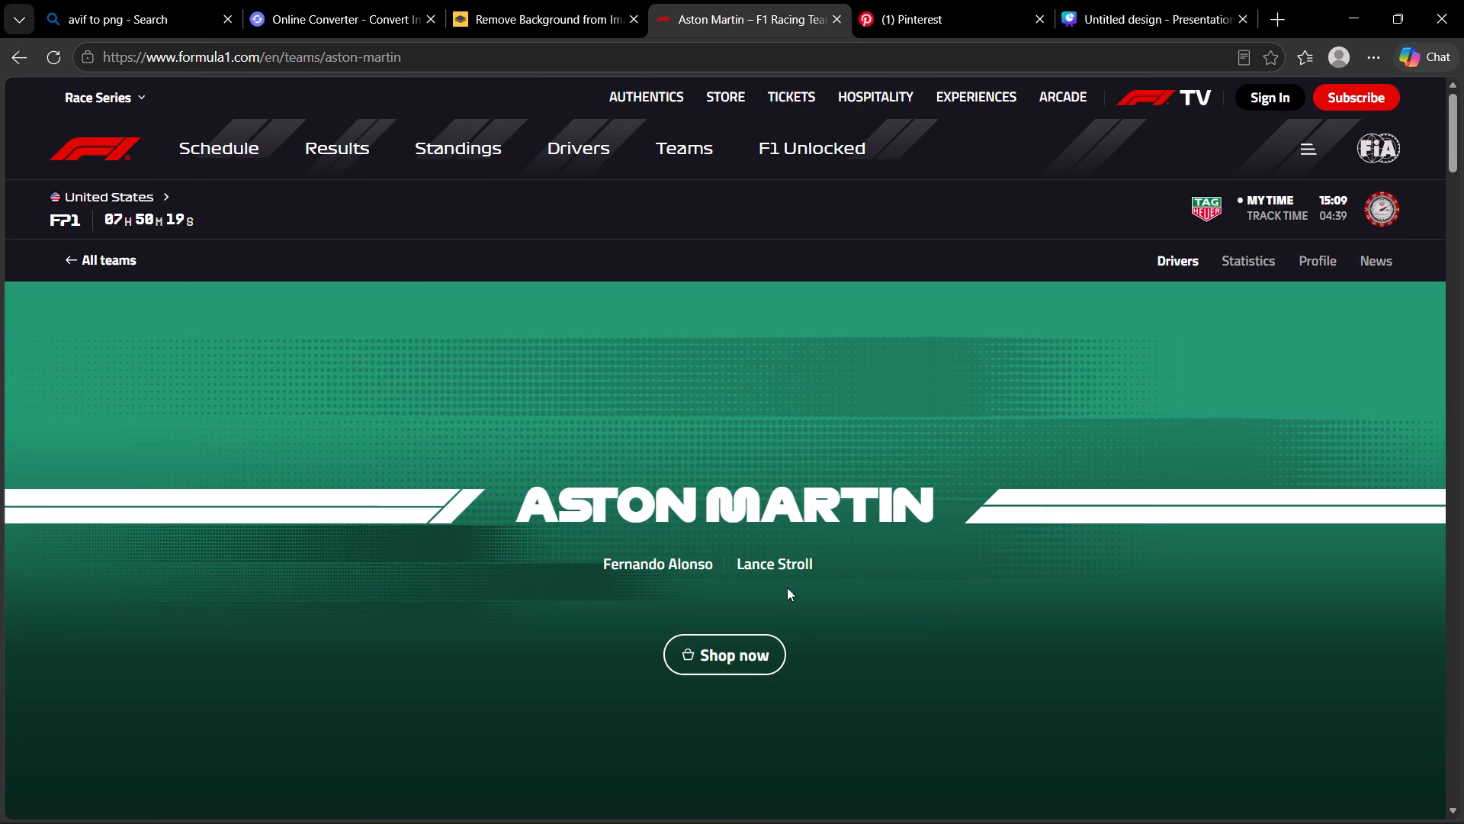
scroll(618, 579, "down", 6)
left_click(238, 517)
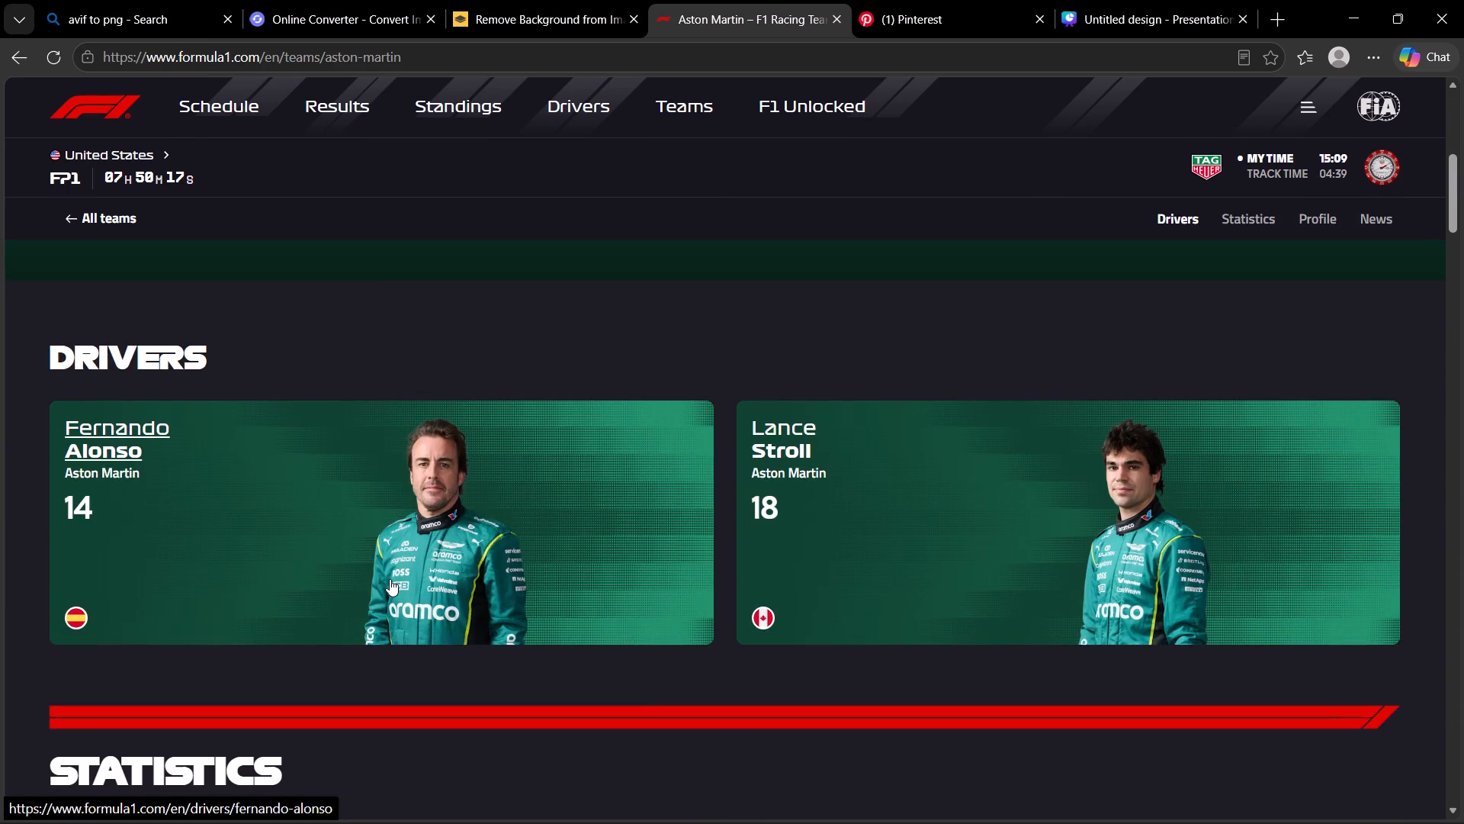
right_click(1112, 514)
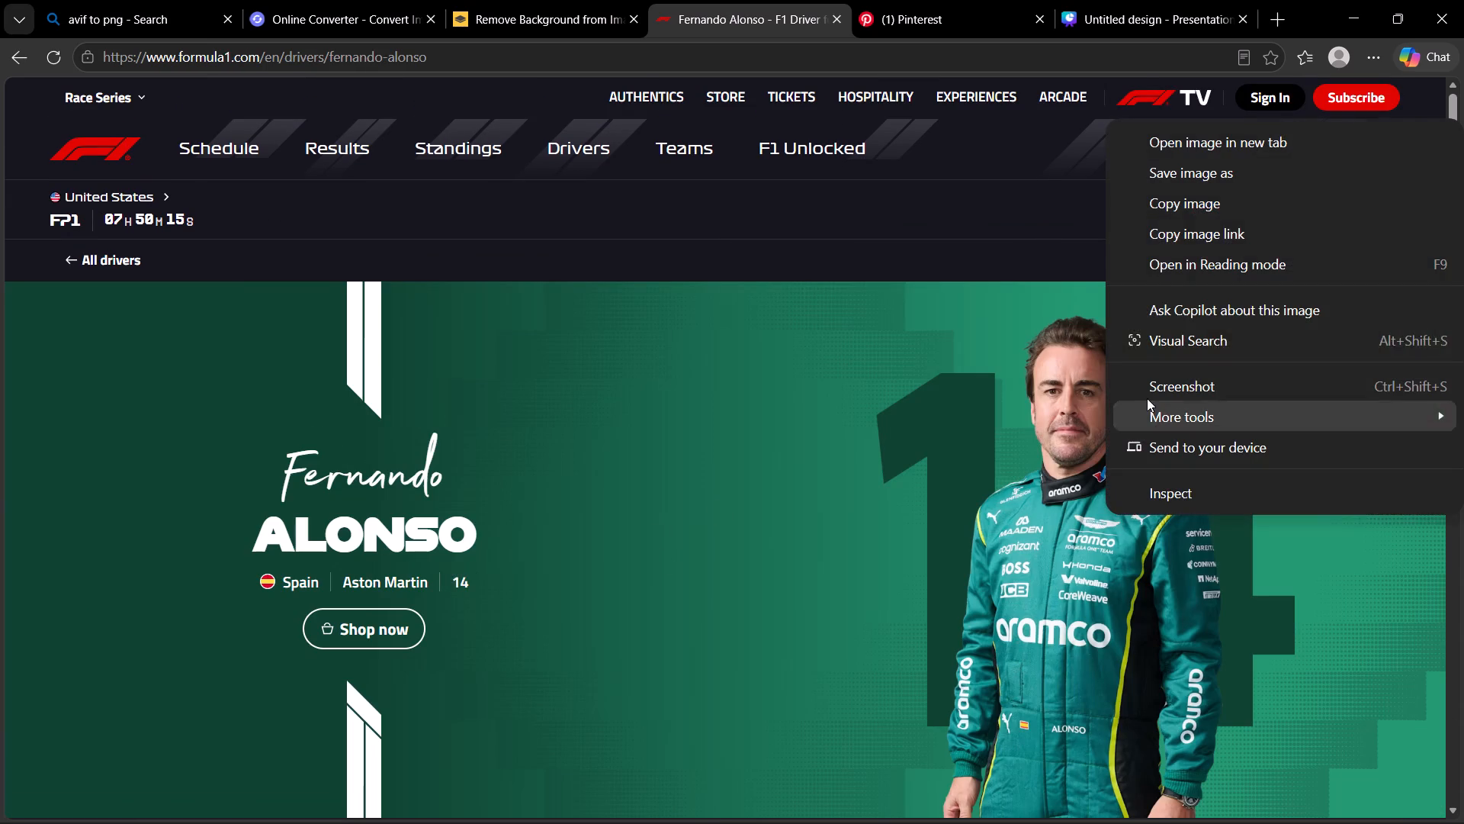
left_click(1193, 177)
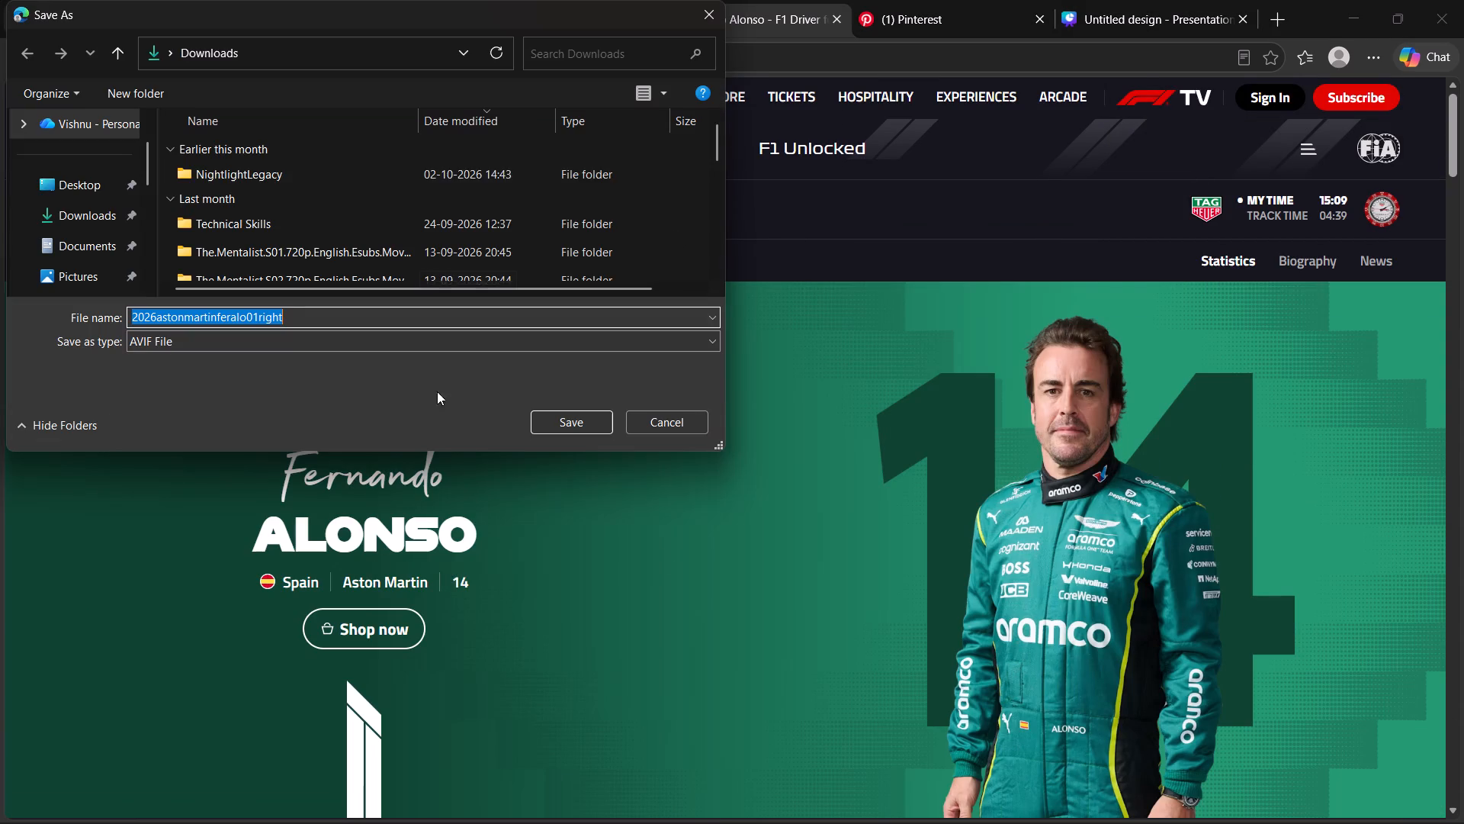
left_click(33, 202)
left_click(585, 417)
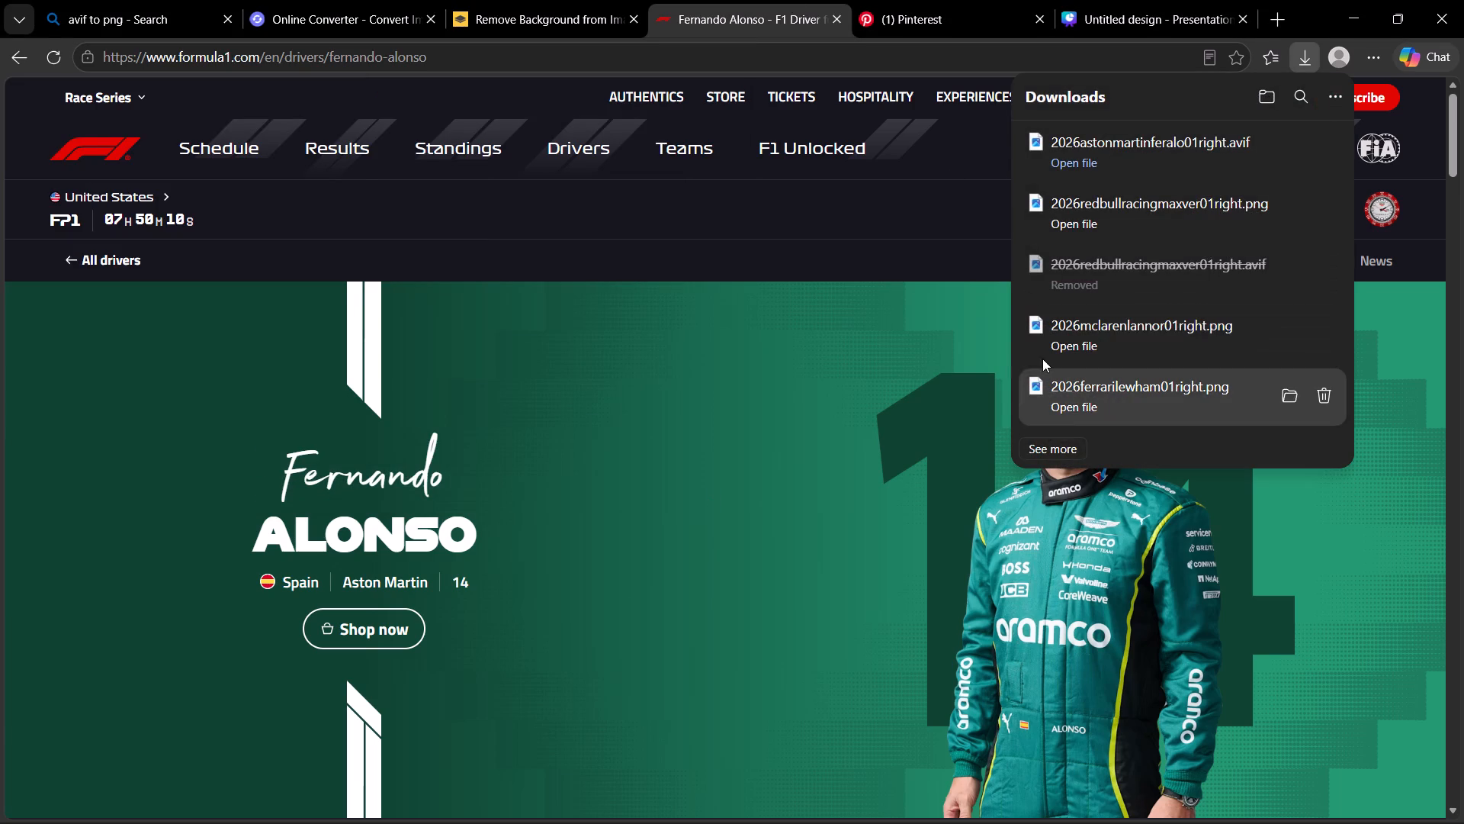
Remove the deleted 2026redbullracingmaxver01right.avif entry from the browser's download list.
right_click(1270, 265)
left_click(1352, 362)
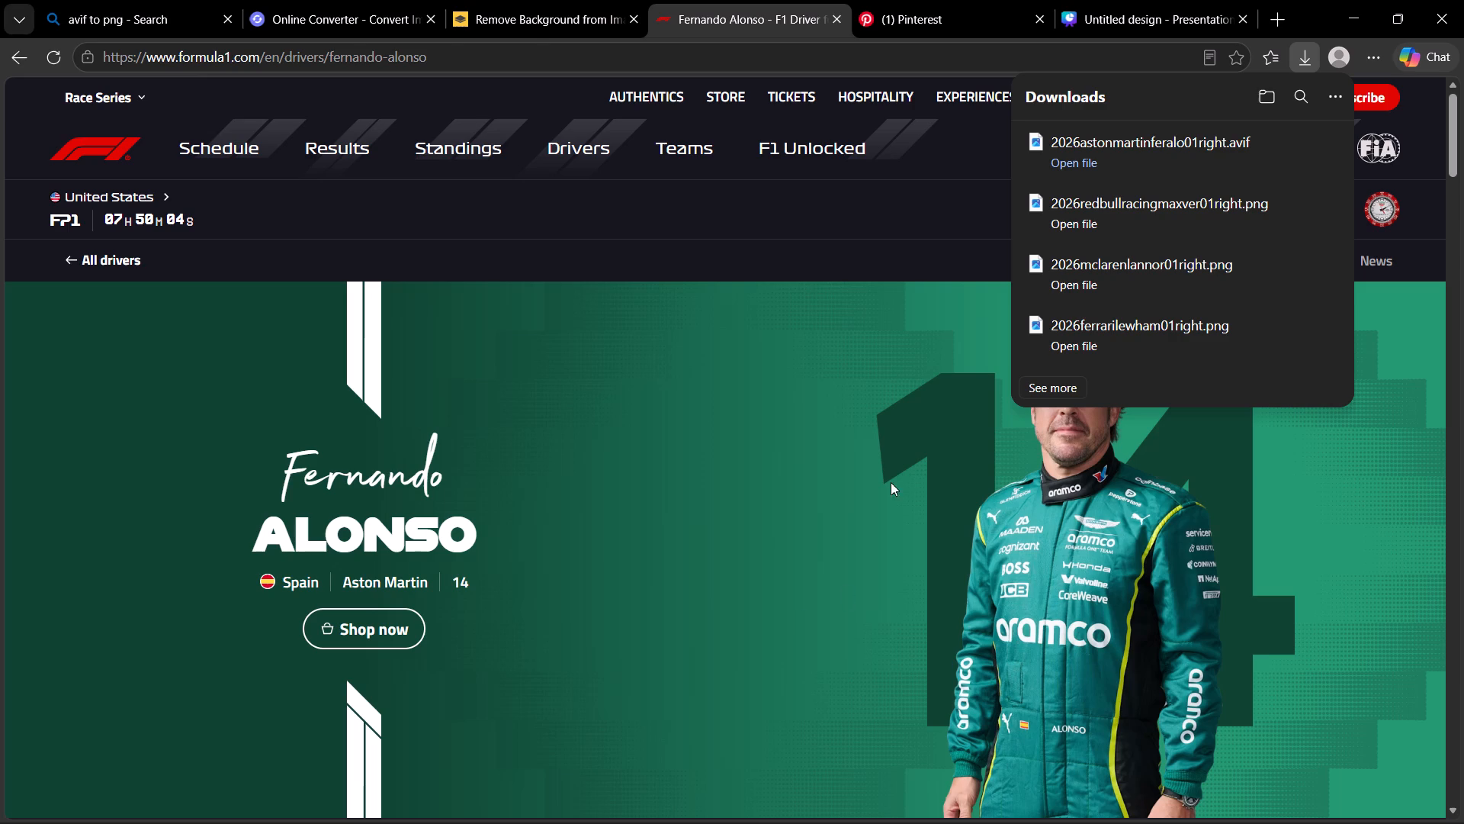
Open a fresh FreeConvert AVIF to PNG converter page and close the old Verstappen conversion results.
left_click(358, 0)
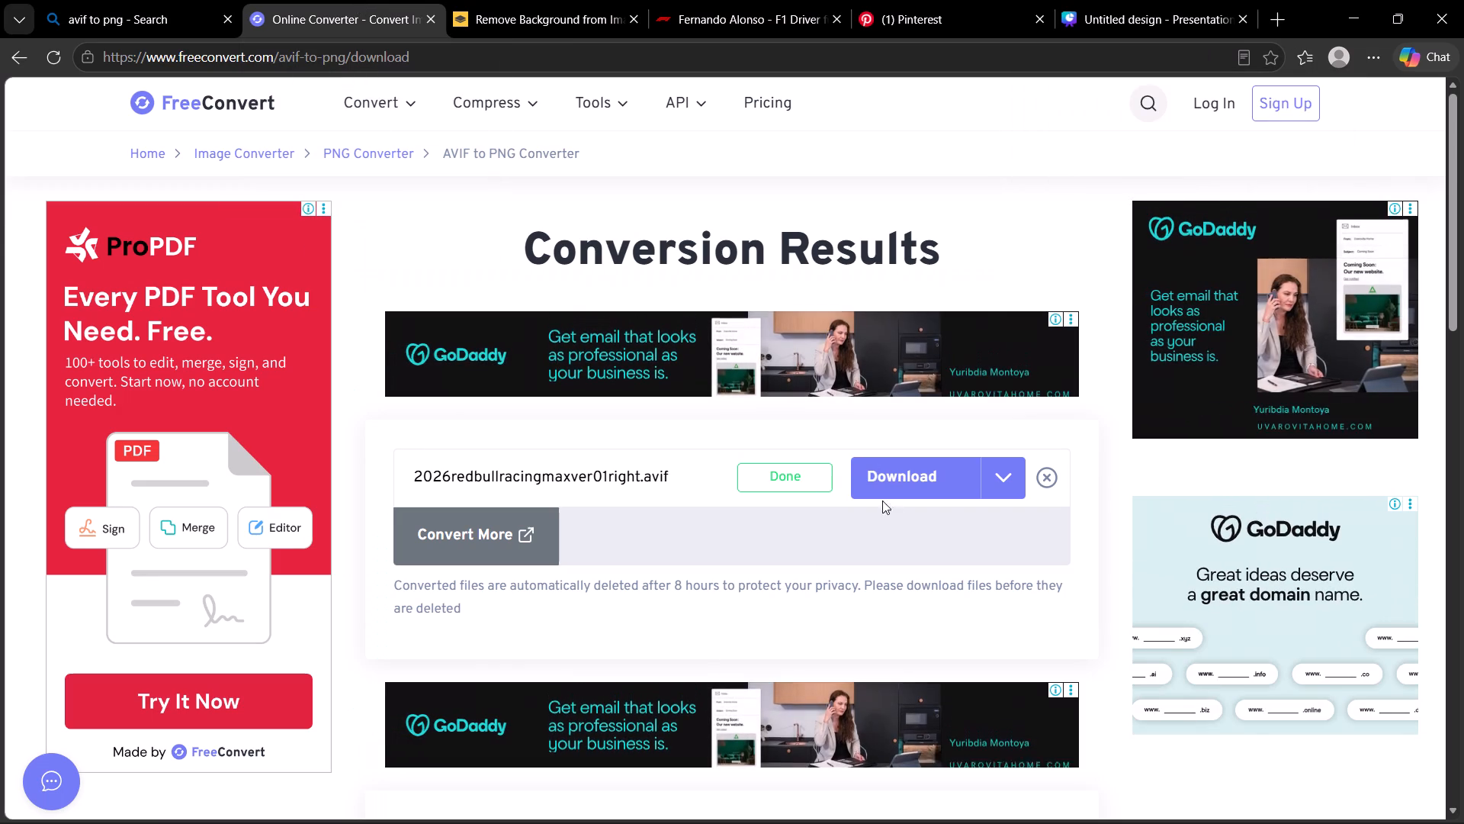
double_click(1010, 478)
left_click(1011, 478)
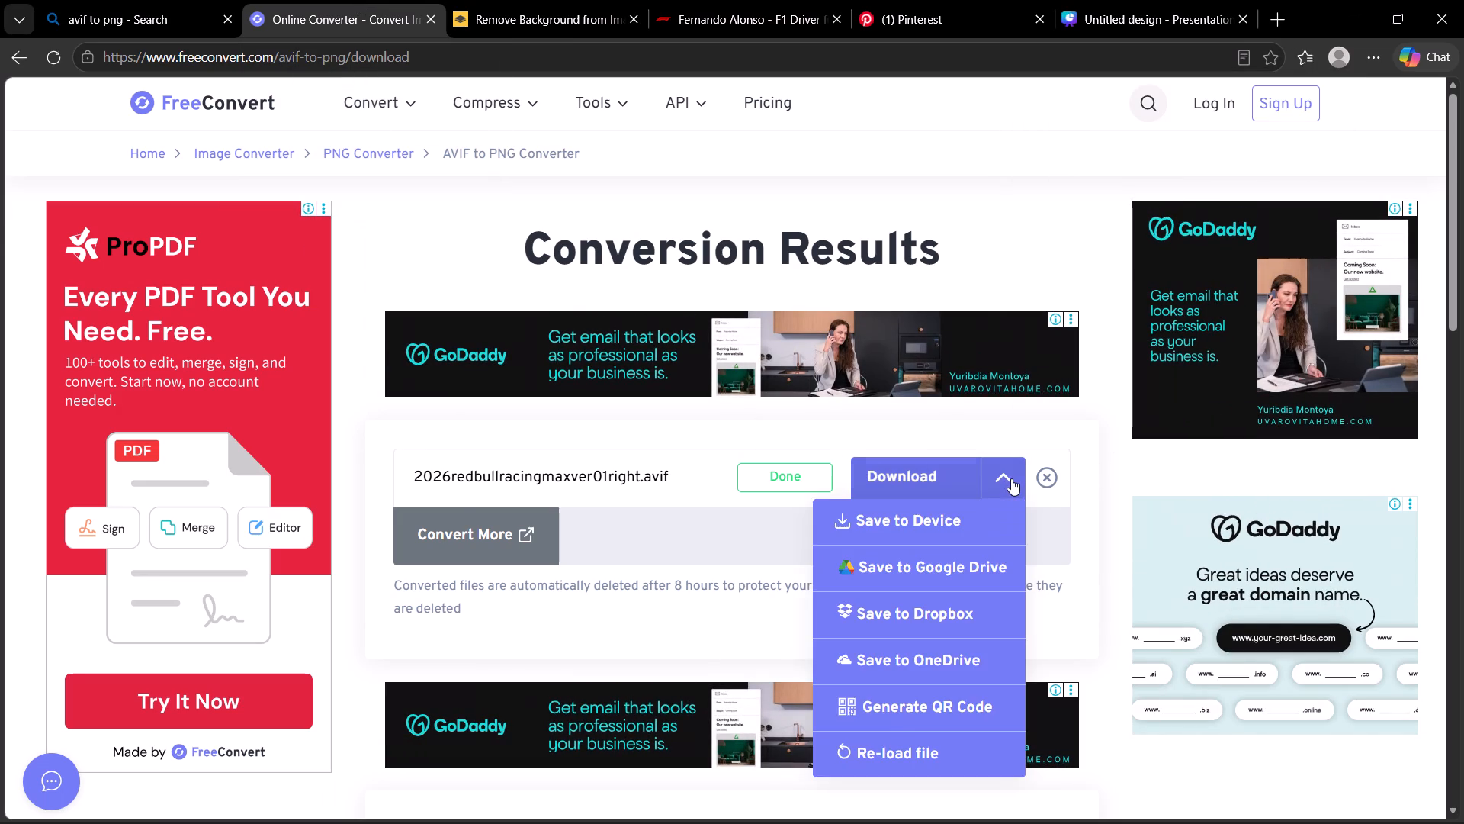
left_click(438, 532)
left_click_drag(377, 14, 377, 6)
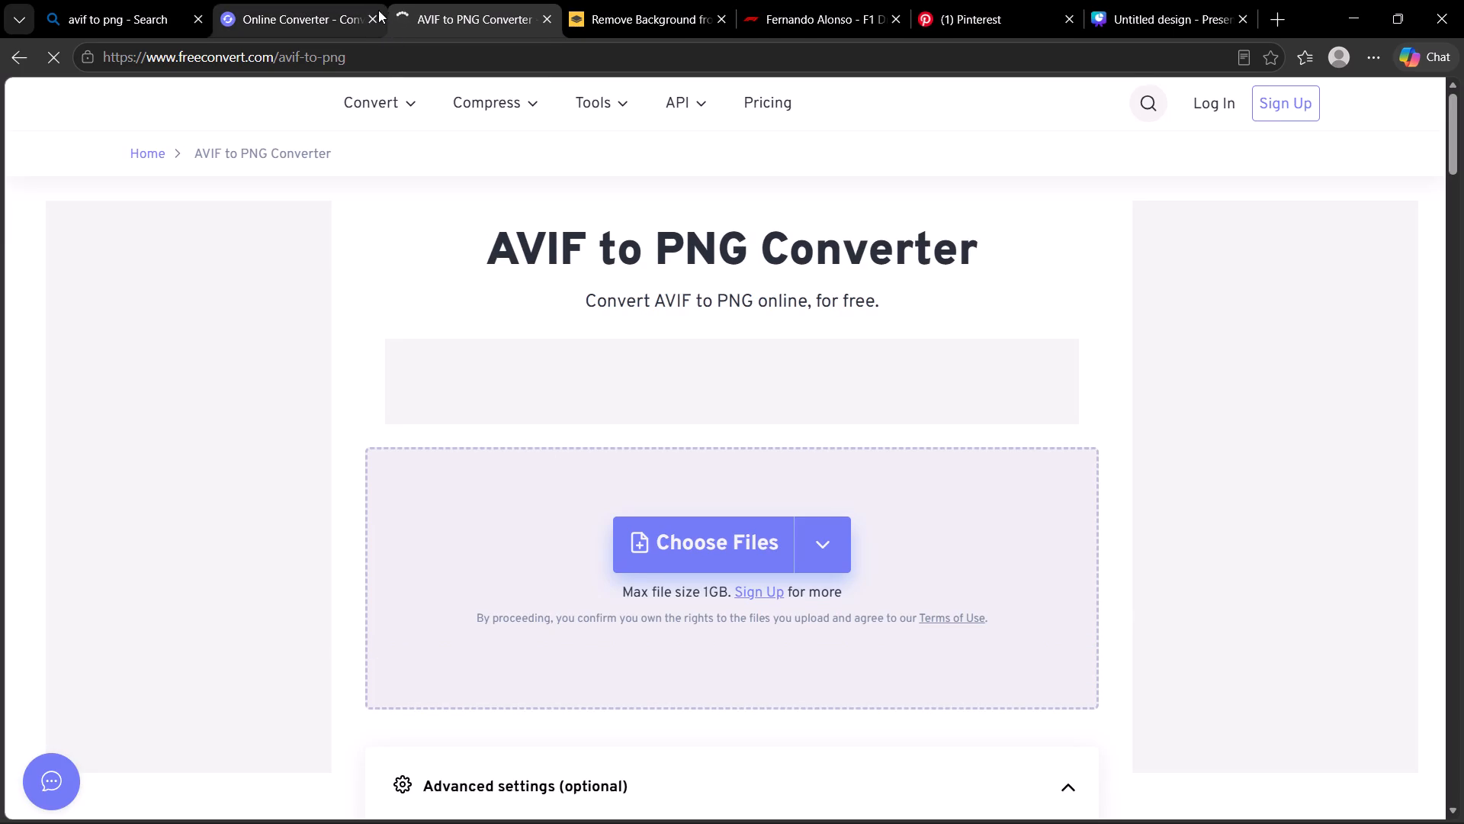
left_click(370, 14)
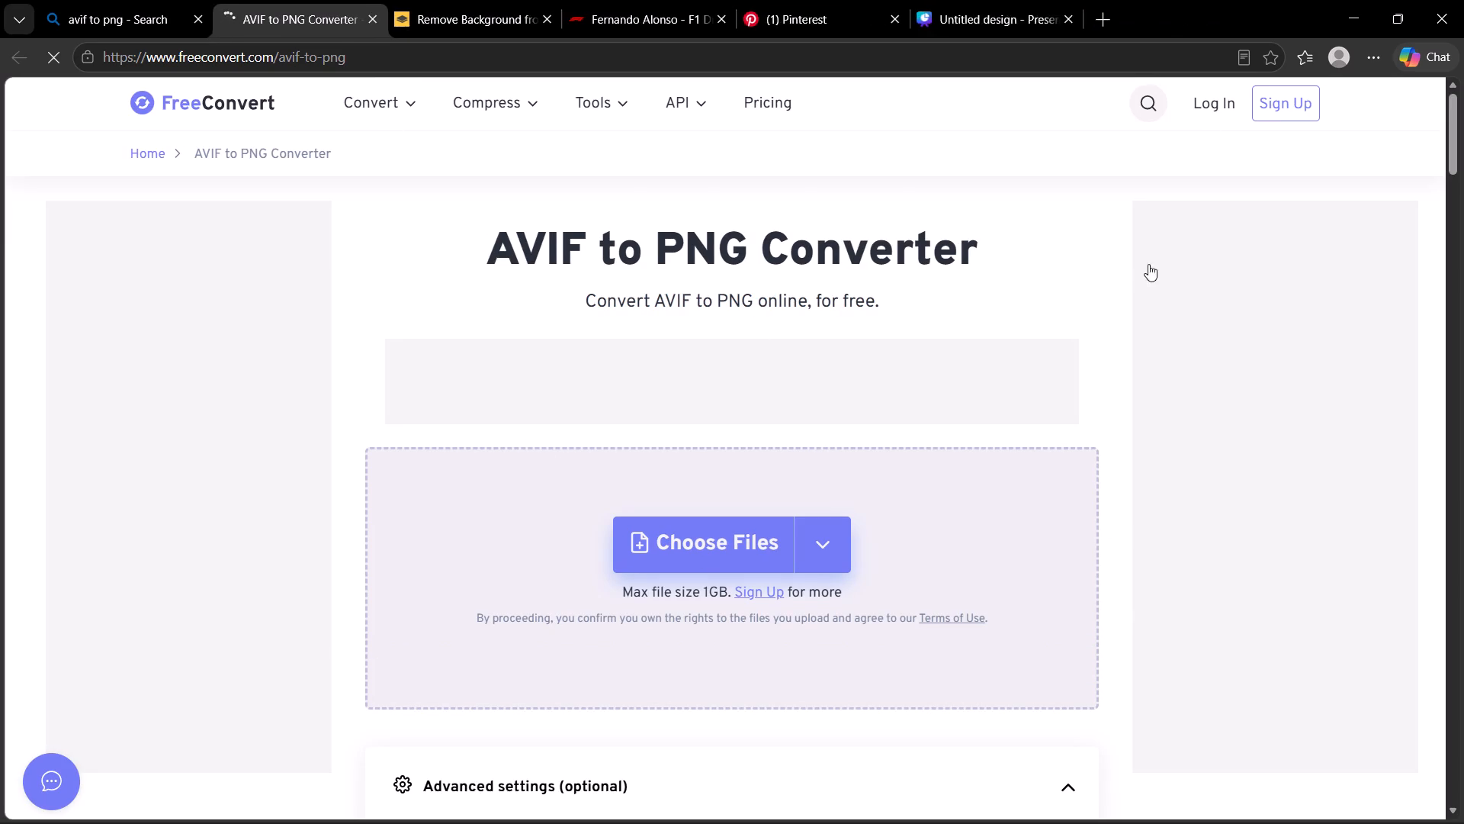
Add the downloaded 2026astonmartinferalo01right.avif file to the converter and convert it to PNG.
left_click(1366, 71)
left_click(1150, 339)
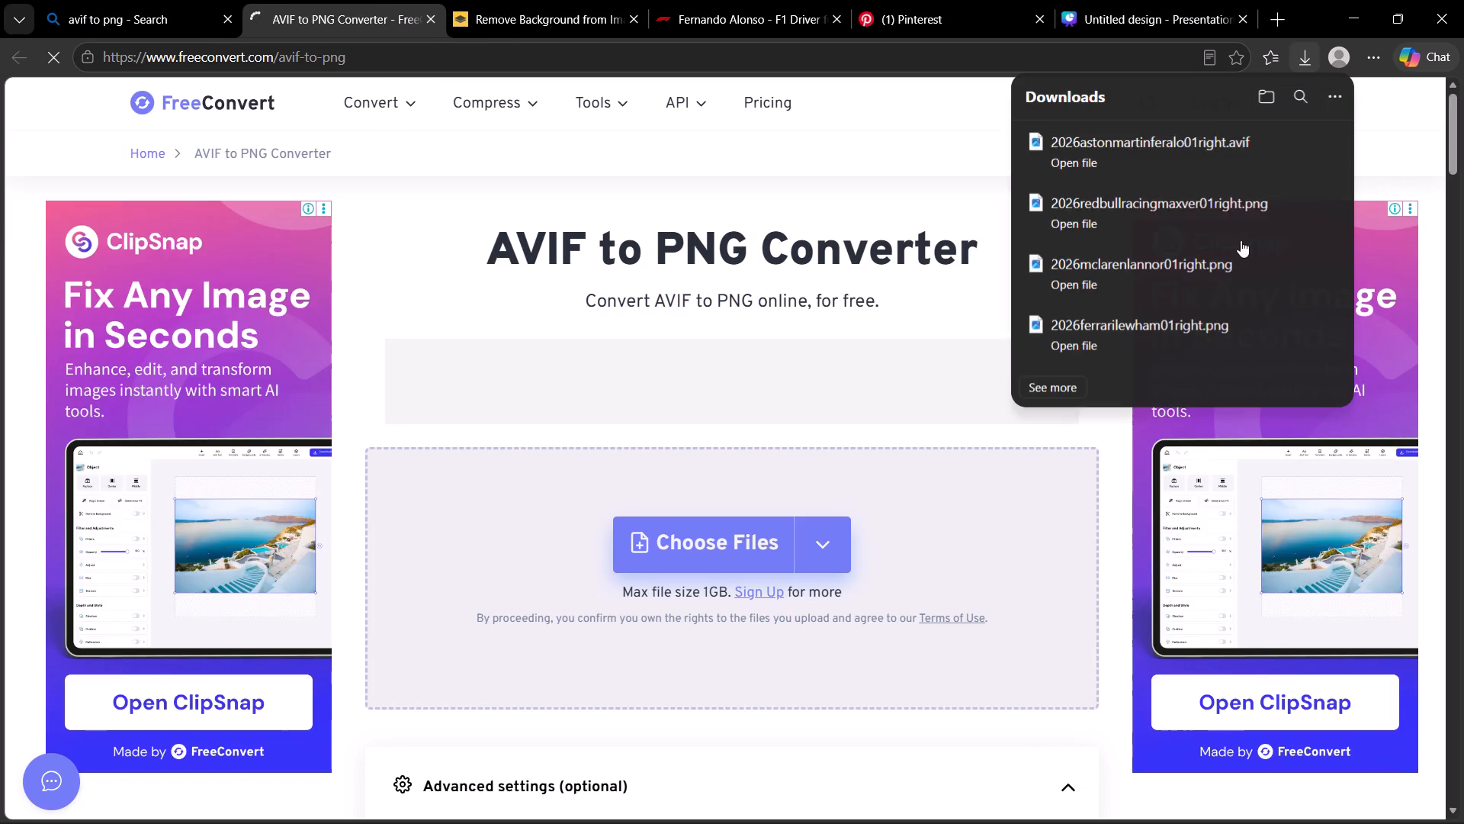
left_click_drag(1228, 155, 705, 541)
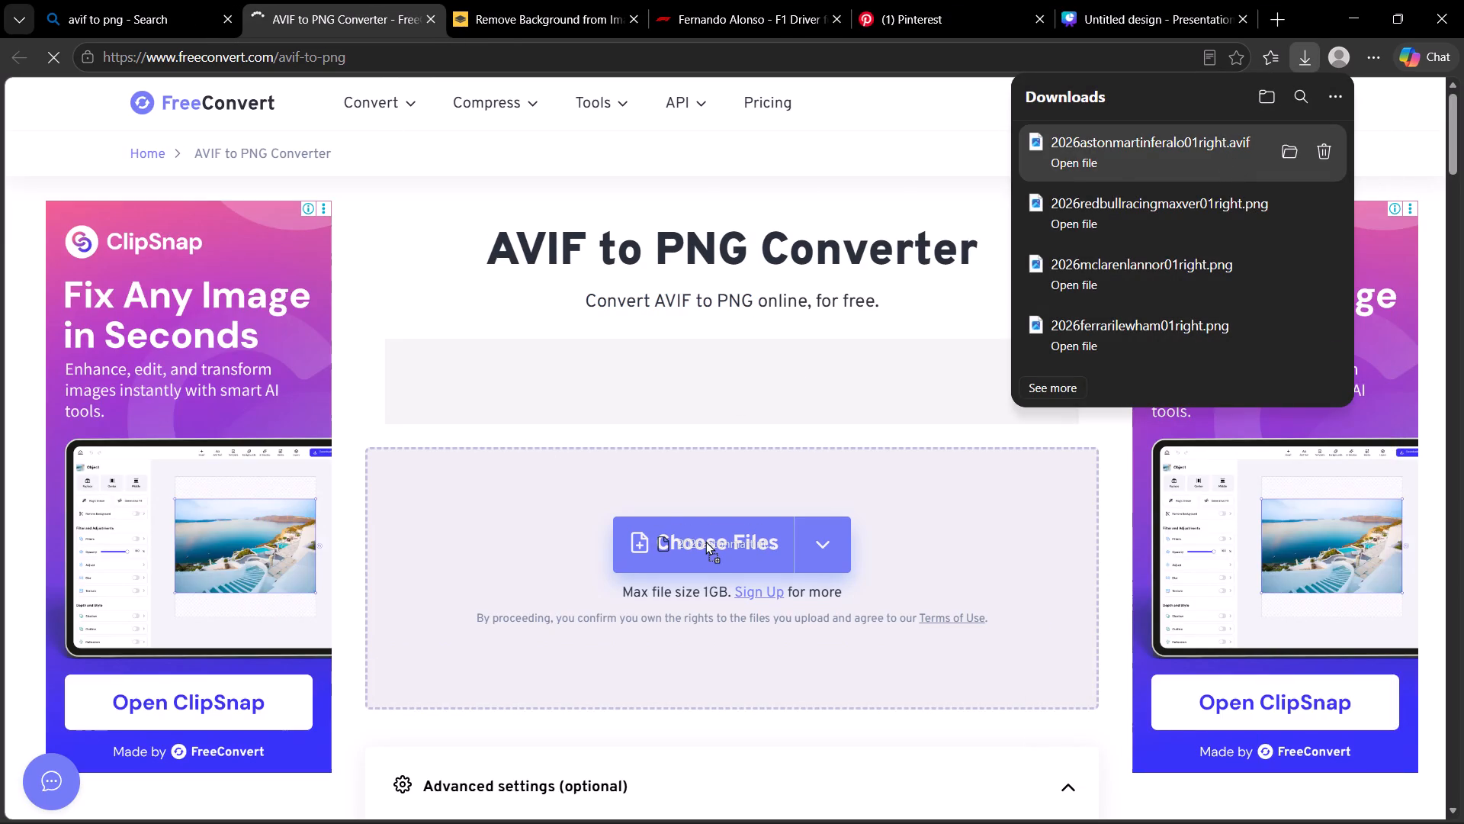
left_click_drag(705, 541, 799, 501)
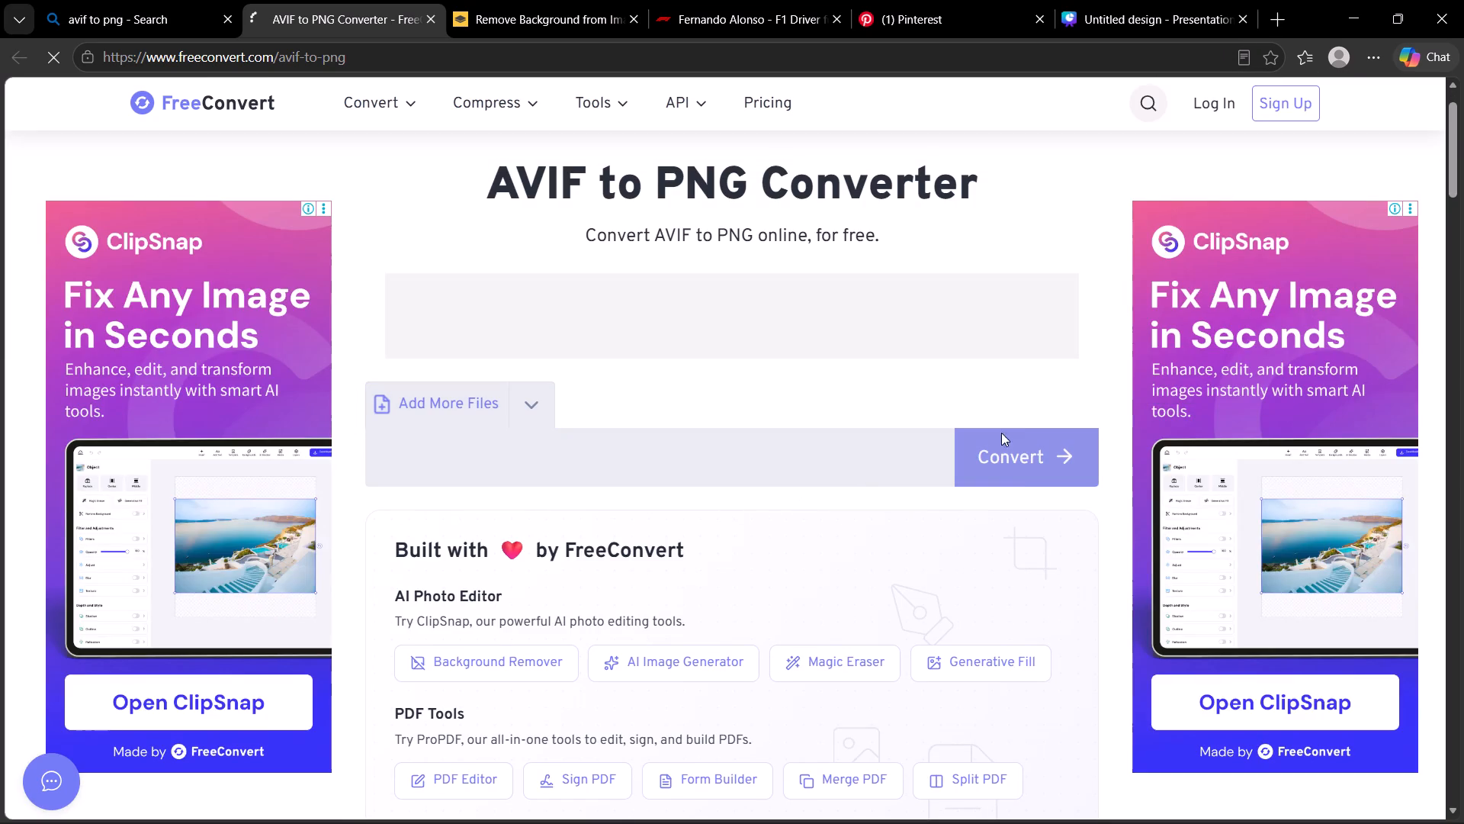
left_click(1021, 469)
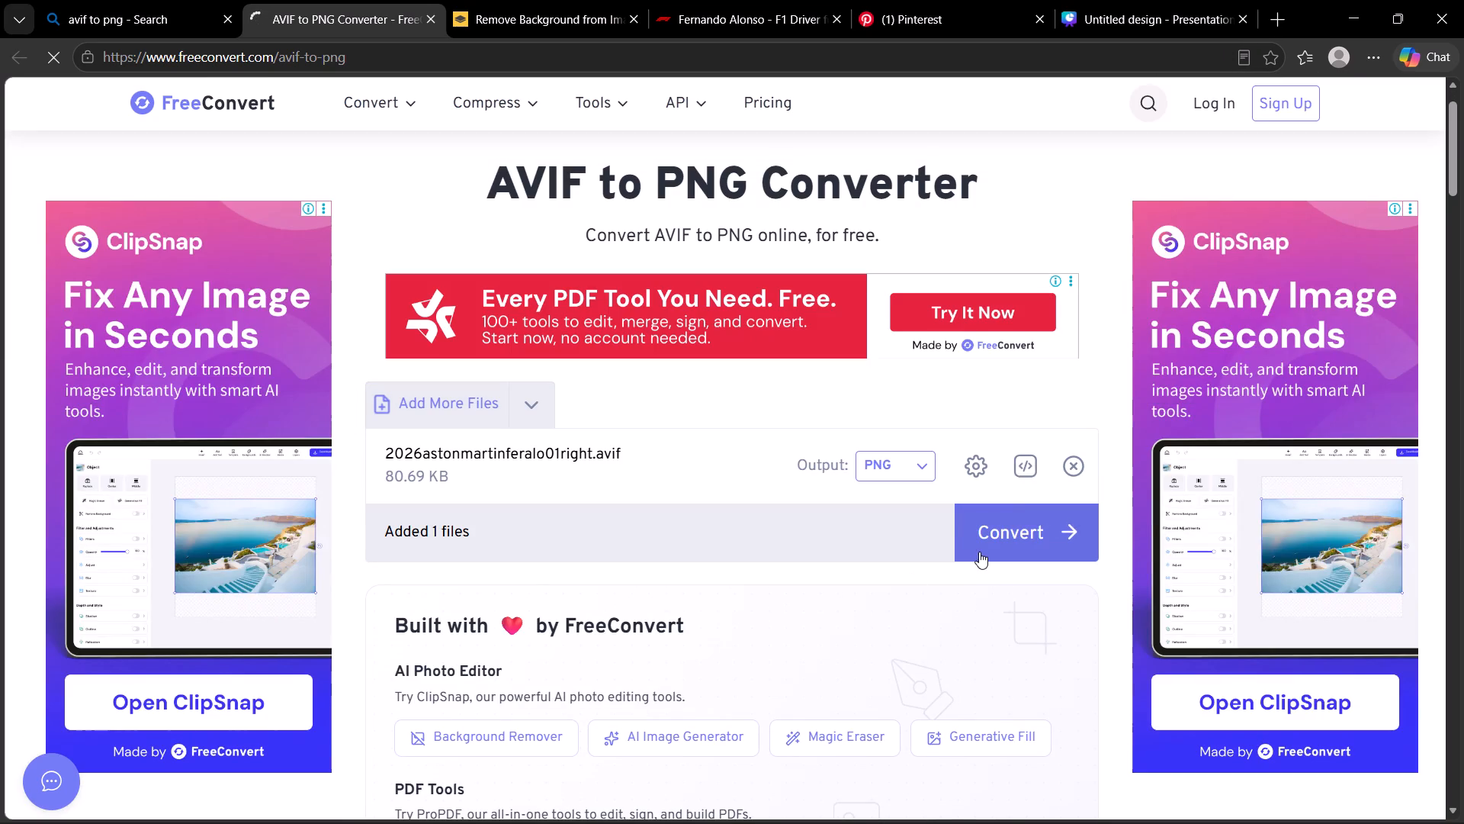
Convert the added 2026astonmartinferalo01right.avif file to PNG.
left_click(979, 552)
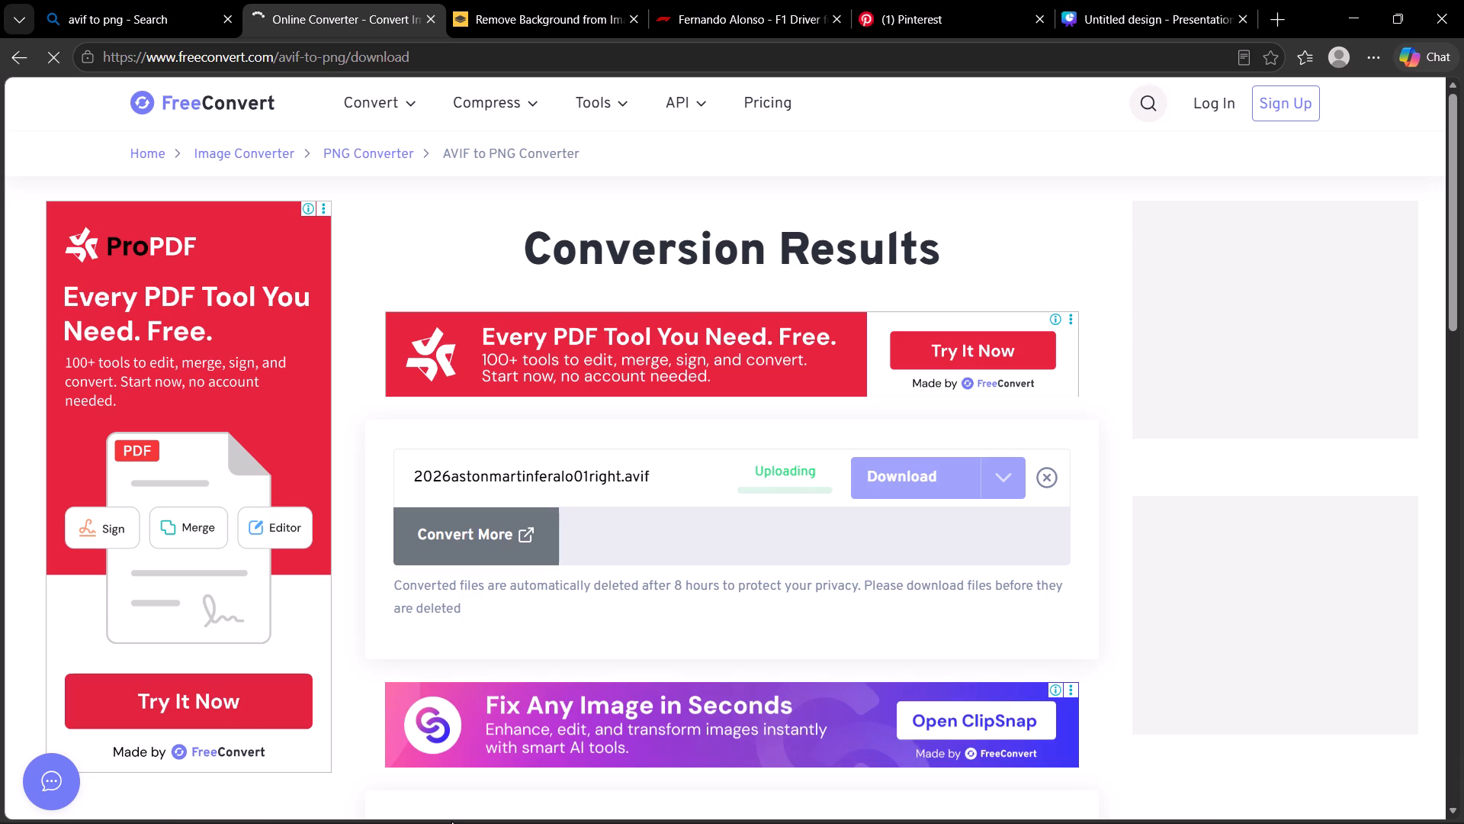
Search Windows for the WhatsApp app.
left_click(191, 806)
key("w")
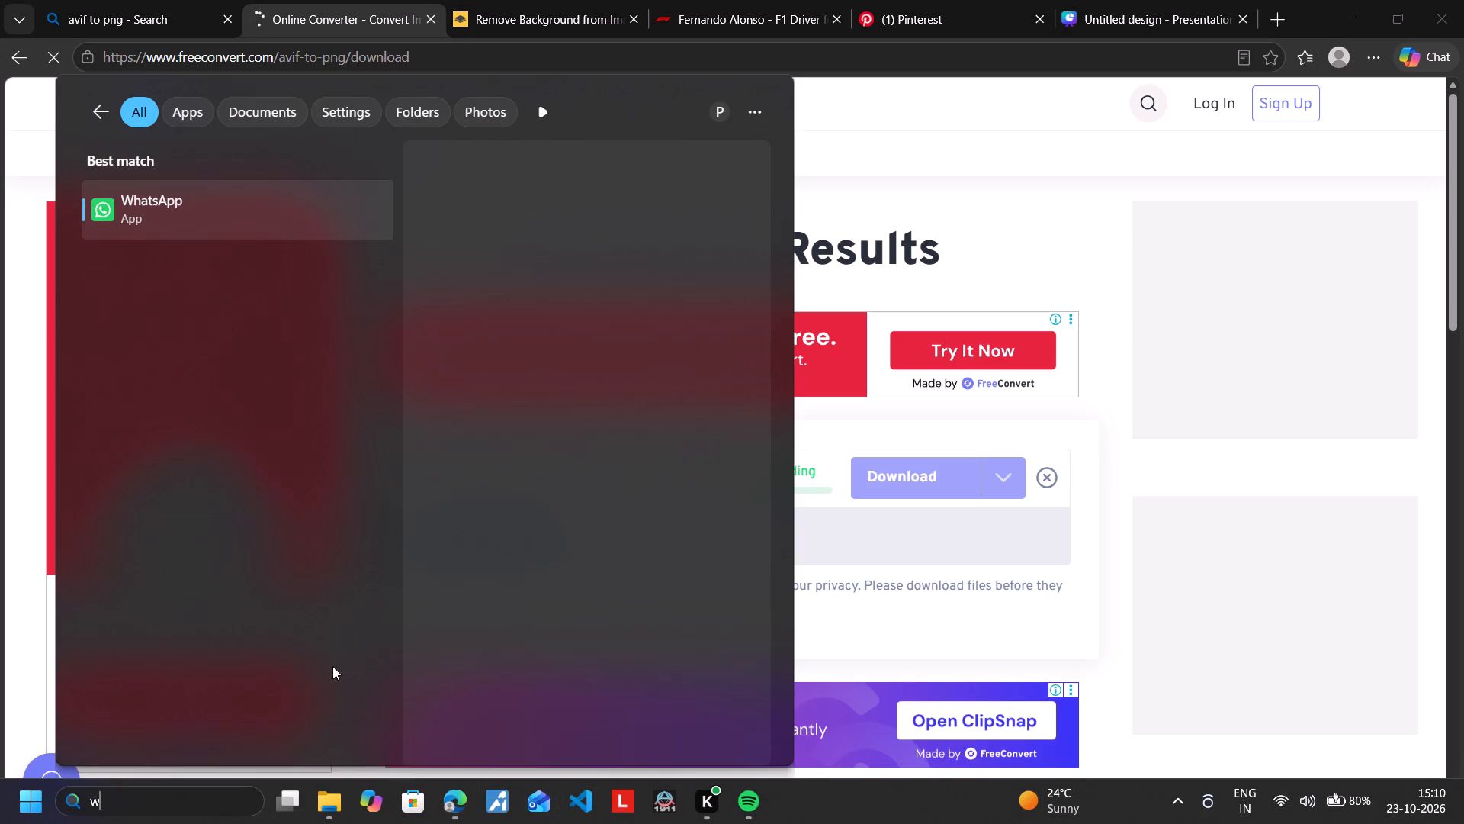
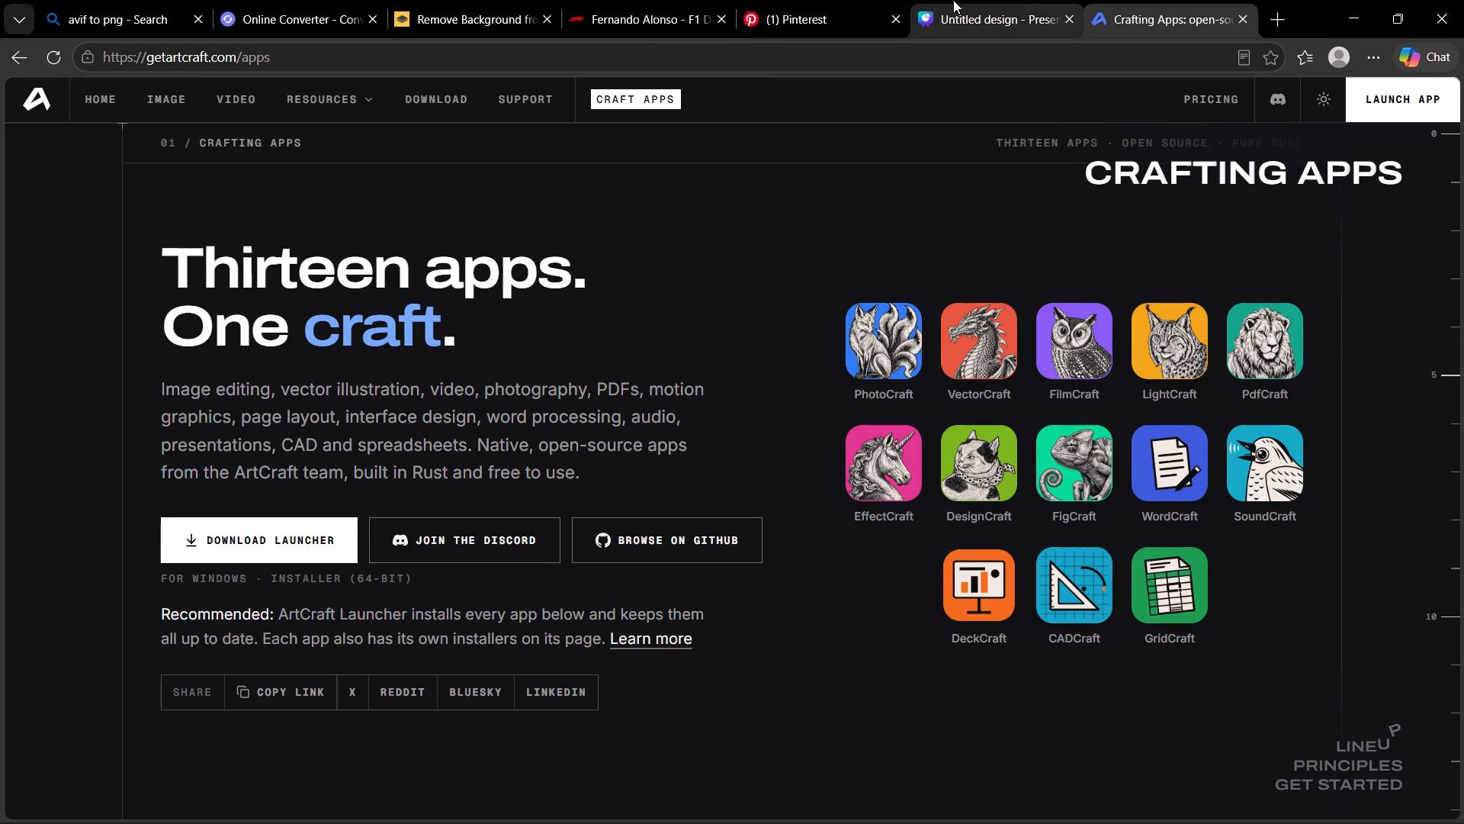
Switch from the browser to the Spotify app.
left_click(759, 799)
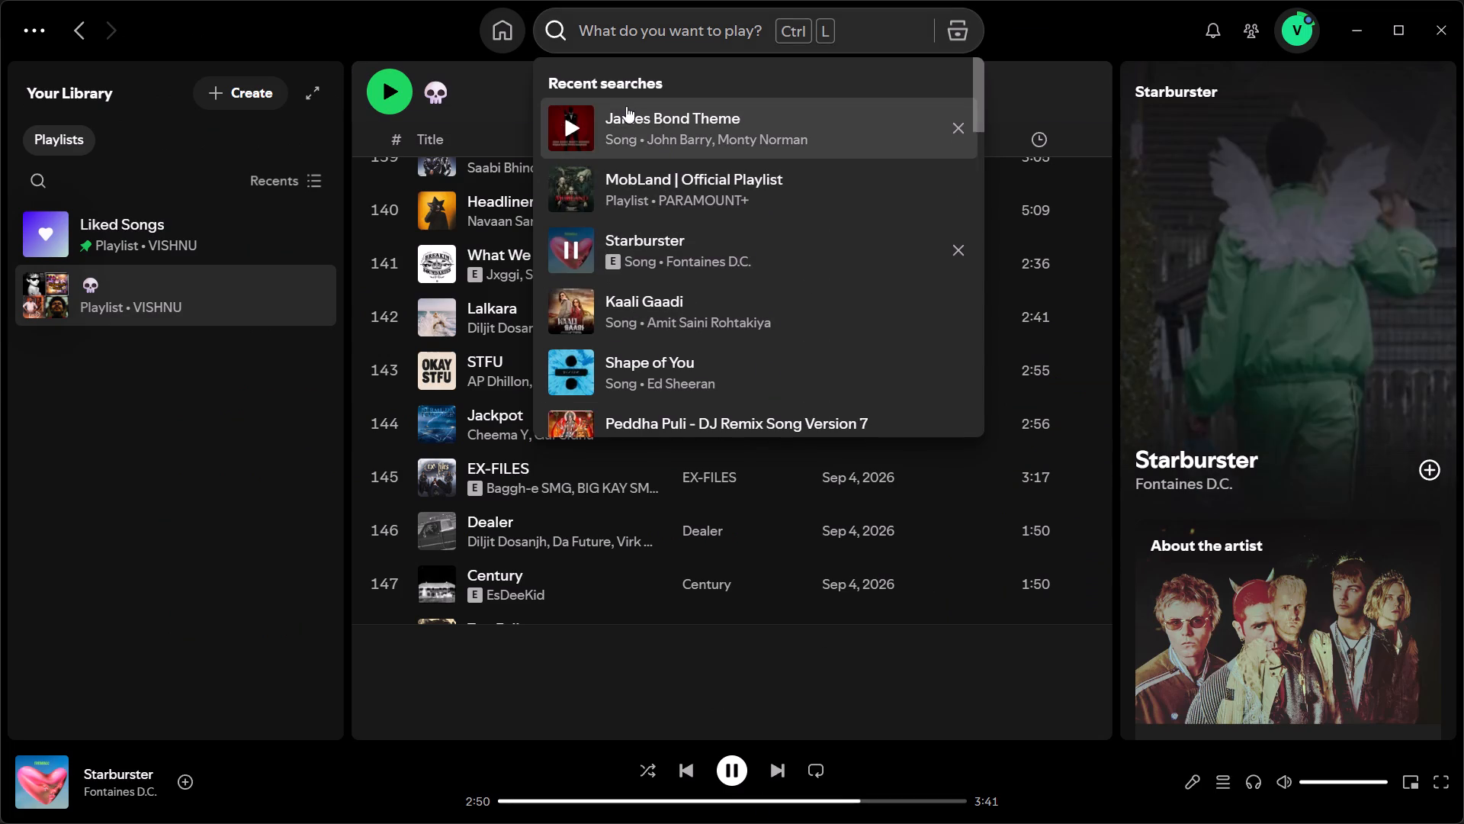
Play James Bond Theme from Spotify's recent searches and return to the browser.
scroll(650, 276, "down", 3)
scroll(650, 276, "up", 4)
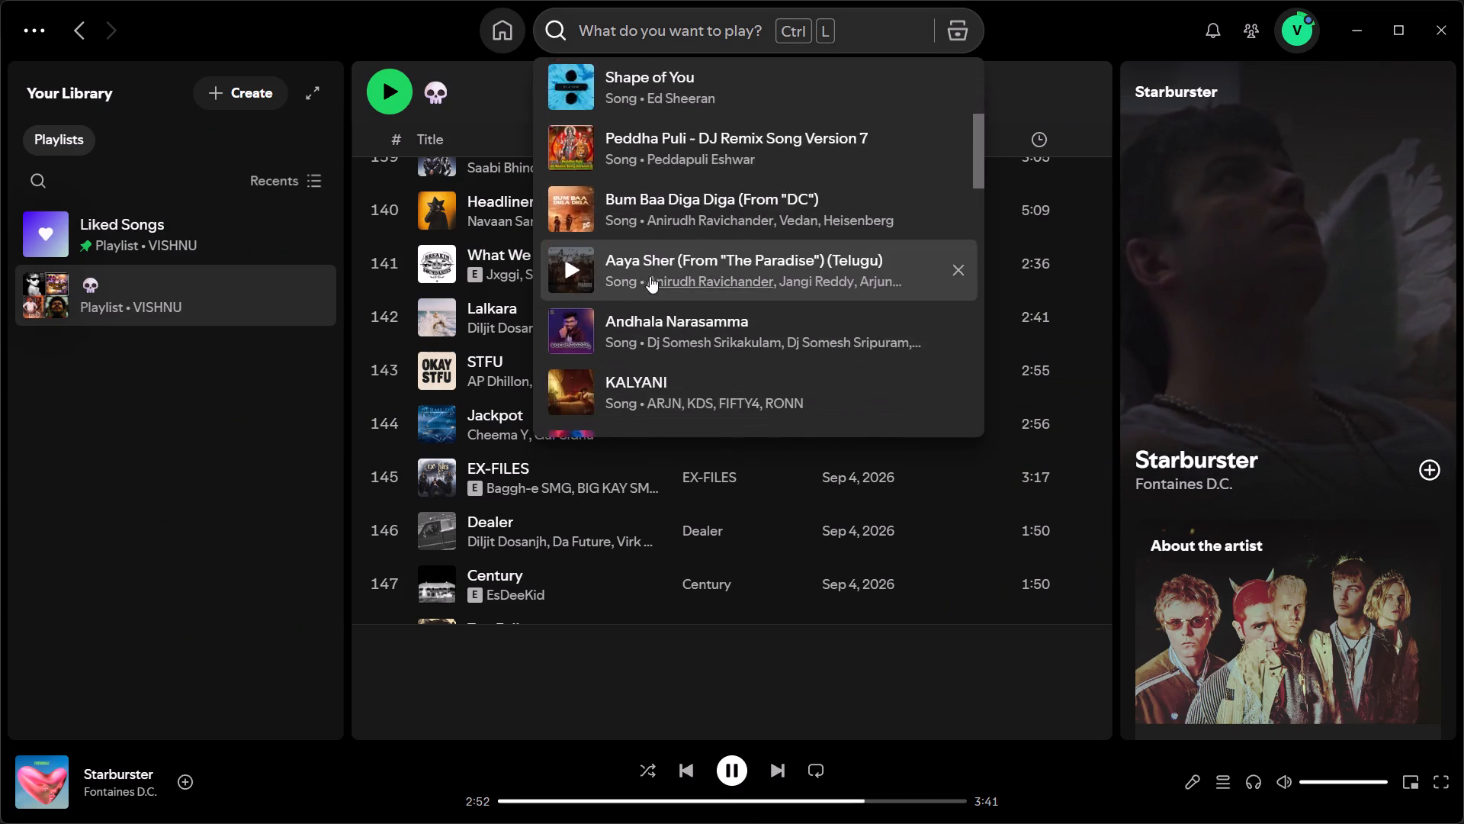
left_click(576, 123)
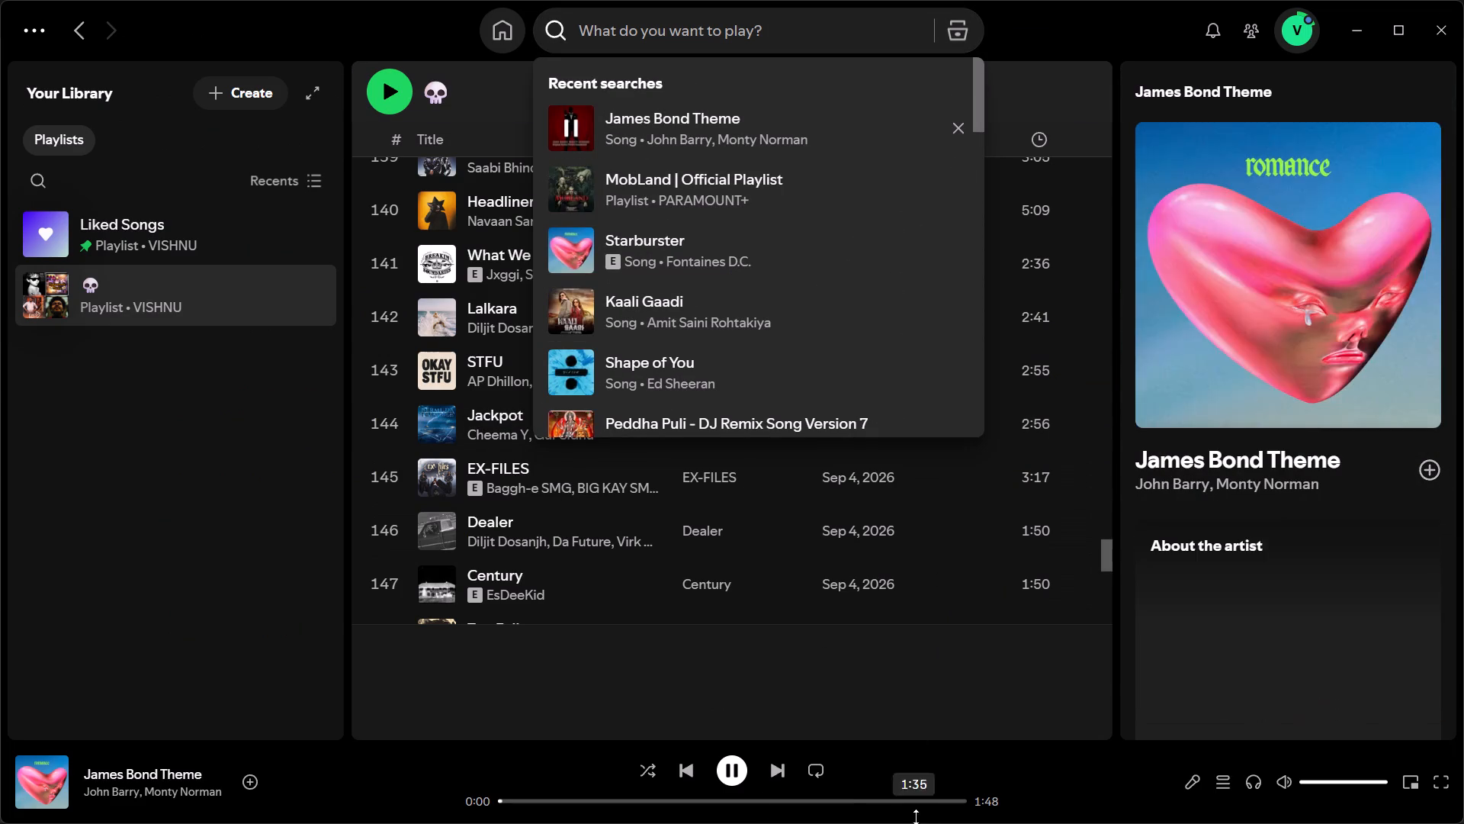
left_click(1333, 40)
left_click(1339, 37)
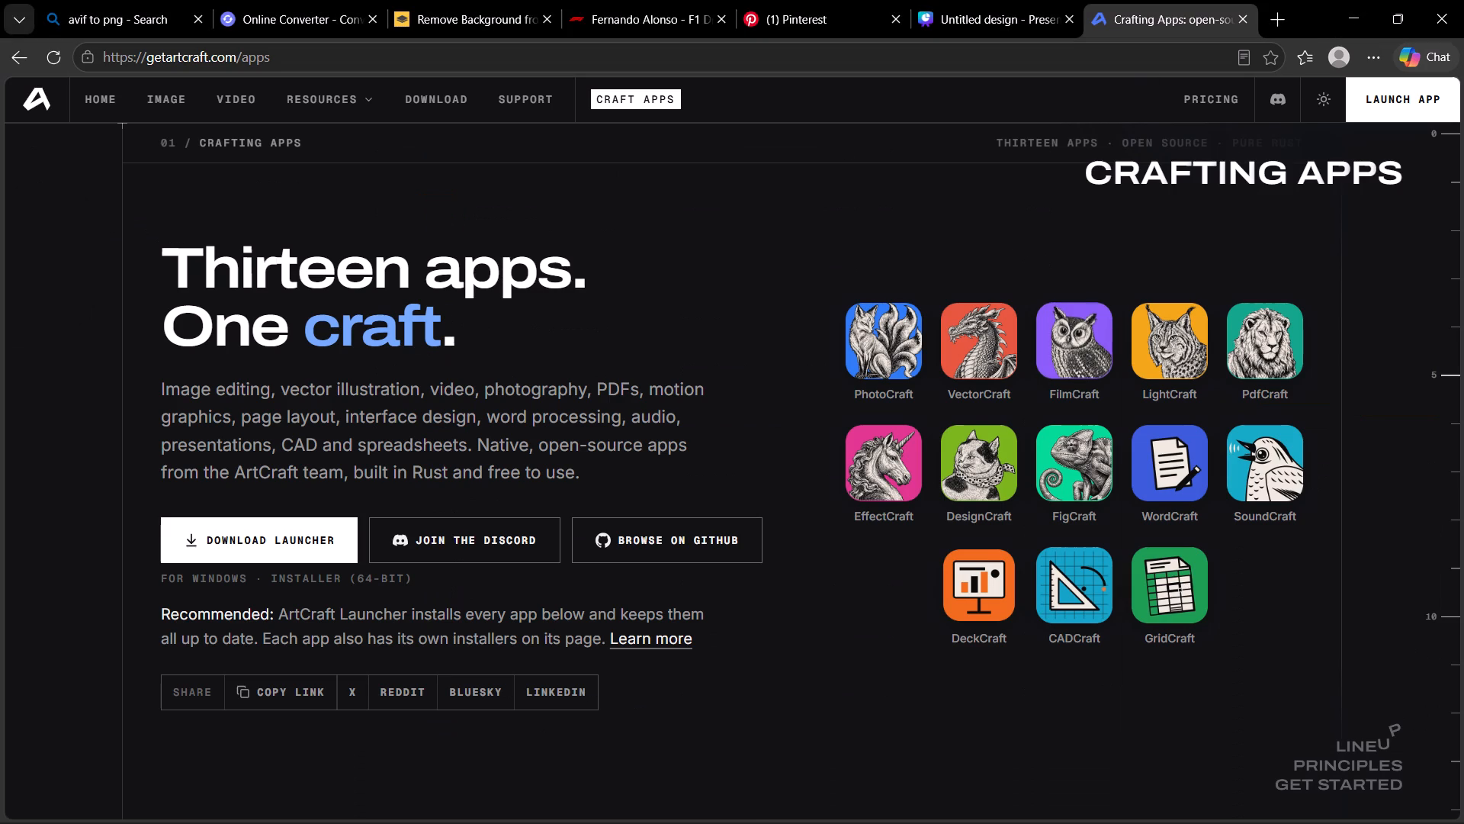
Examine the ArtCraft Crafting Apps page, looking through the lineup of apps from PhotoCraft to GridCraft.
scroll(553, 475, "up", 4)
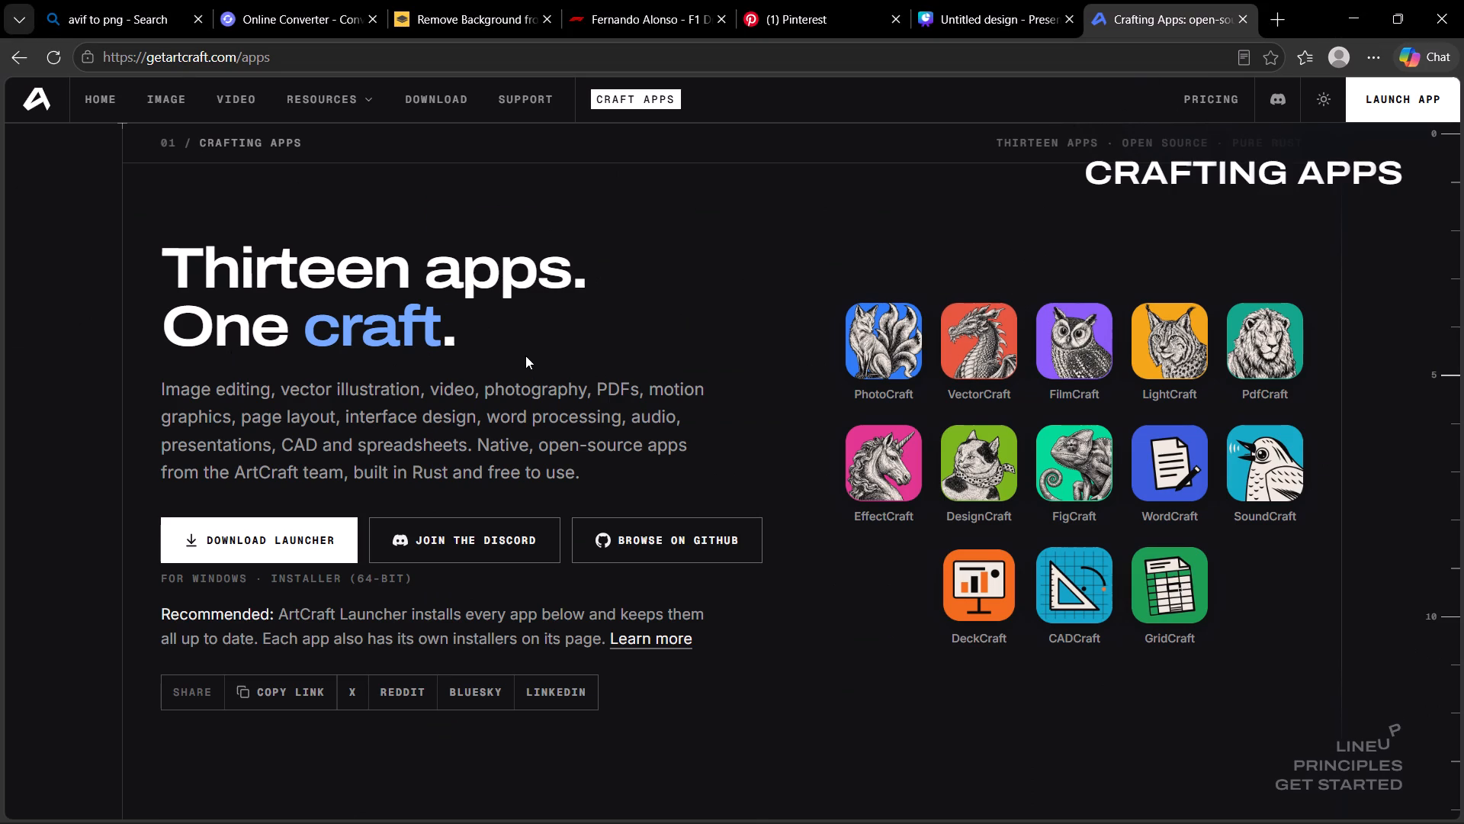
scroll(462, 566, "down", 6)
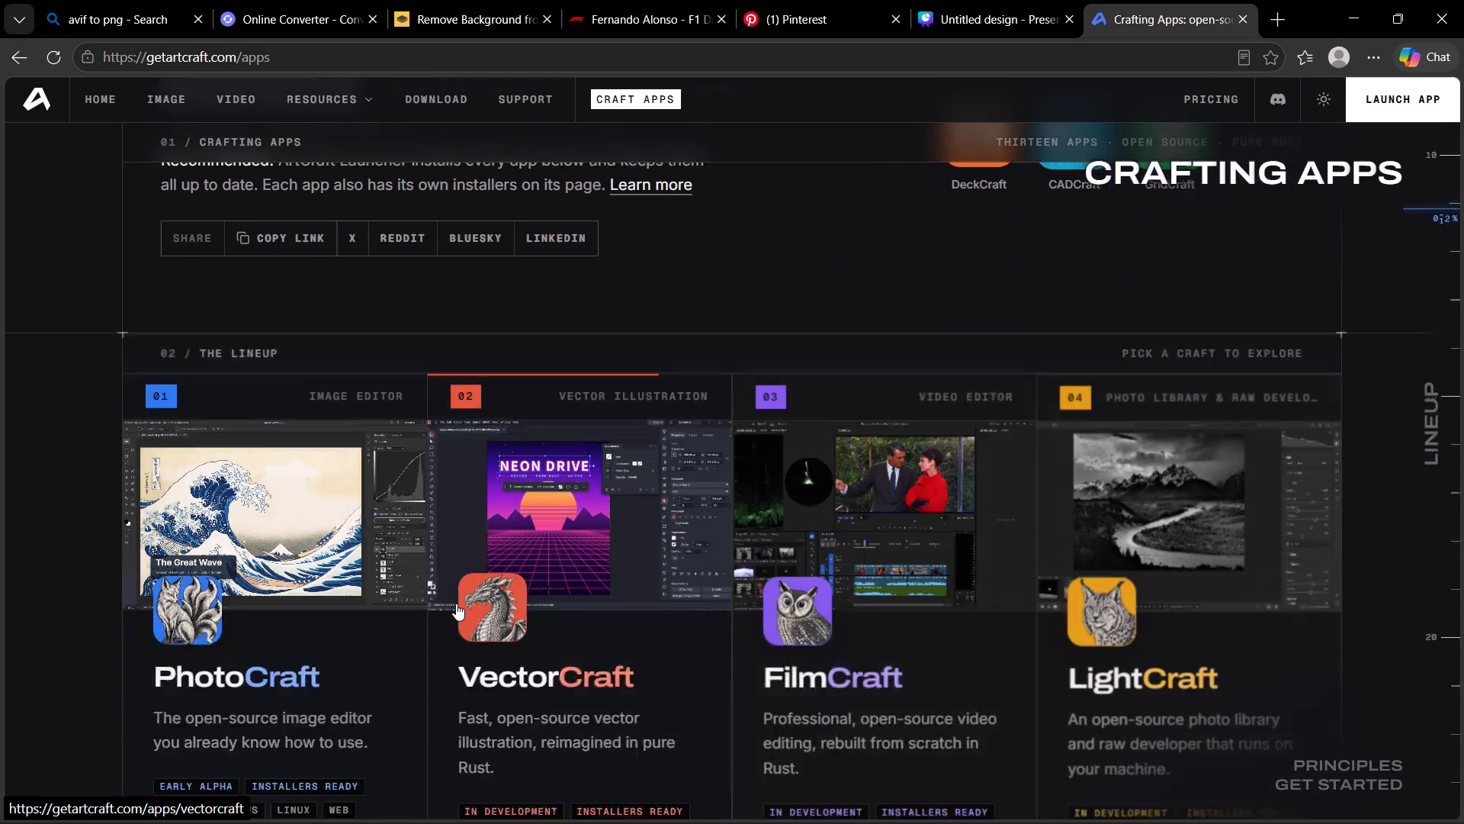
scroll(456, 604, "down", 3)
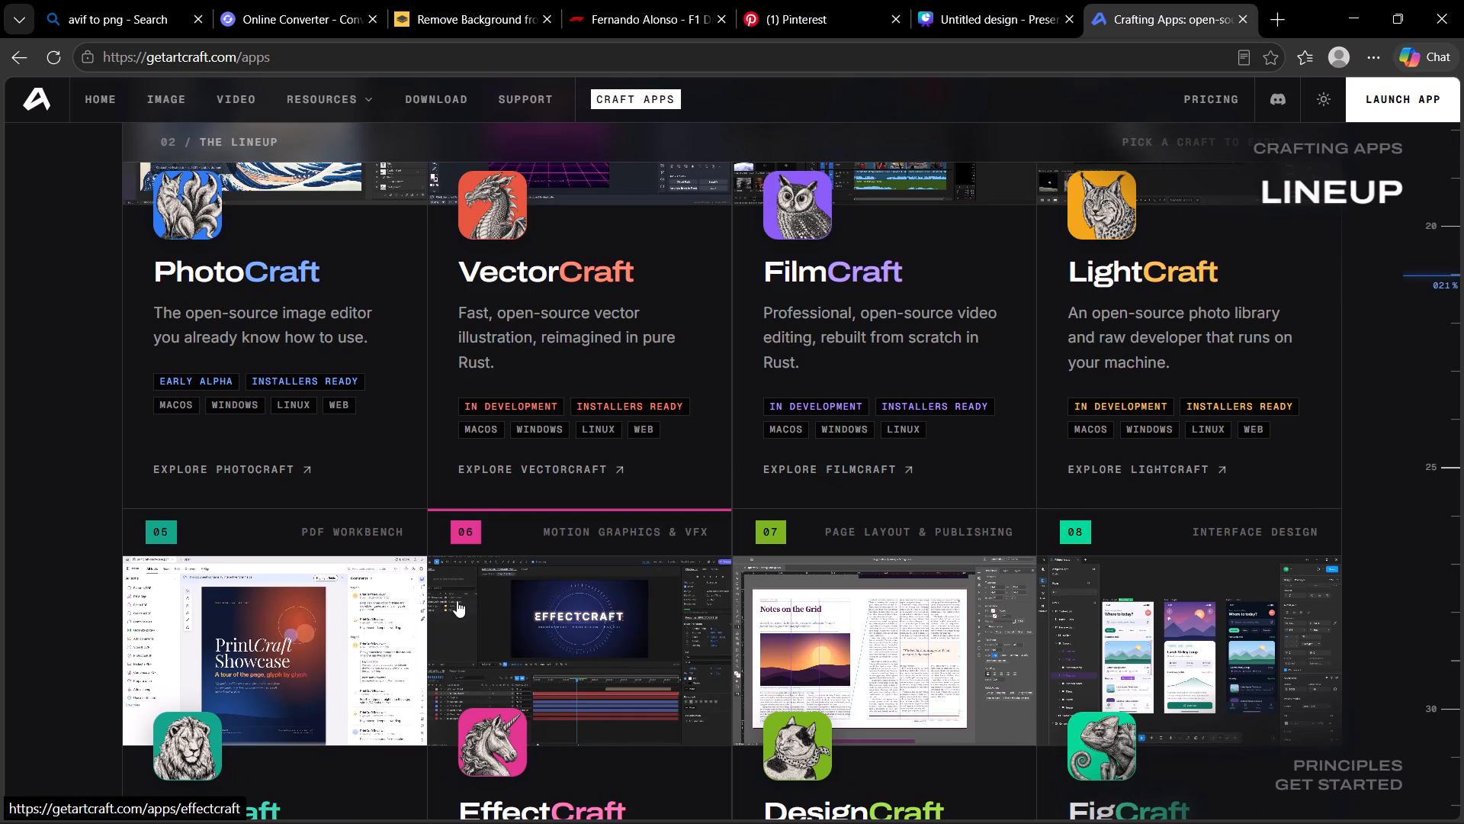
scroll(669, 581, "down", 5)
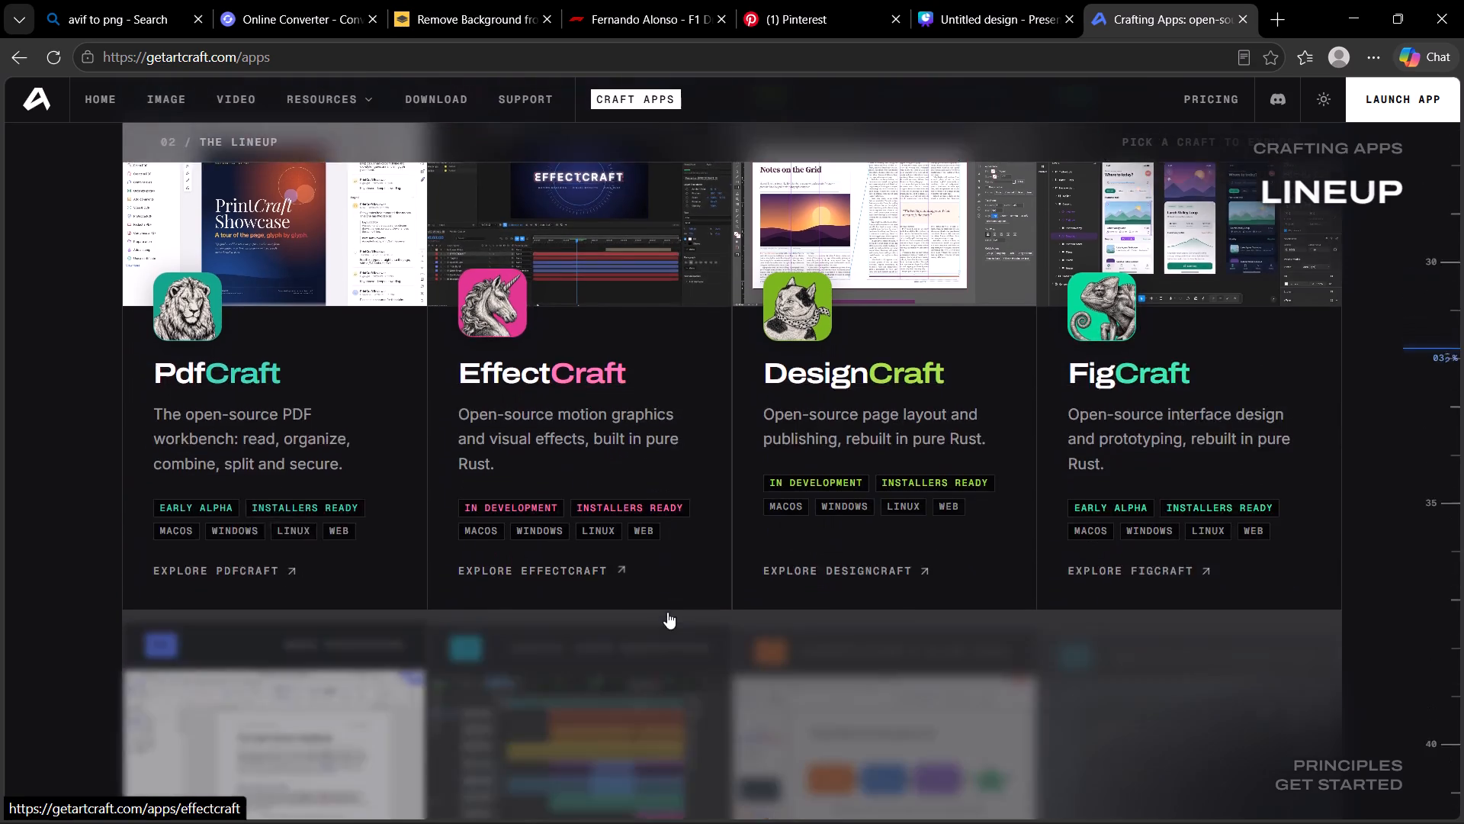
scroll(667, 612, "down", 13)
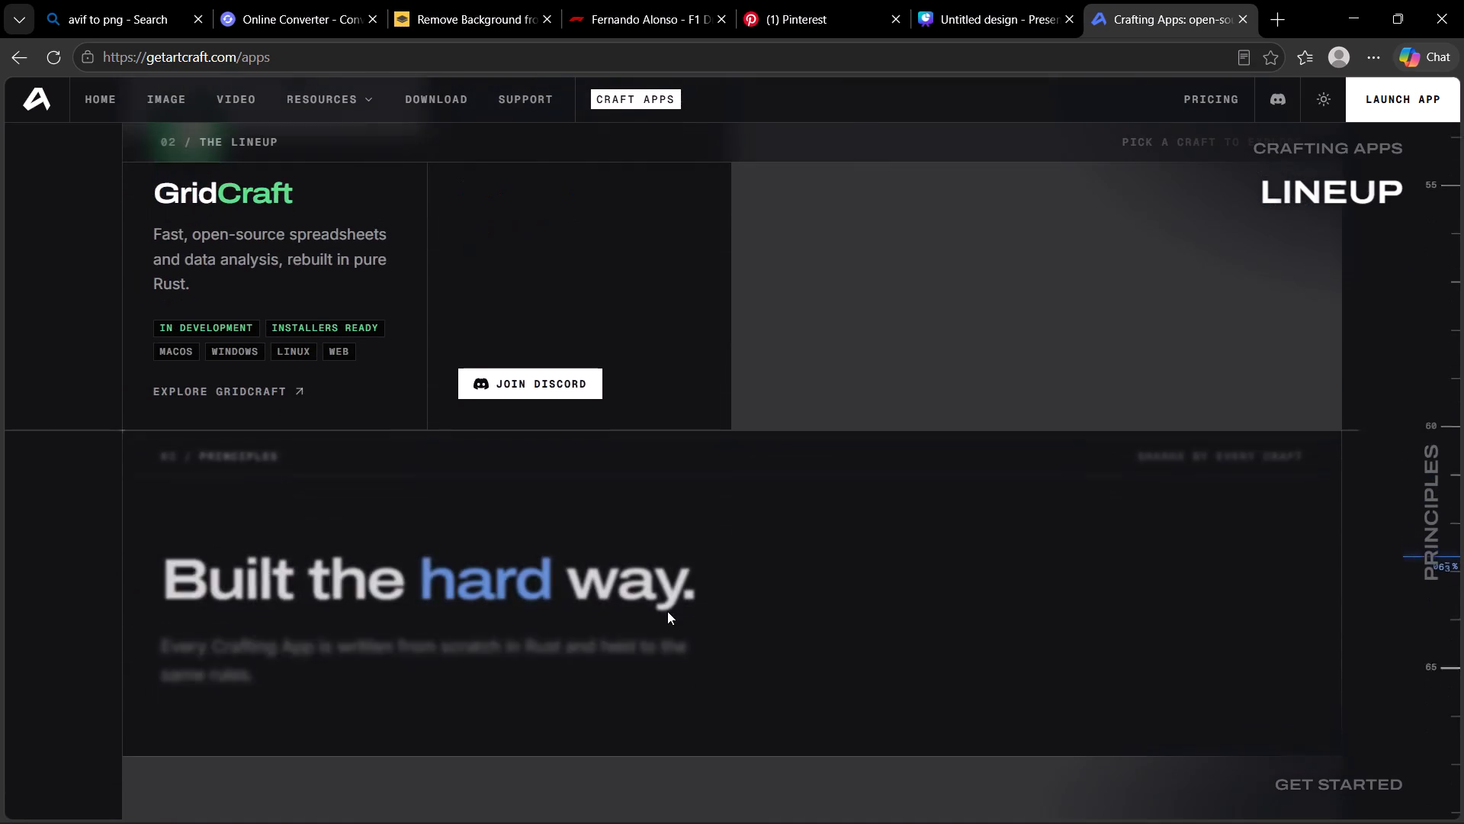
scroll(667, 610, "down", 4)
scroll(667, 610, "up", 10)
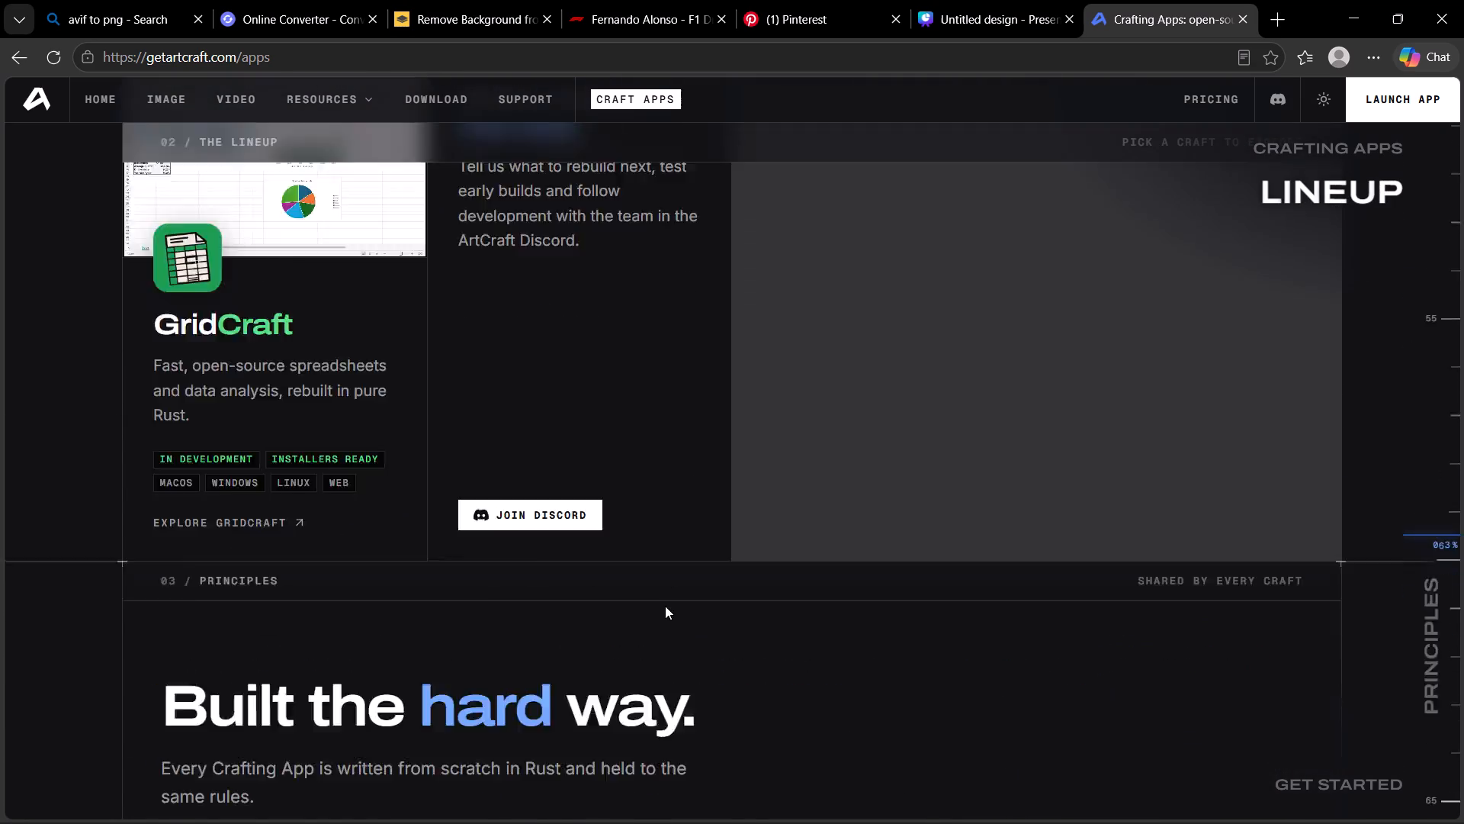
scroll(665, 606, "up", 20)
scroll(665, 606, "up", 7)
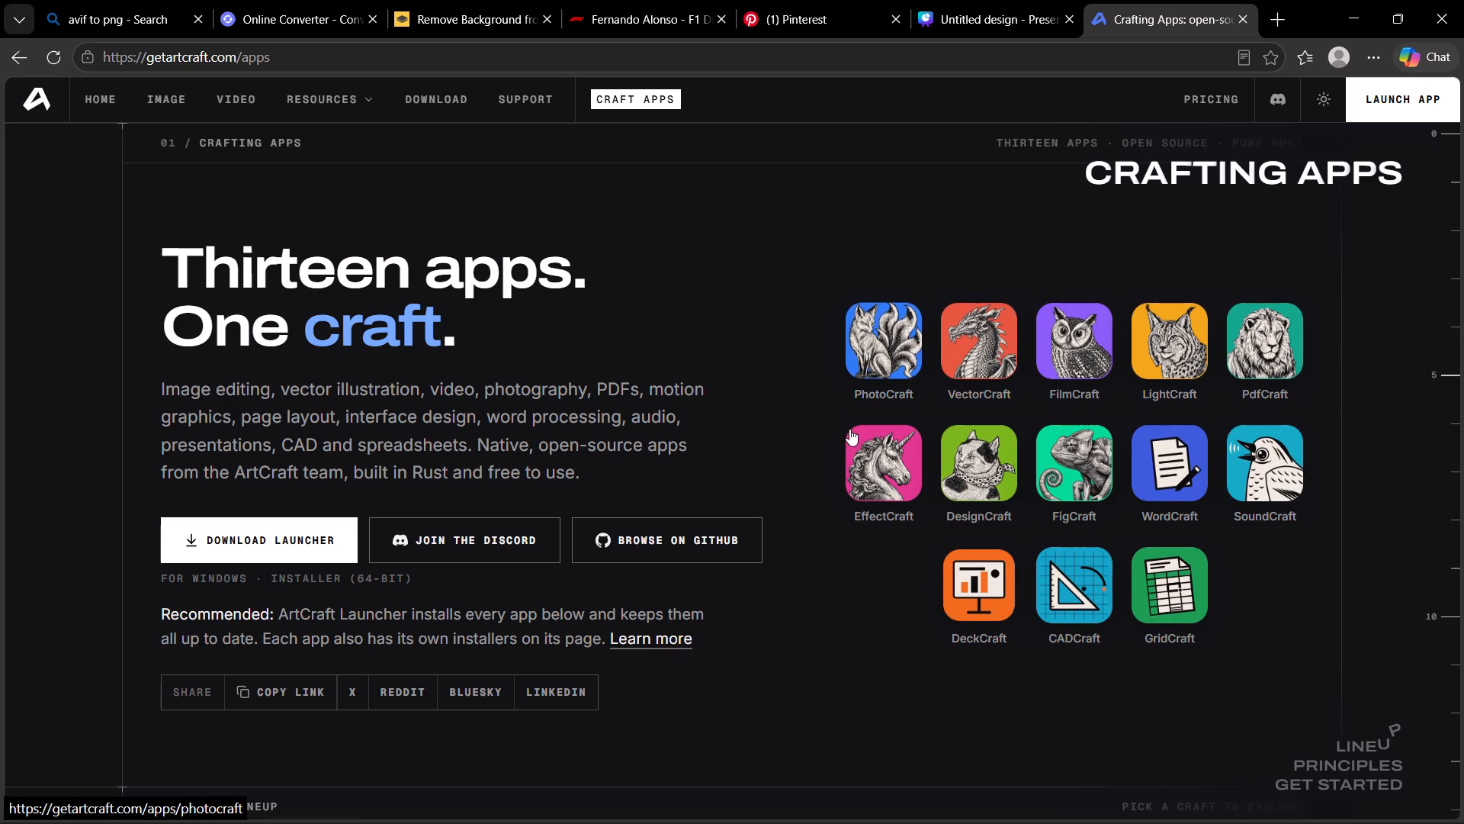
scroll(976, 701, "down", 16)
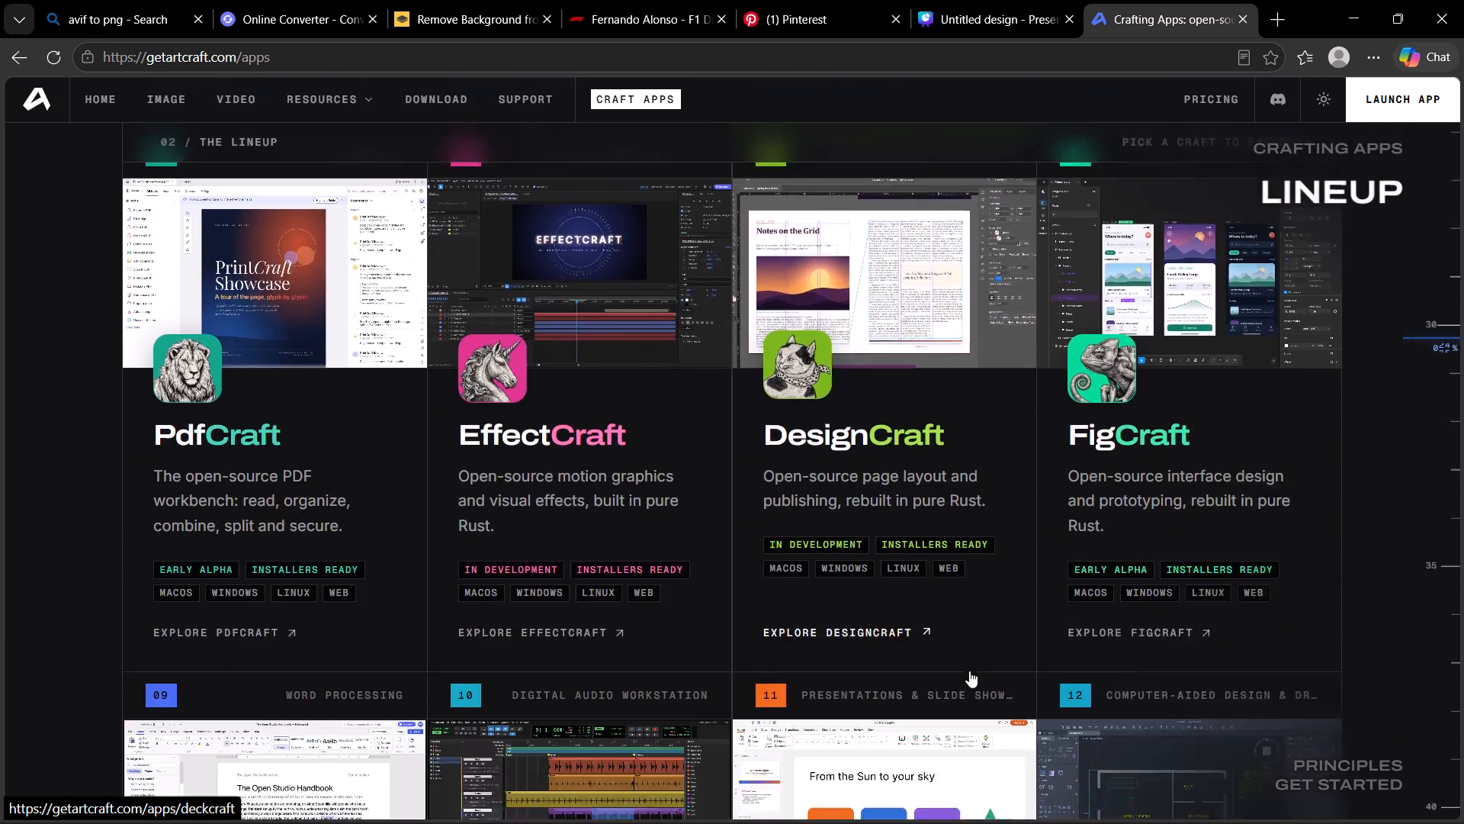
scroll(966, 667, "down", 8)
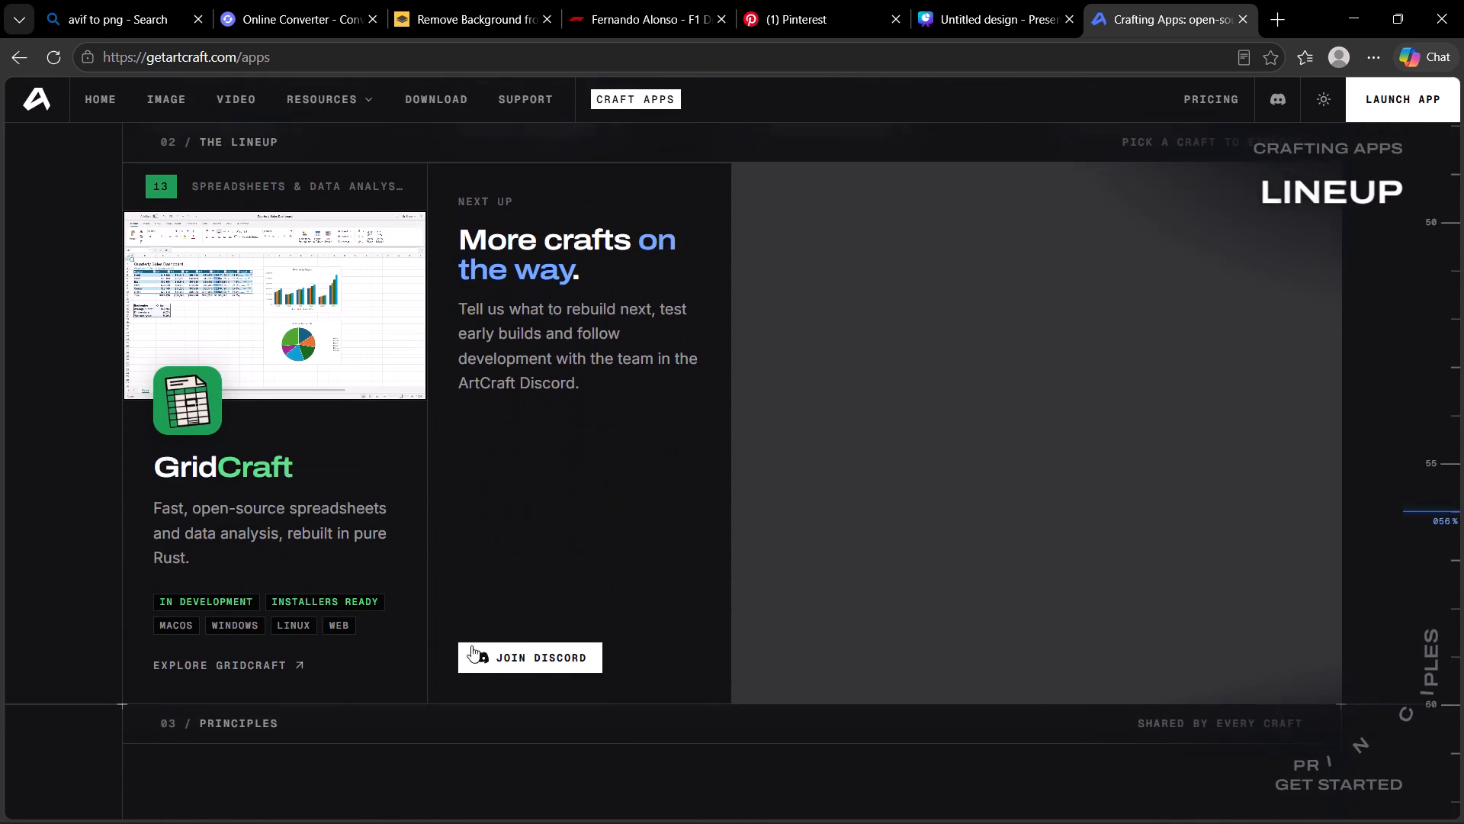
scroll(751, 618, "up", 5)
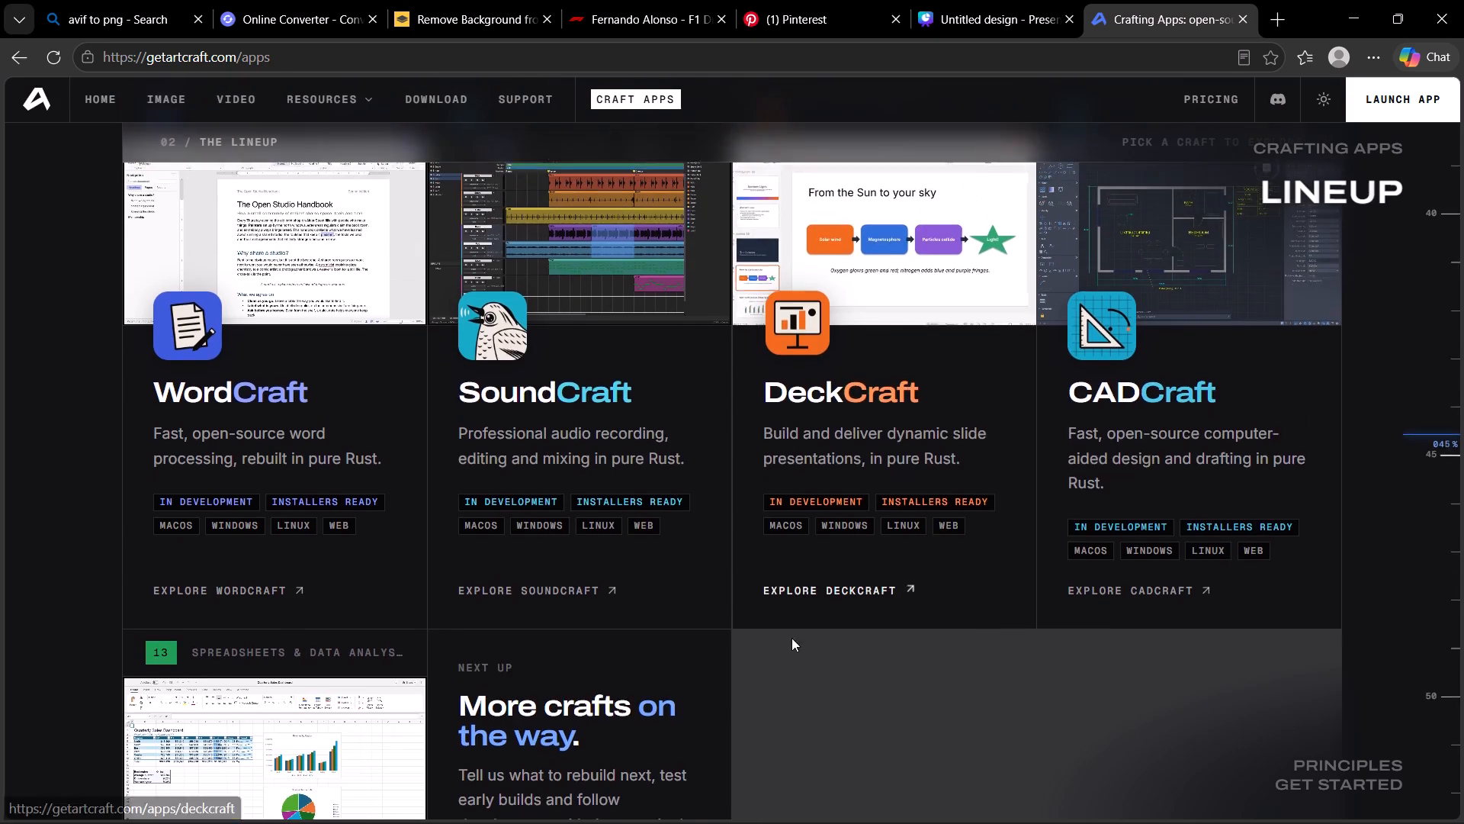
scroll(835, 661, "up", 6)
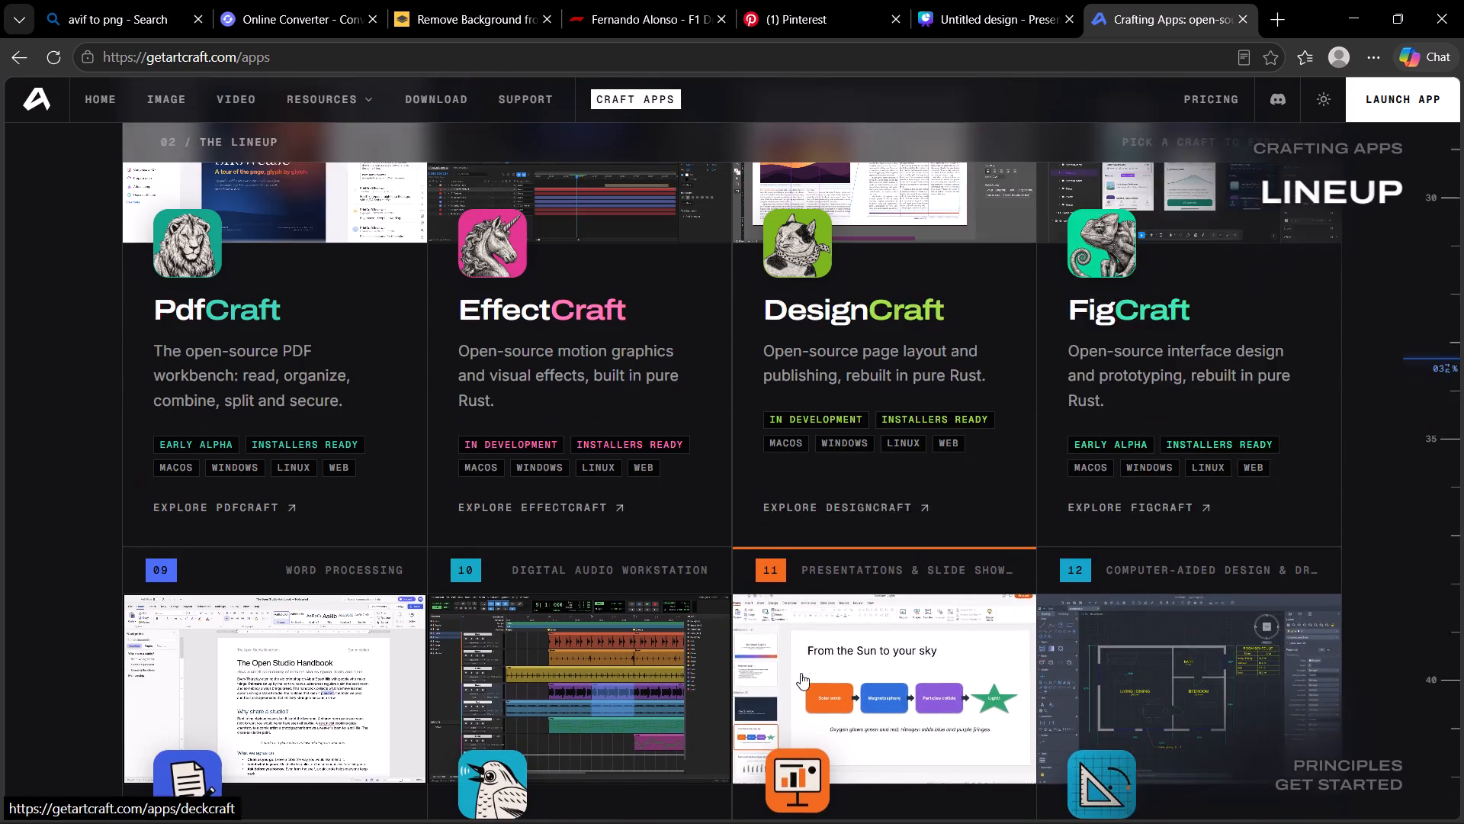
scroll(283, 615, "up", 2)
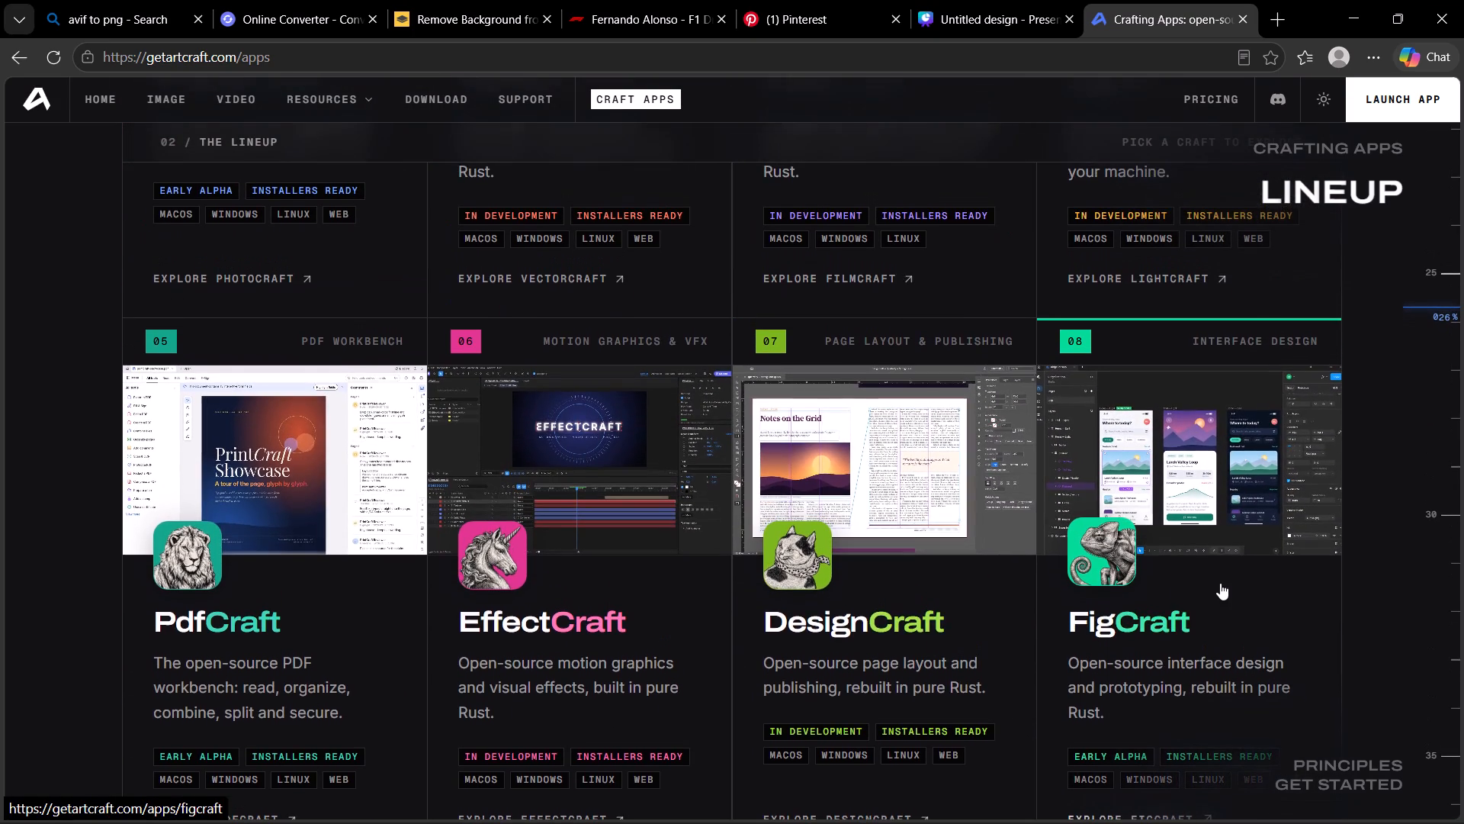
scroll(1213, 584, "down", 6)
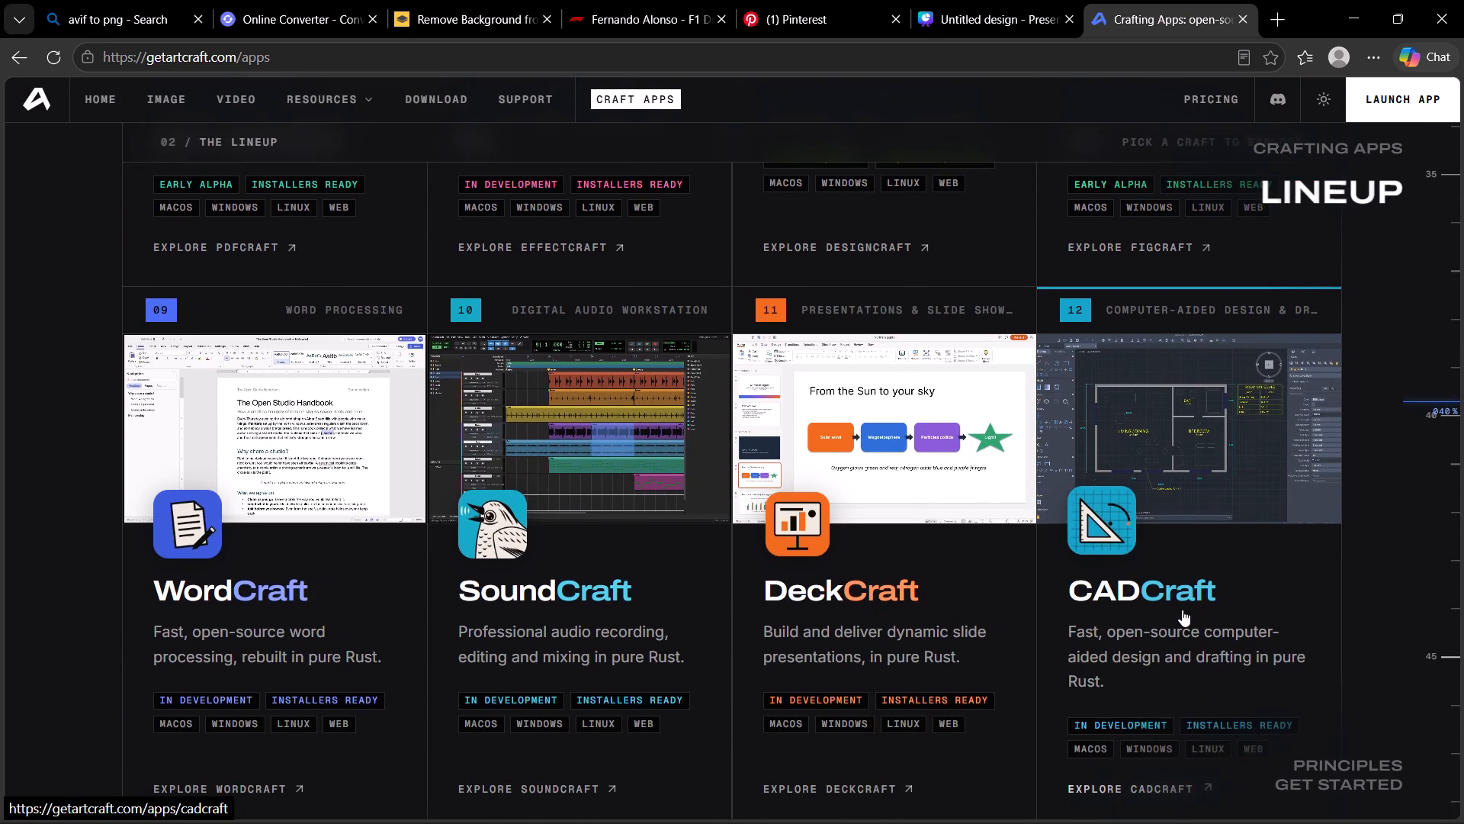
scroll(1179, 611, "down", 5)
scroll(1177, 612, "up", 6)
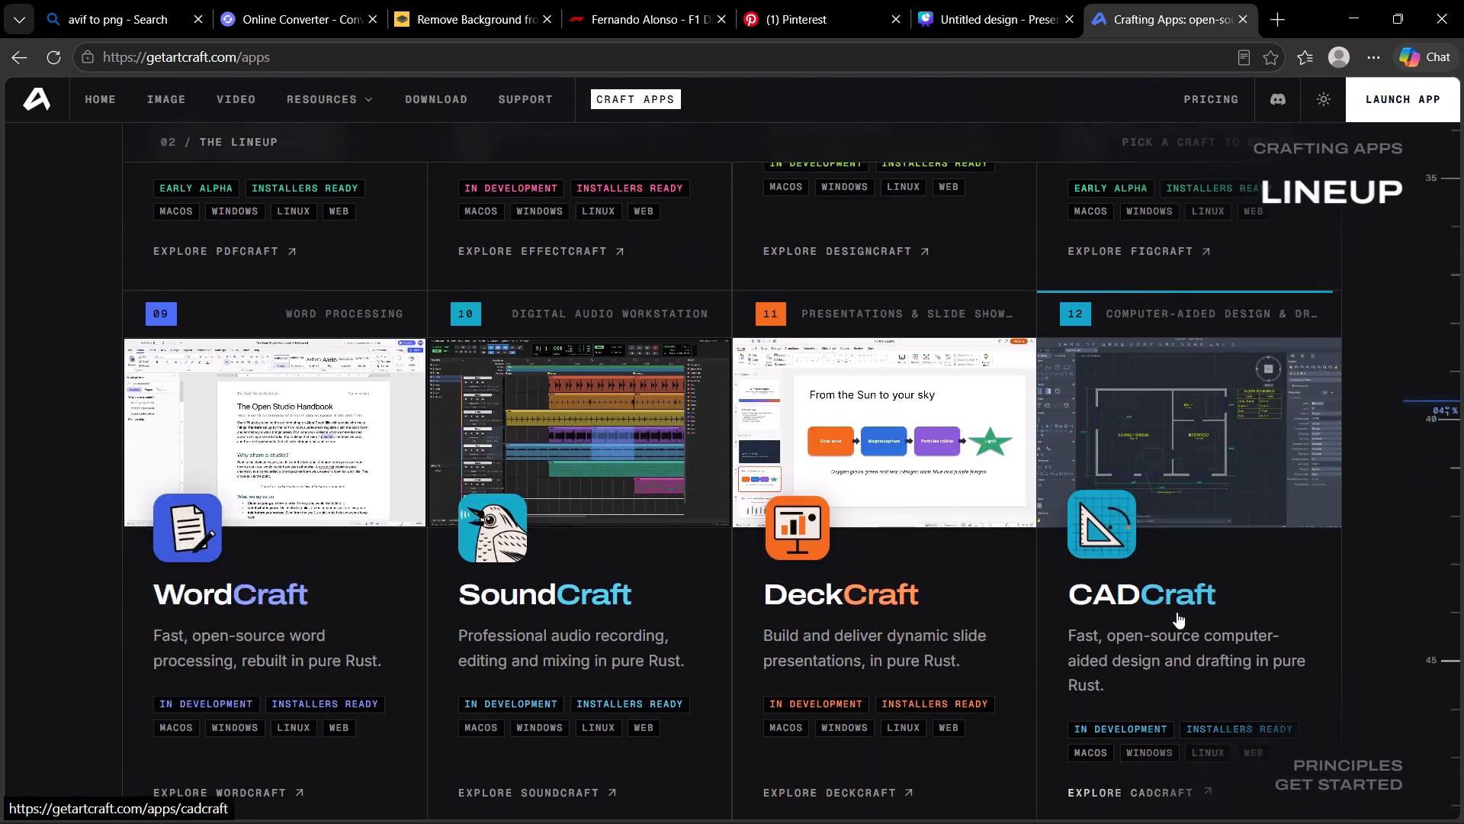
scroll(1177, 612, "up", 7)
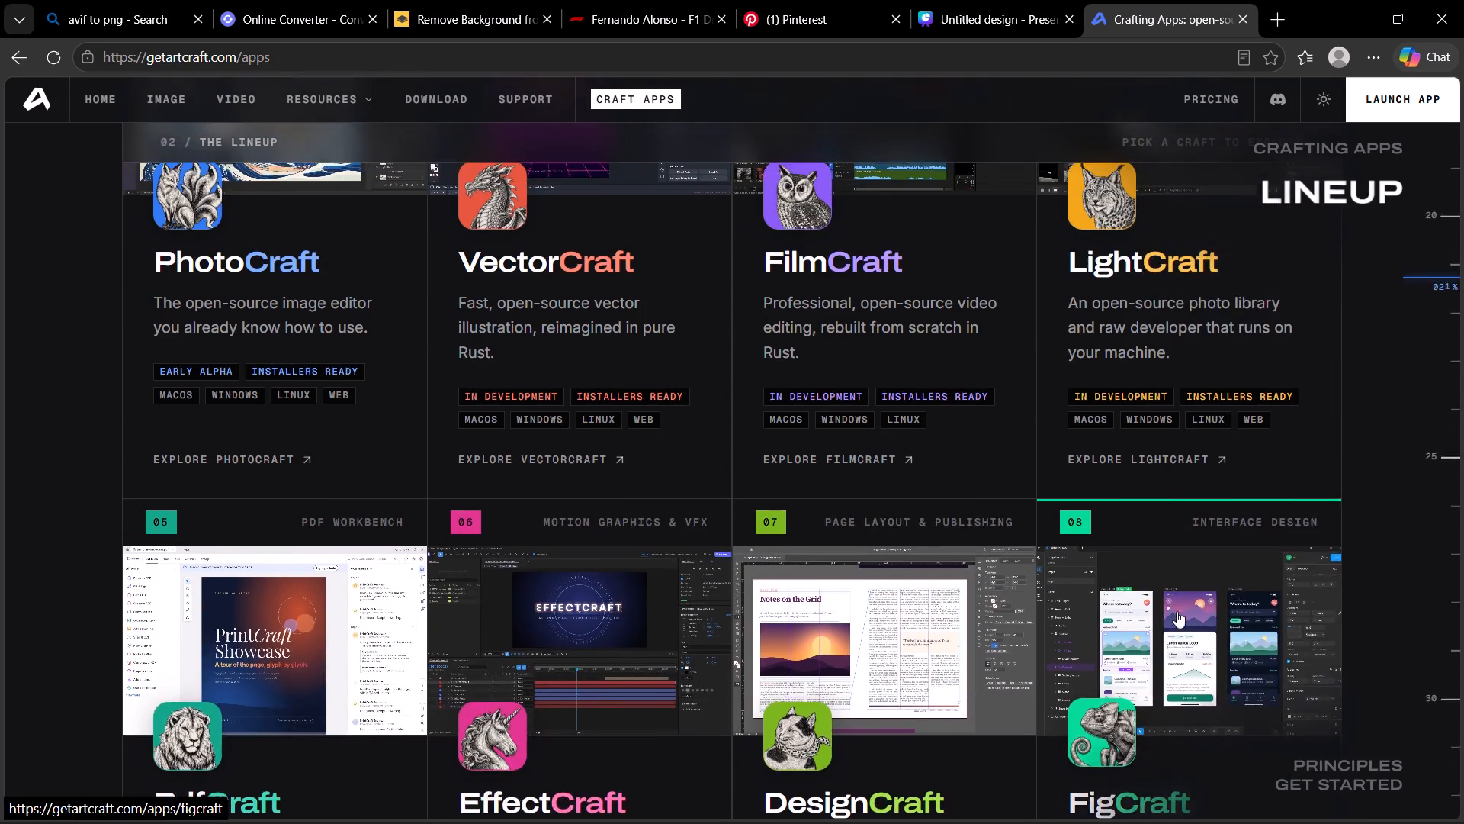
scroll(1177, 611, "up", 18)
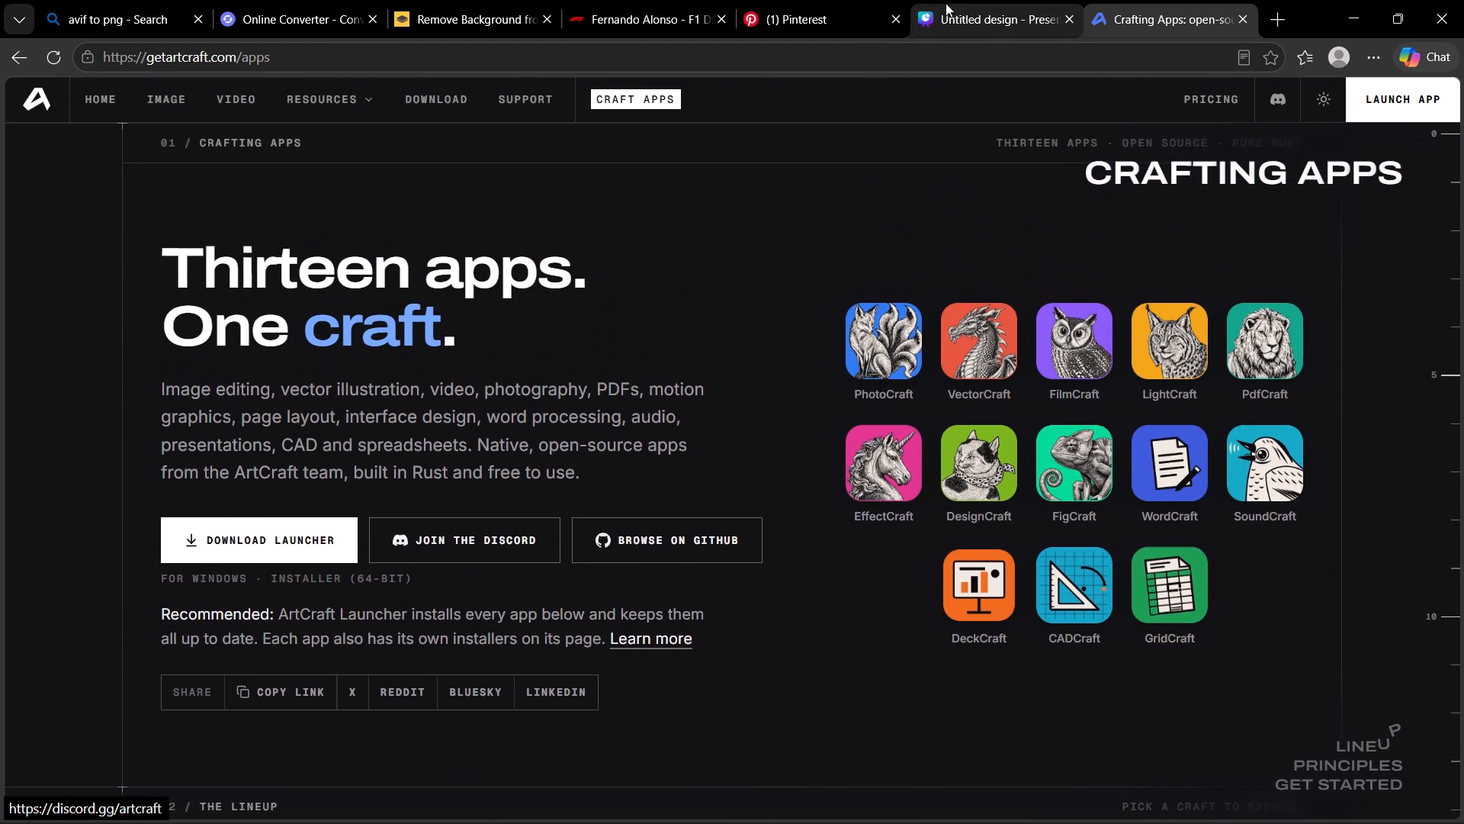
Return to the FreeConvert conversion results and save the converted 2026astonmartinferalo01right.png to the device.
left_click(942, 5)
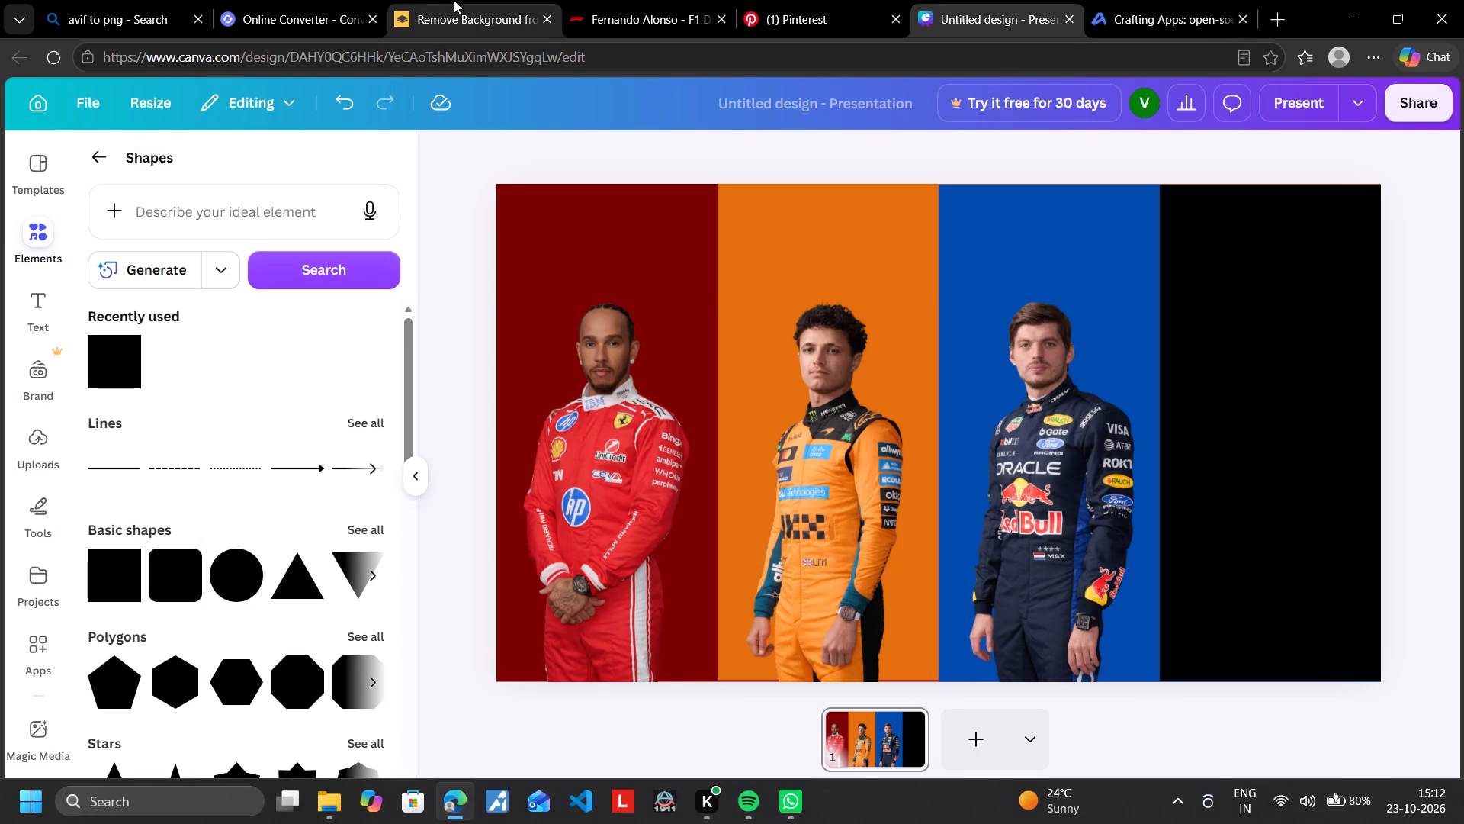
left_click(663, 0)
scroll(669, 462, "down", 3)
scroll(670, 462, "up", 4)
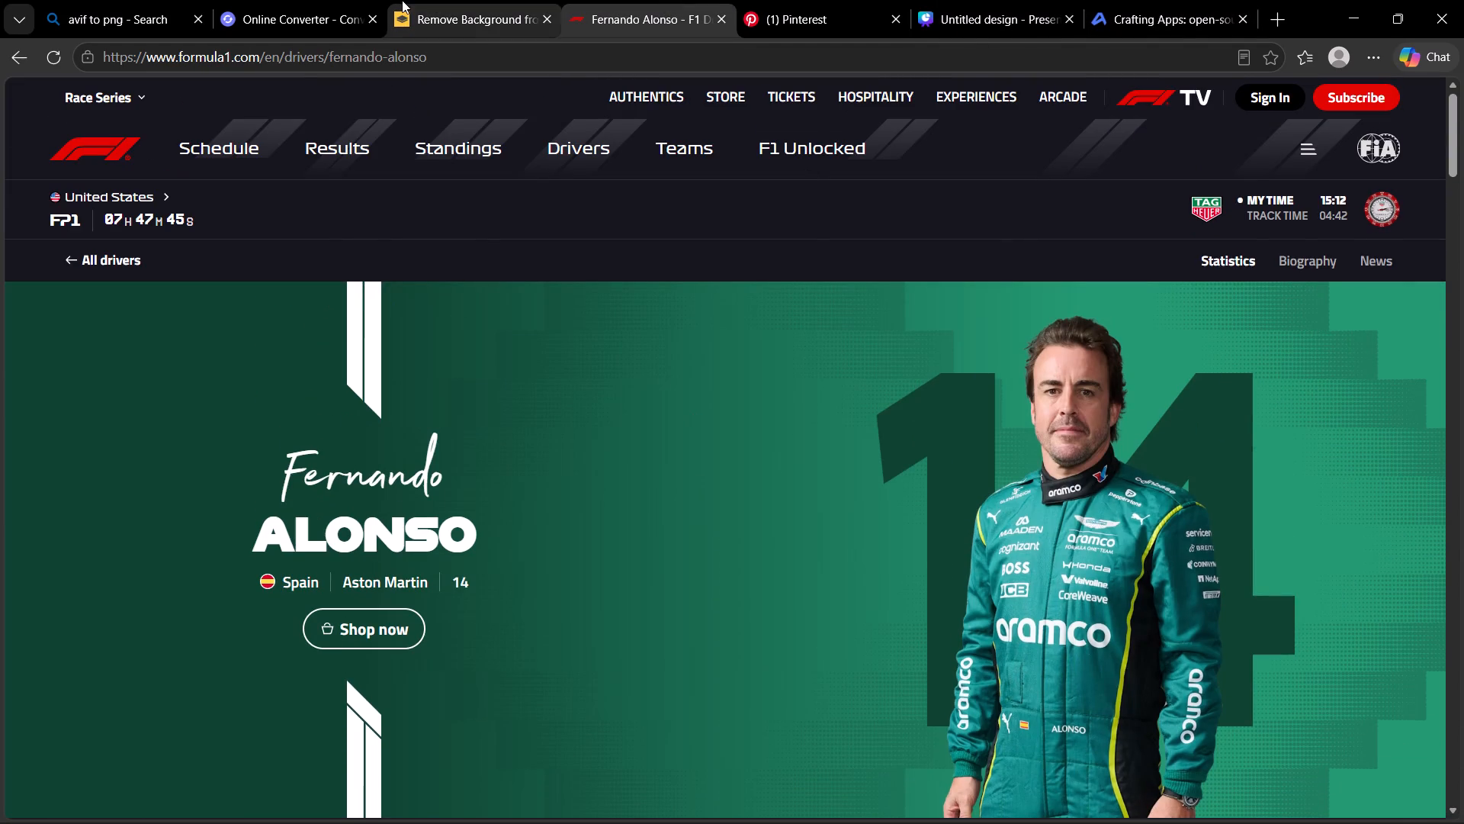
left_click(370, 0)
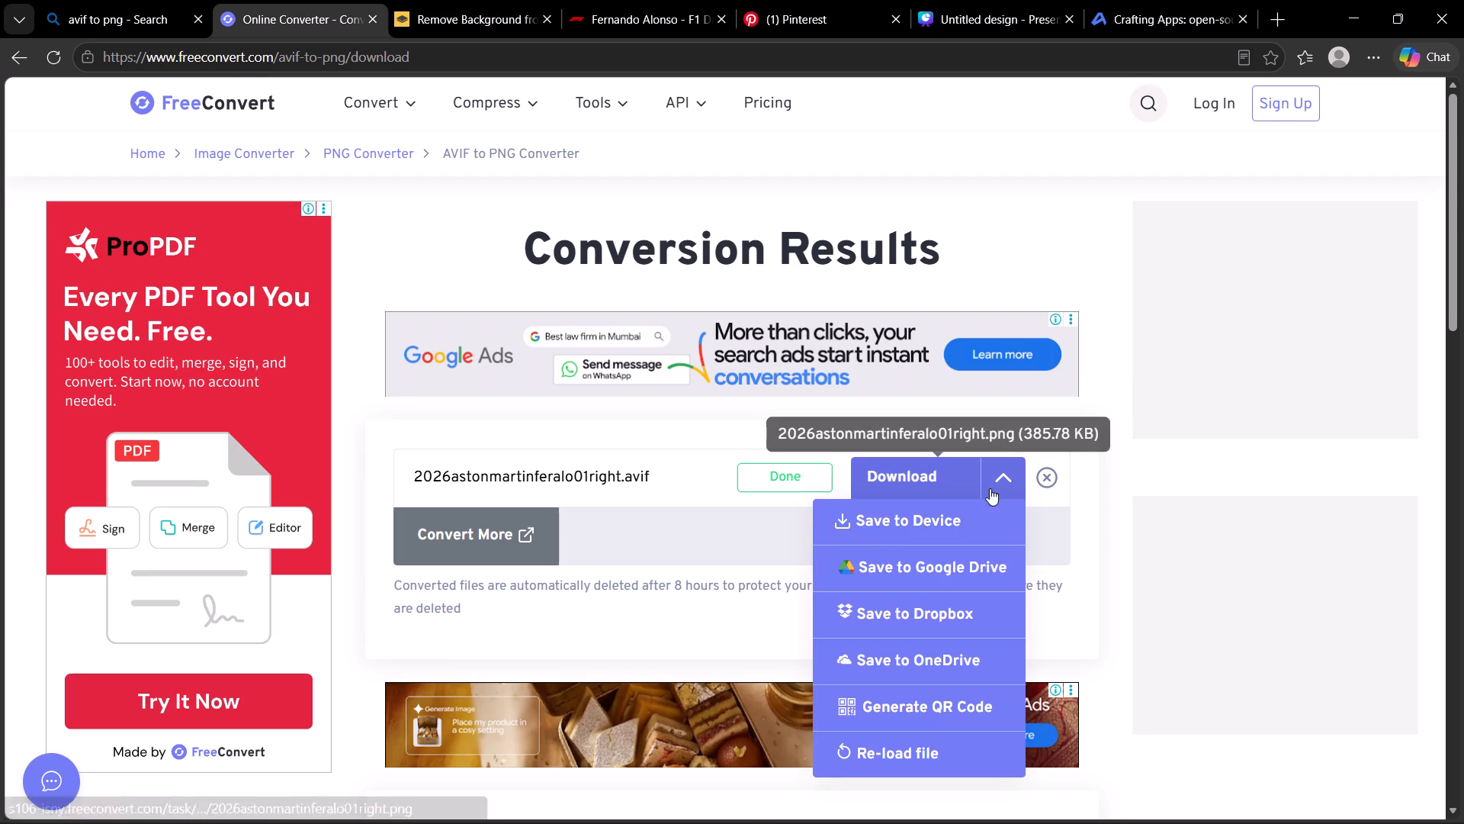
left_click(967, 507)
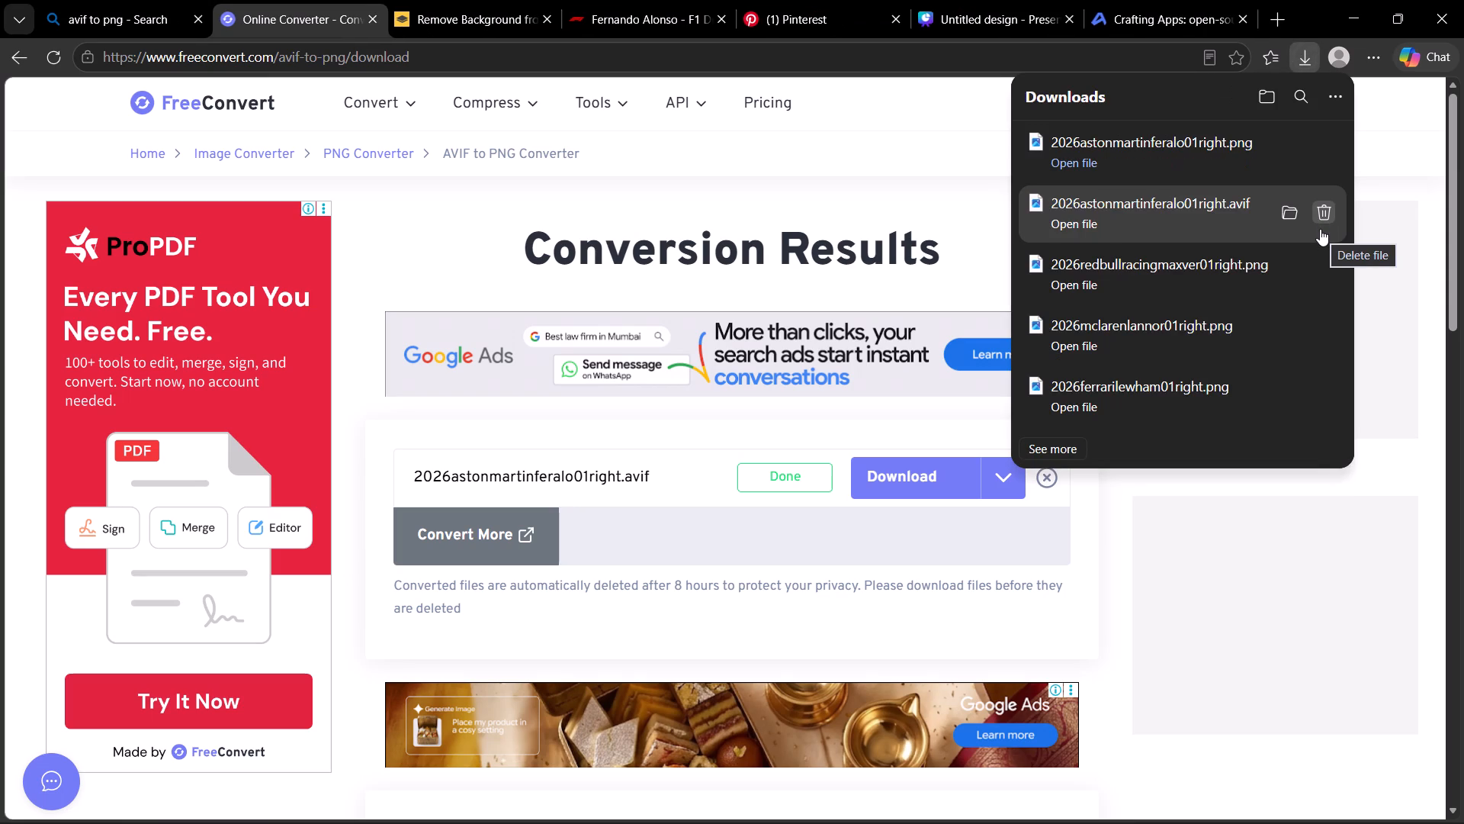
Delete the 2026astonmartinferalo01right.avif file and remove its entry from the browser's download list.
right_click(1196, 226)
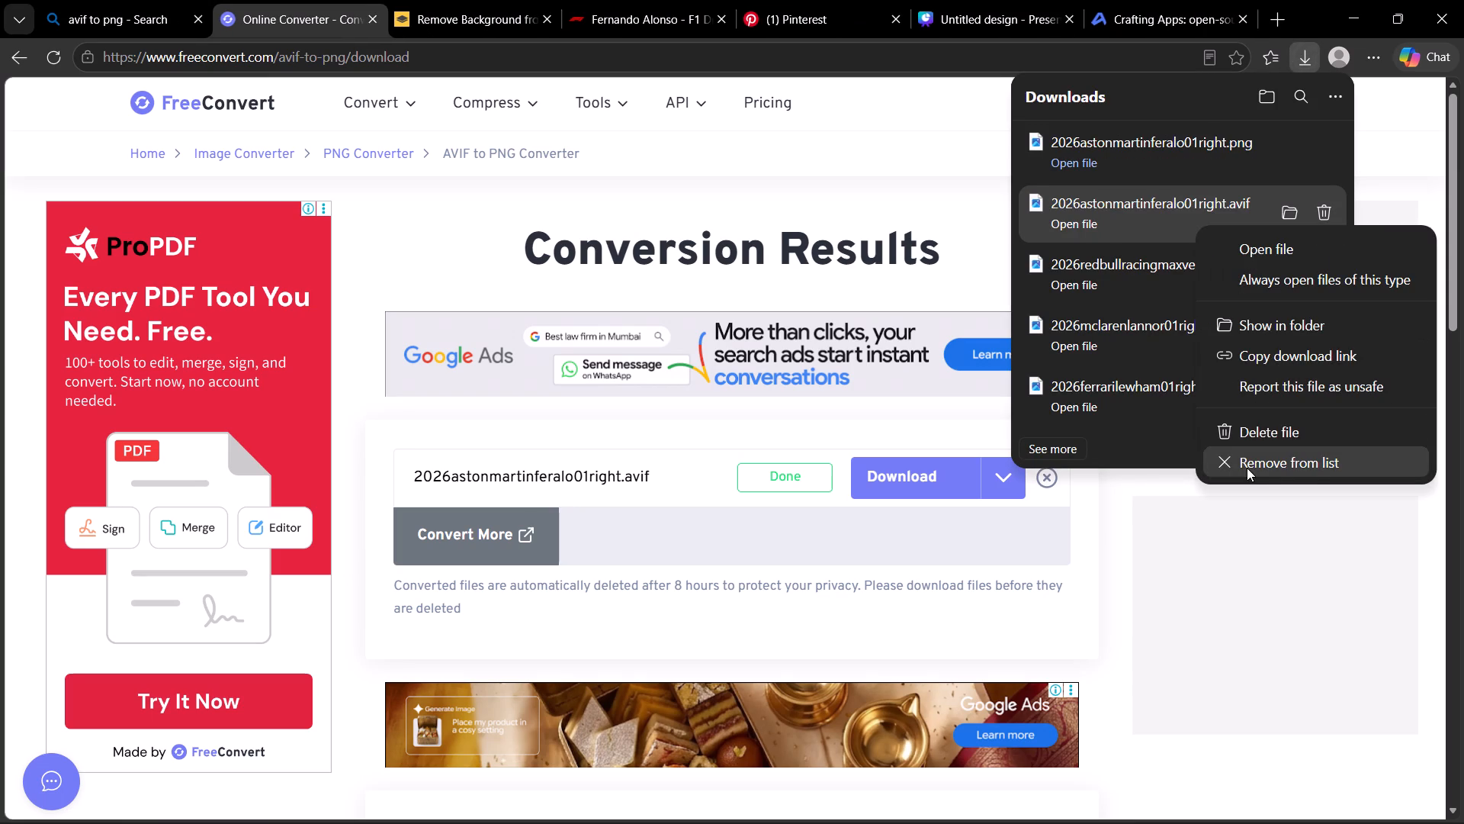
left_click(1244, 438)
right_click(1312, 208)
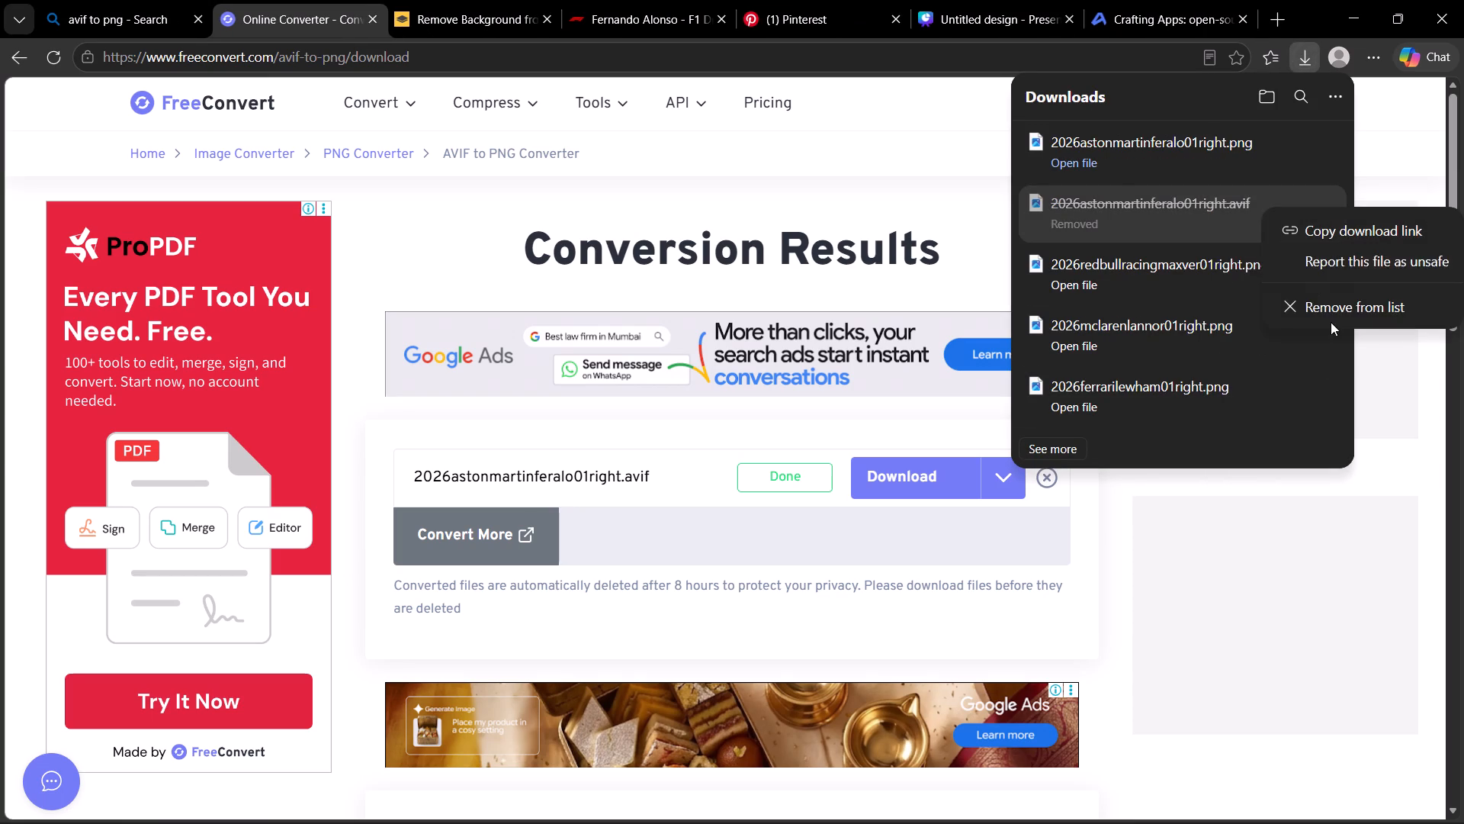
left_click(1331, 314)
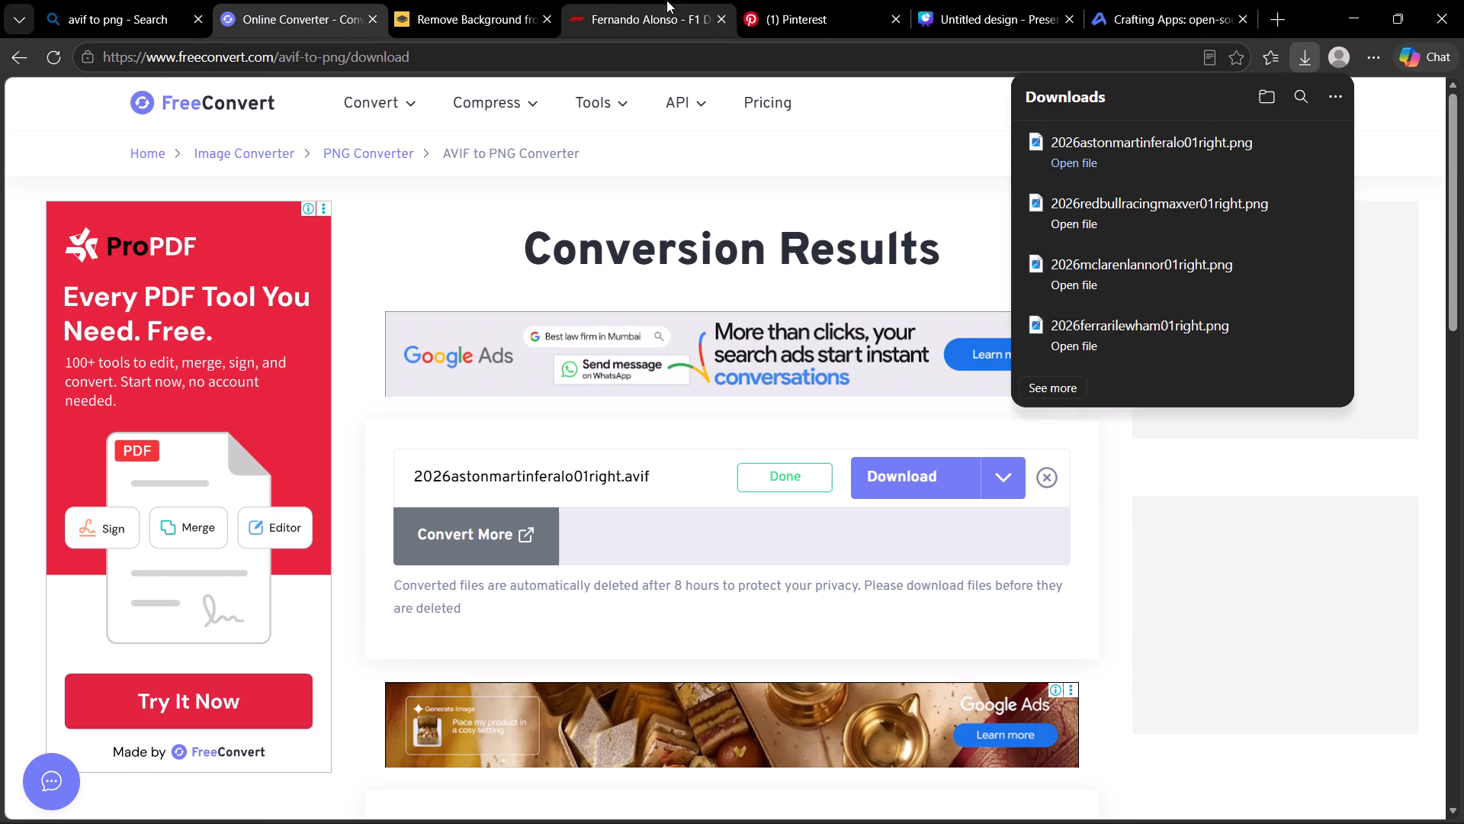
Place the downloaded 2026astonmartinferalo01right.png on the black fourth panel of the Canva page.
left_click(980, 0)
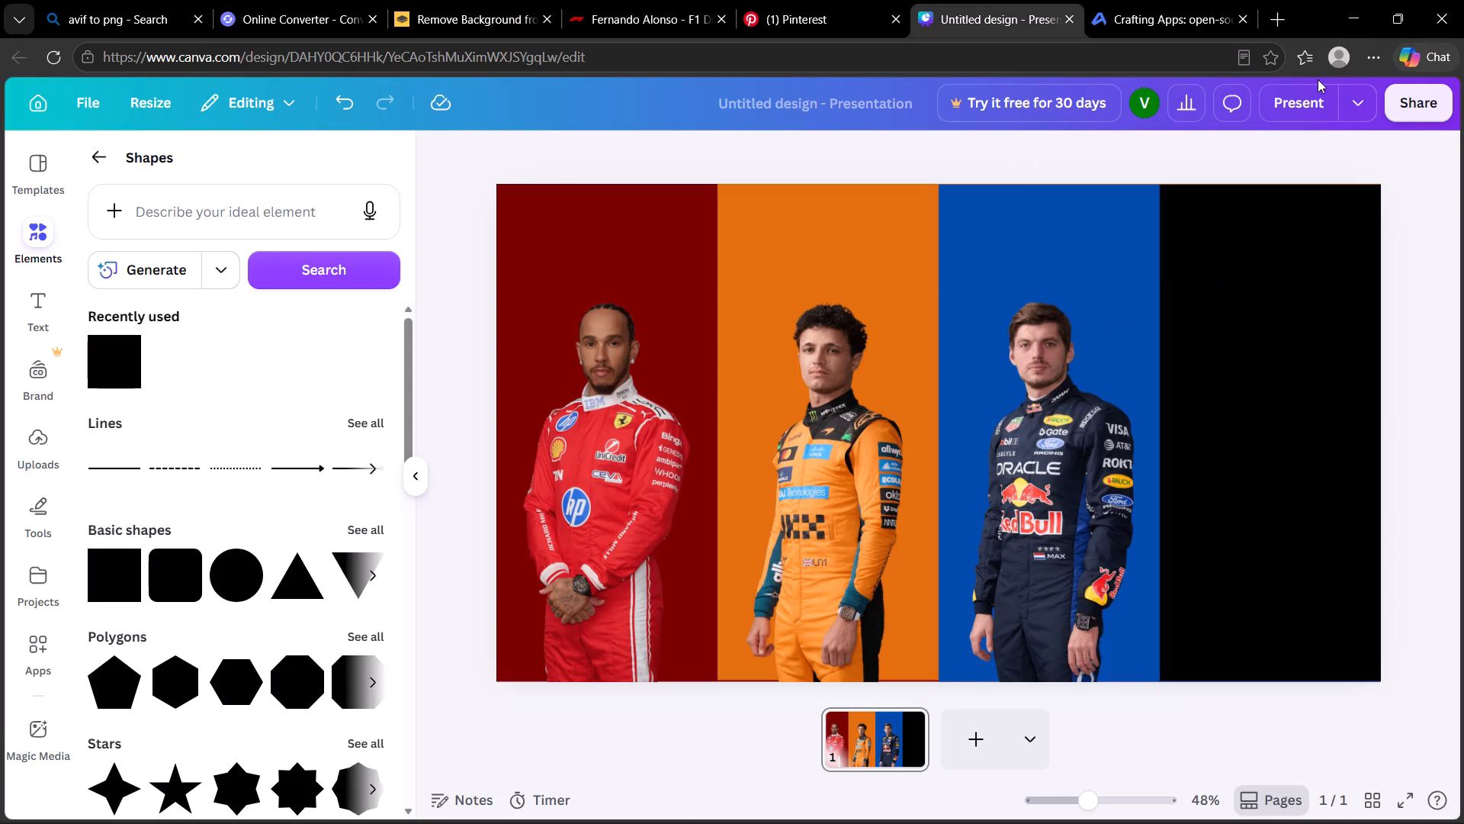
left_click(1389, 79)
left_click(1379, 63)
left_click(1228, 343)
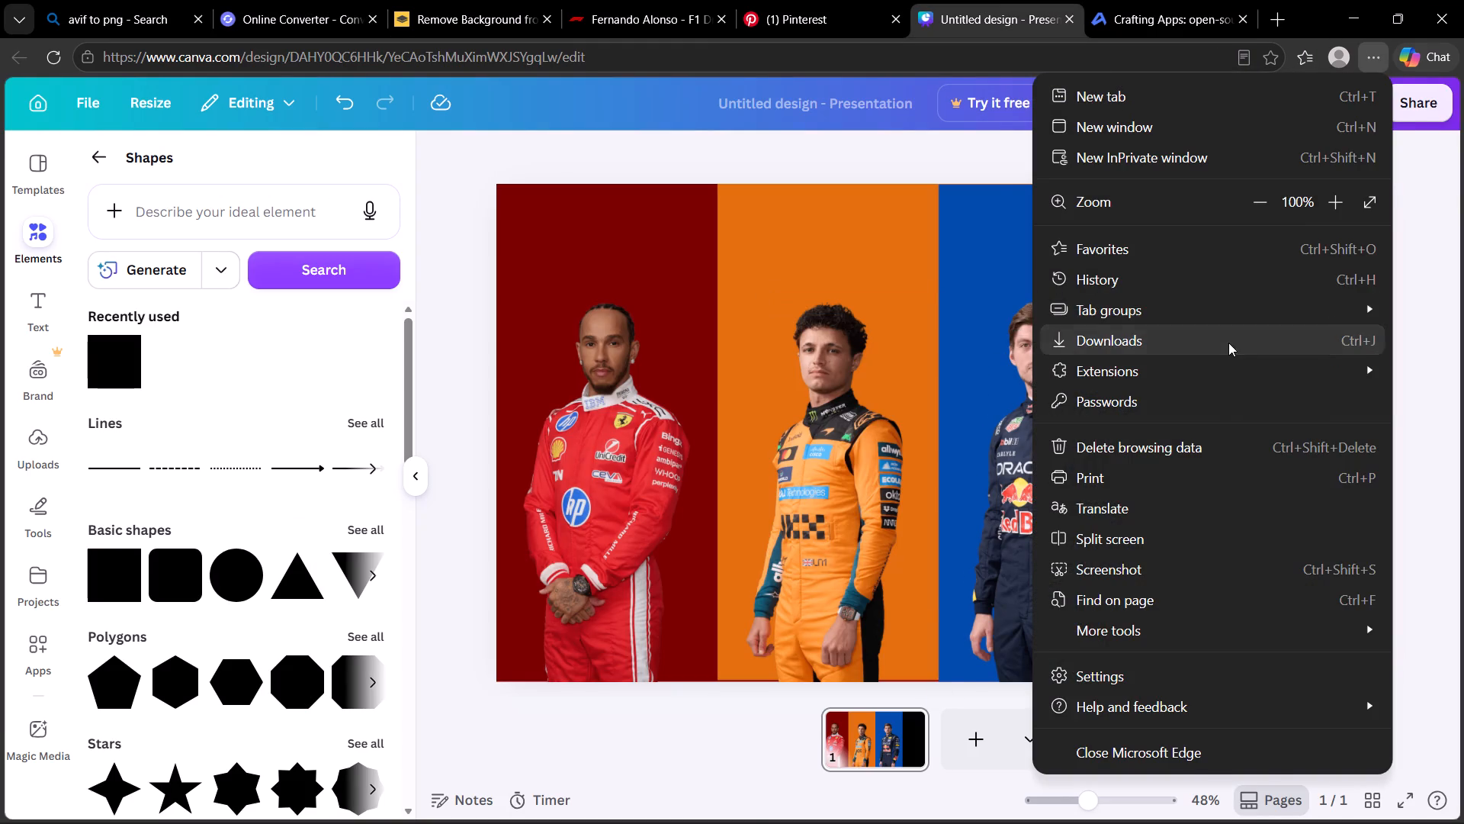
left_click_drag(1243, 160, 1289, 452)
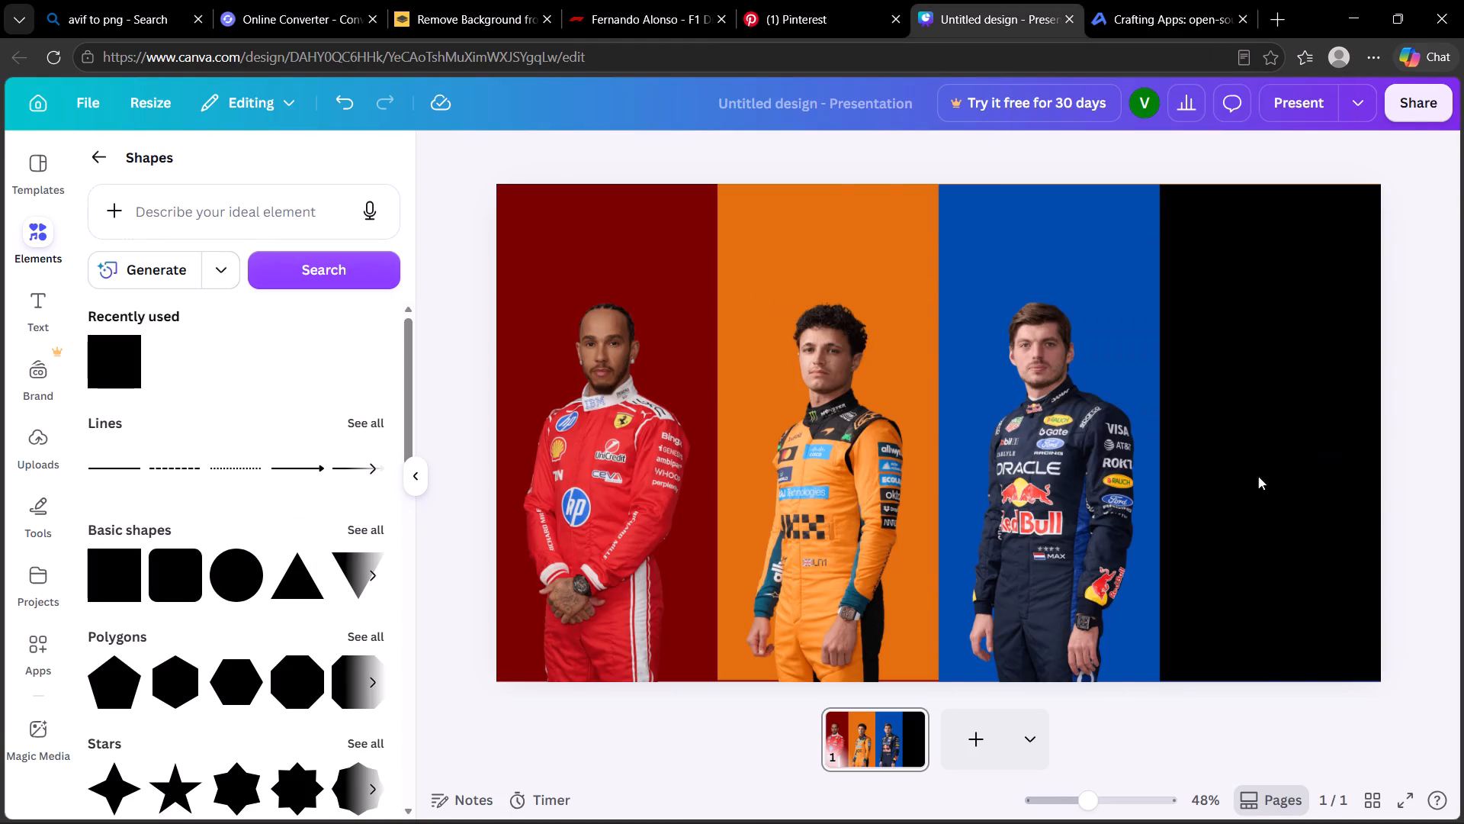
left_click_drag(925, 340, 1220, 400)
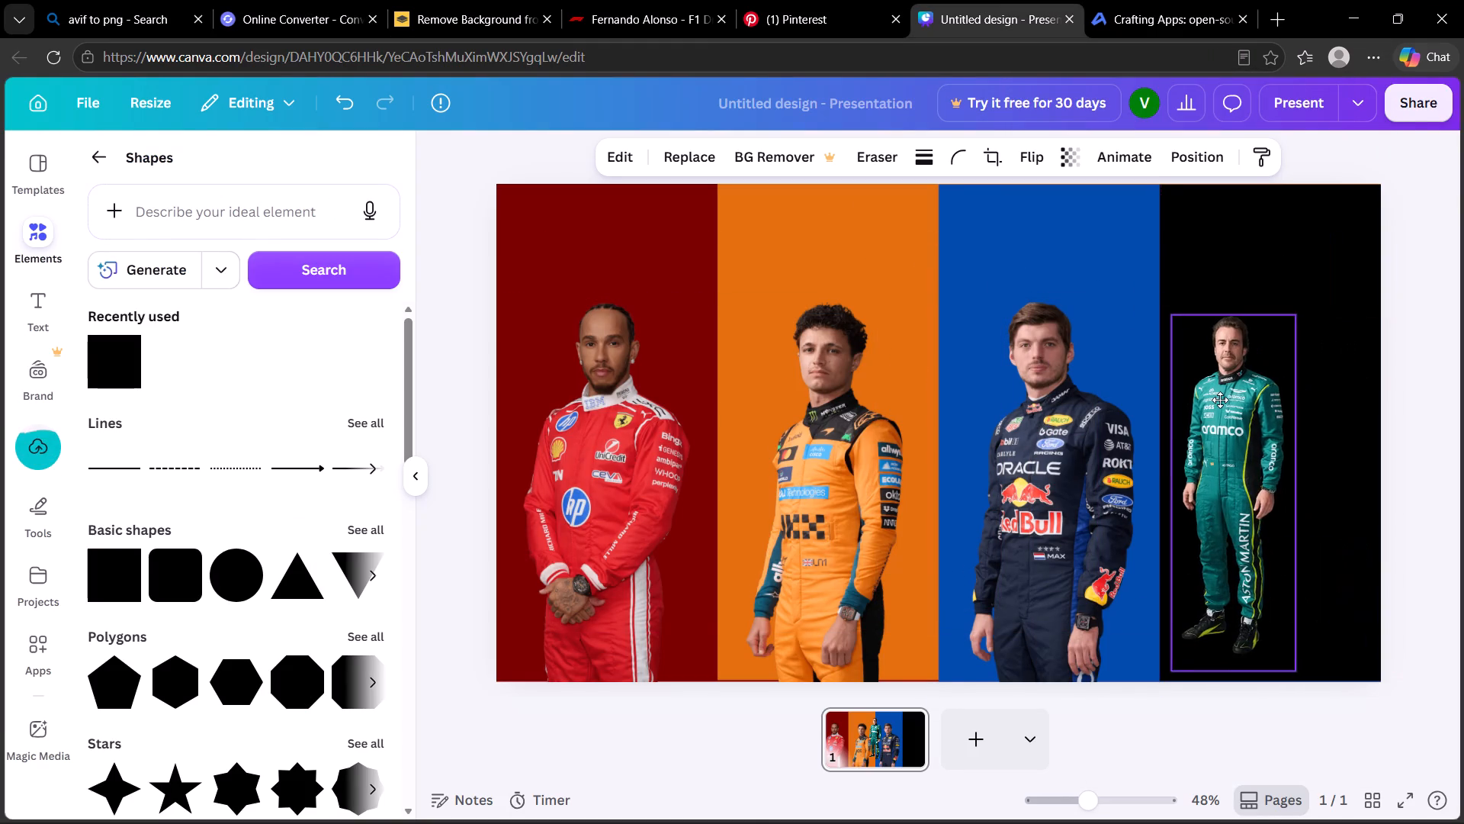
left_click_drag(1220, 400, 1206, 407)
Enlarge the Alonso cut-out to about 474 by 1,361 and lower it until his head lines up with the other drivers' heads.
left_click_drag(1284, 326, 1463, 230)
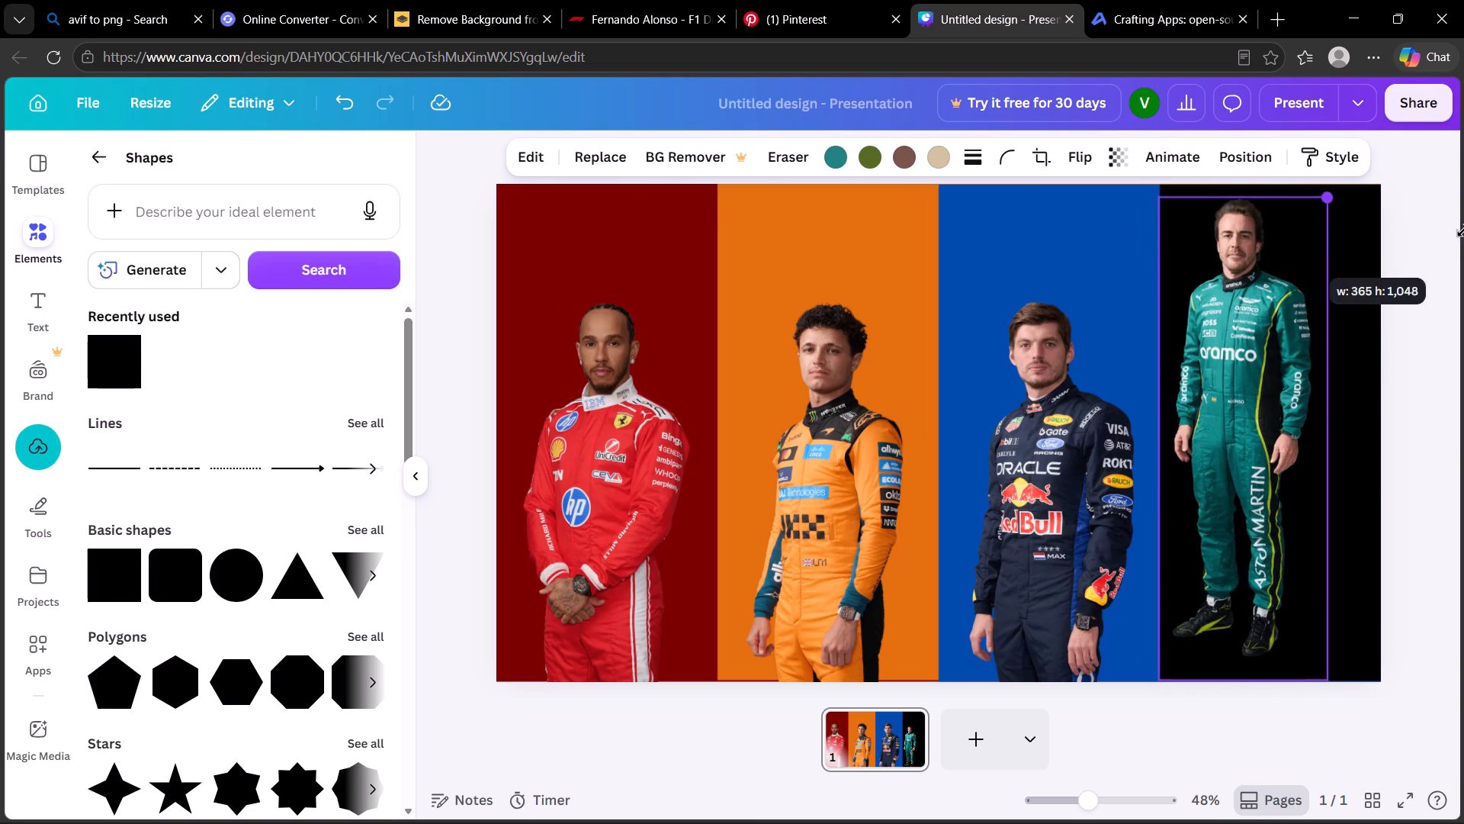
left_click_drag(1463, 230, 1463, 223)
left_click_drag(1287, 345, 1292, 477)
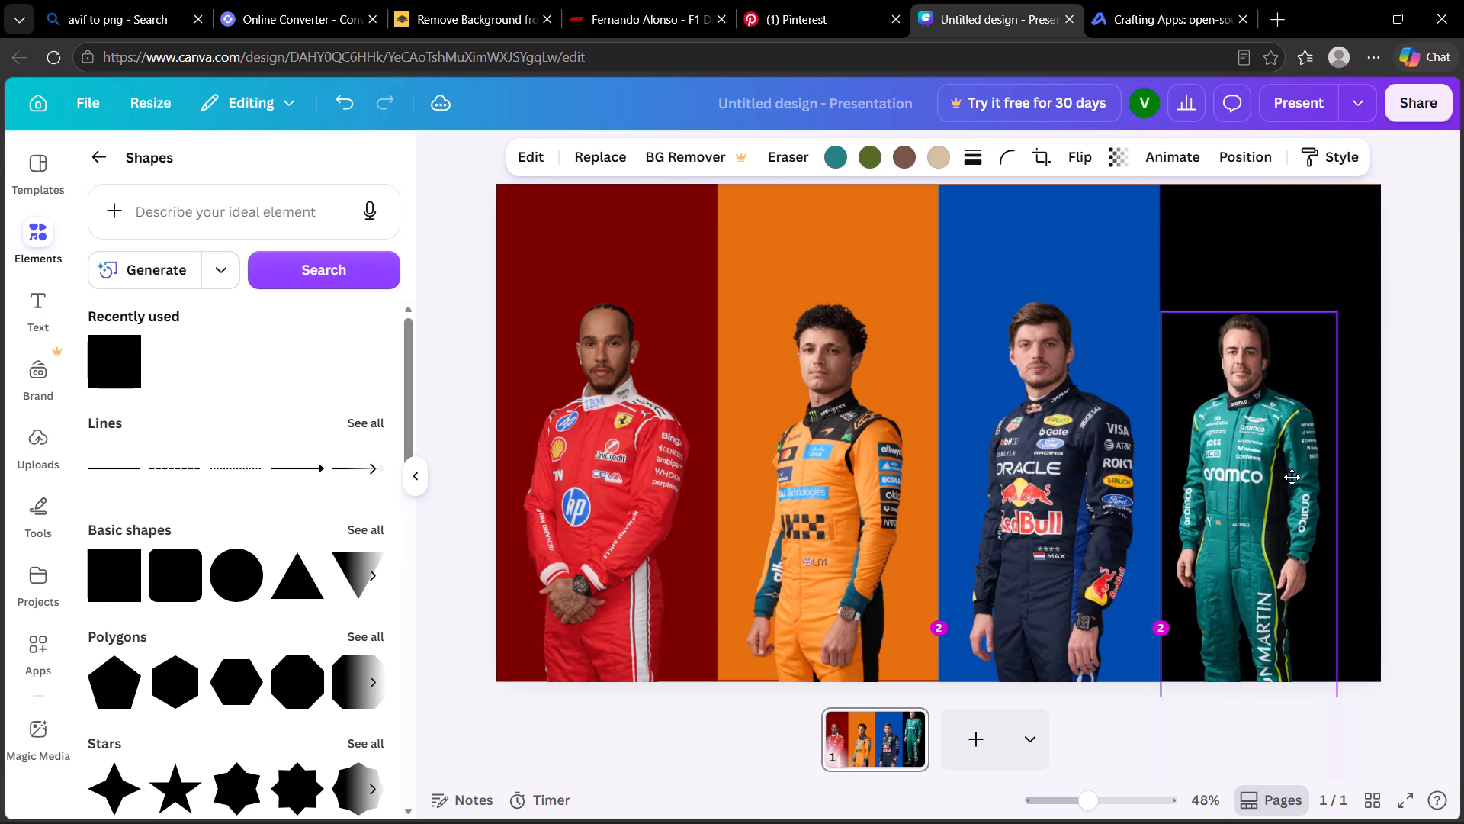
left_click_drag(1292, 477, 1292, 476)
left_click(1344, 308)
left_click(1258, 377)
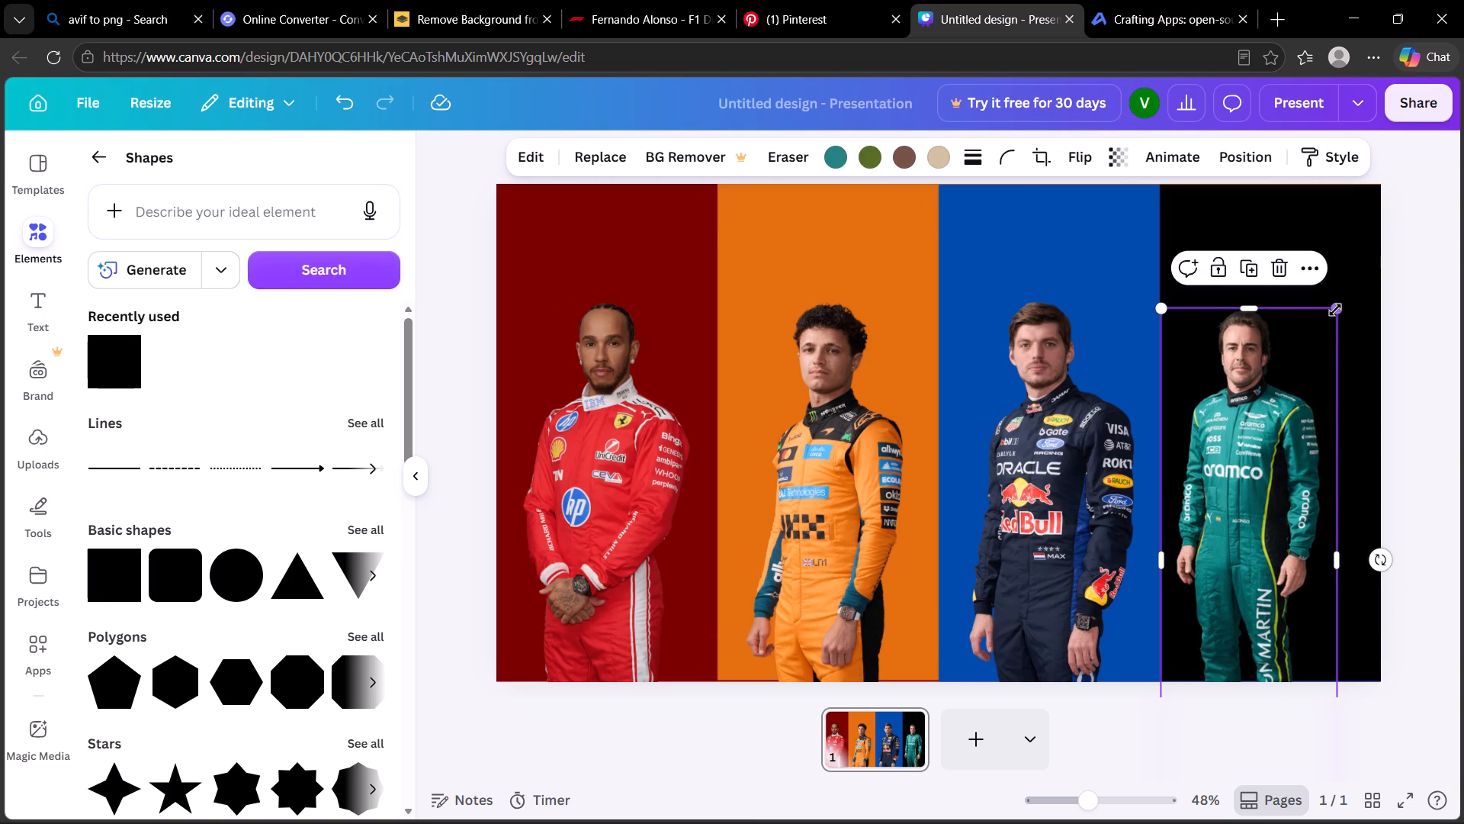
left_click_drag(1337, 306, 1463, 213)
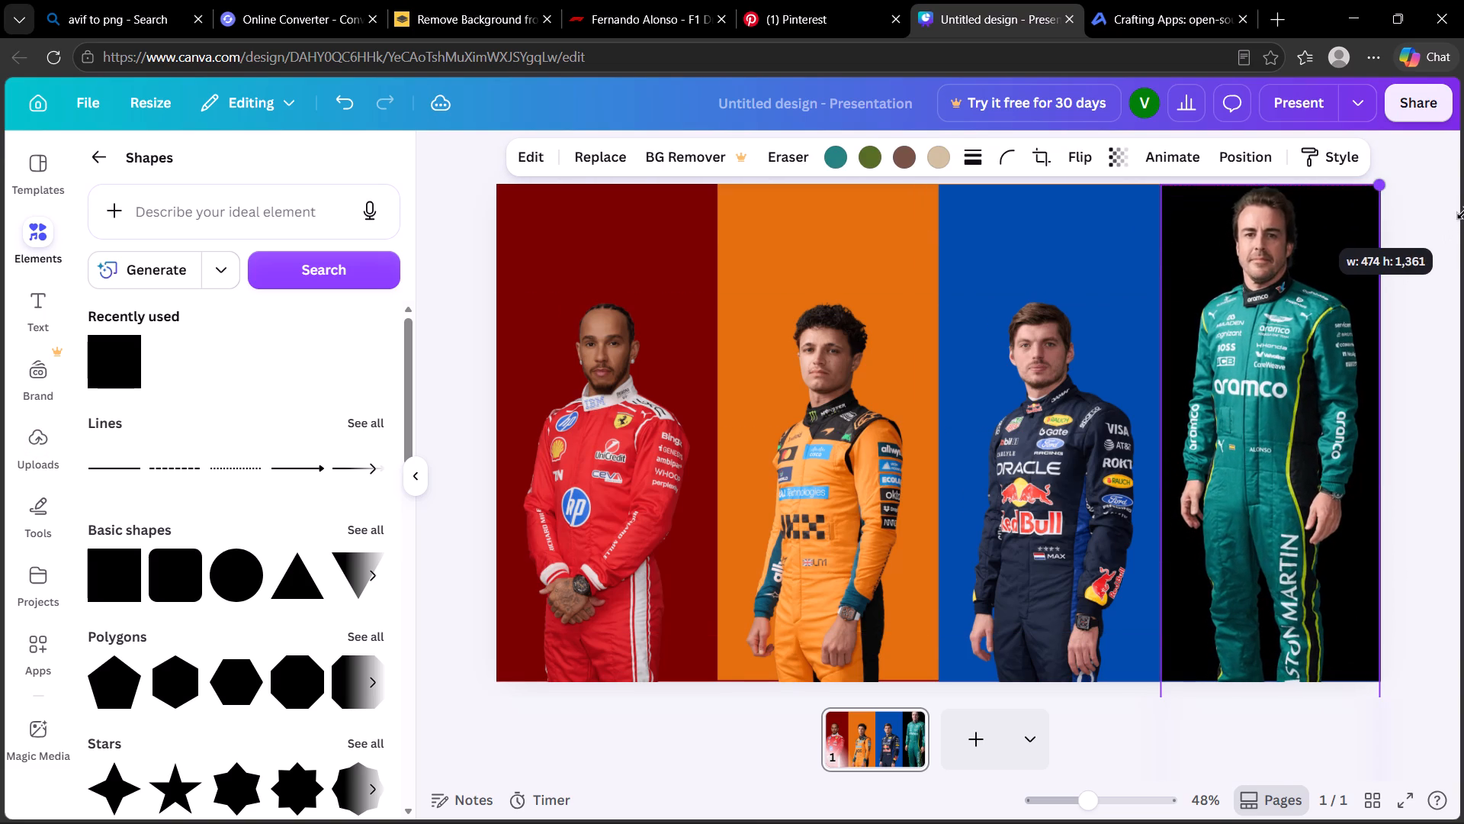
left_click_drag(1463, 213, 1463, 211)
left_click_drag(1256, 320, 1260, 446)
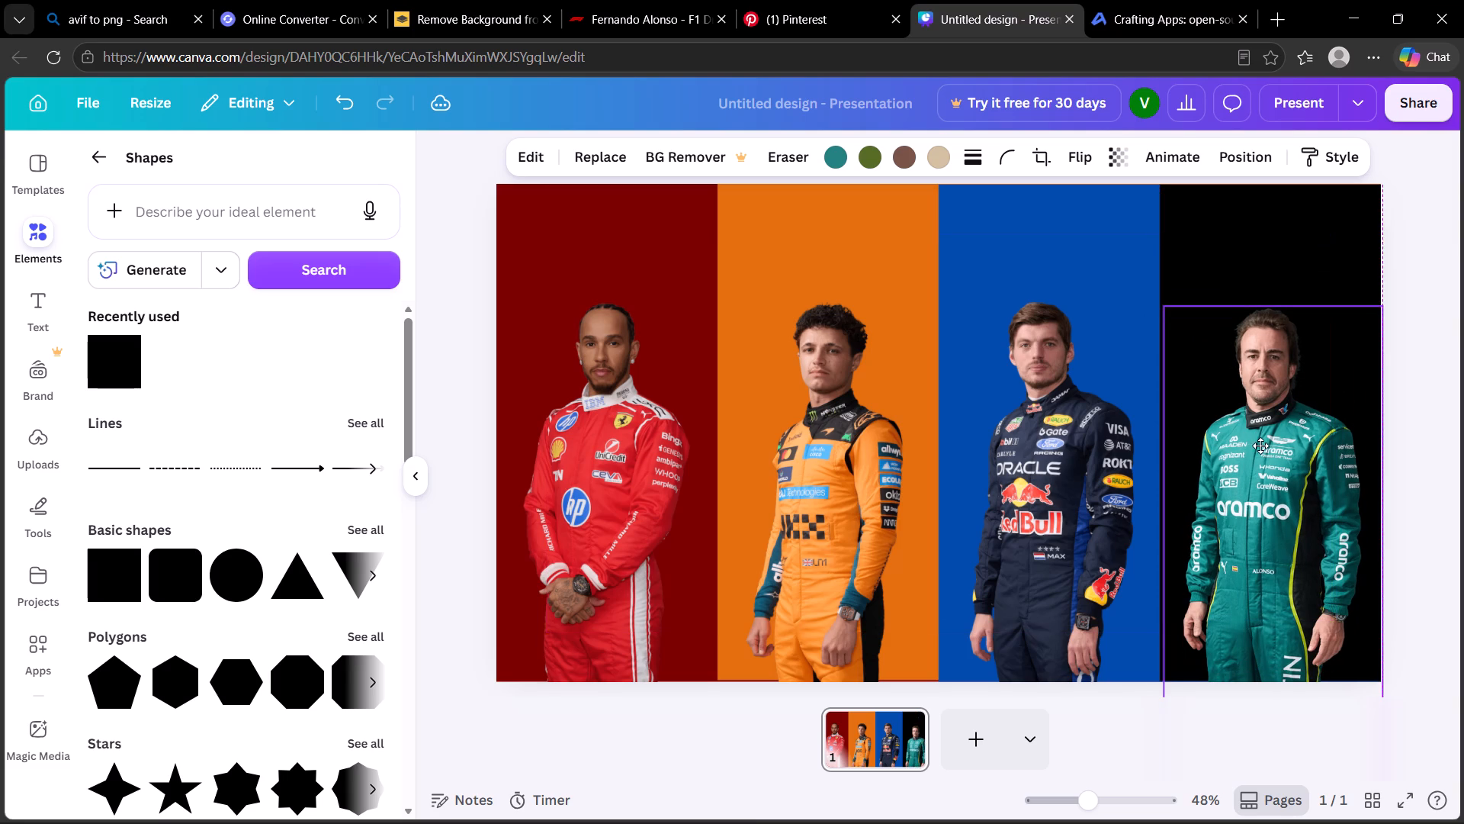
Fine-tune the Alonso cut-out so it spans the fourth panel's width and its top lines up with the other drivers.
left_click_drag(1260, 446, 1254, 425)
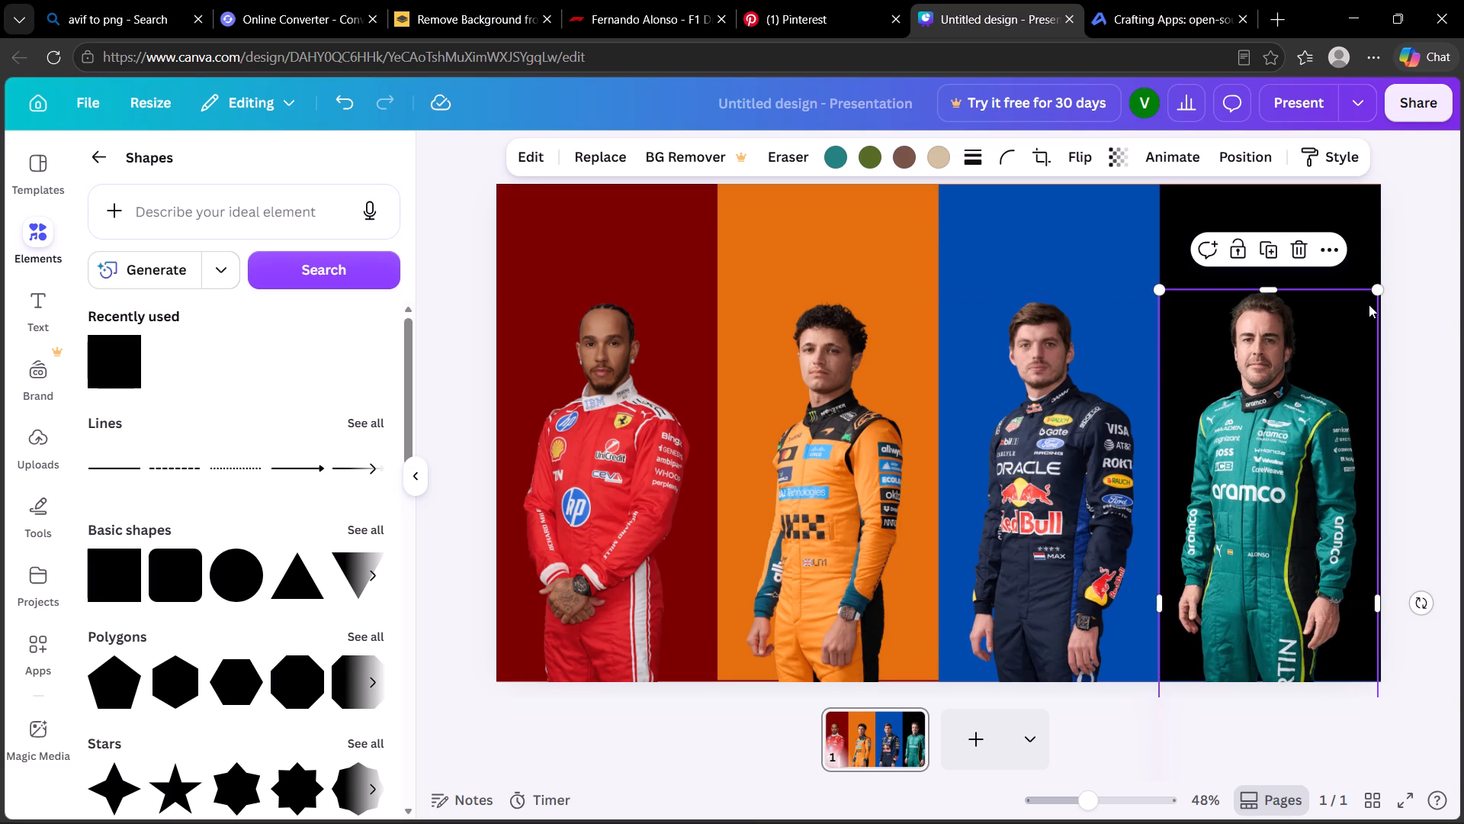
left_click_drag(1377, 290, 1385, 287)
left_click_drag(1293, 366, 1297, 403)
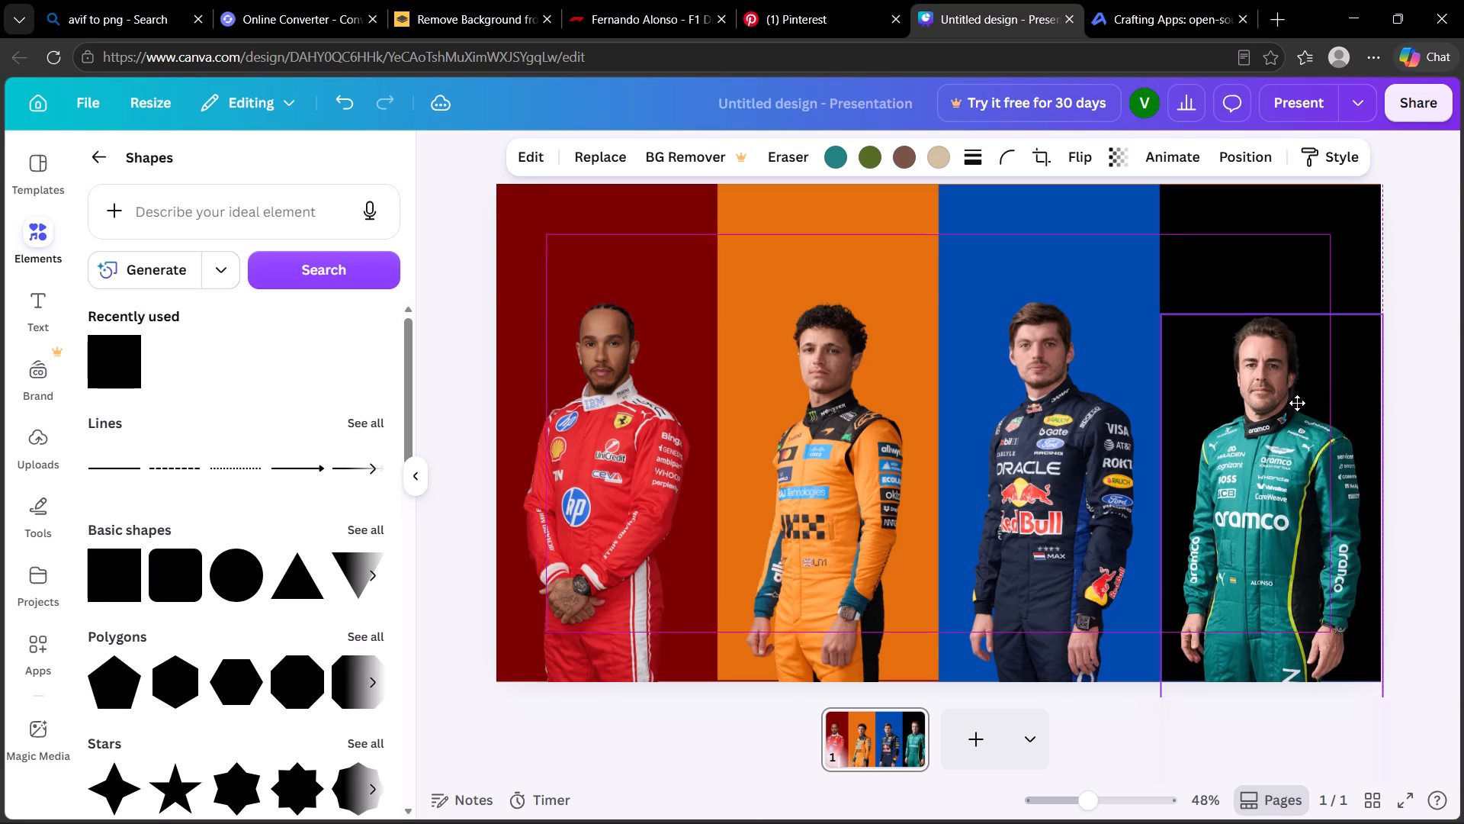
left_click_drag(1297, 403, 1298, 404)
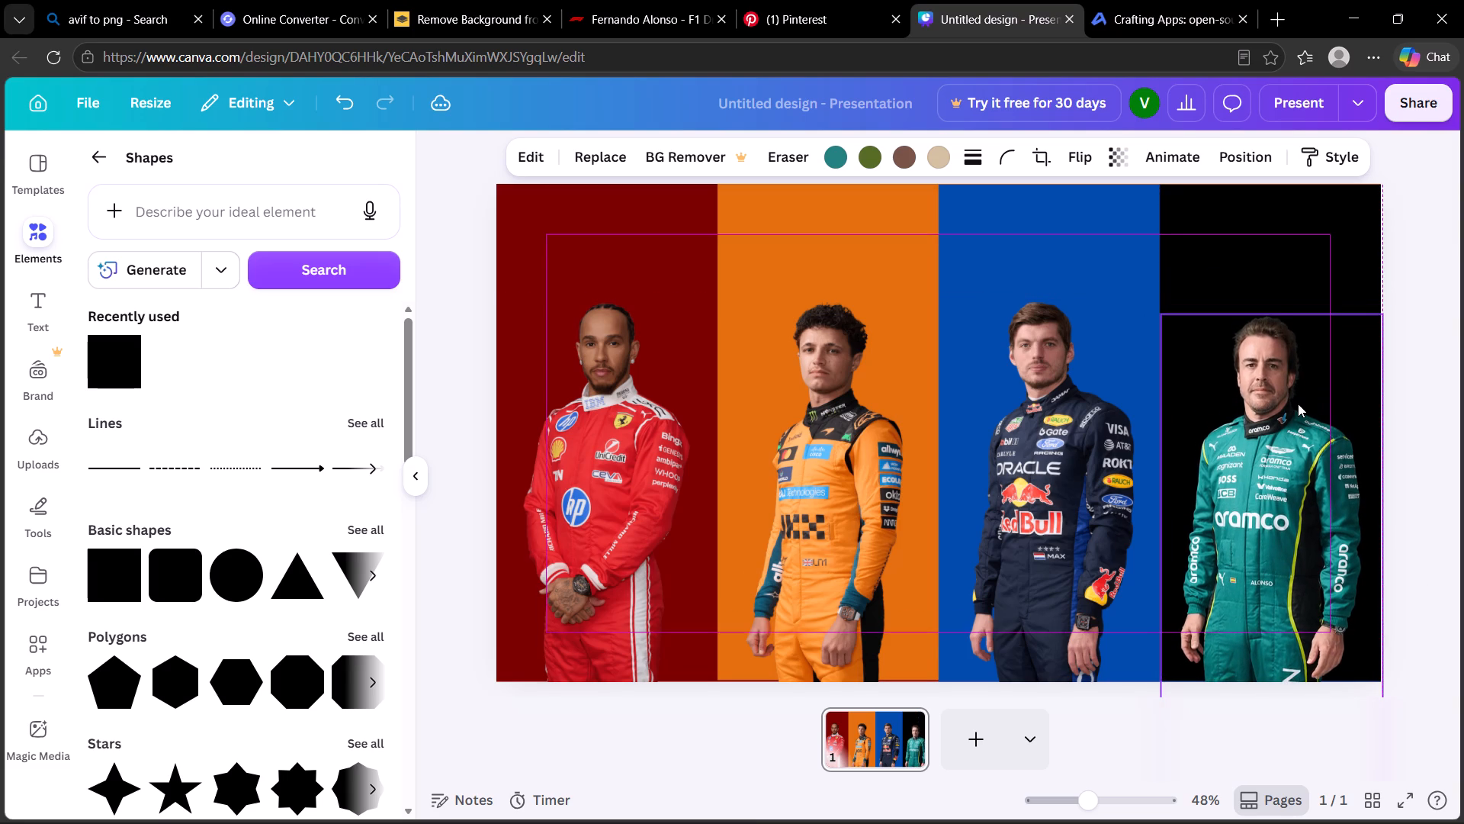
left_click_drag(1298, 404, 1298, 393)
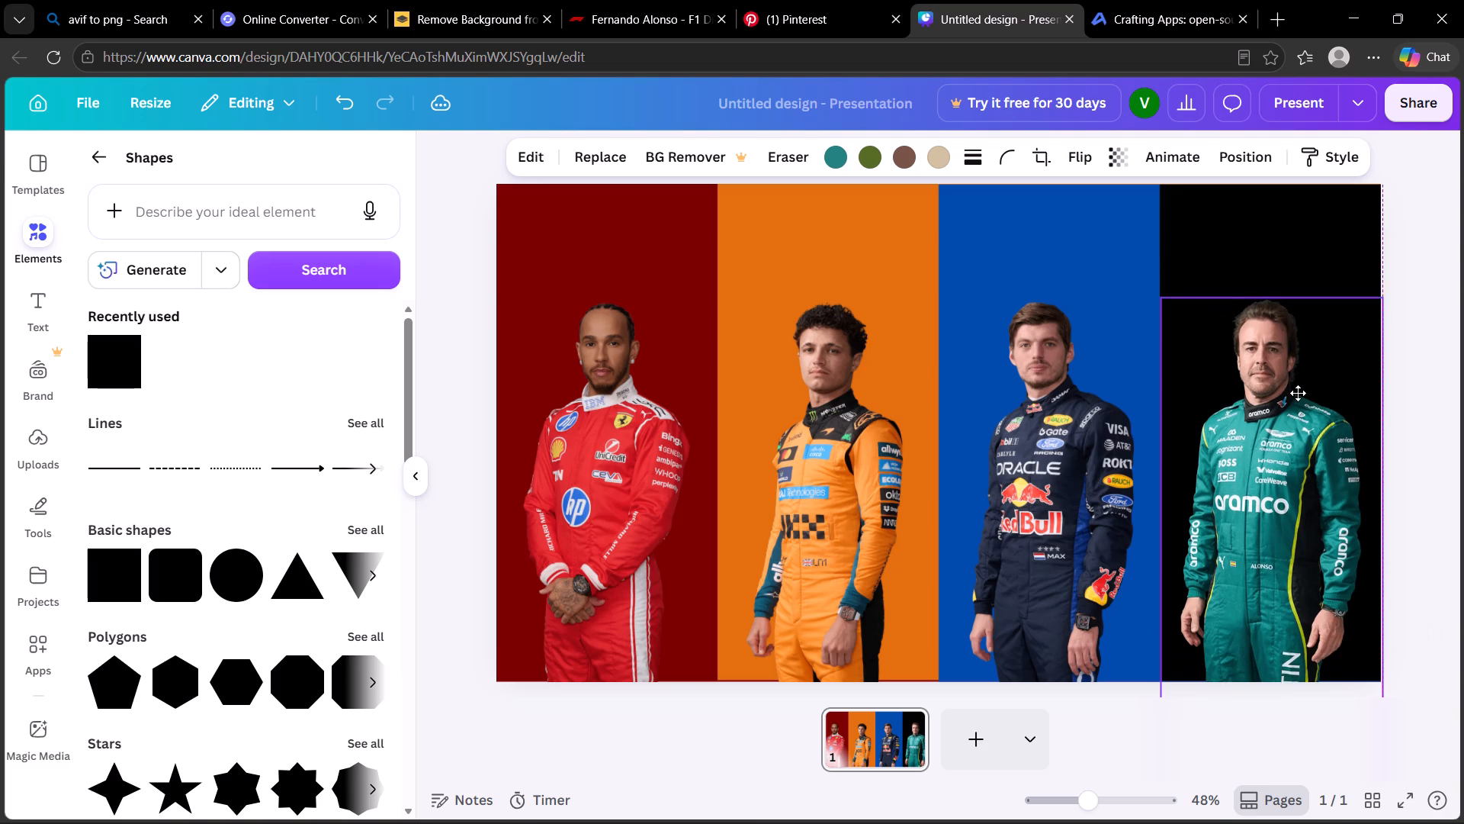
left_click_drag(1298, 393, 1295, 398)
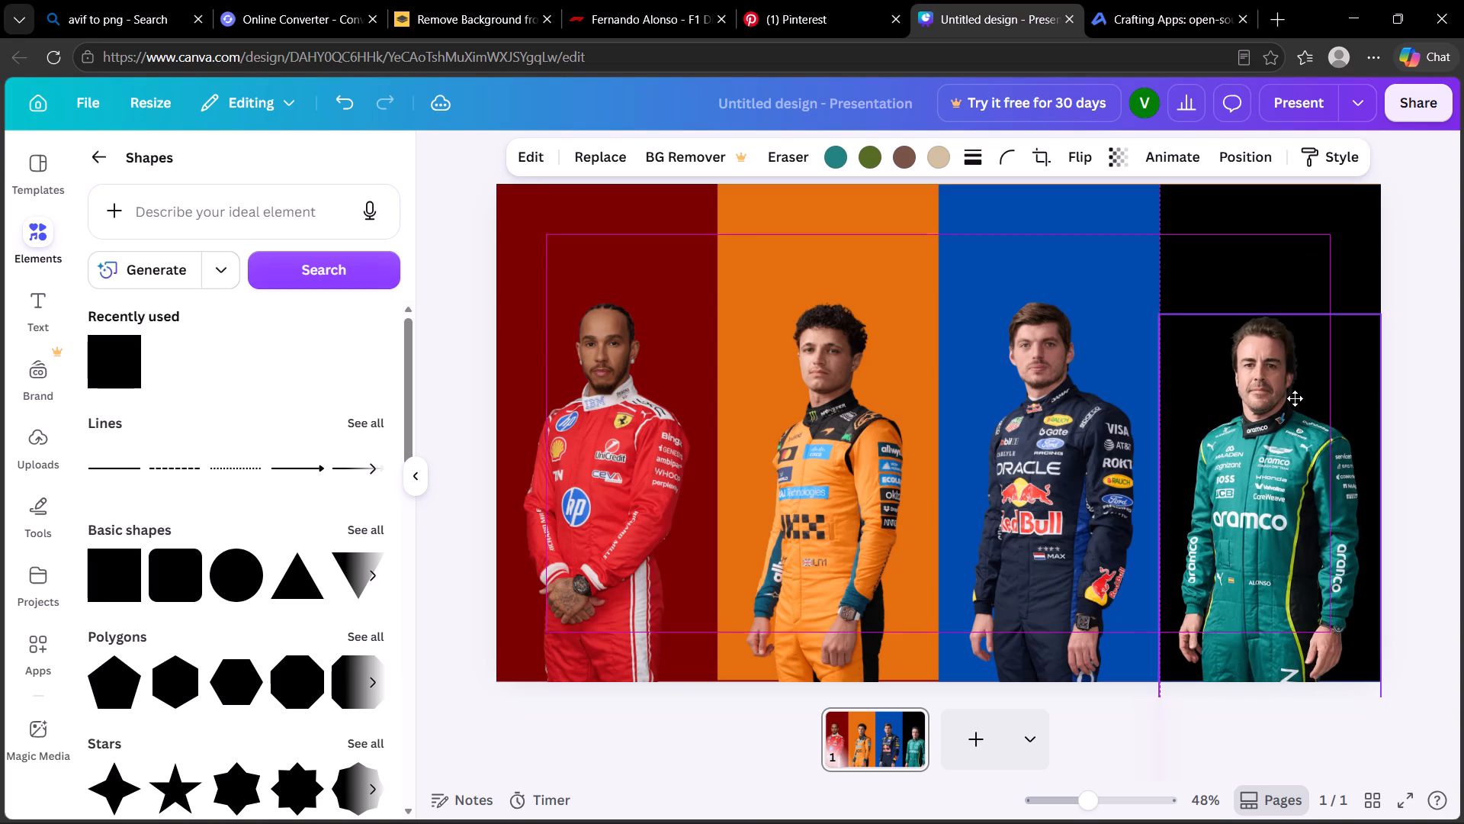
left_click_drag(1295, 398, 1294, 404)
left_click_drag(1294, 404, 1288, 382)
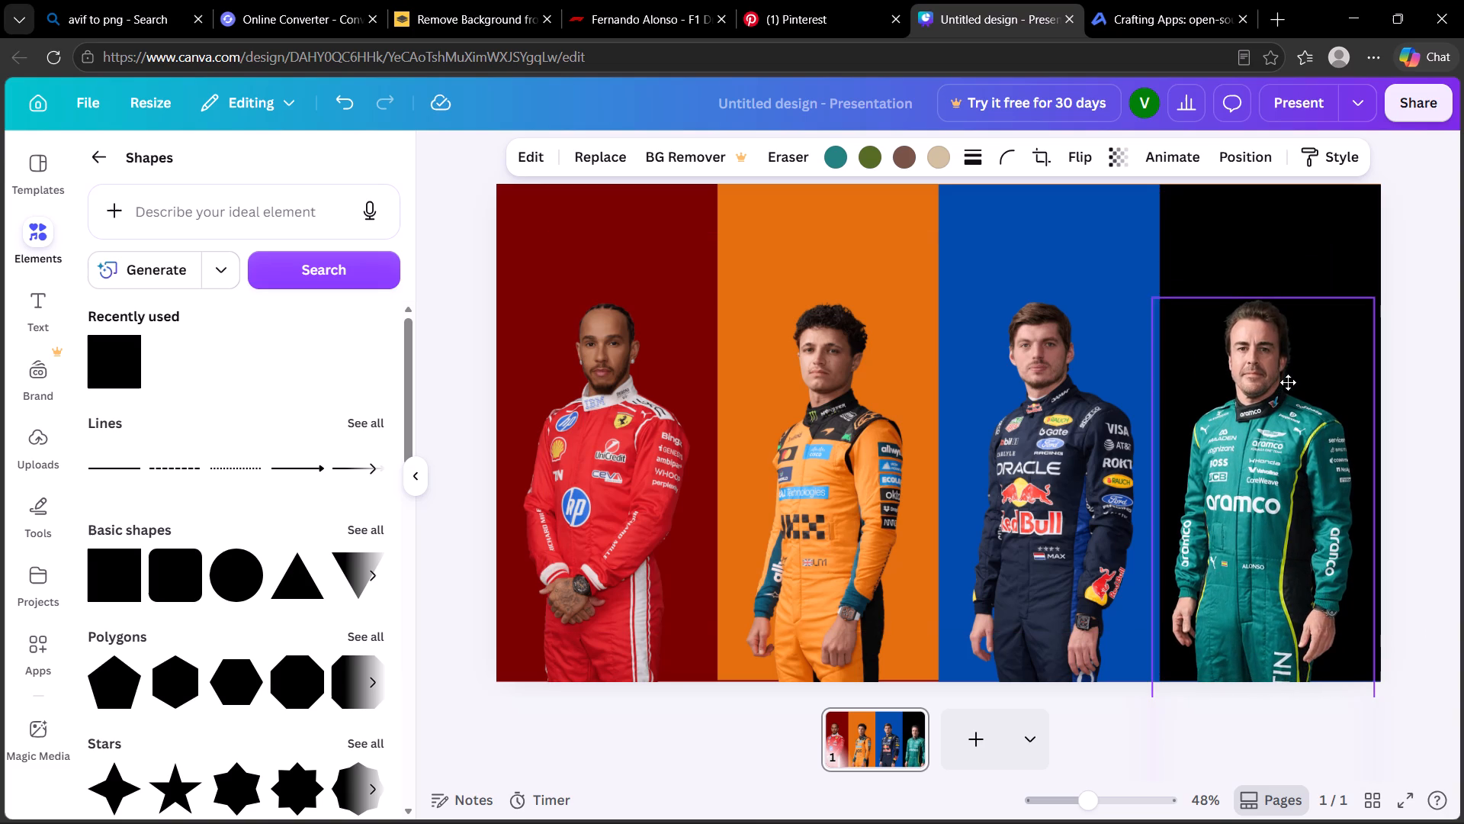
left_click_drag(1288, 382, 1294, 379)
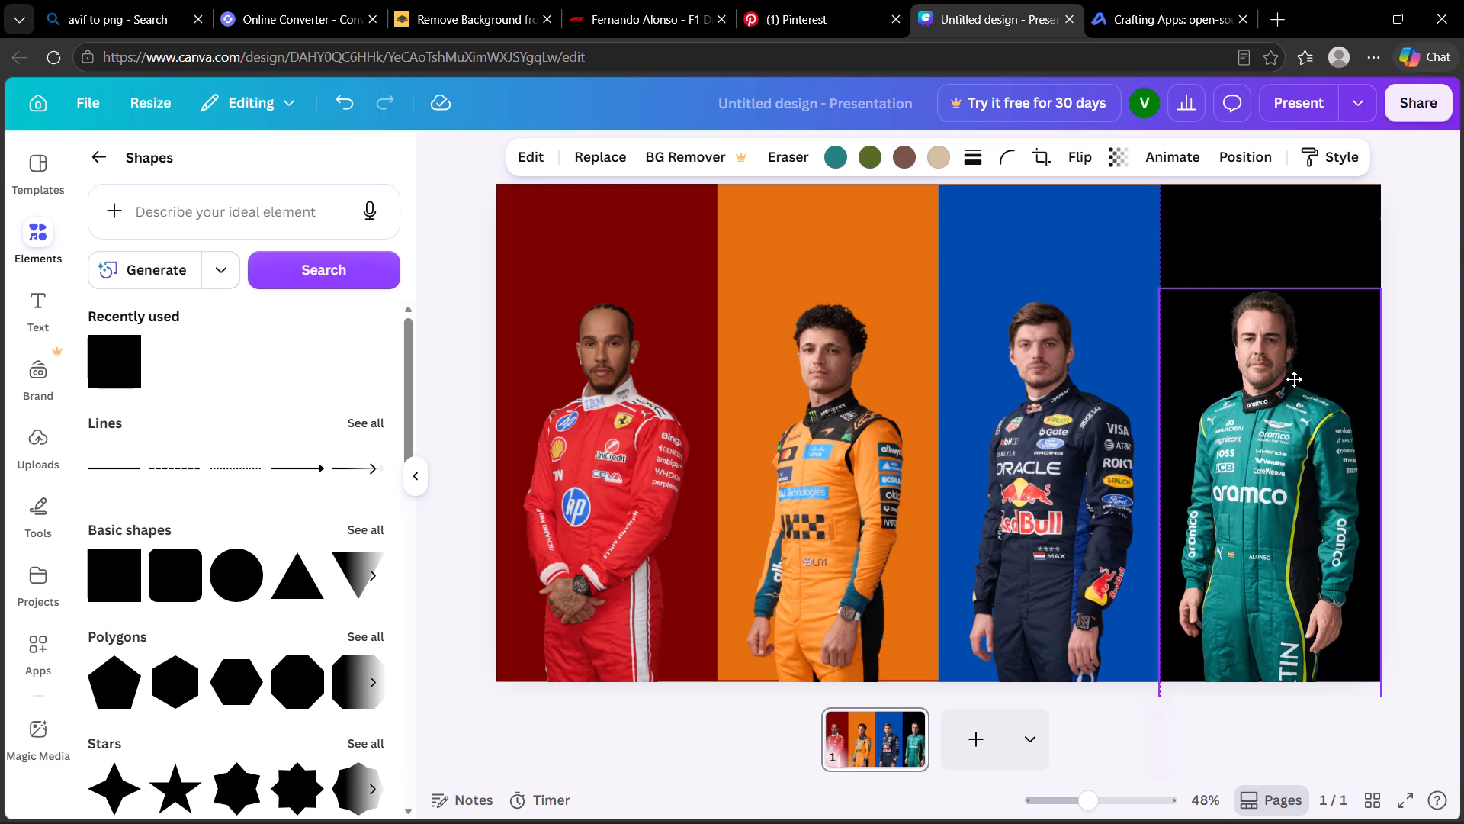
left_click_drag(1294, 379, 1296, 387)
left_click(1379, 301)
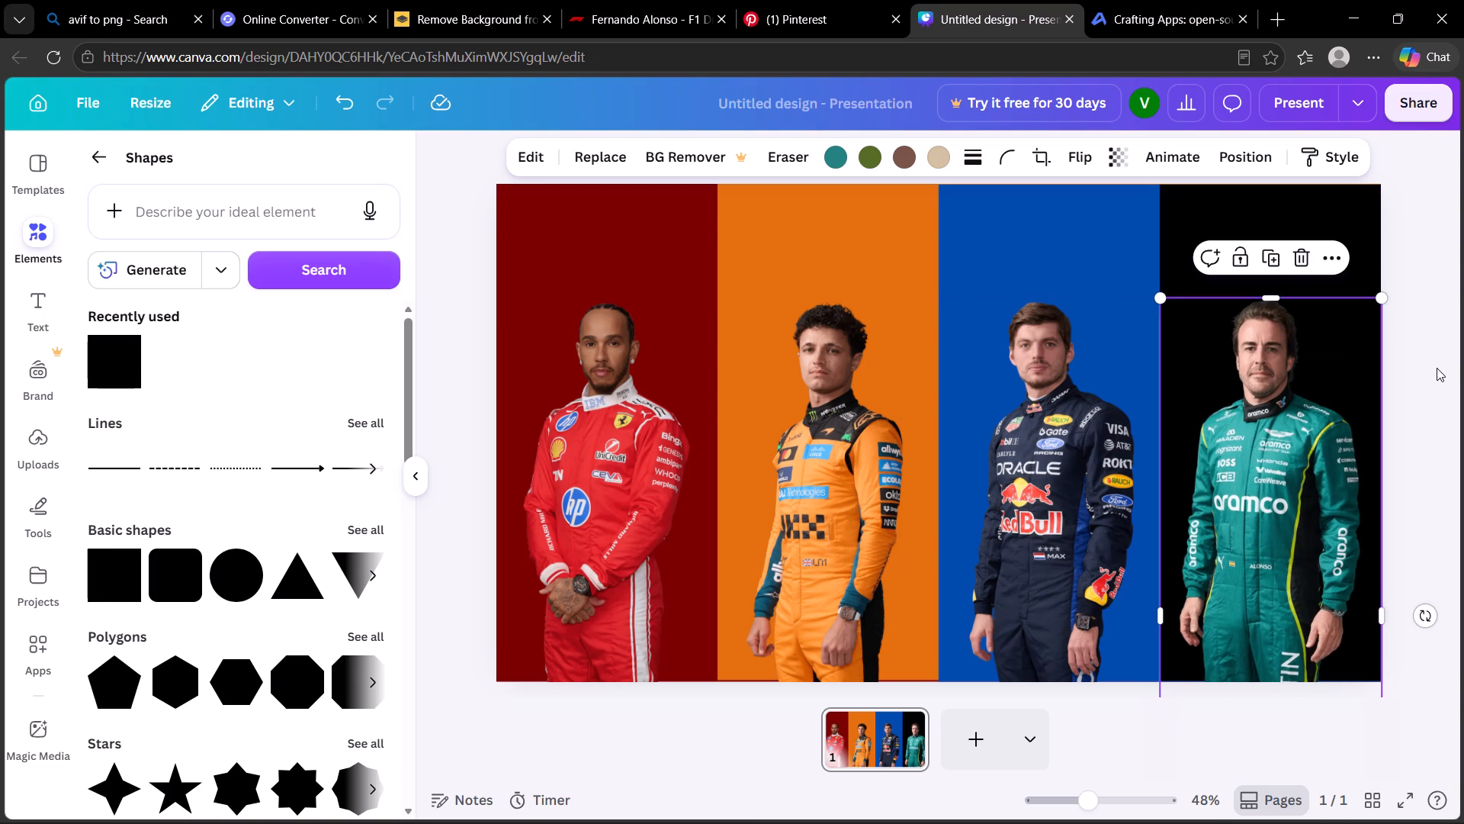
Switch to Spotify, play the track 5-7 by Karan Aujla and Mxrci from the open playlist, and return to the Canva design.
left_click(767, 794)
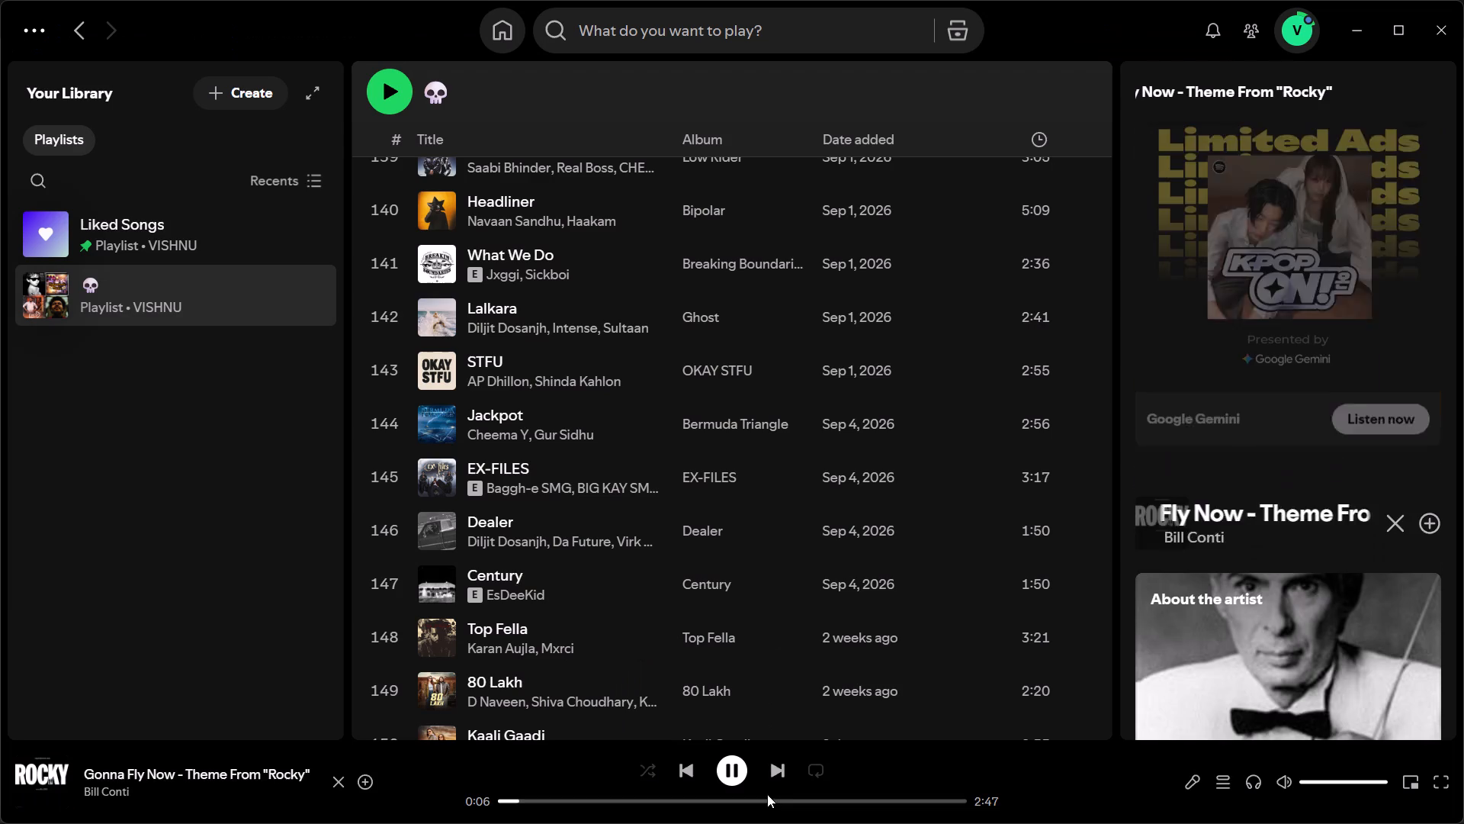
scroll(576, 604, "up", 13)
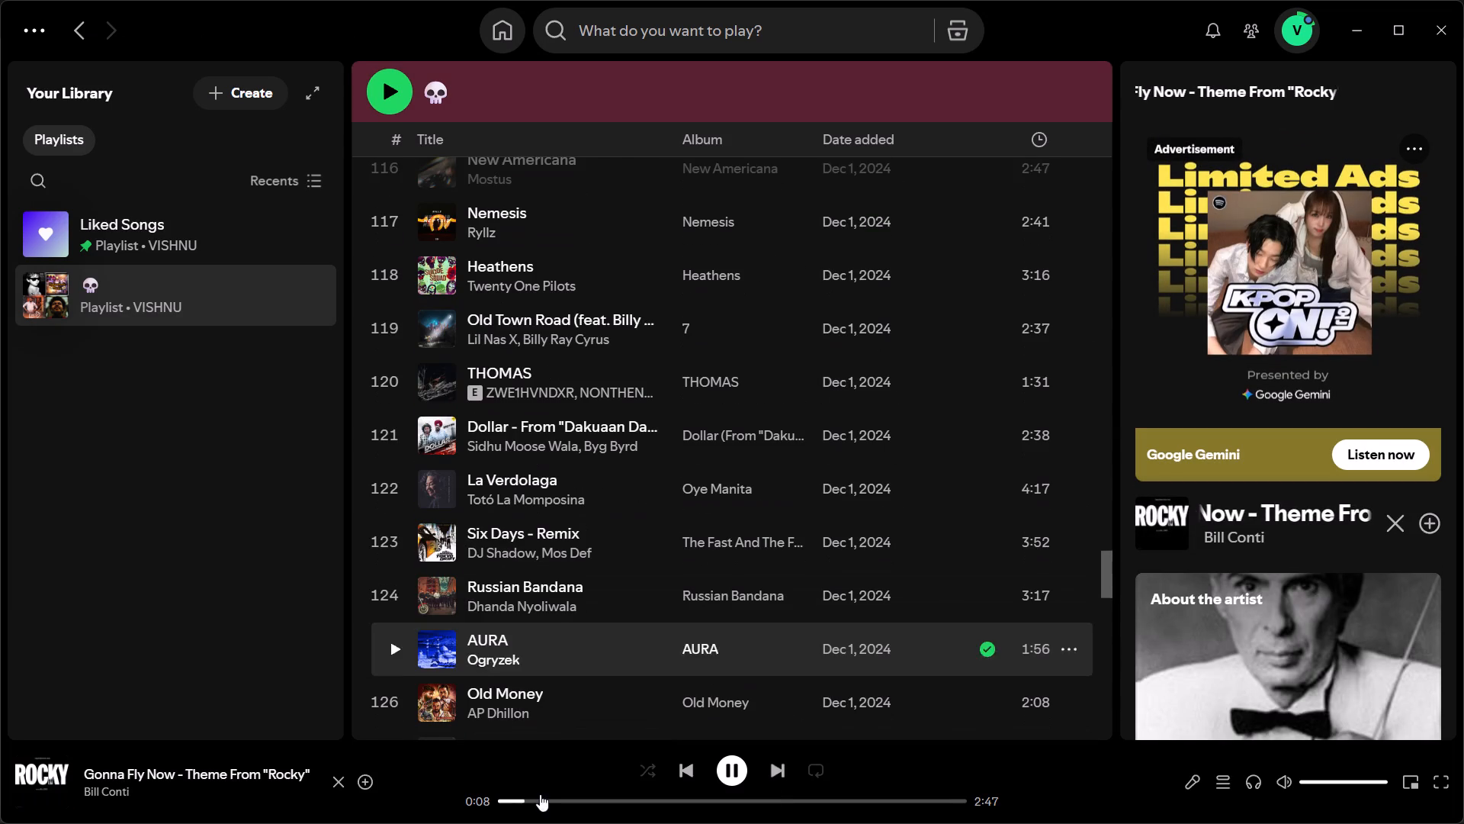
left_click(549, 806)
left_click(567, 803)
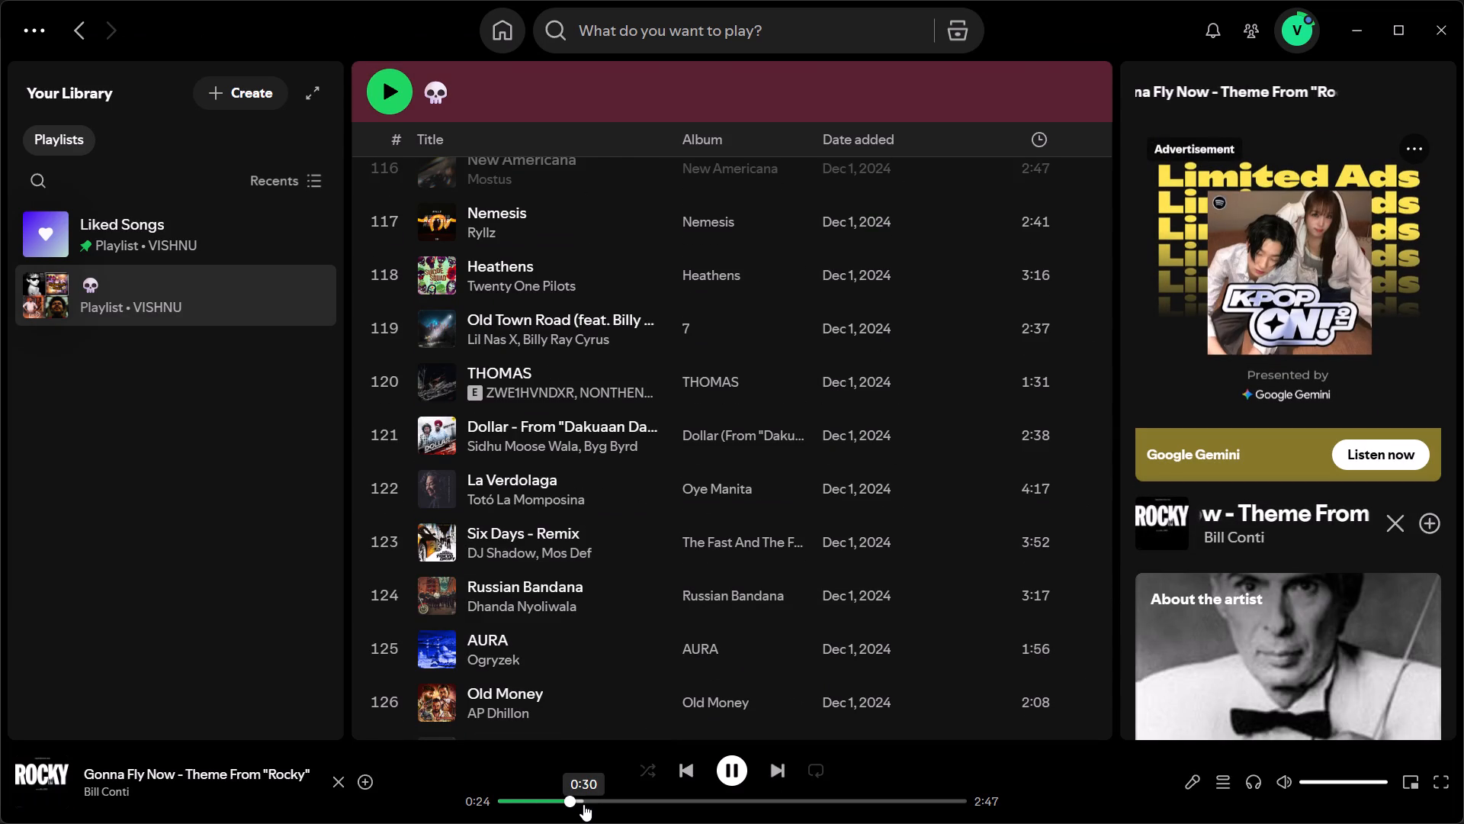
left_click(590, 804)
left_click(629, 807)
scroll(580, 632, "down", 3)
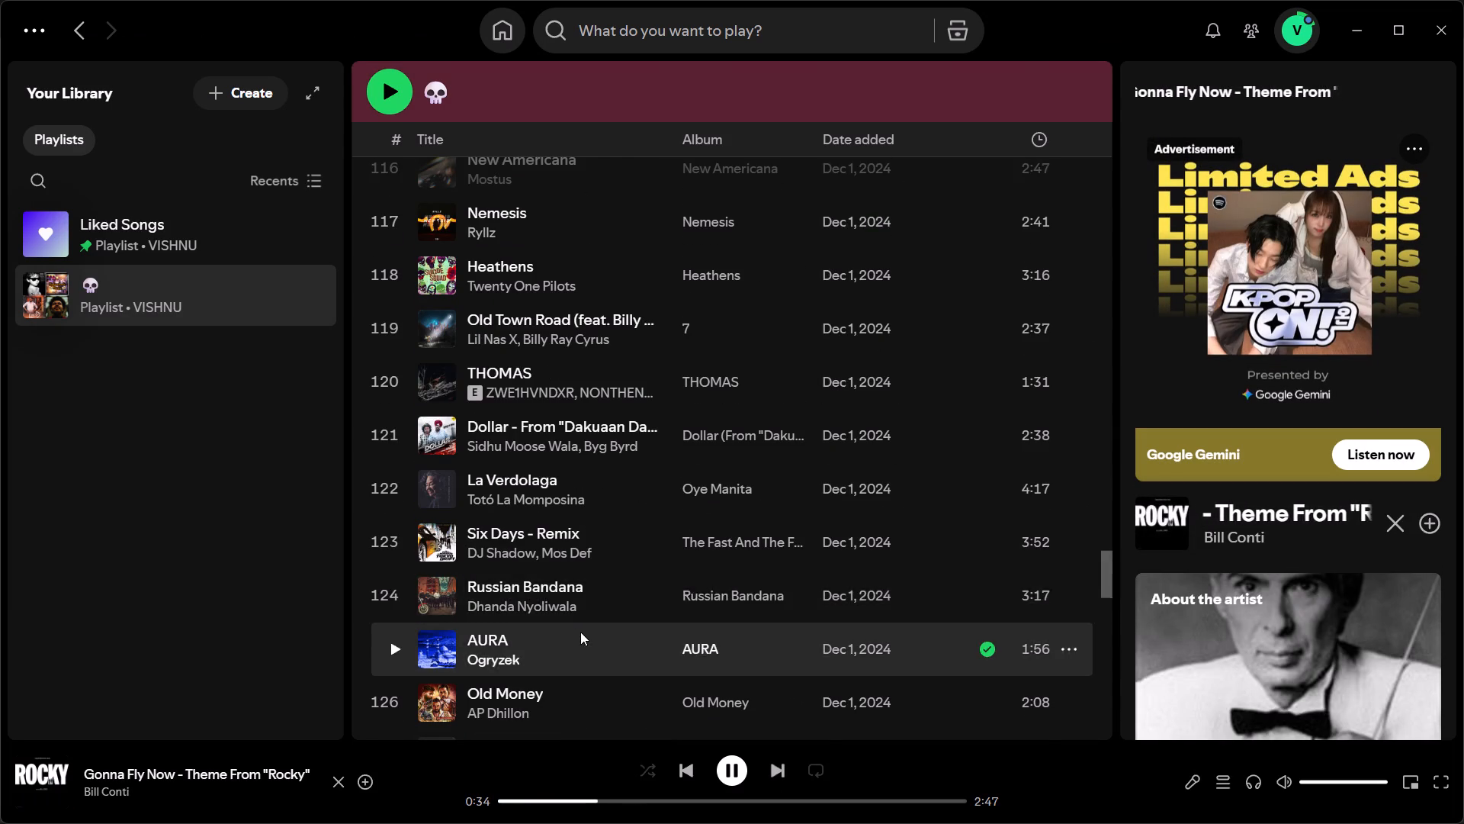
scroll(580, 632, "down", 6)
scroll(581, 629, "up", 1)
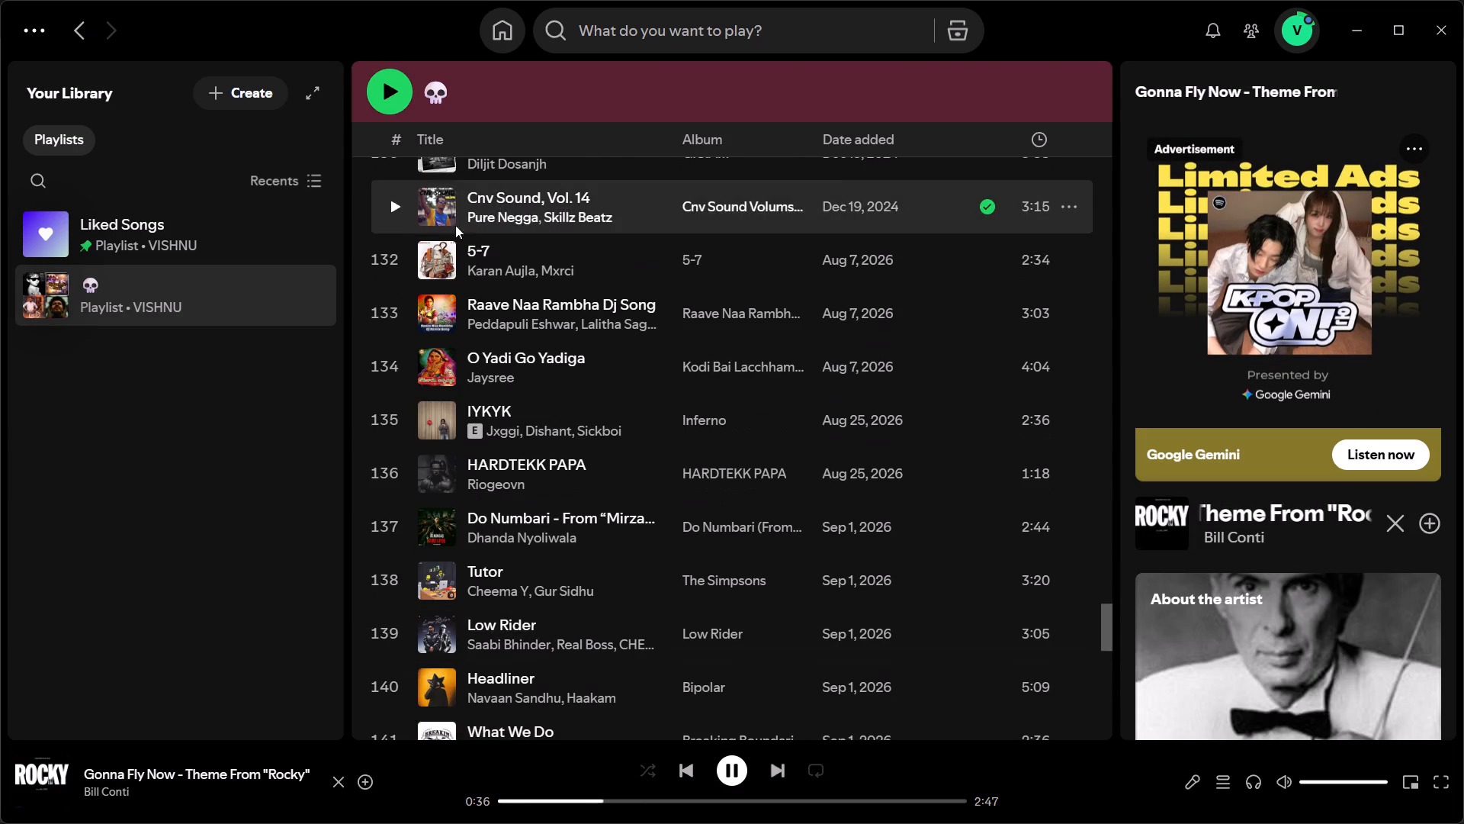
left_click(397, 260)
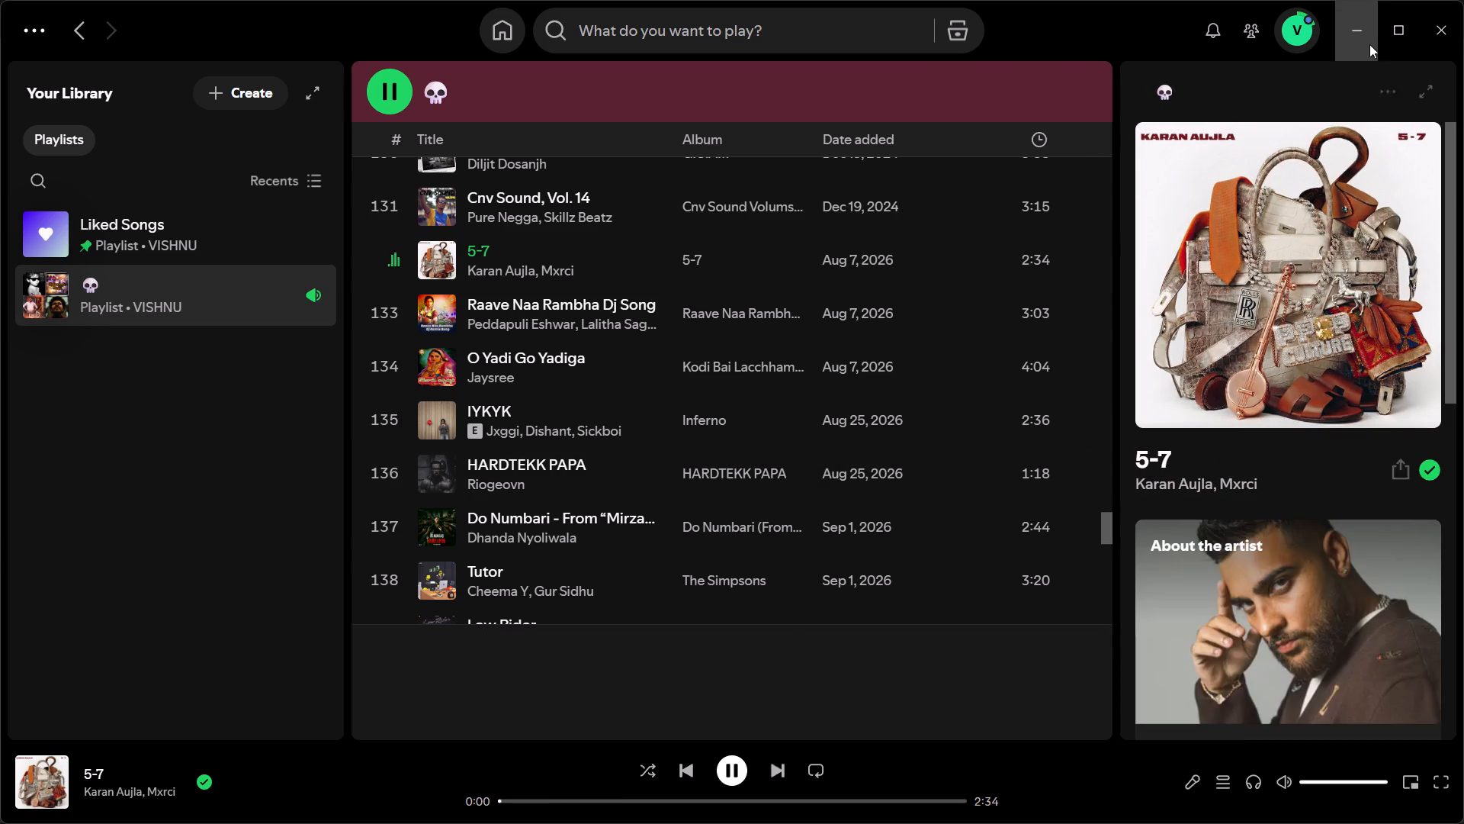
left_click(1368, 43)
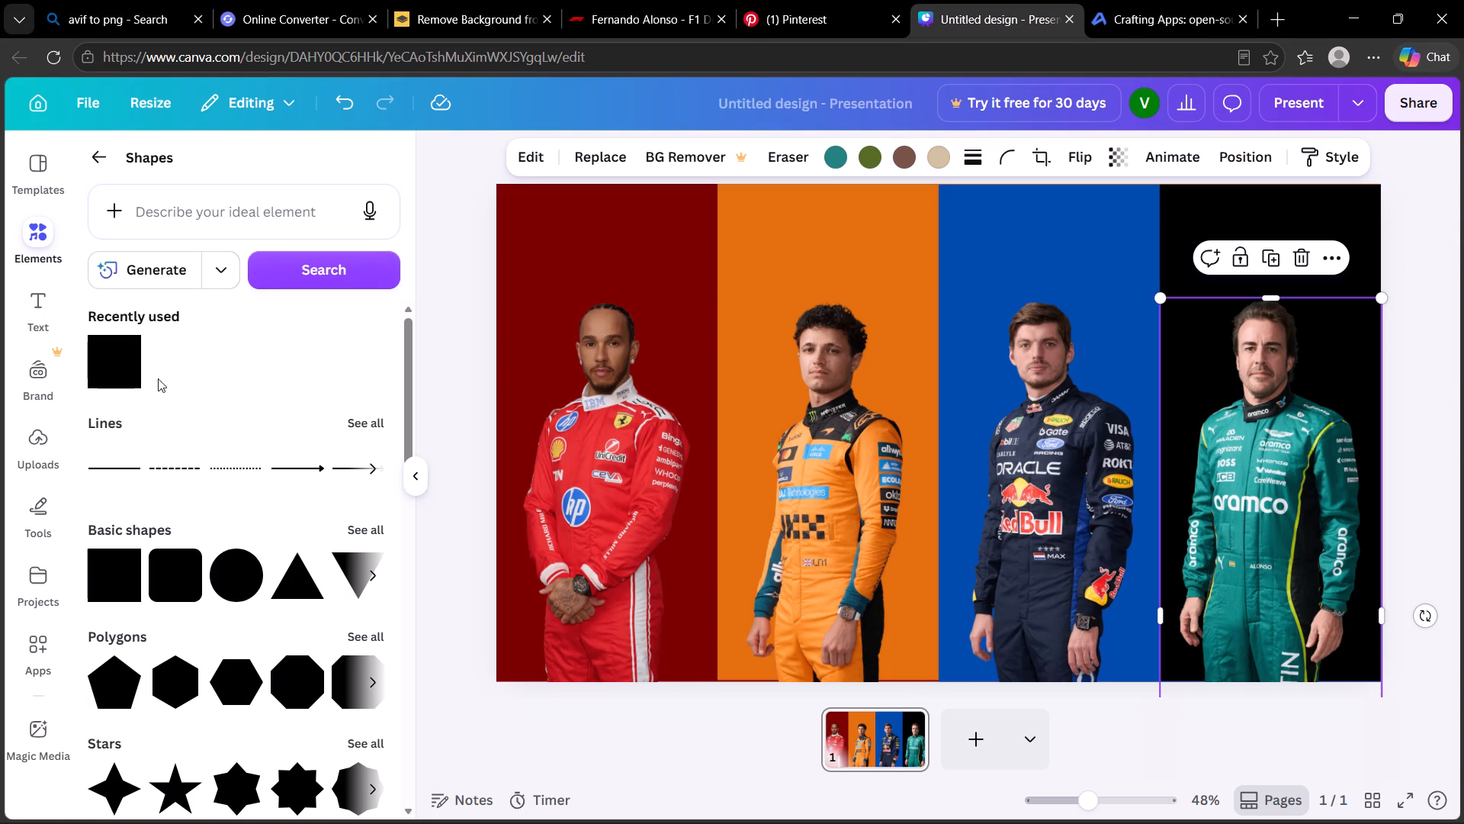
Recolour the black fourth panel with a teal green sampled from Alonso's race suit using the eyedropper.
scroll(45, 343, "up", 1)
scroll(48, 459, "down", 1)
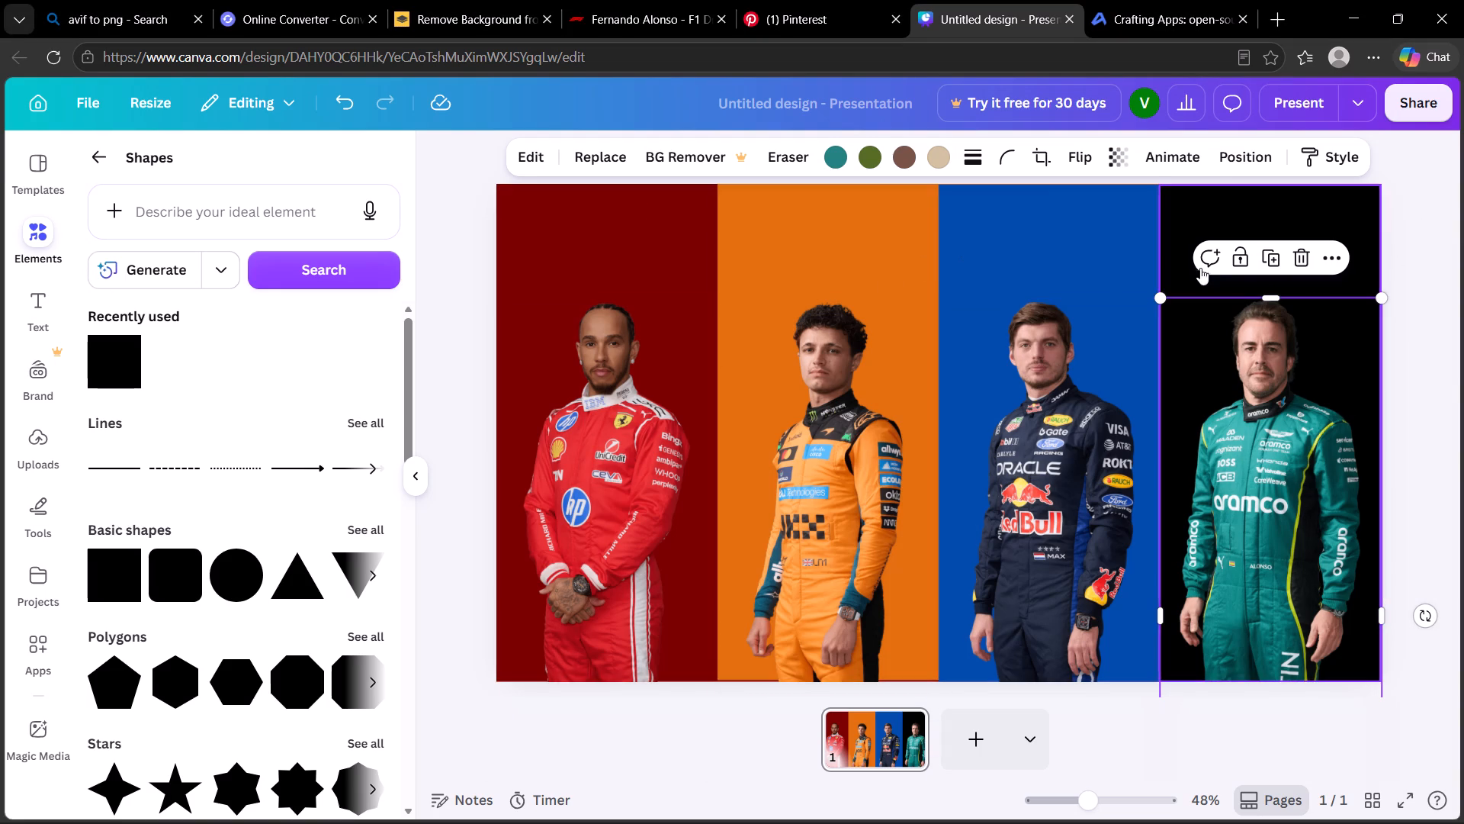
left_click(1255, 211)
left_click(778, 159)
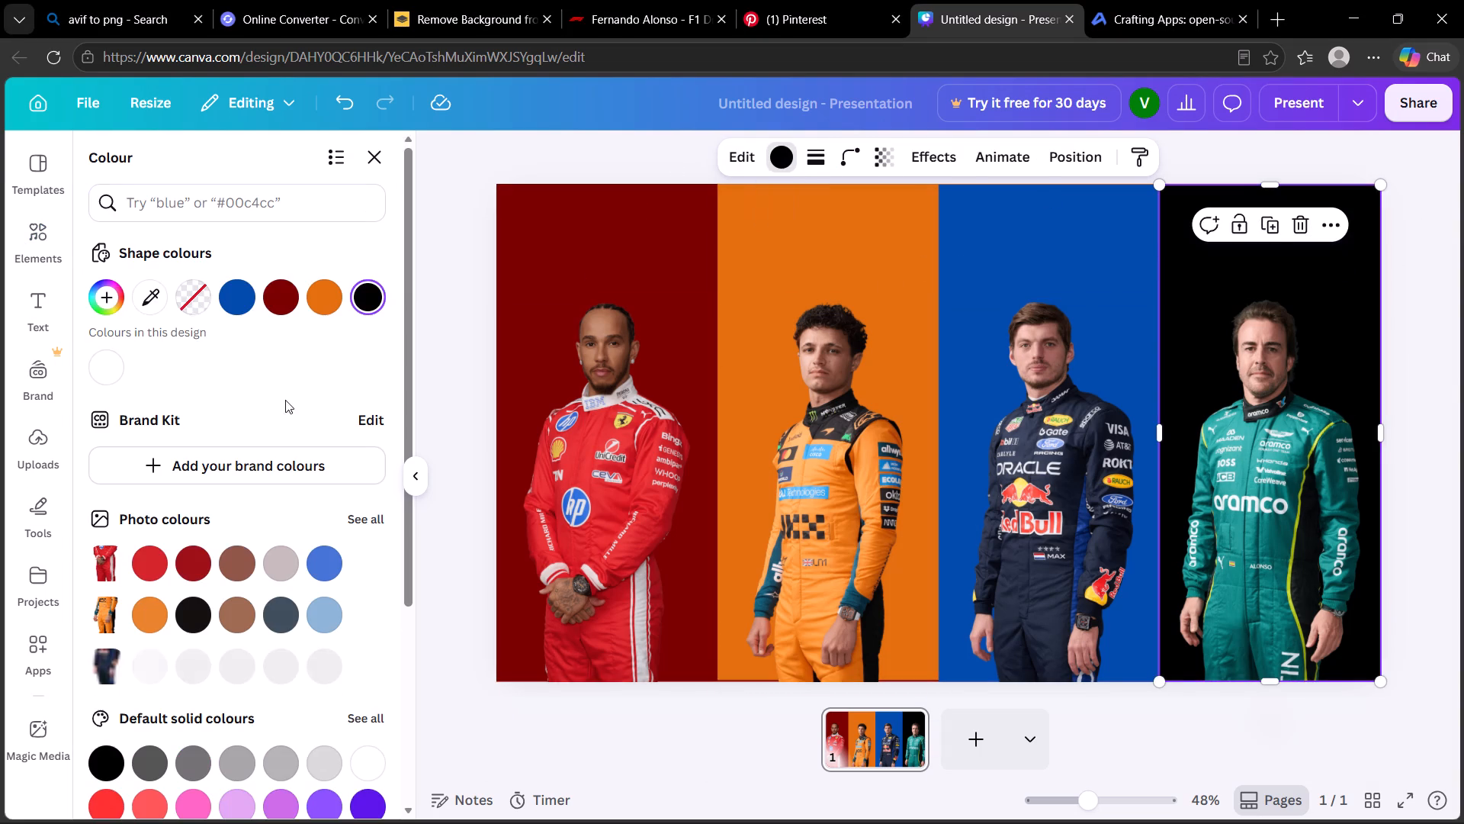
left_click(152, 296)
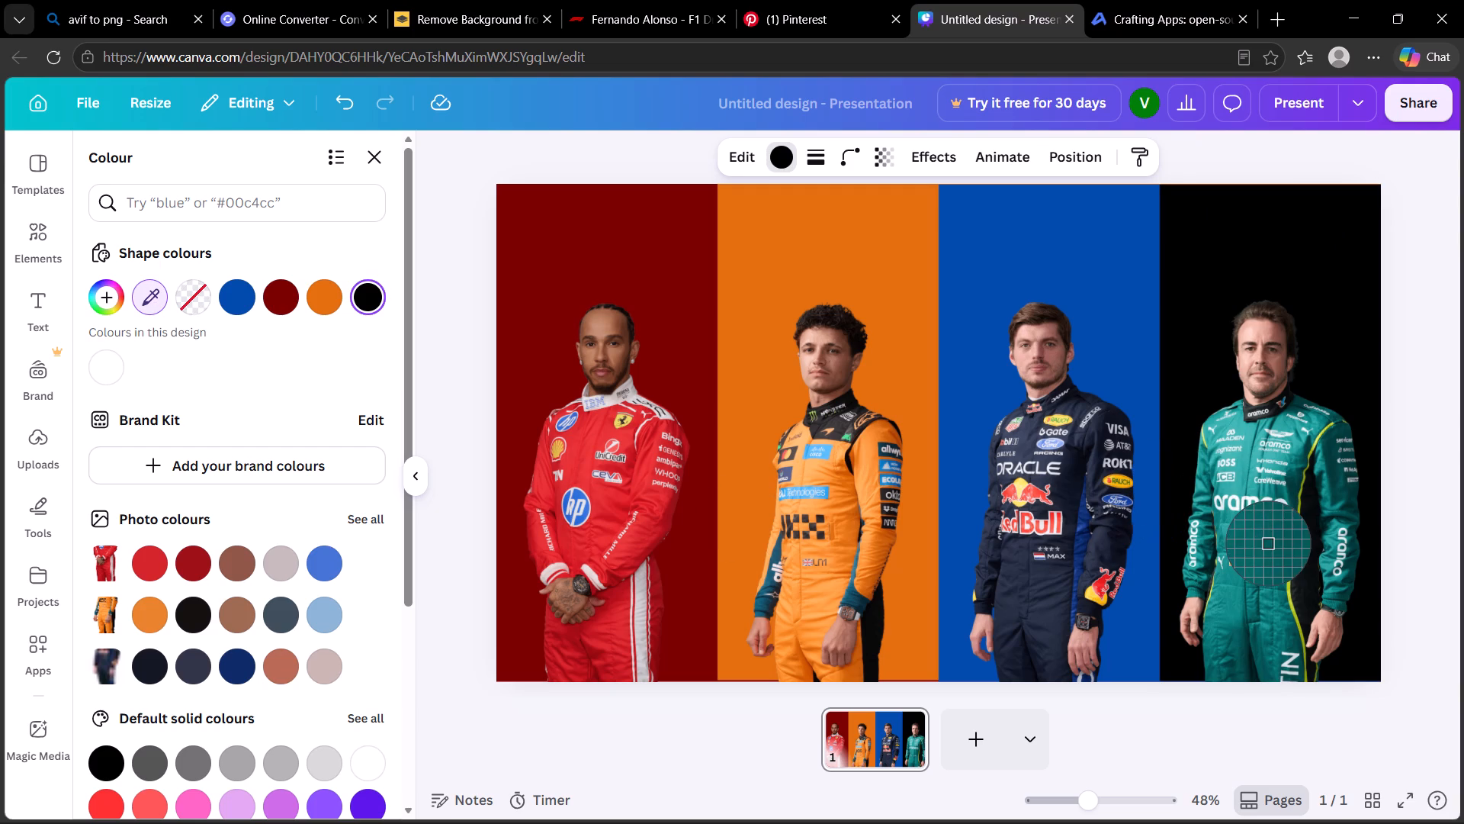
left_click(1308, 447)
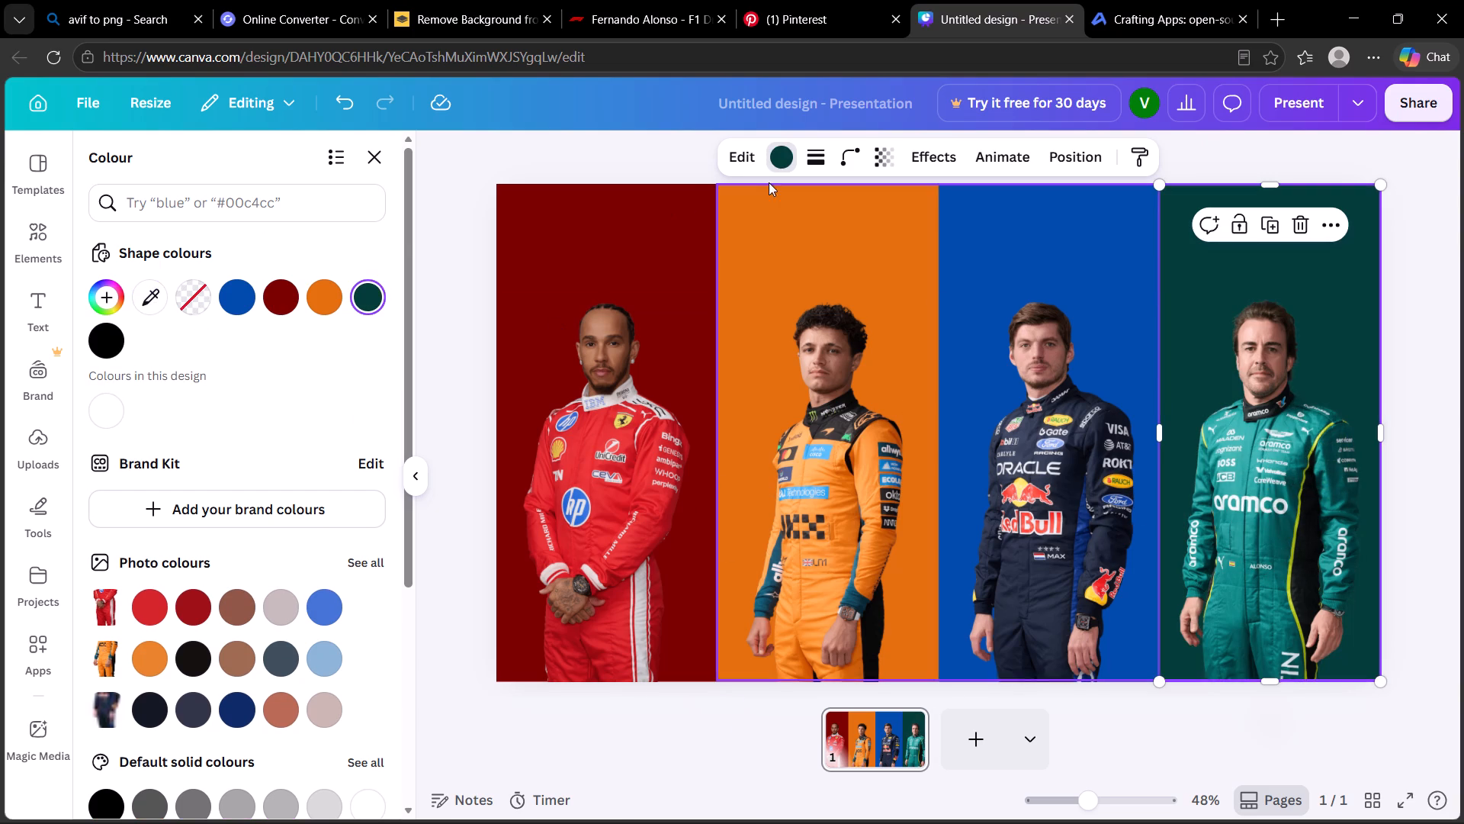
left_click(152, 289)
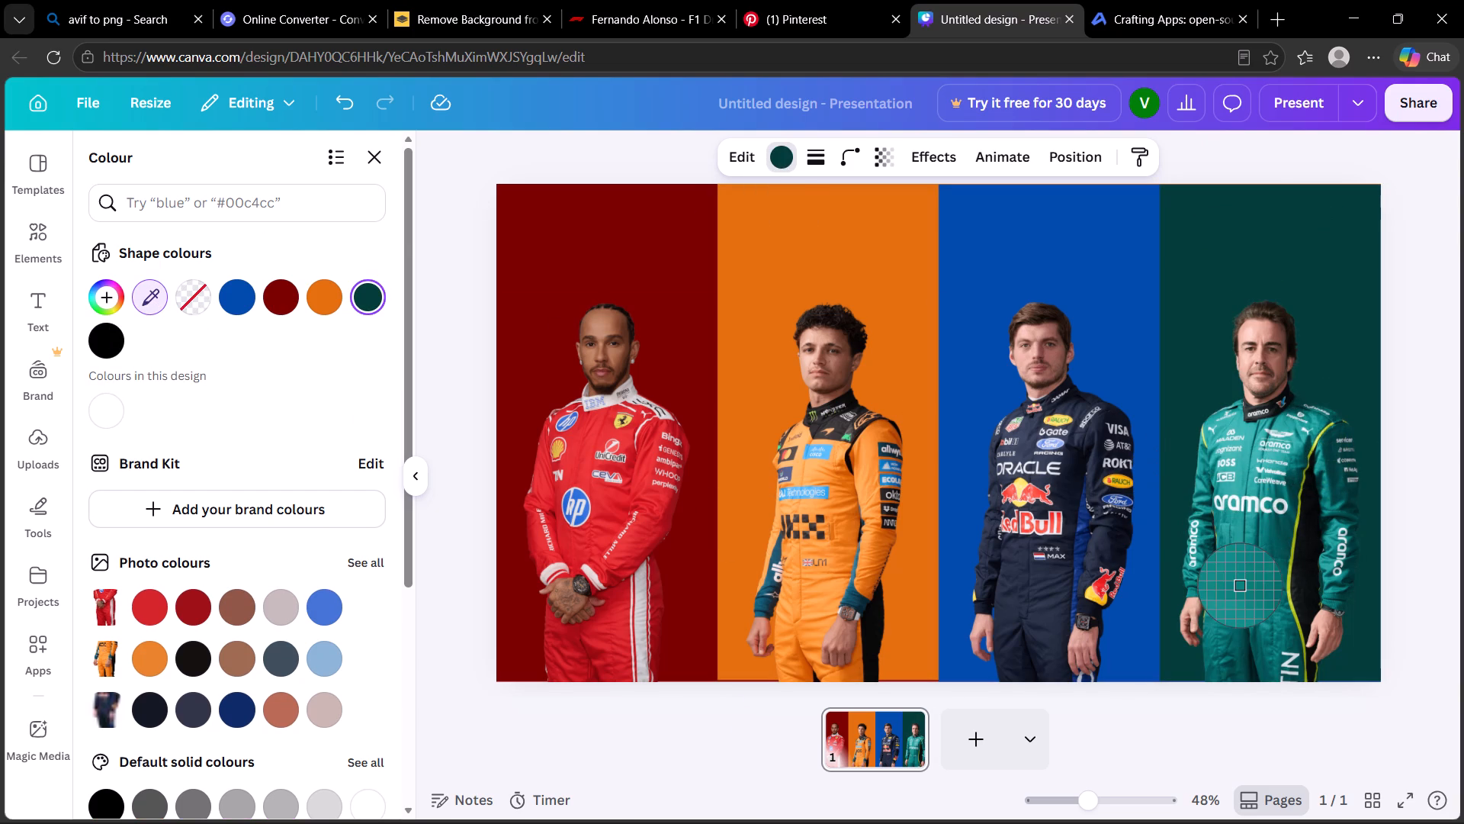
left_click(1239, 588)
left_click(1463, 342)
left_click(1434, 346)
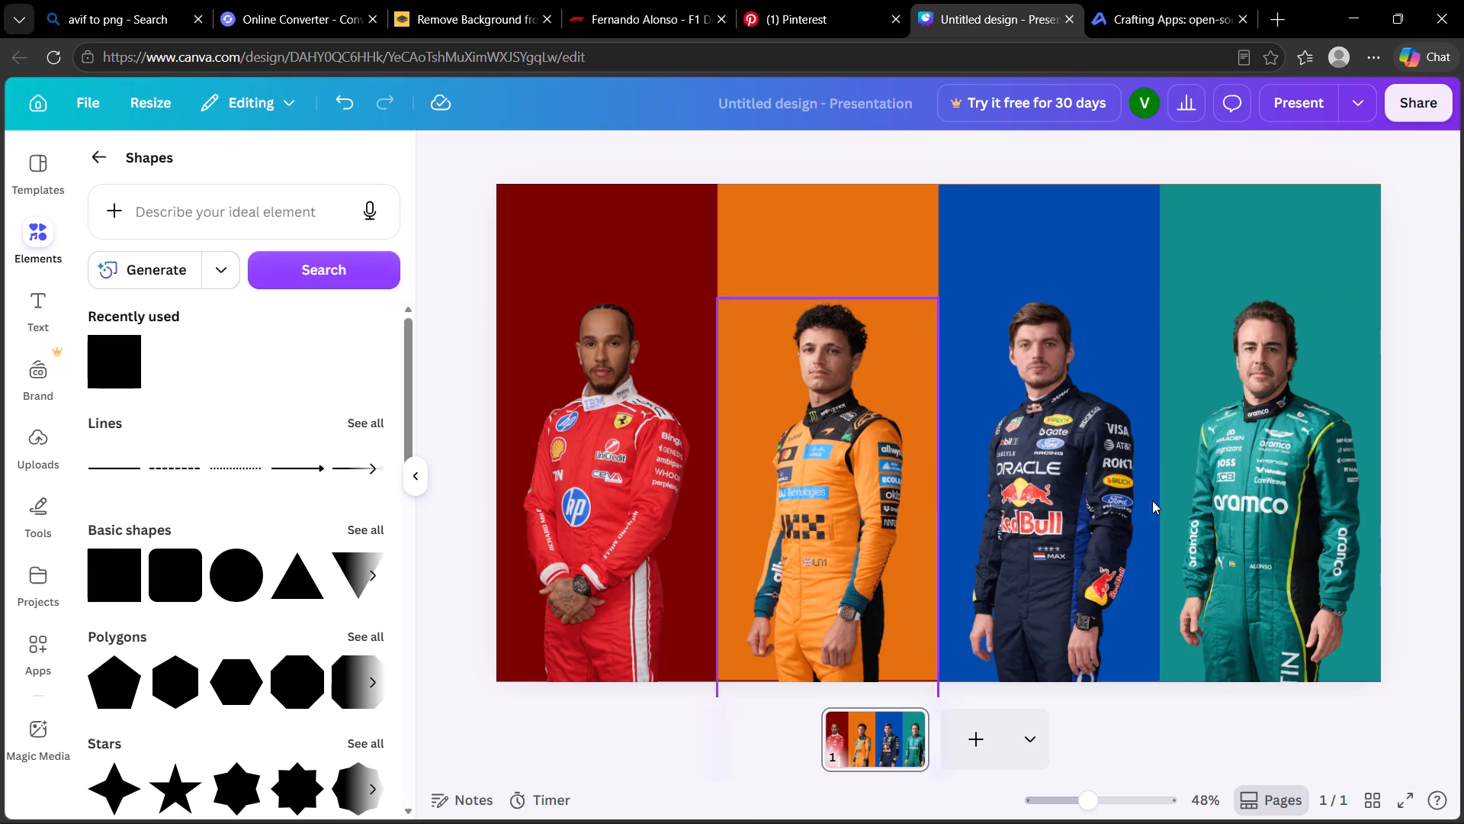
Move the Norris cut-out from the orange second panel onto the teal fourth panel, keeping its height level.
left_click(840, 455)
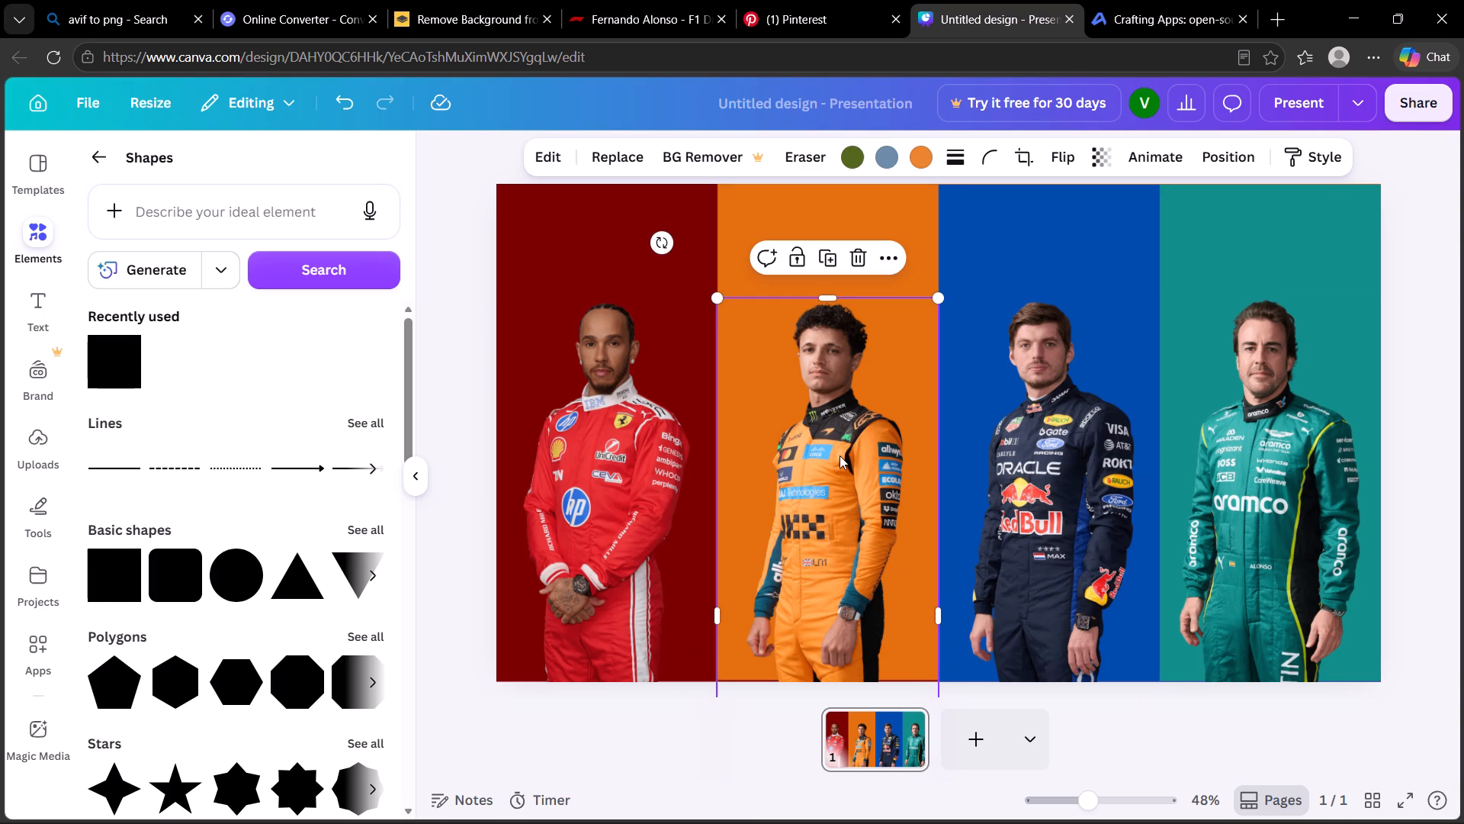
left_click_drag(823, 456, 1267, 452)
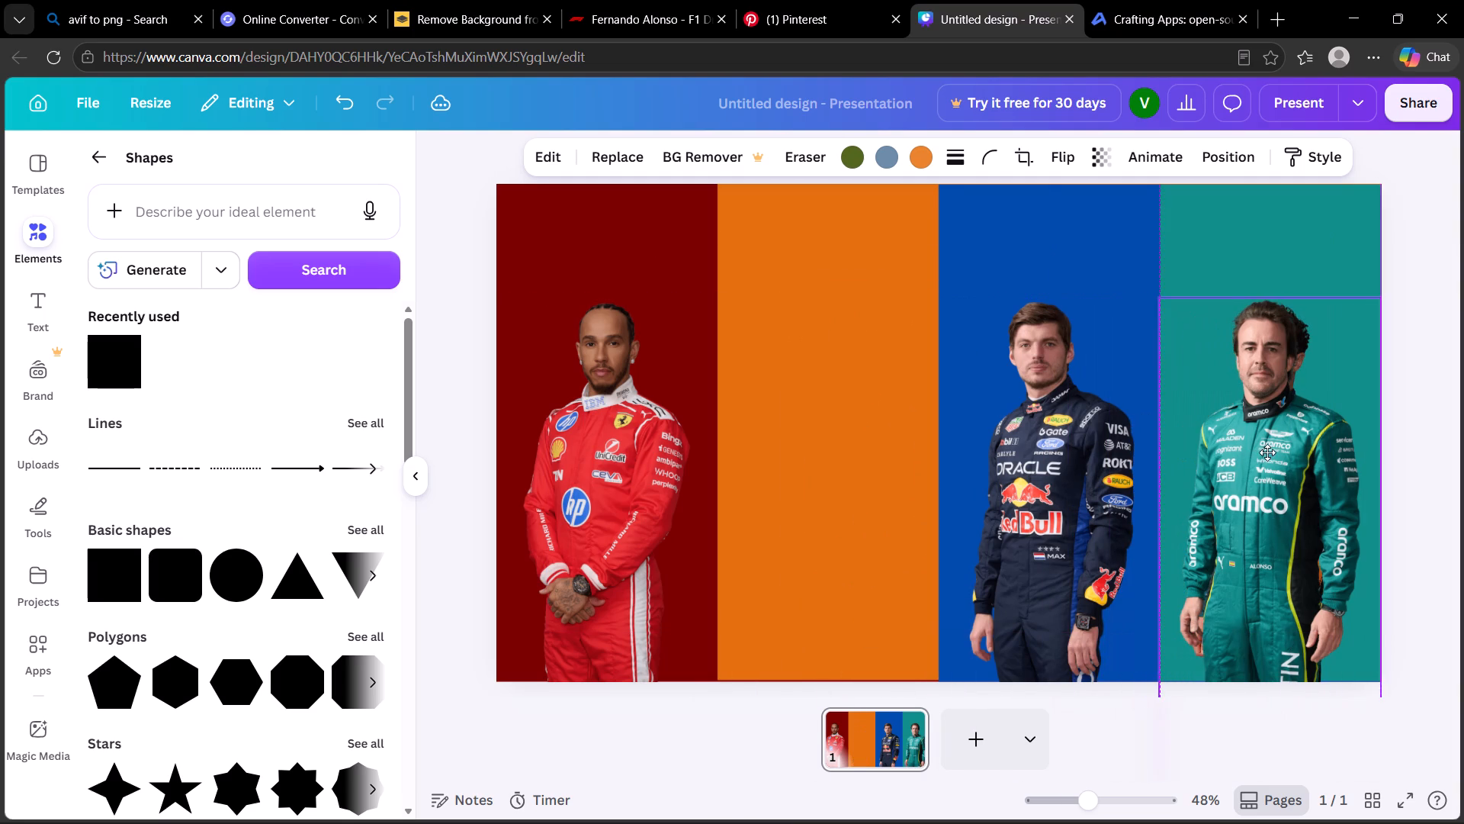
left_click_drag(1267, 452, 1269, 452)
Move the Alonso cut-out off the centre of the fourth panel so it straddles the blue and teal panels, clear of Verstappen.
left_click(1260, 455)
left_click_drag(1265, 461, 875, 438)
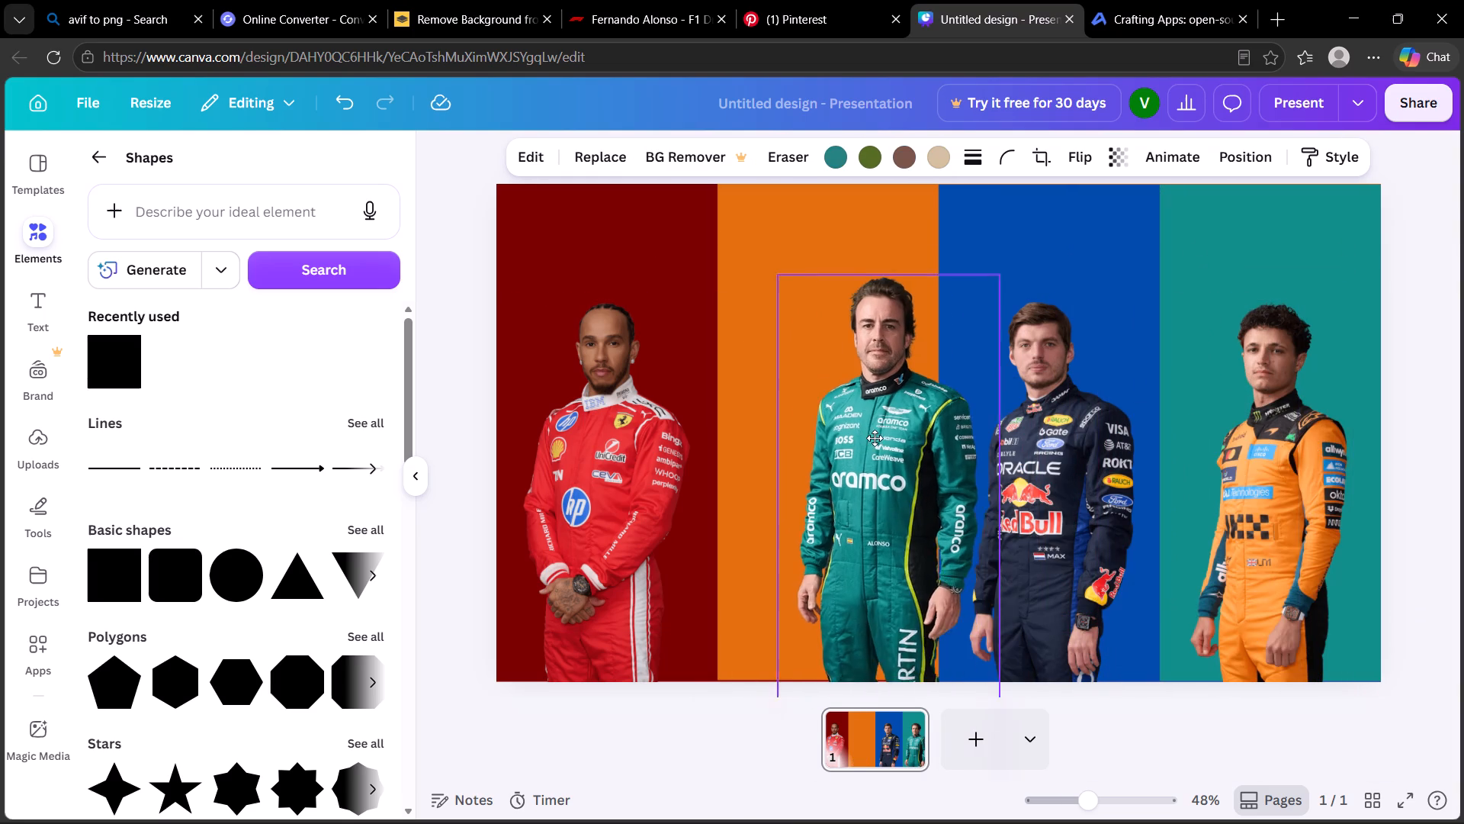
left_click_drag(875, 438, 1107, 458)
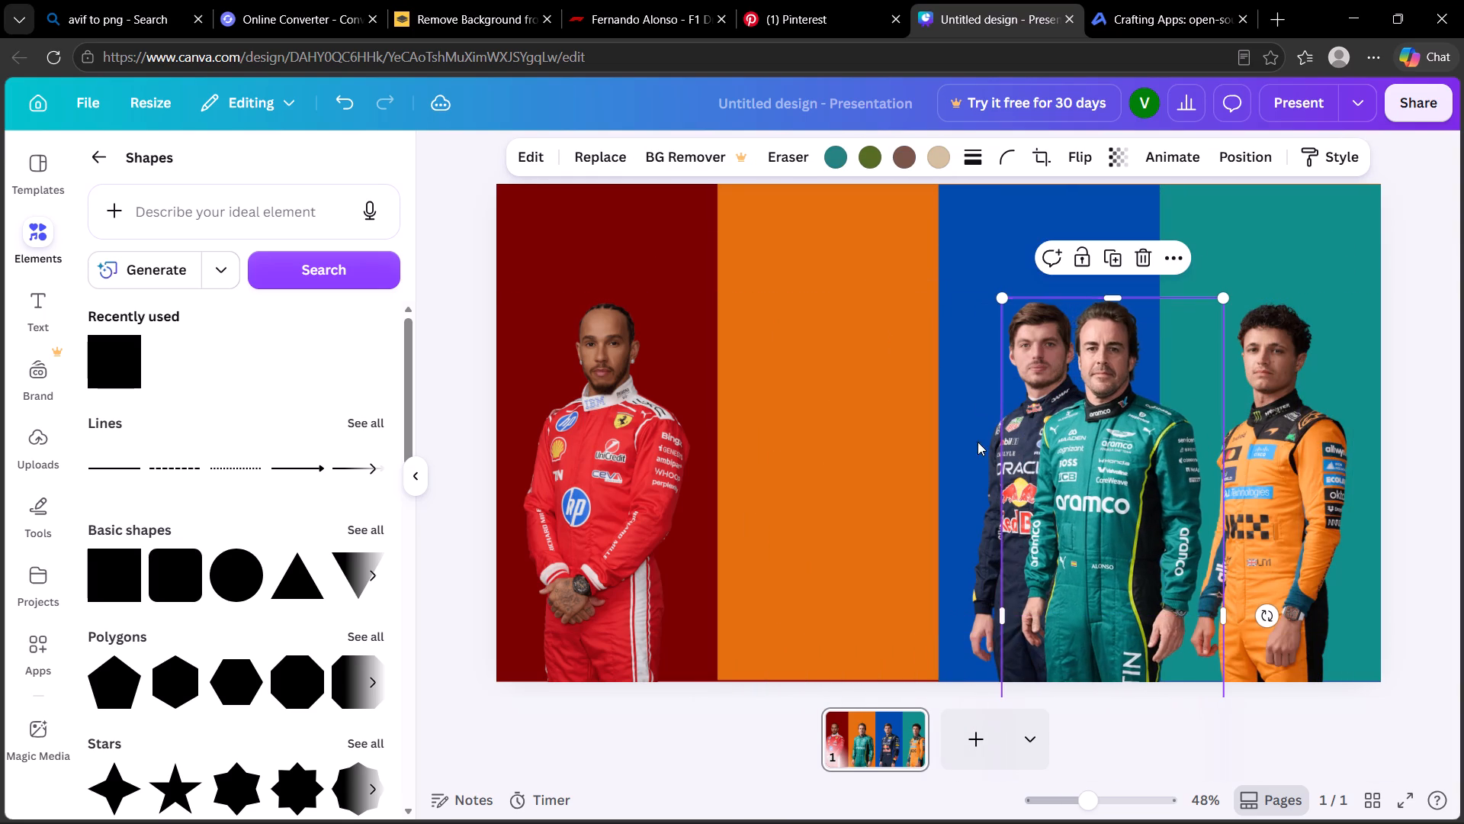
left_click(1034, 375)
left_click_drag(1039, 385, 1003, 385)
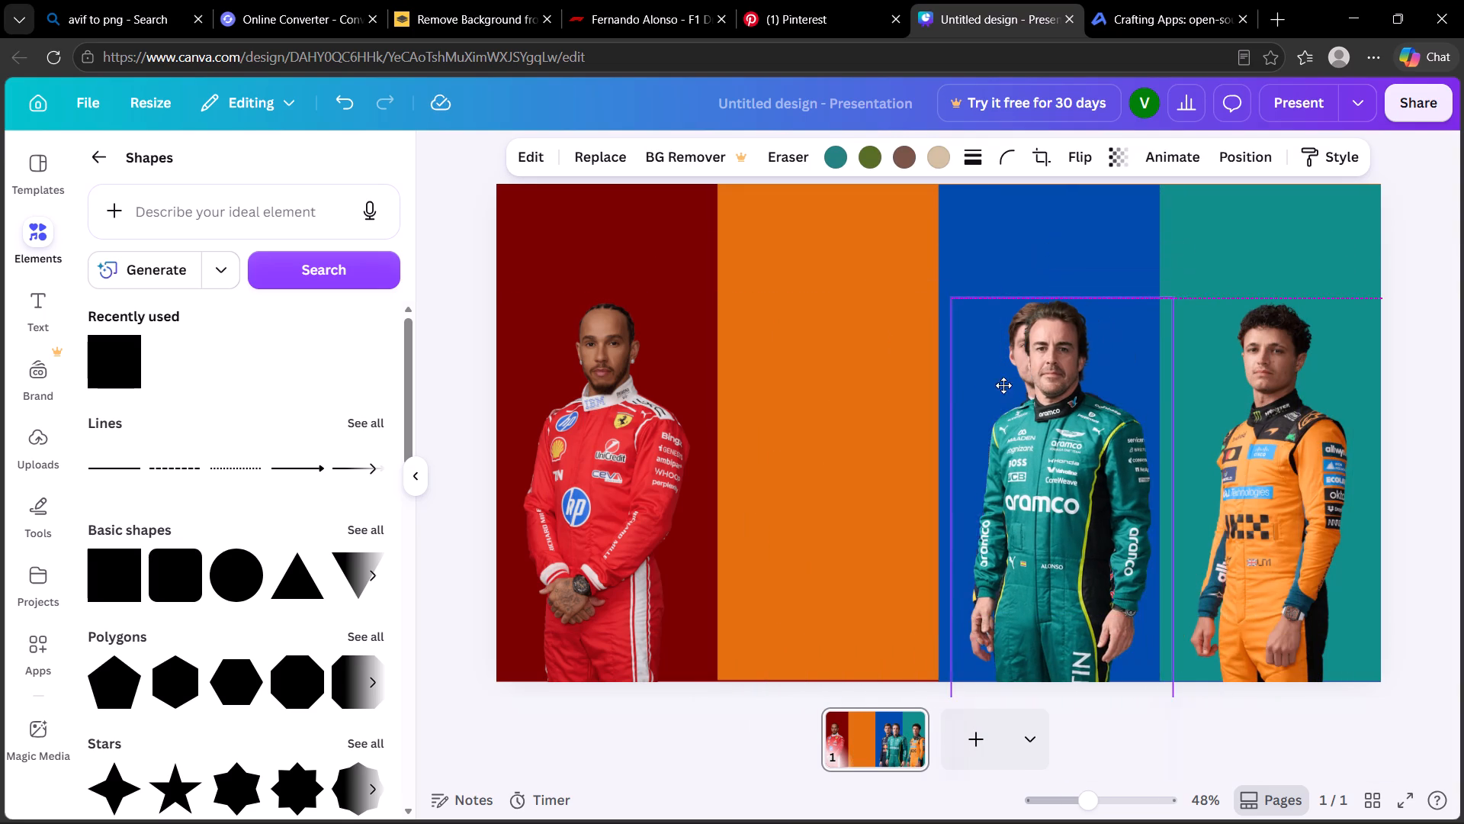
left_click_drag(1003, 385, 1098, 385)
Move the Verstappen cut-out onto the orange second panel, fitted to the panel's width and level with the other drivers.
left_click(1043, 430)
left_click_drag(1035, 453, 804, 461)
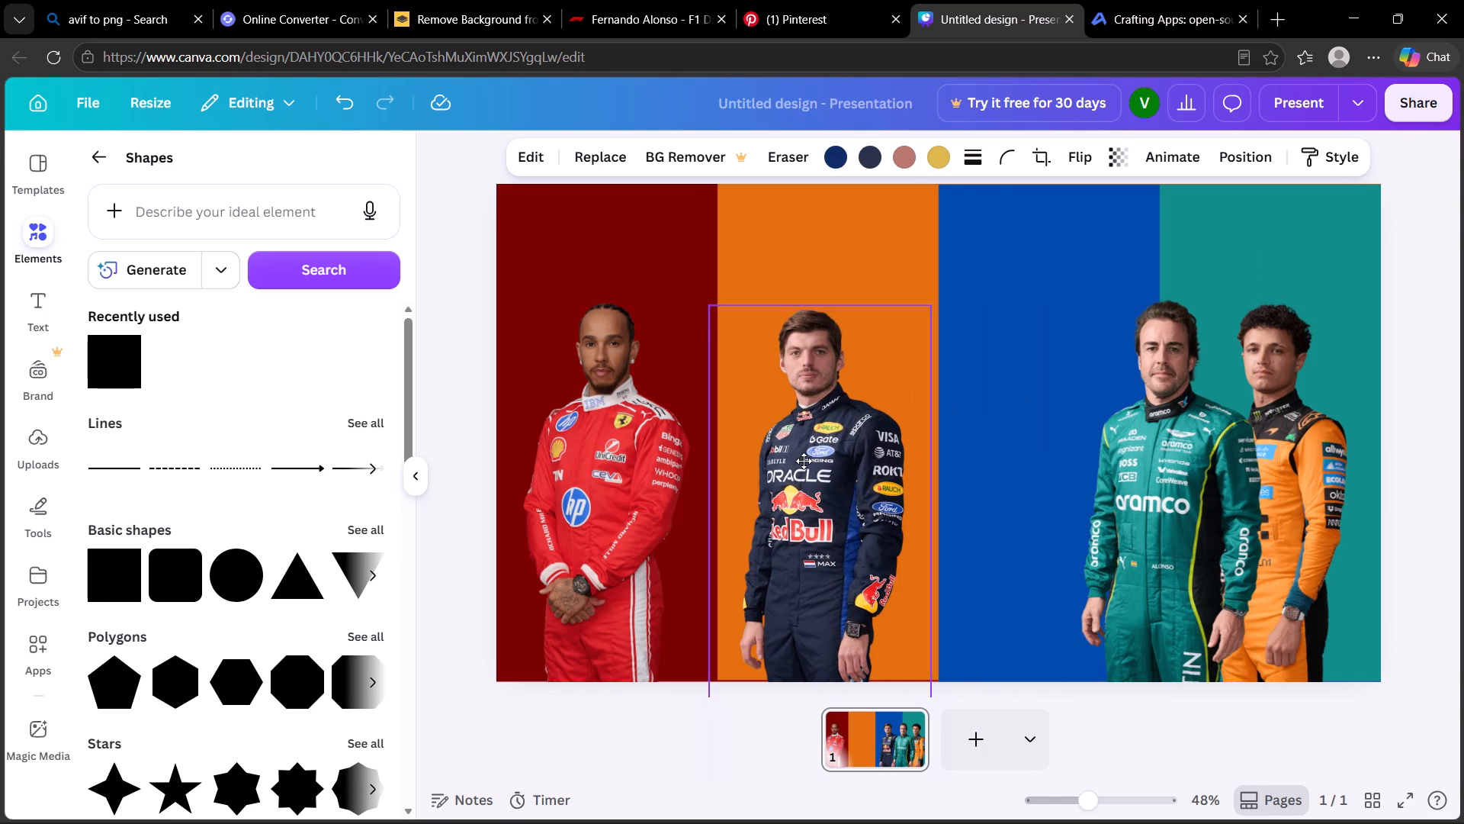
left_click_drag(804, 461, 815, 464)
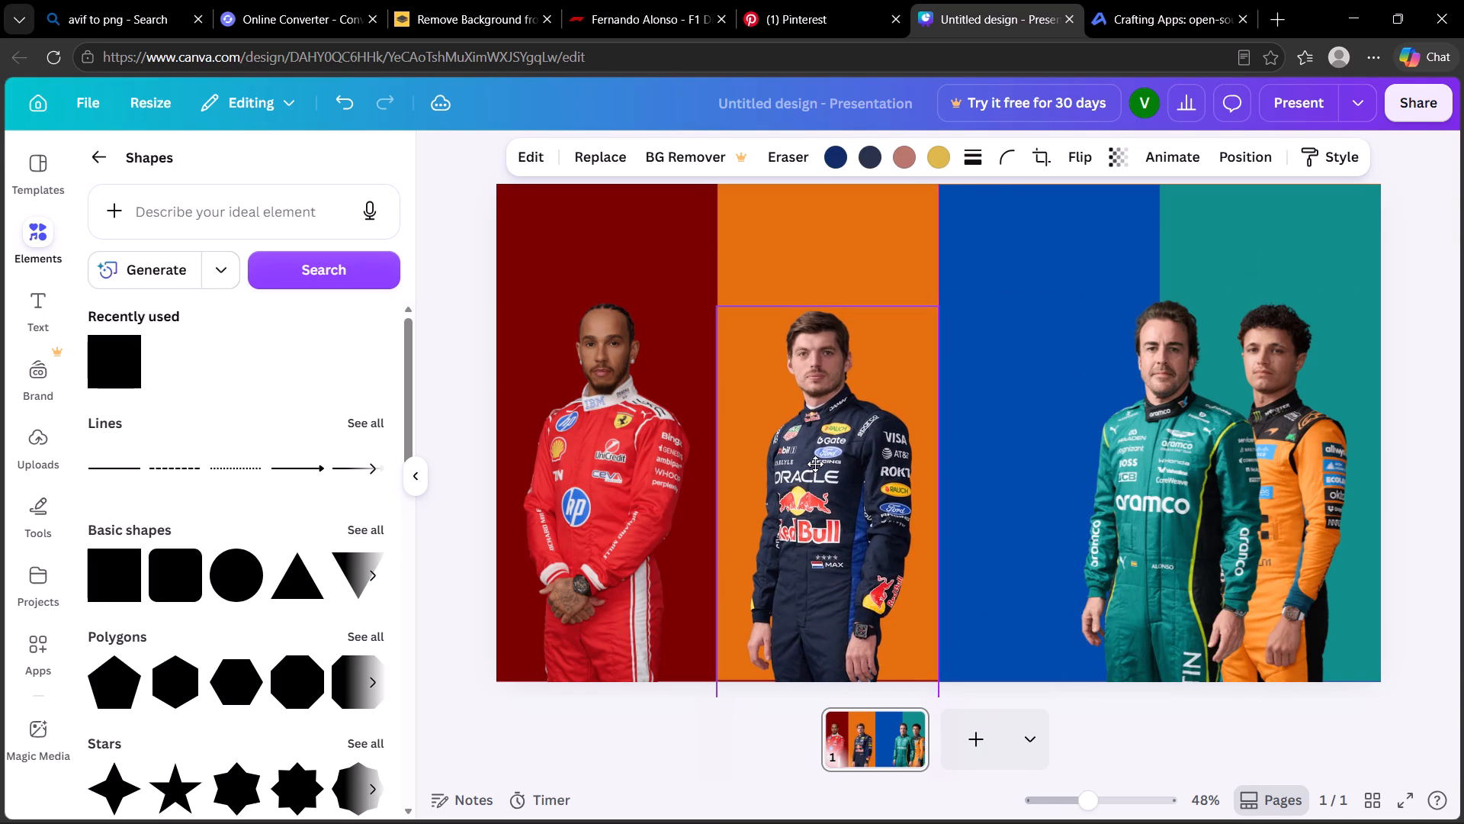
left_click_drag(815, 464, 815, 470)
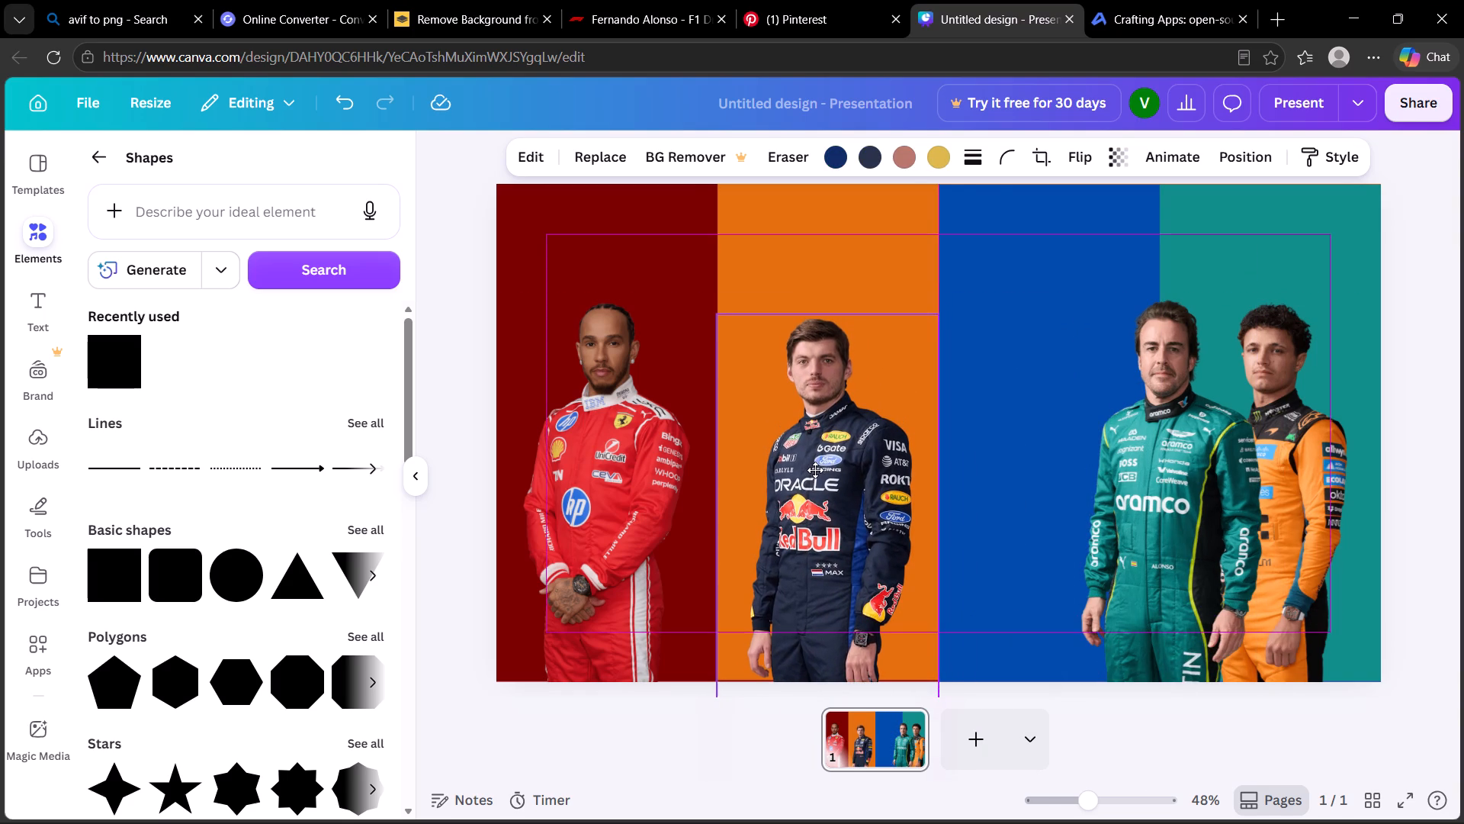
left_click_drag(815, 470, 813, 455)
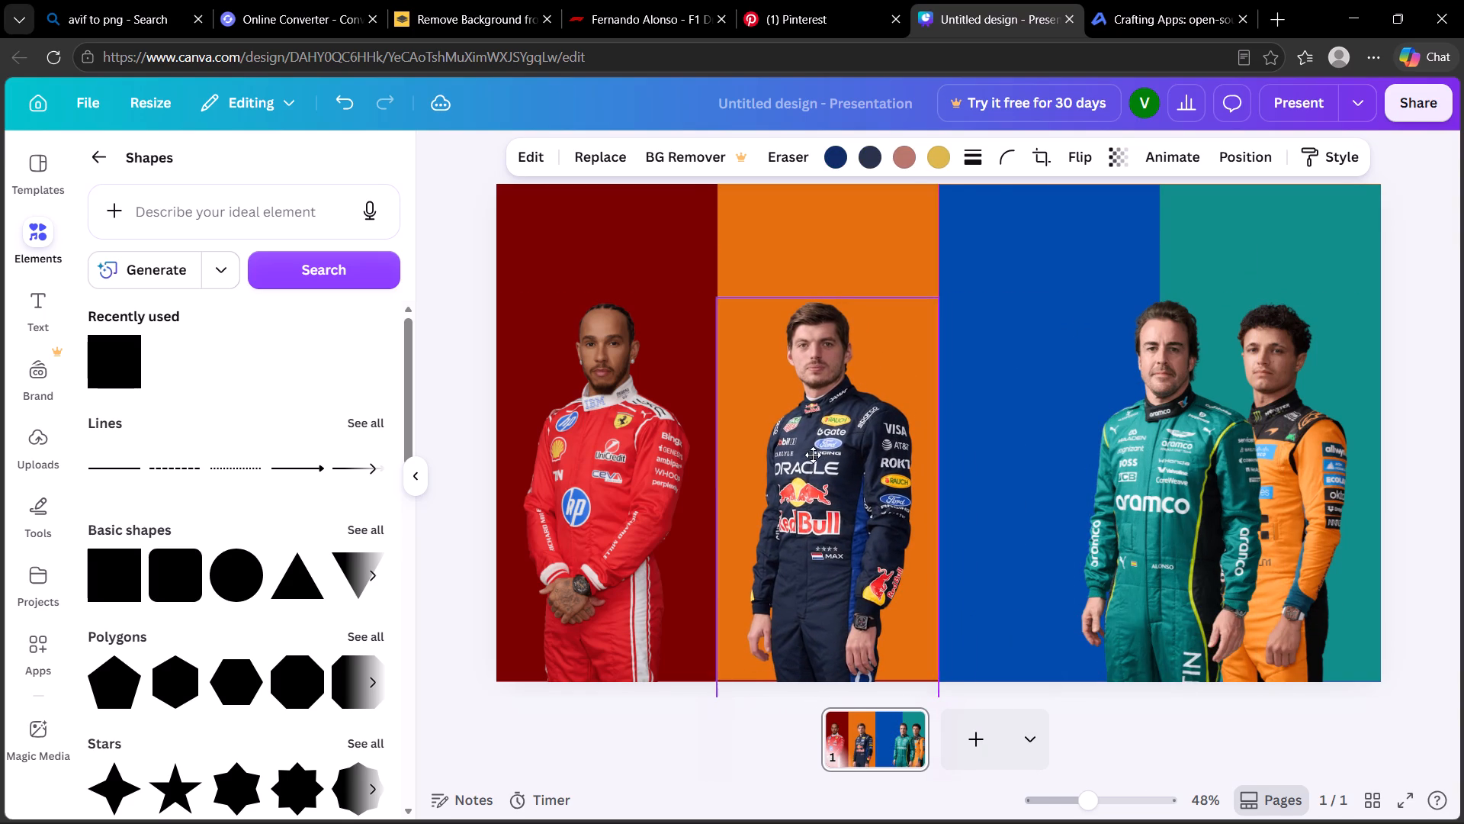
left_click_drag(813, 455, 810, 448)
left_click(810, 448)
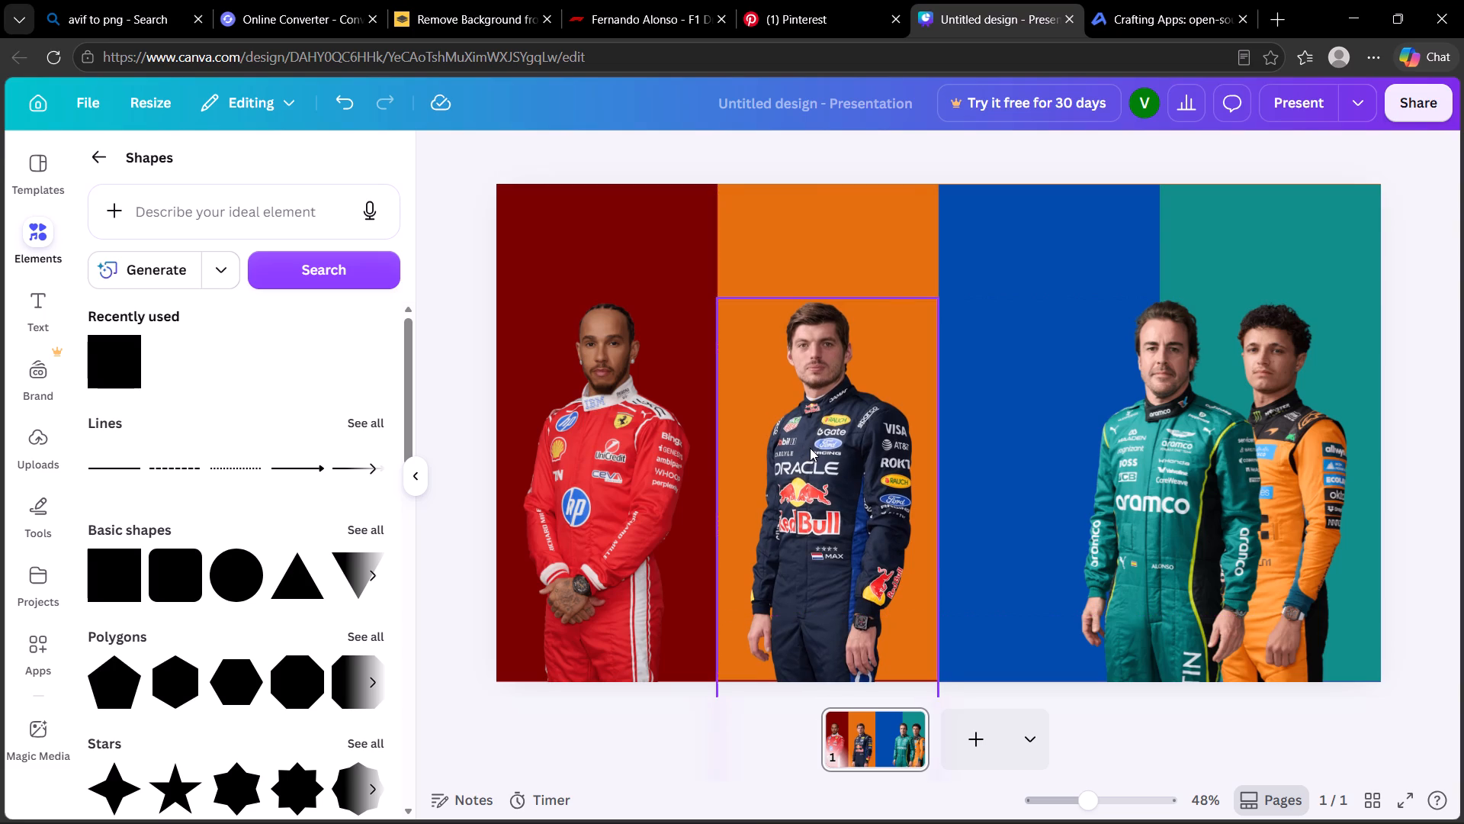
Move the Alonso cut-out onto the blue third panel, aligned with the panel's side edges.
left_click(1191, 434)
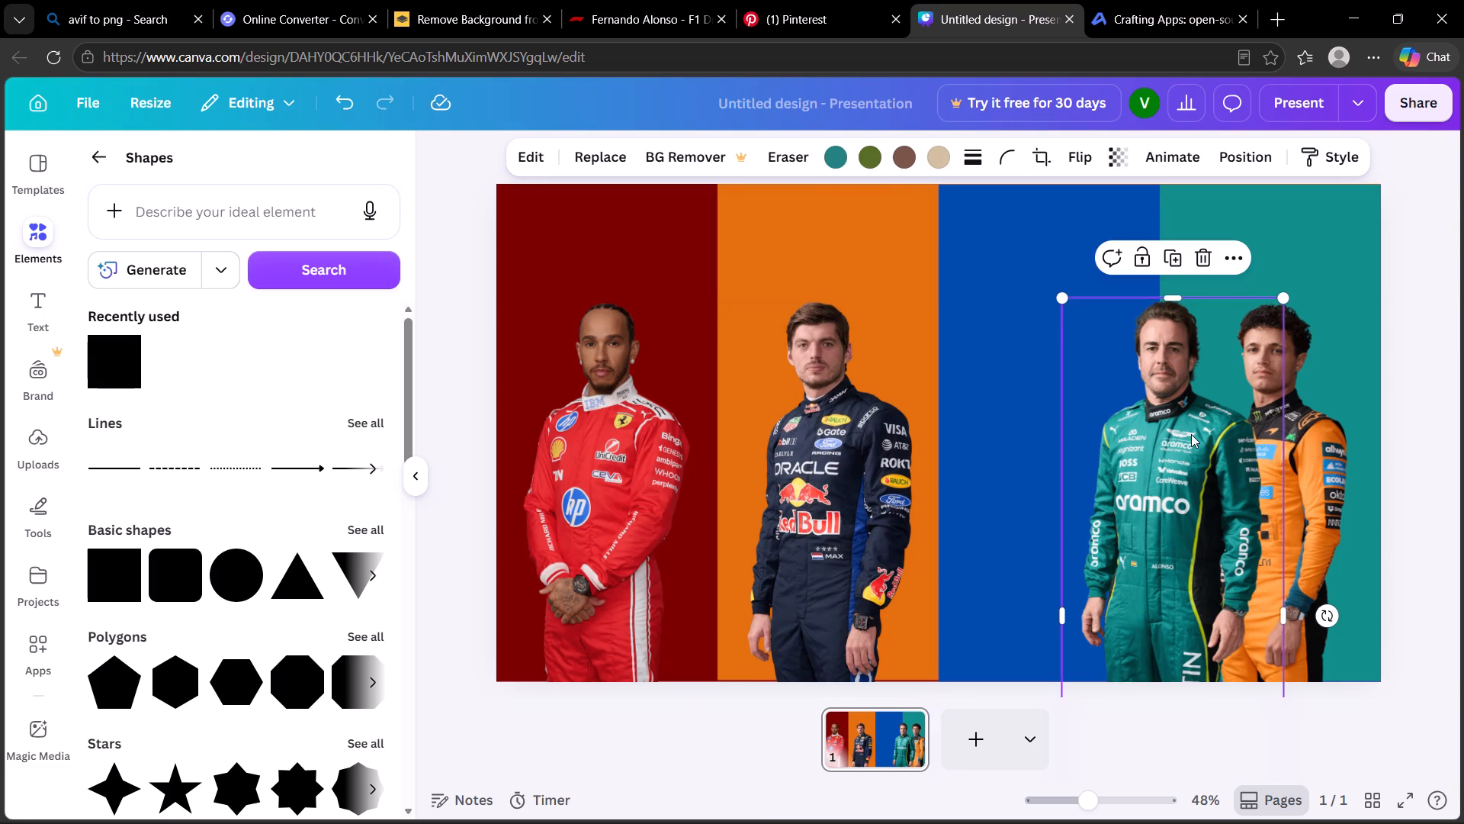
left_click_drag(1191, 434, 1071, 433)
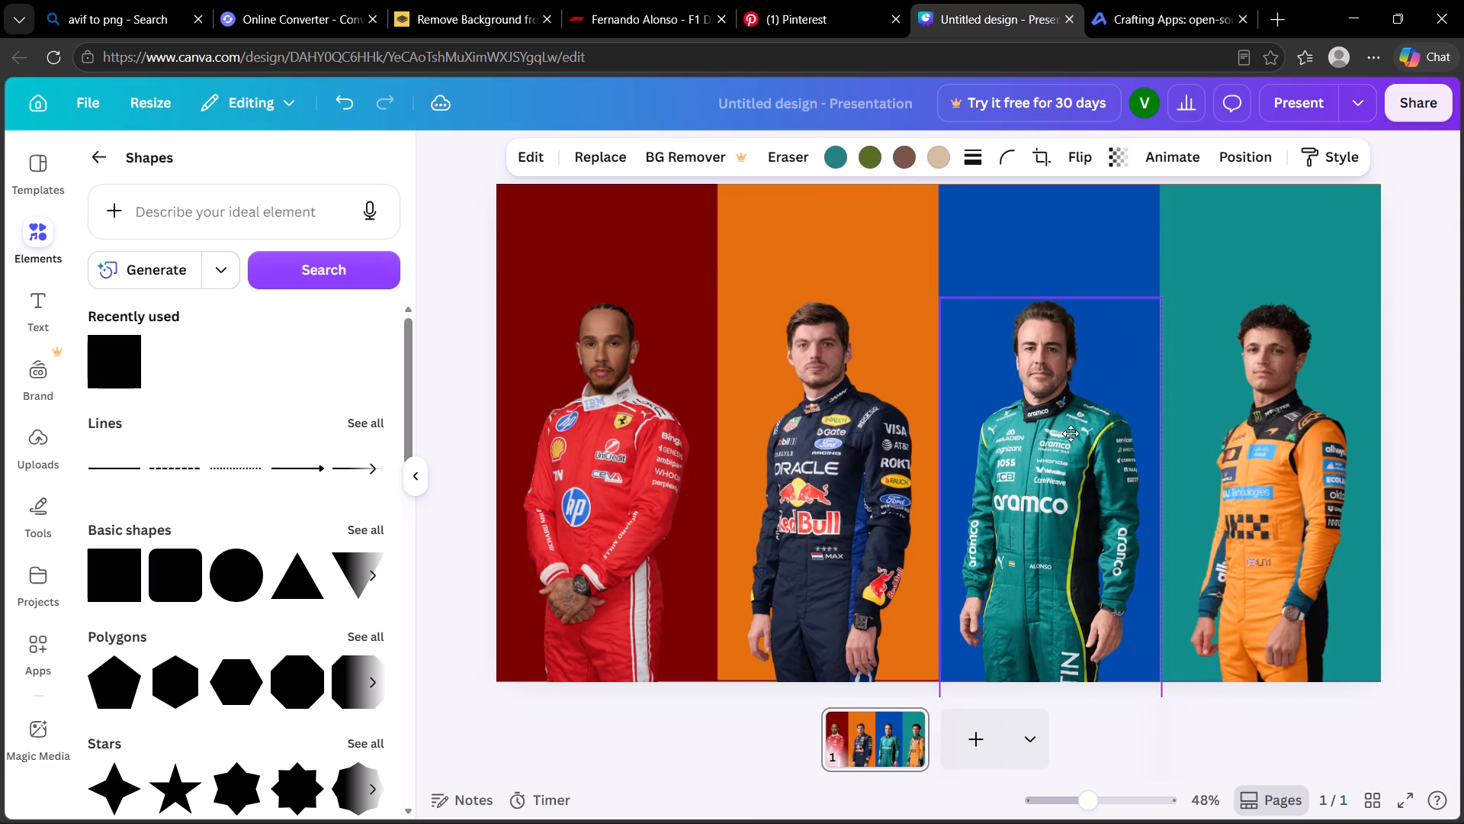
left_click_drag(1071, 433, 1067, 433)
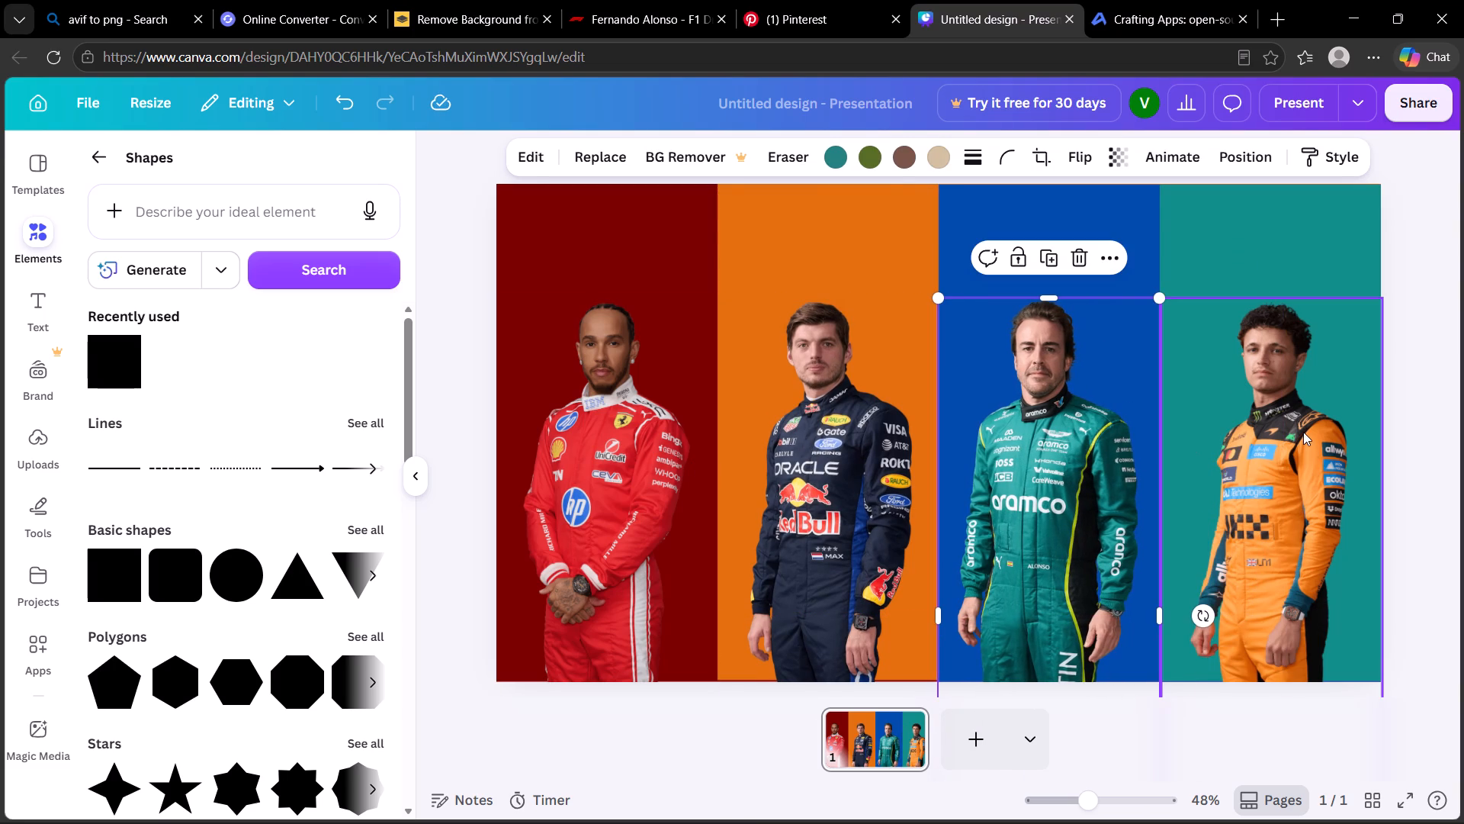
Nudge the Alonso cut-out within the blue third panel to line it up with the panel edges and the neighbouring drivers.
left_click(1303, 431)
left_click(1303, 431)
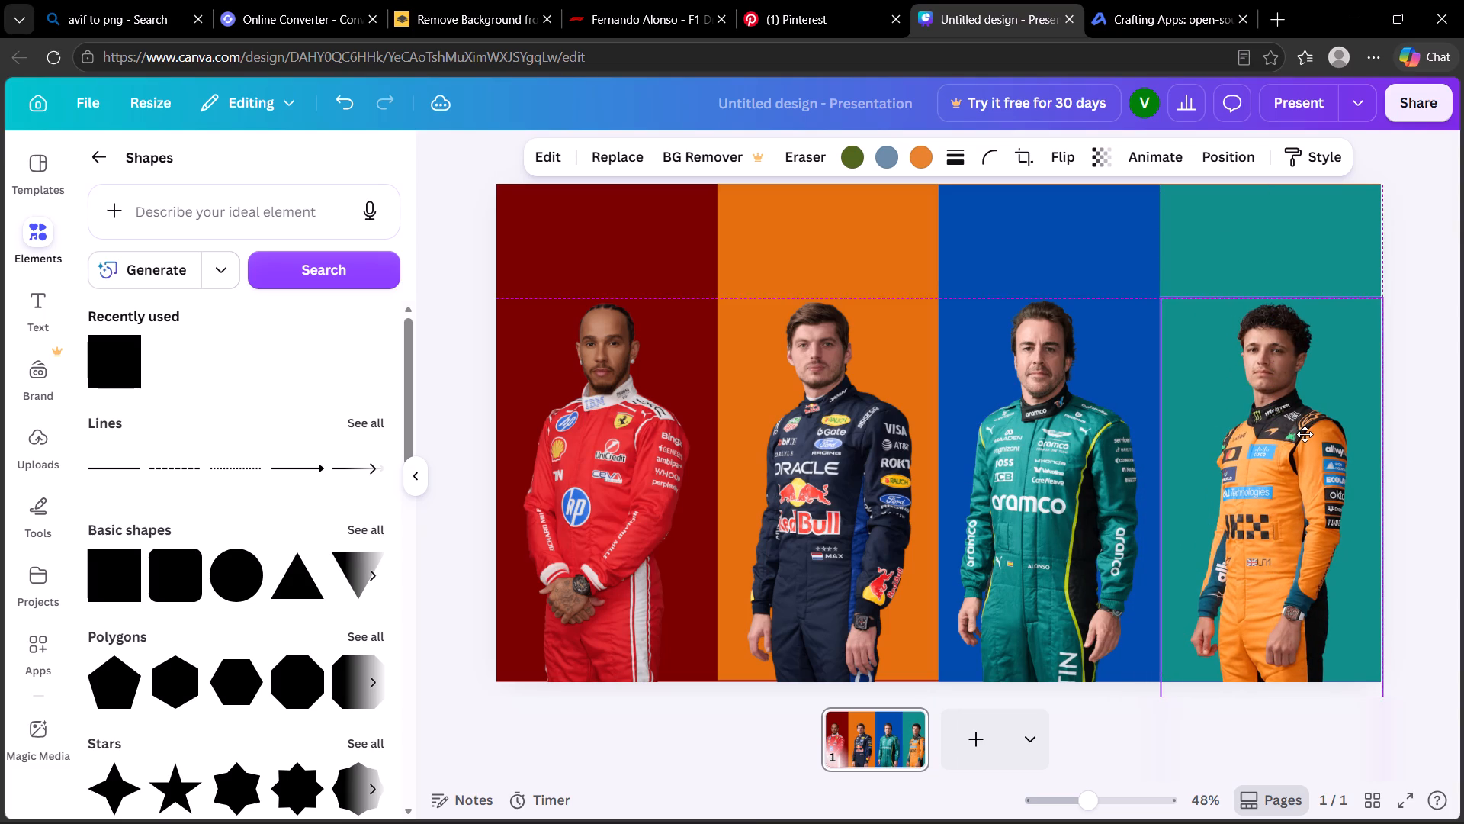
left_click(1048, 468)
left_click_drag(1048, 468, 1049, 473)
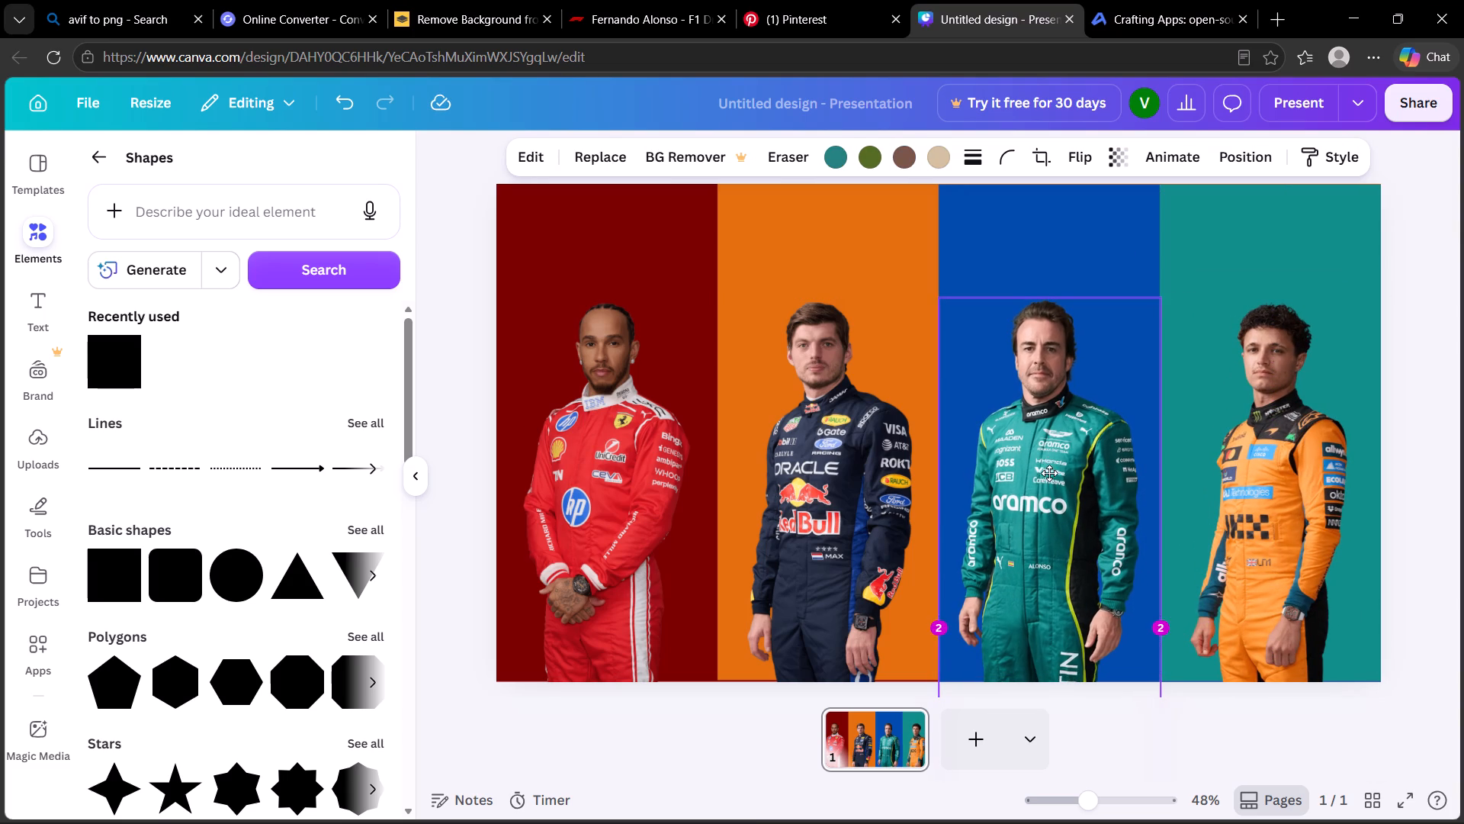
left_click_drag(1049, 473, 1058, 462)
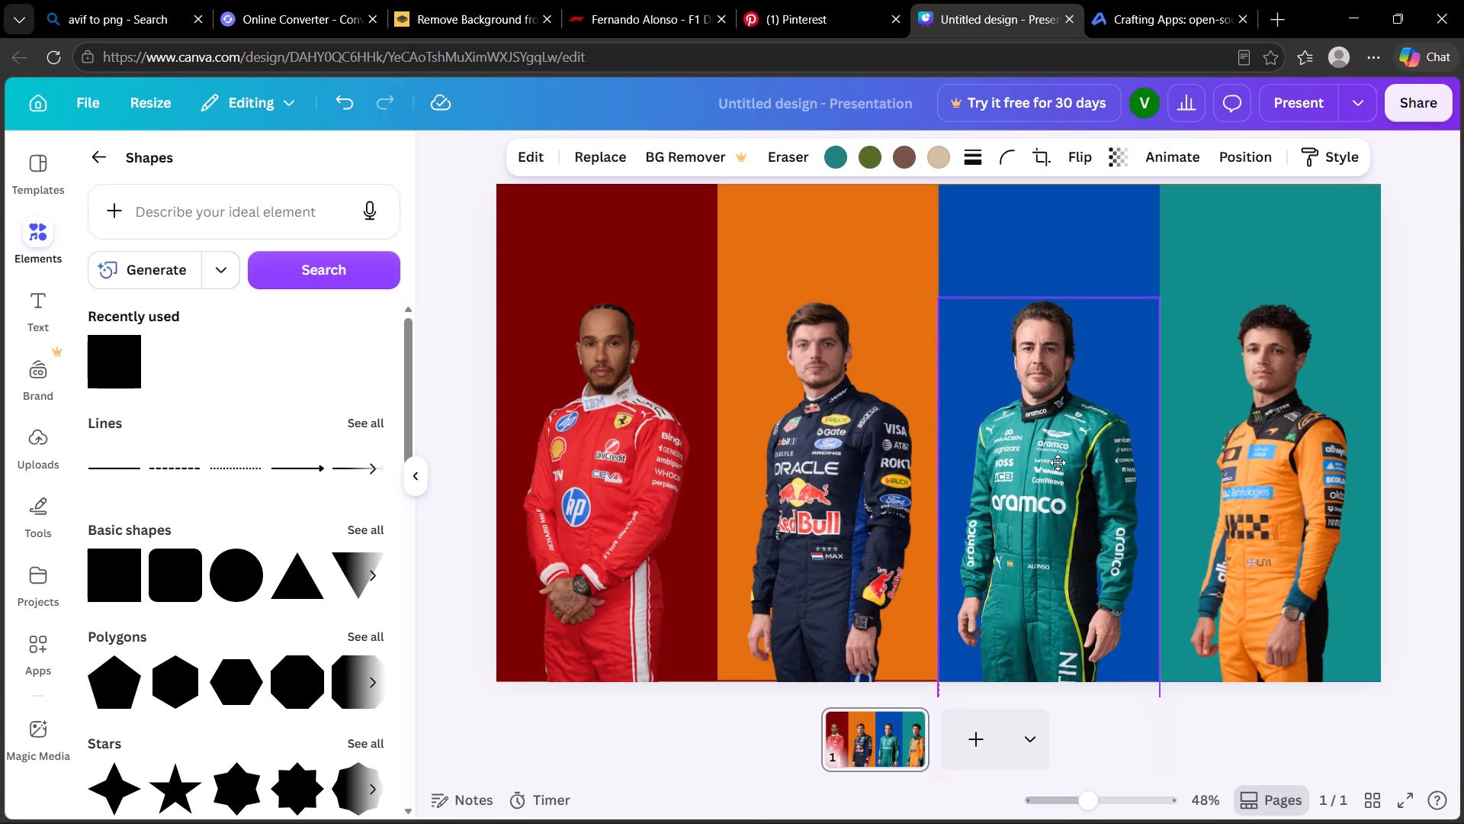
left_click_drag(1058, 462, 1054, 460)
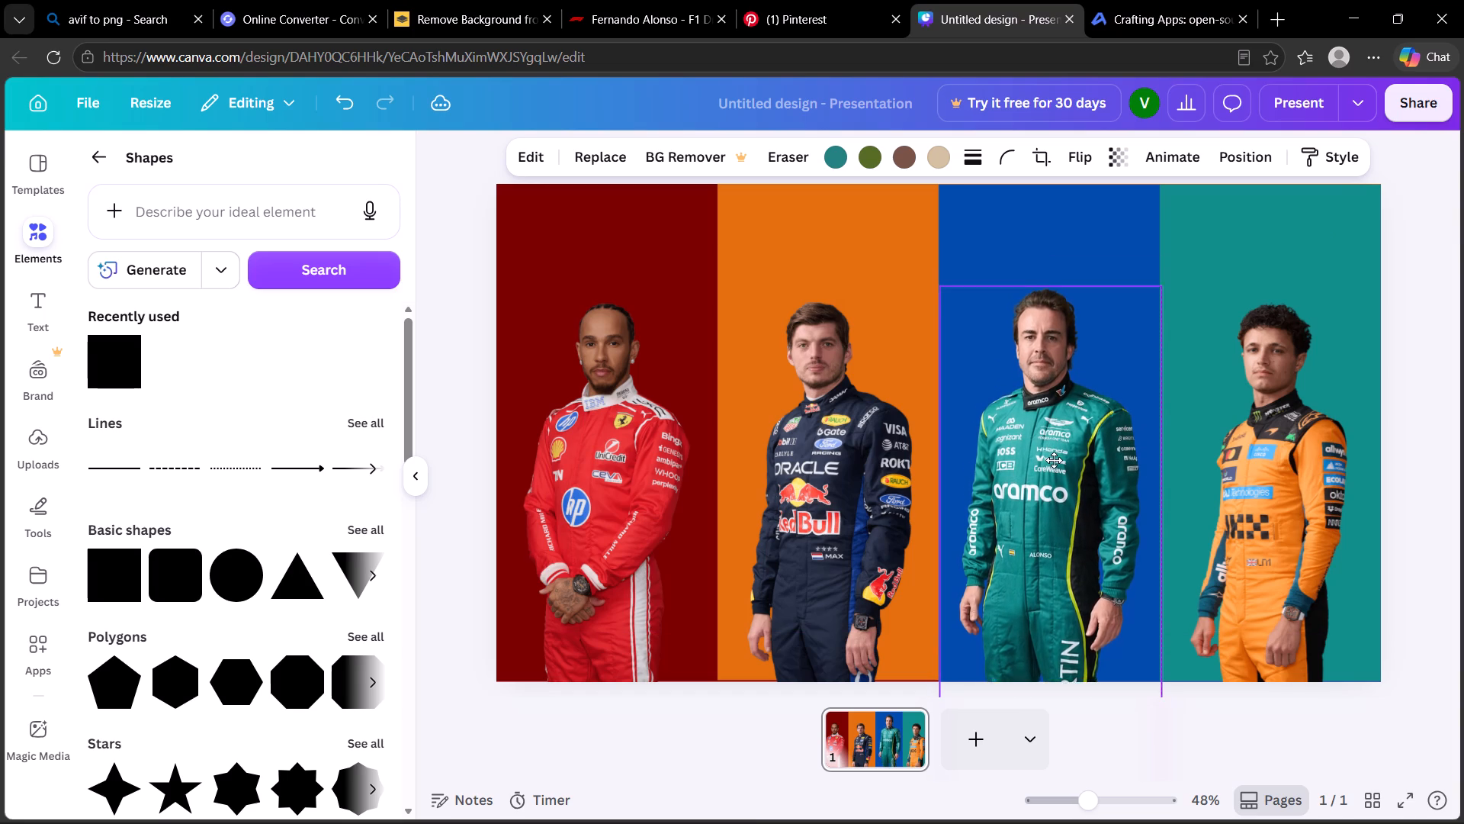
left_click_drag(1054, 460, 1054, 468)
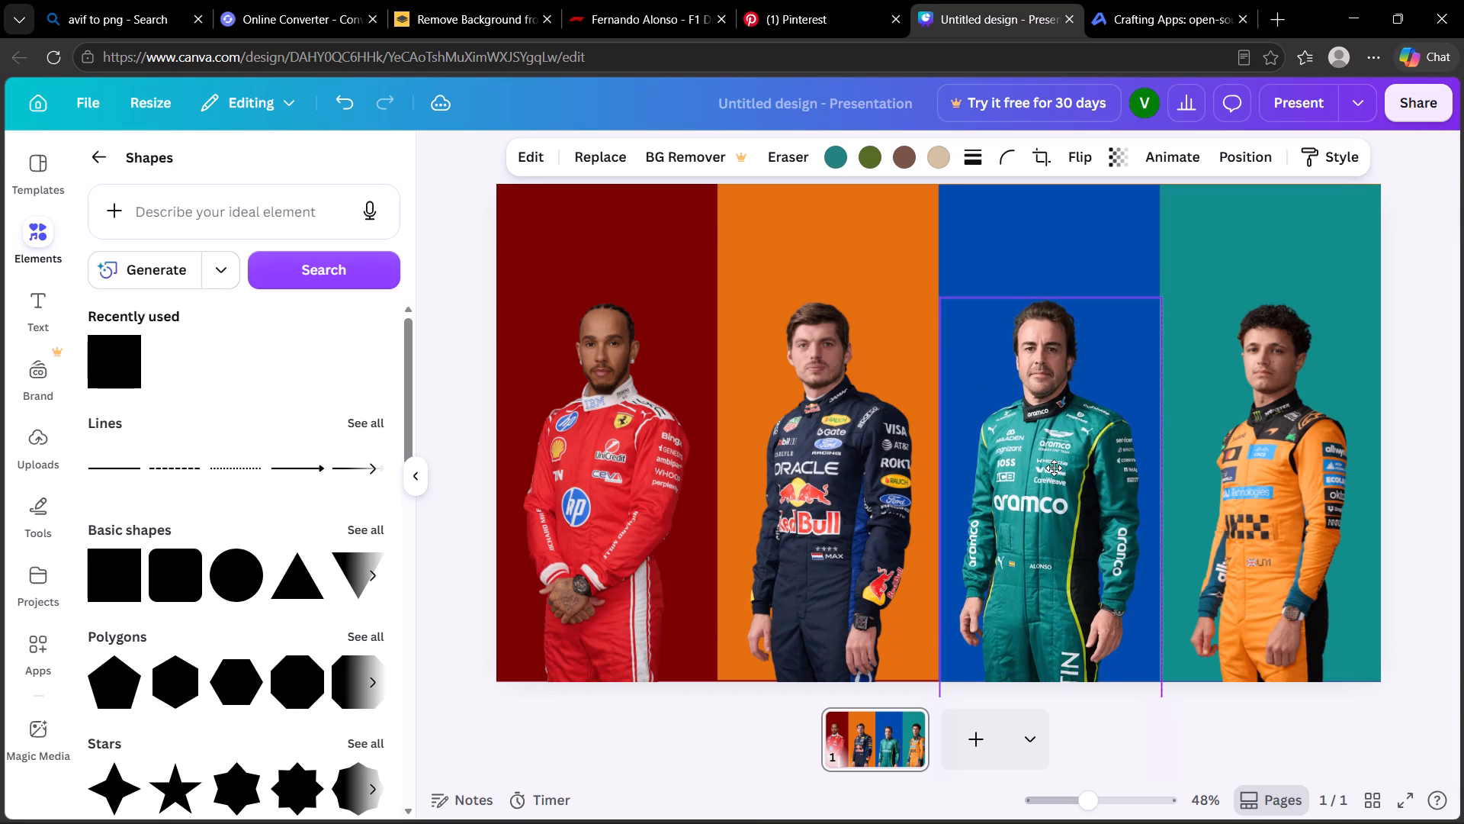
left_click_drag(1054, 468, 1054, 476)
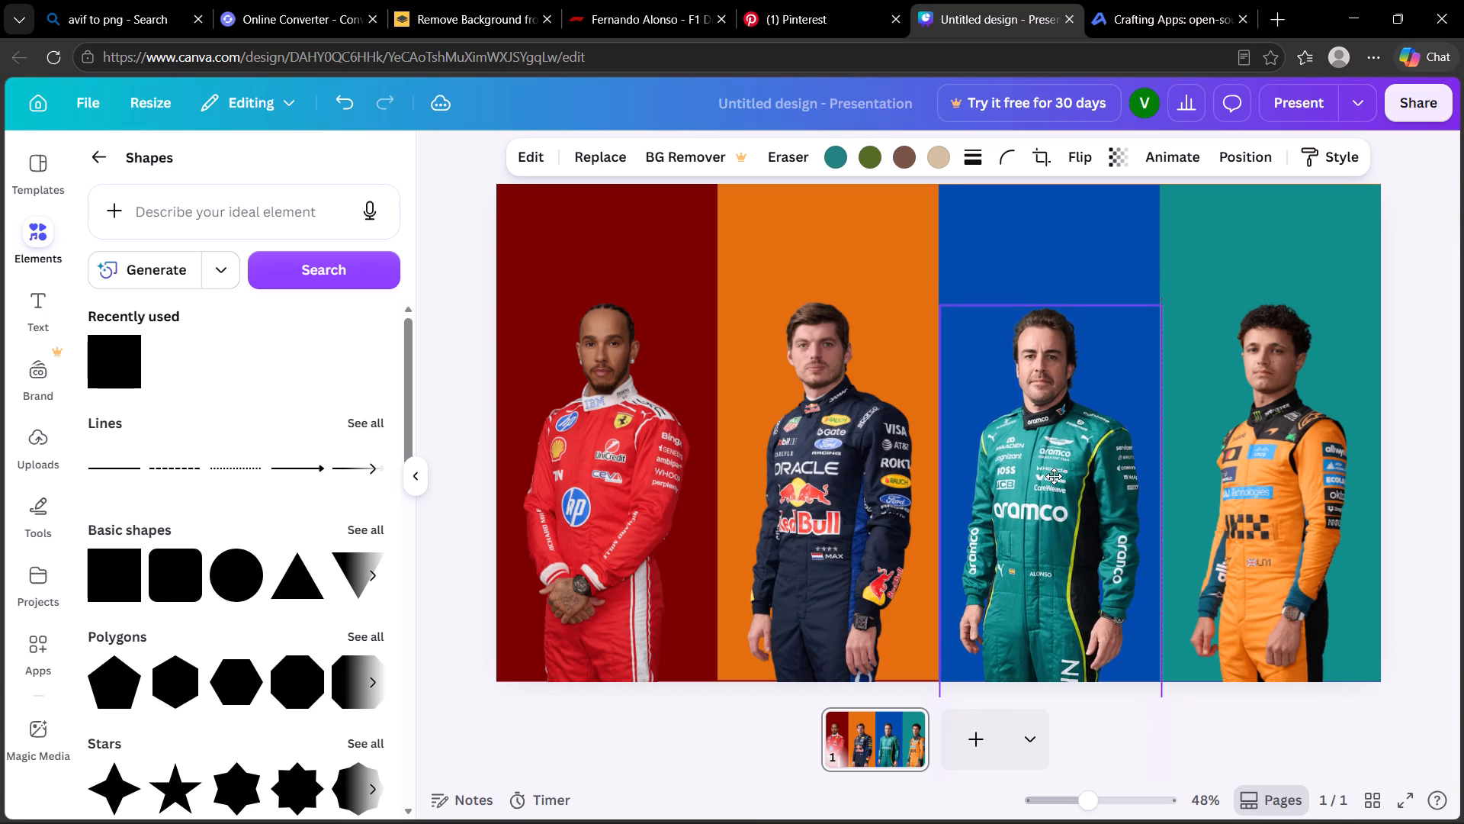
left_click_drag(1054, 476, 1055, 465)
Shrink the Alonso cut-out slightly to fit the blue panel's width and align its top edge with the Verstappen cut-out.
left_click_drag(1162, 298, 1157, 302)
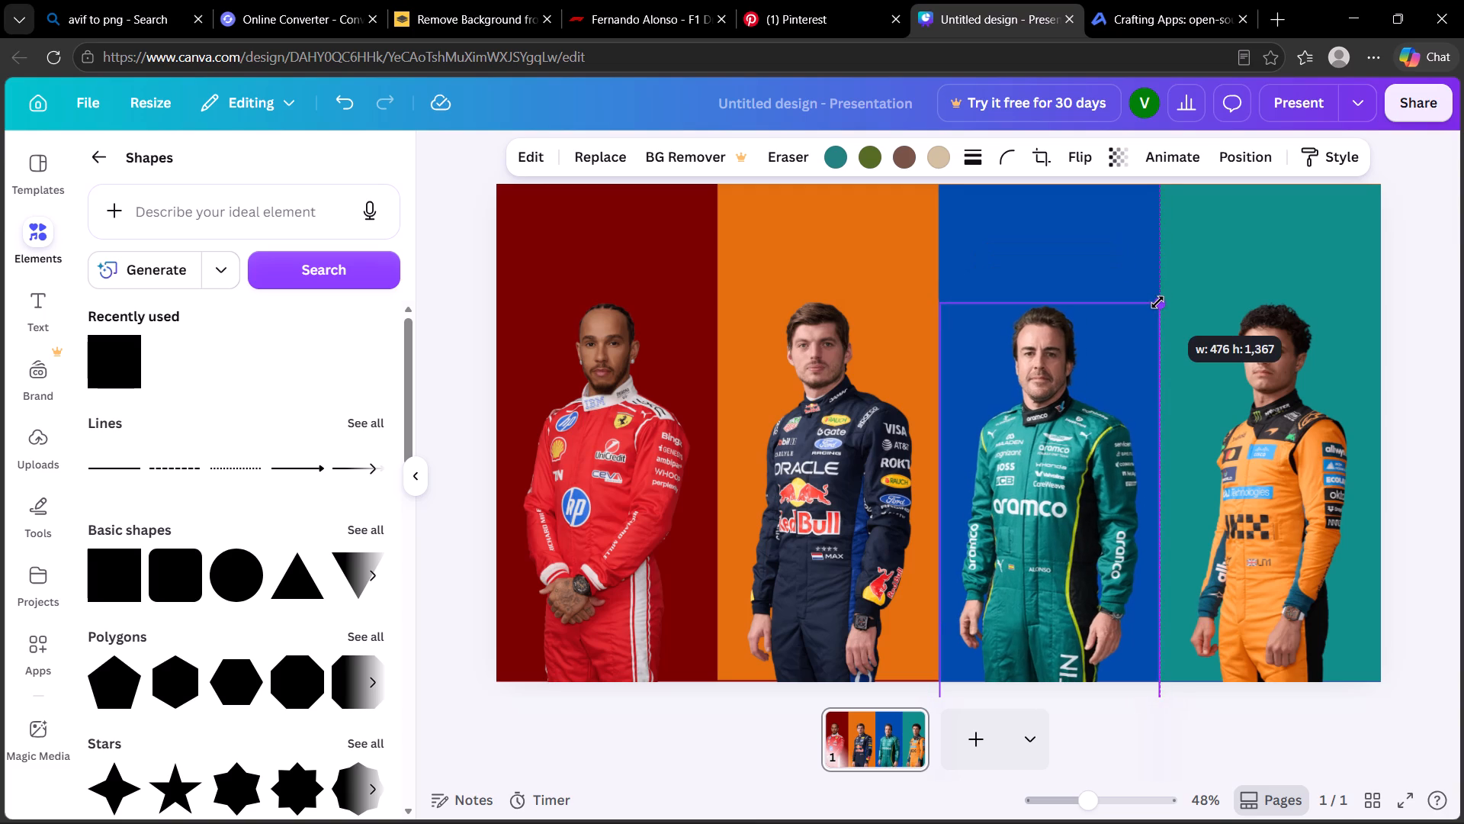
left_click_drag(1157, 302, 1154, 303)
left_click_drag(1116, 391, 1116, 381)
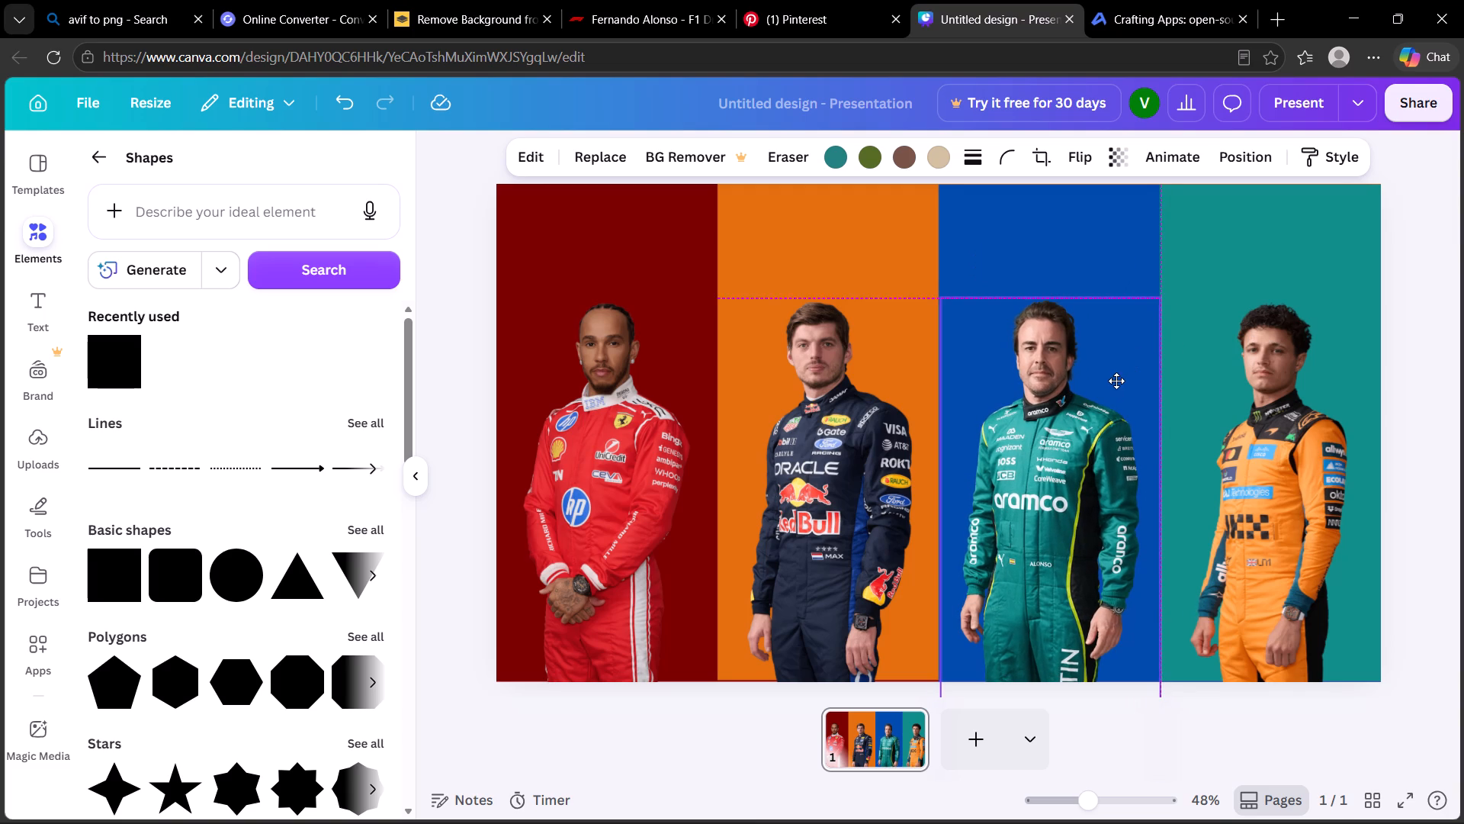
left_click_drag(1116, 381, 1116, 380)
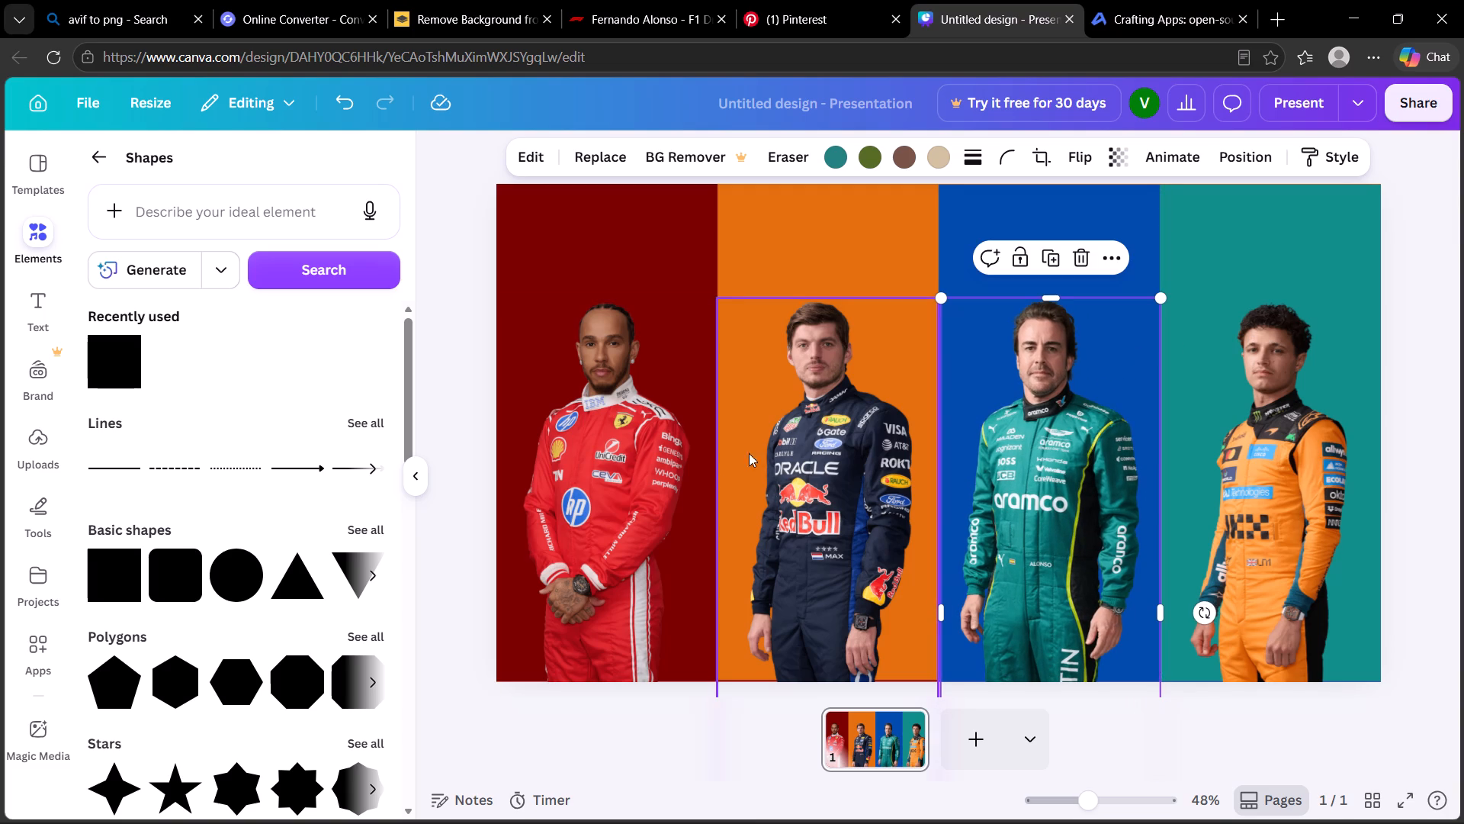
left_click(1168, 757)
Recolour the orange second panel behind Verstappen with the blue sampled from the third panel.
left_click(856, 213)
left_click(789, 160)
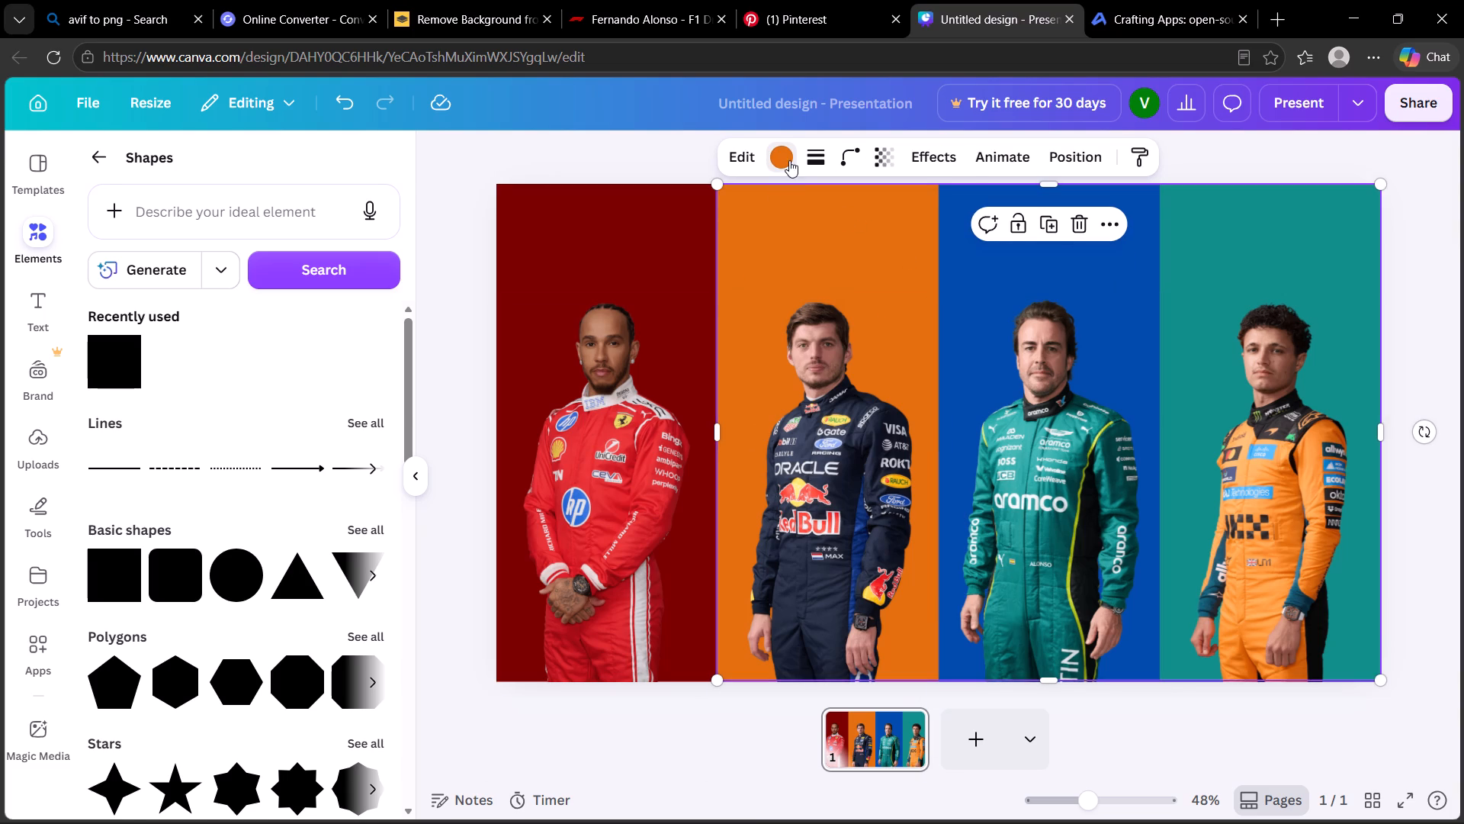
left_click(155, 304)
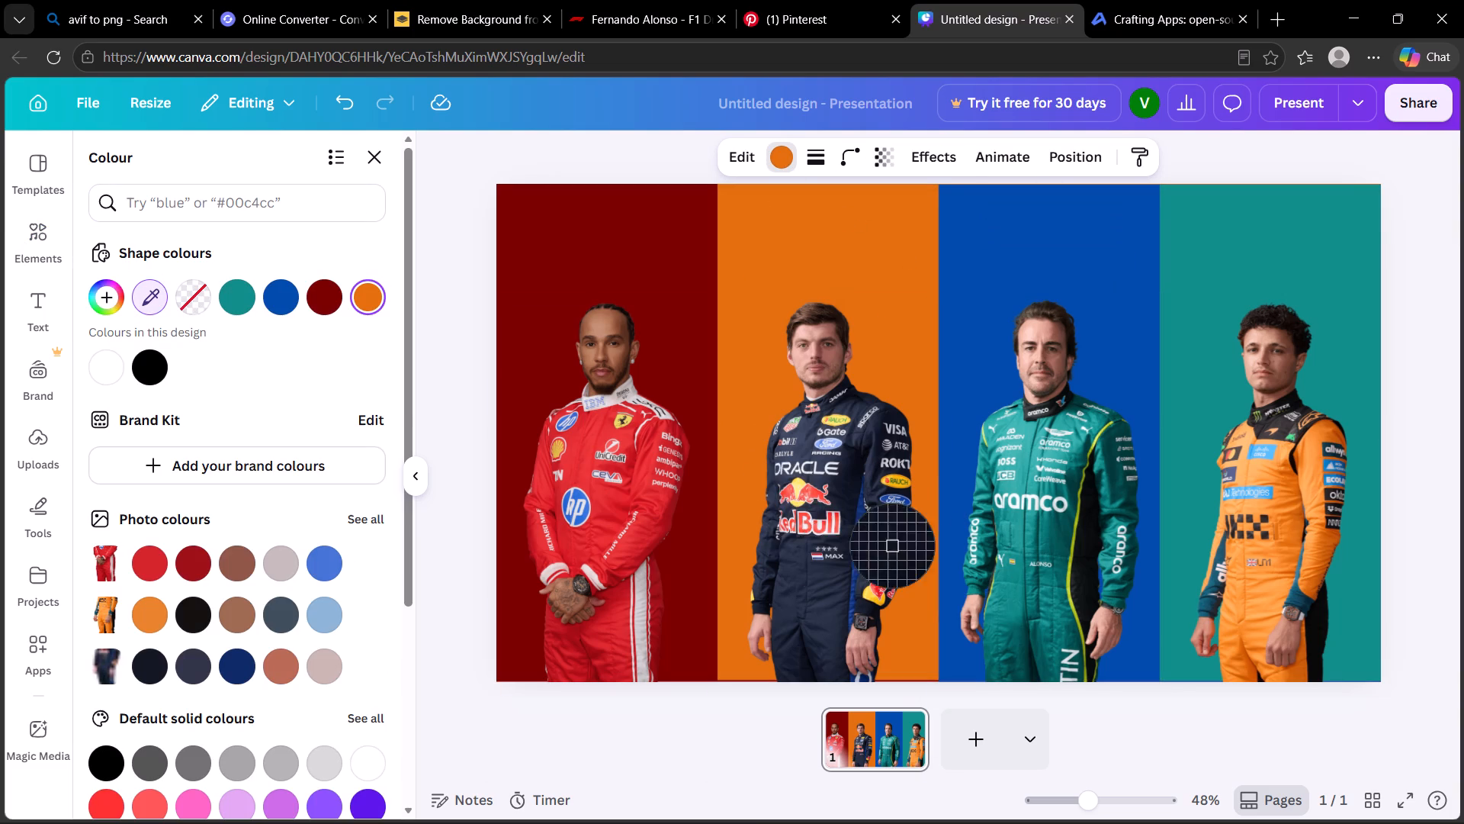
left_click(1010, 249)
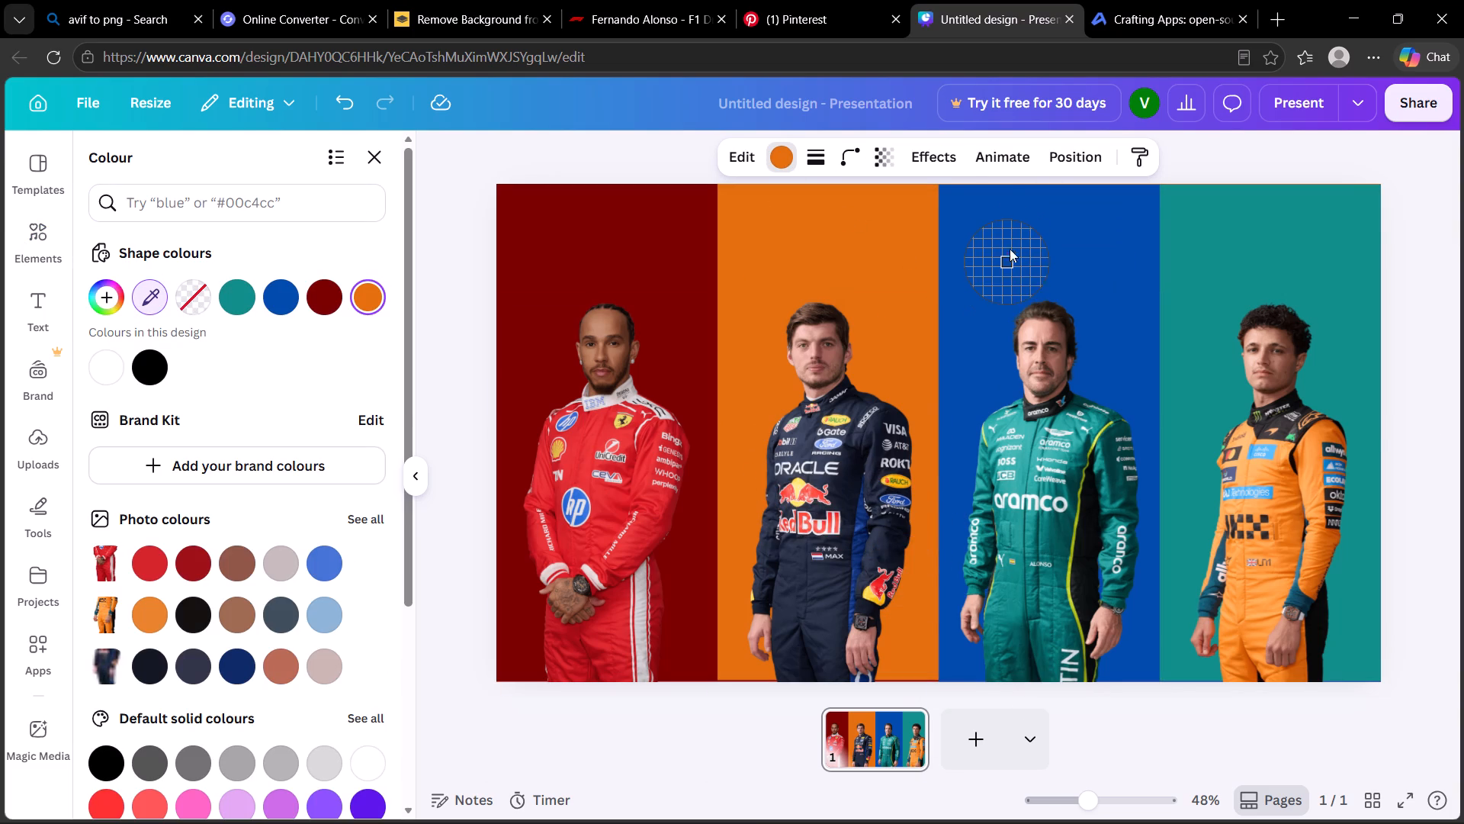
Recolour the blue third panel behind Alonso with the teal sampled from the fourth panel.
left_click(1086, 285)
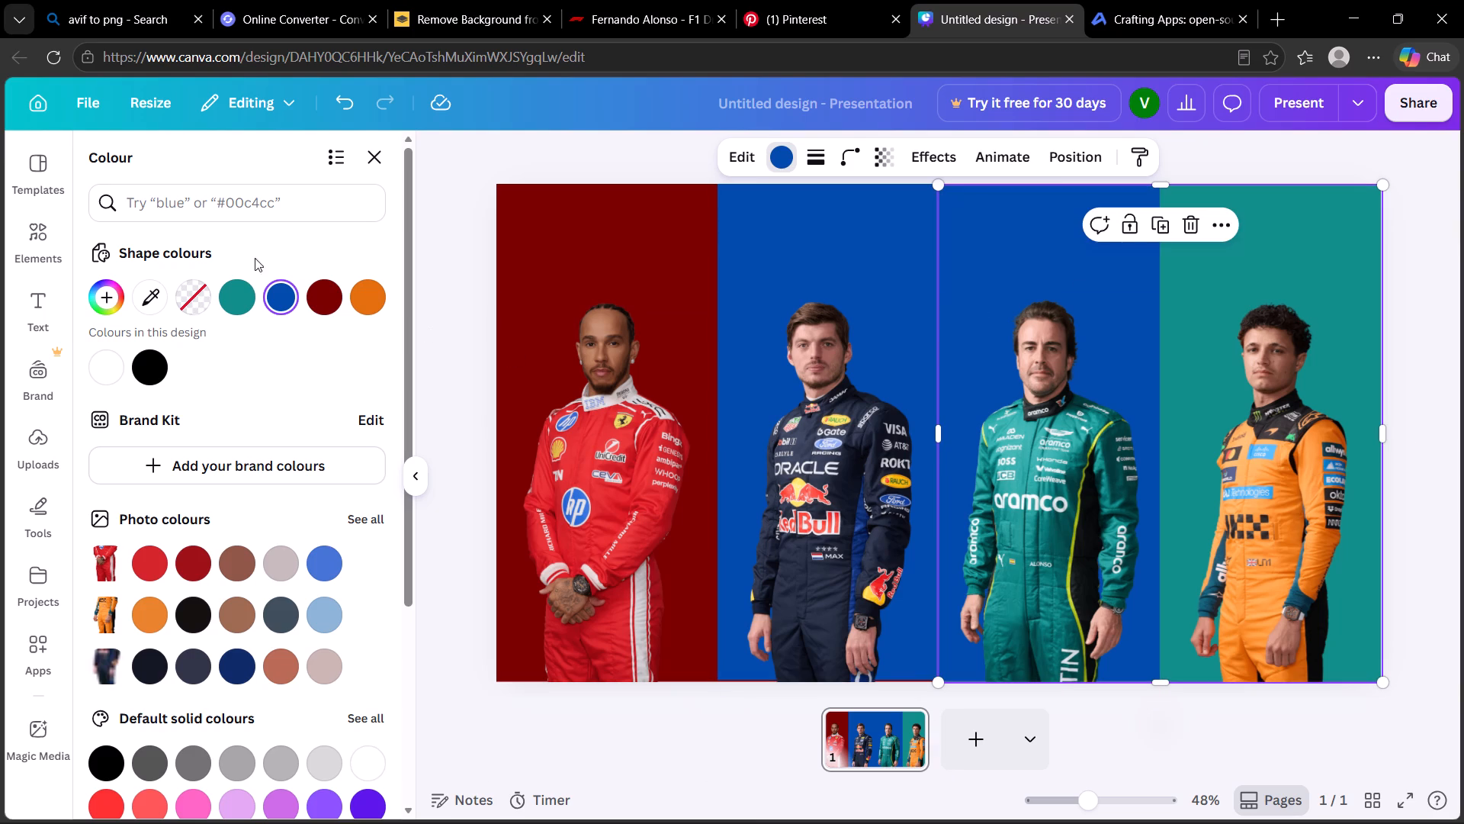
left_click(148, 297)
left_click(1256, 221)
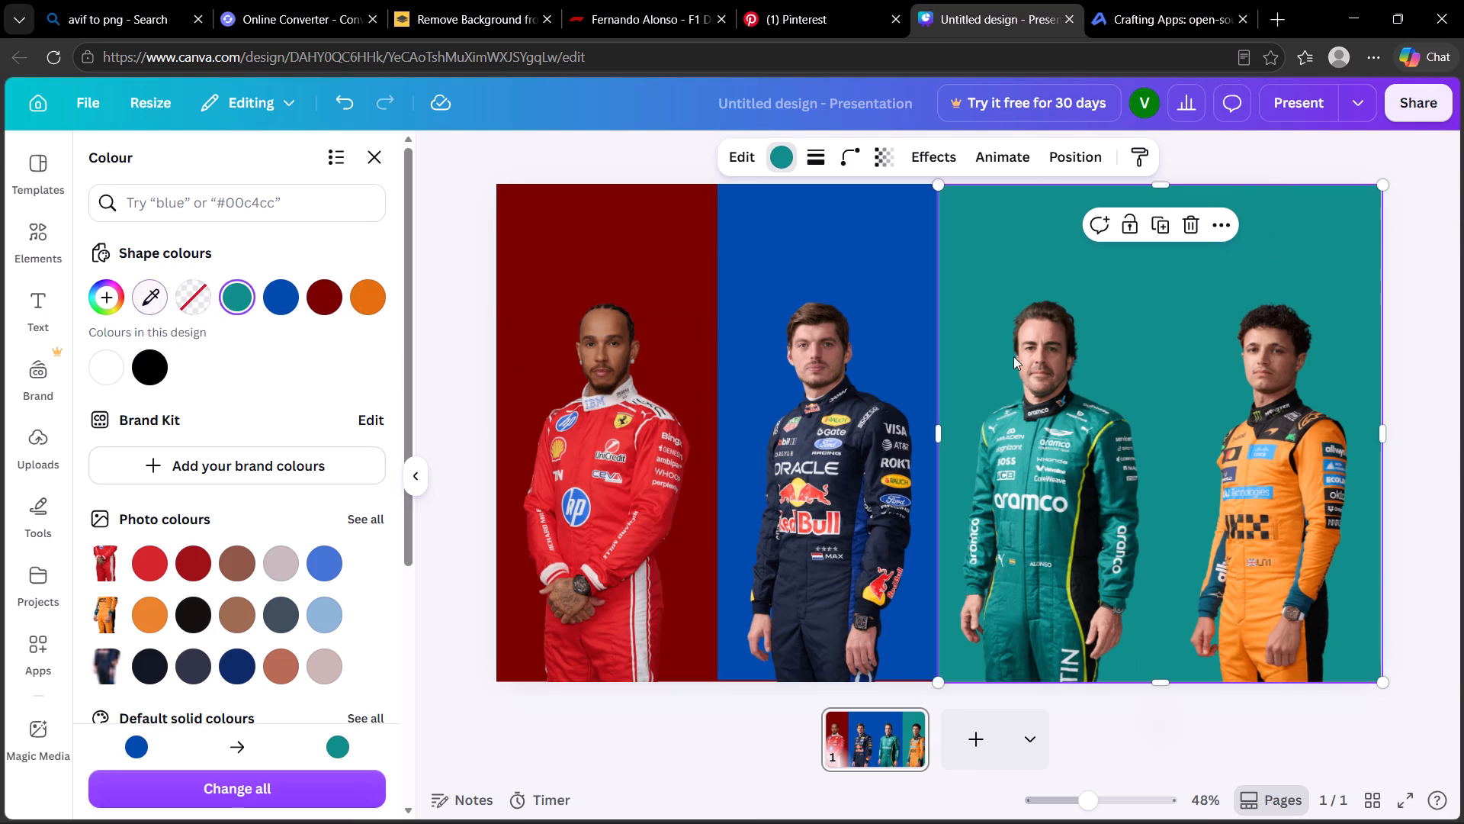
Recolour the teal fourth panel behind Norris with the design's orange.
left_click(1317, 235)
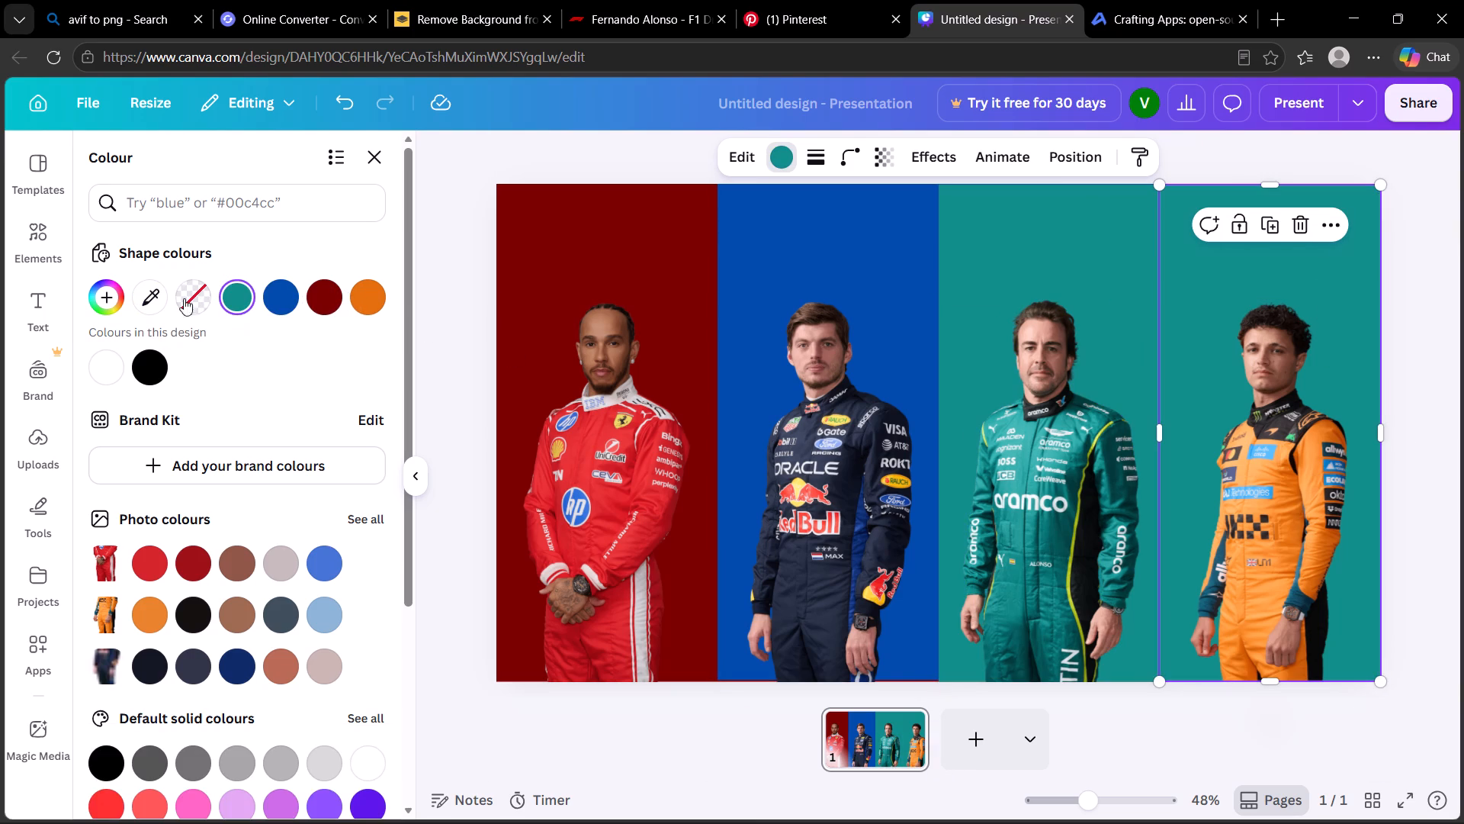
left_click(380, 296)
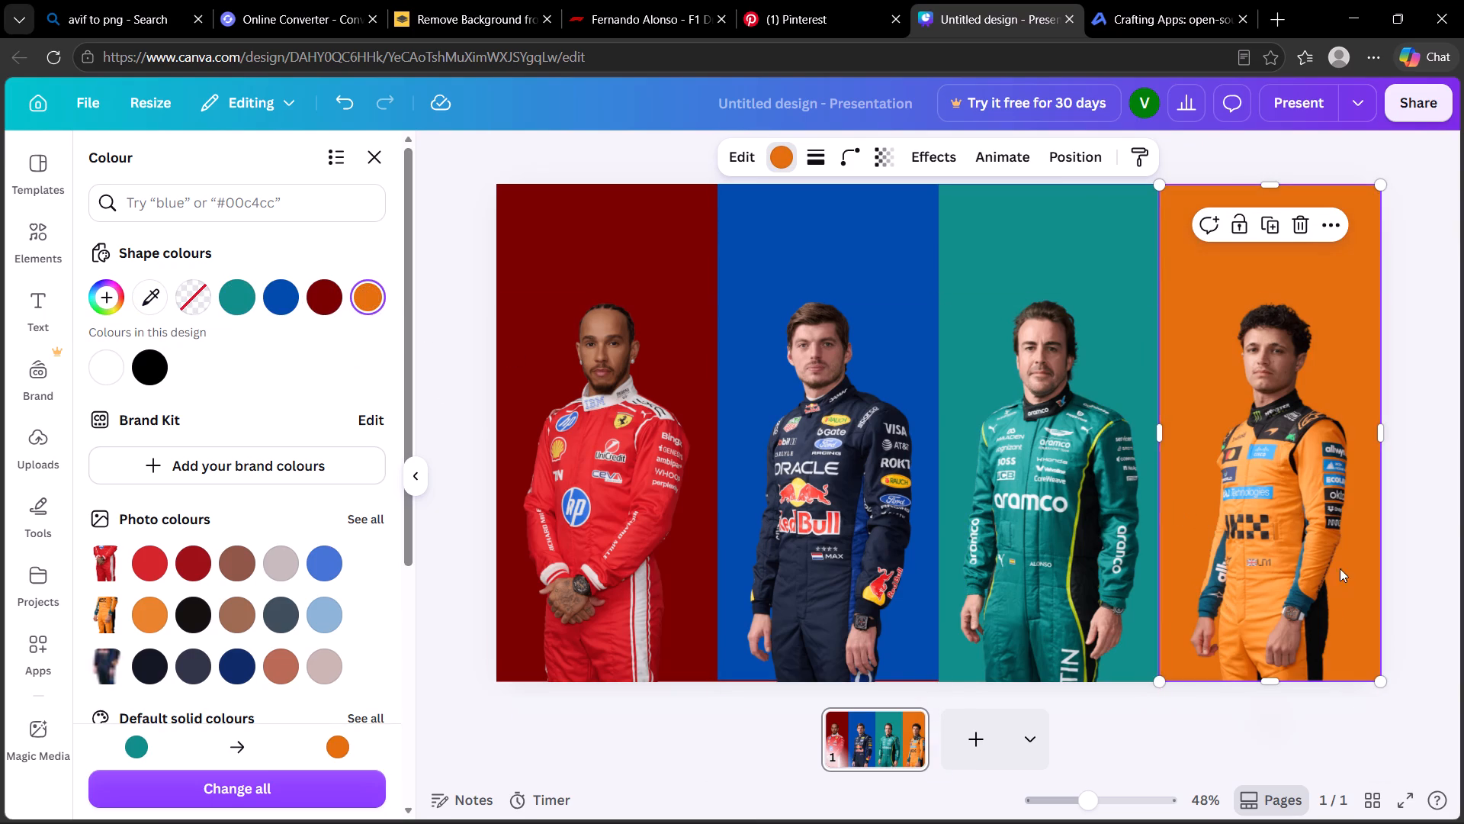
left_click(1406, 470)
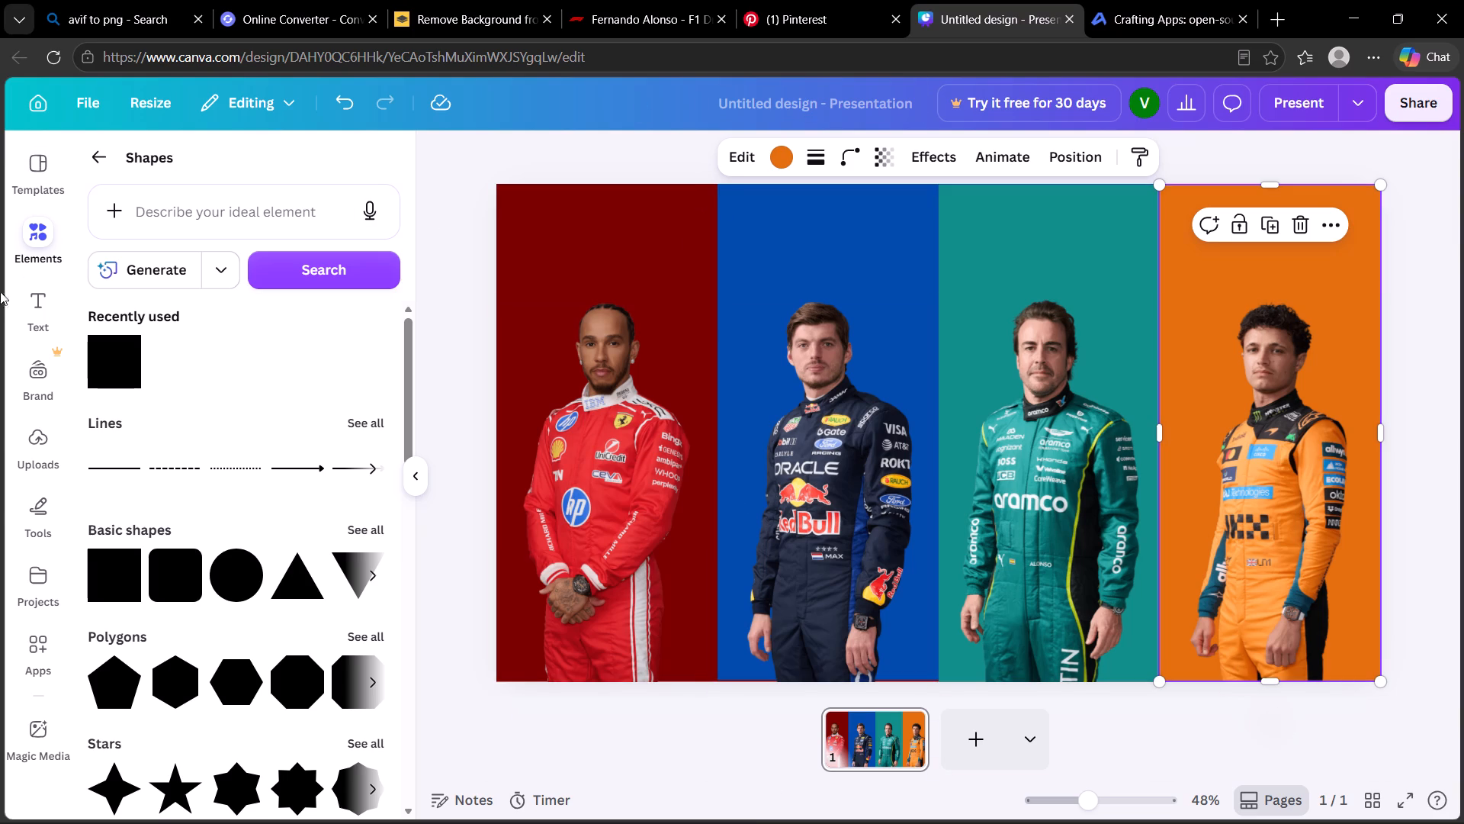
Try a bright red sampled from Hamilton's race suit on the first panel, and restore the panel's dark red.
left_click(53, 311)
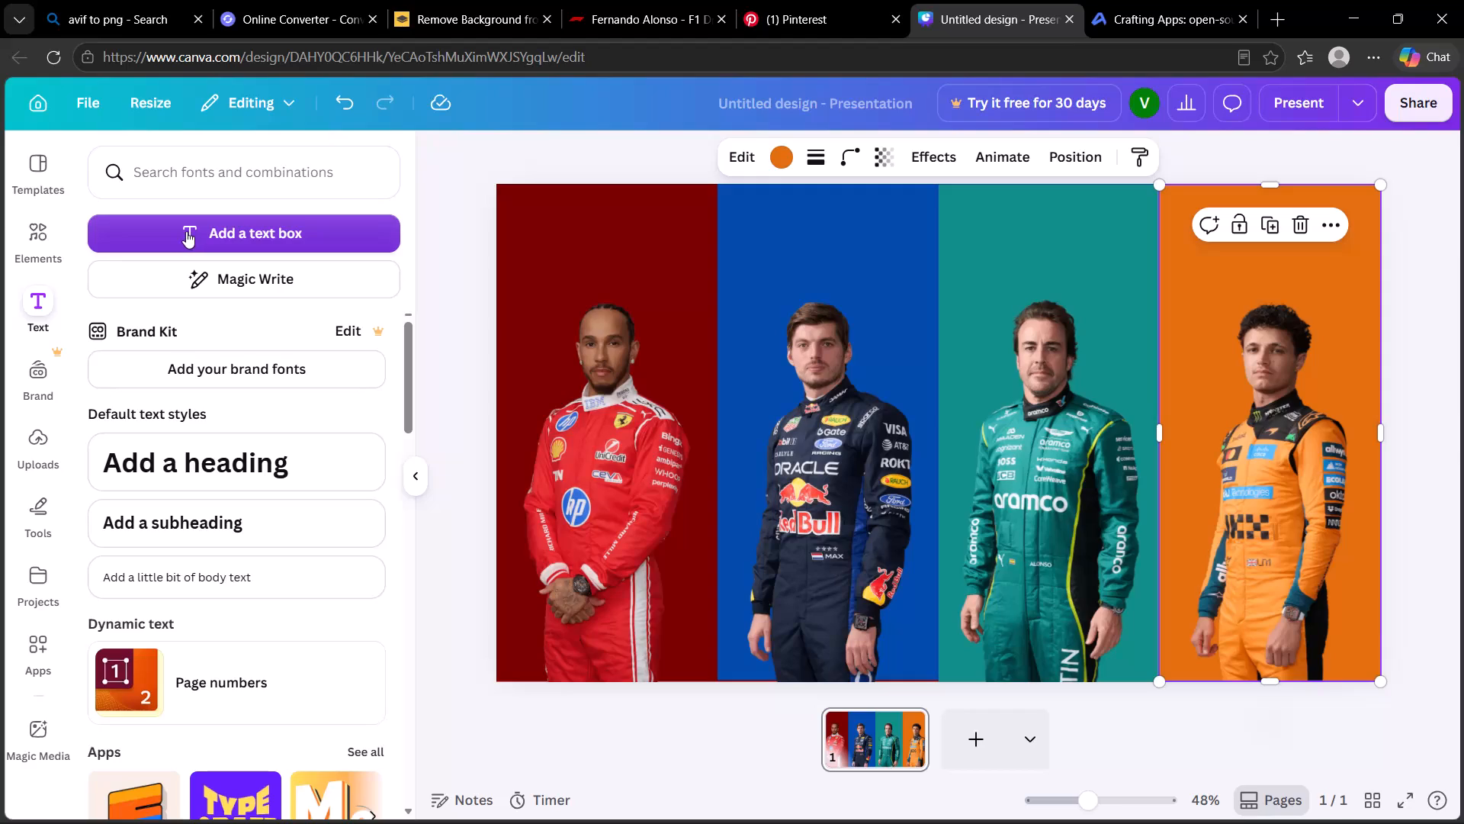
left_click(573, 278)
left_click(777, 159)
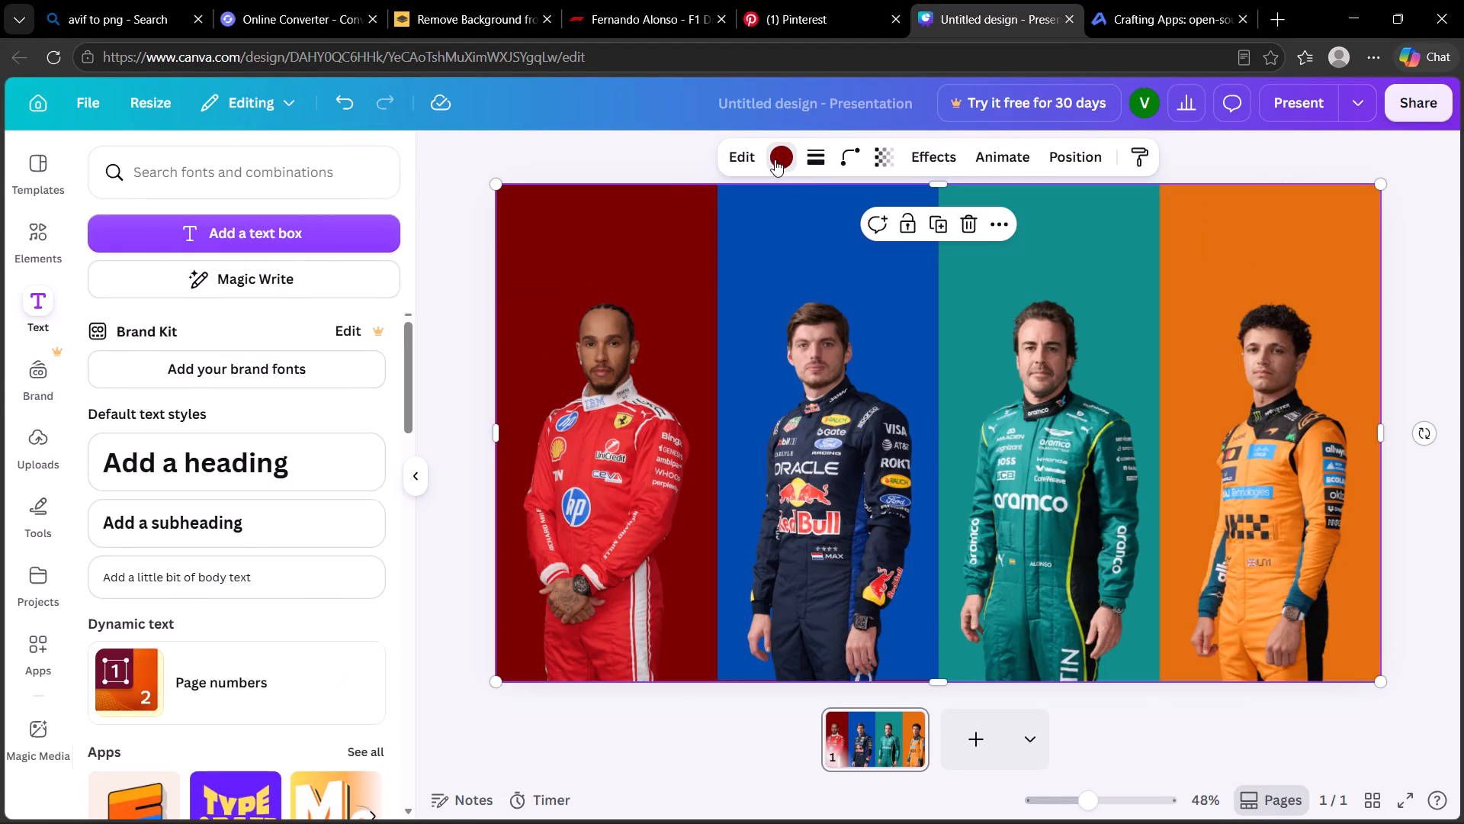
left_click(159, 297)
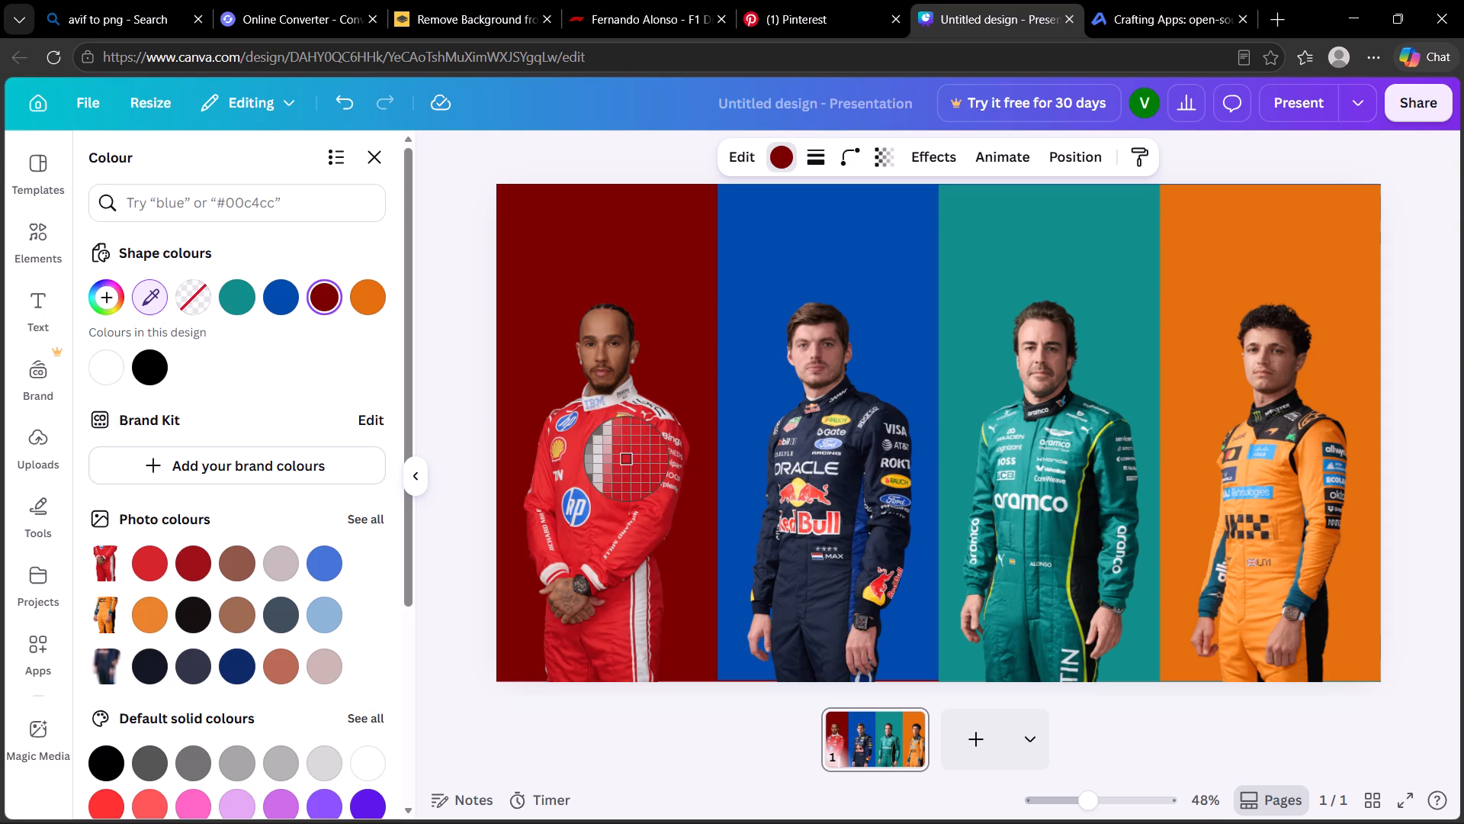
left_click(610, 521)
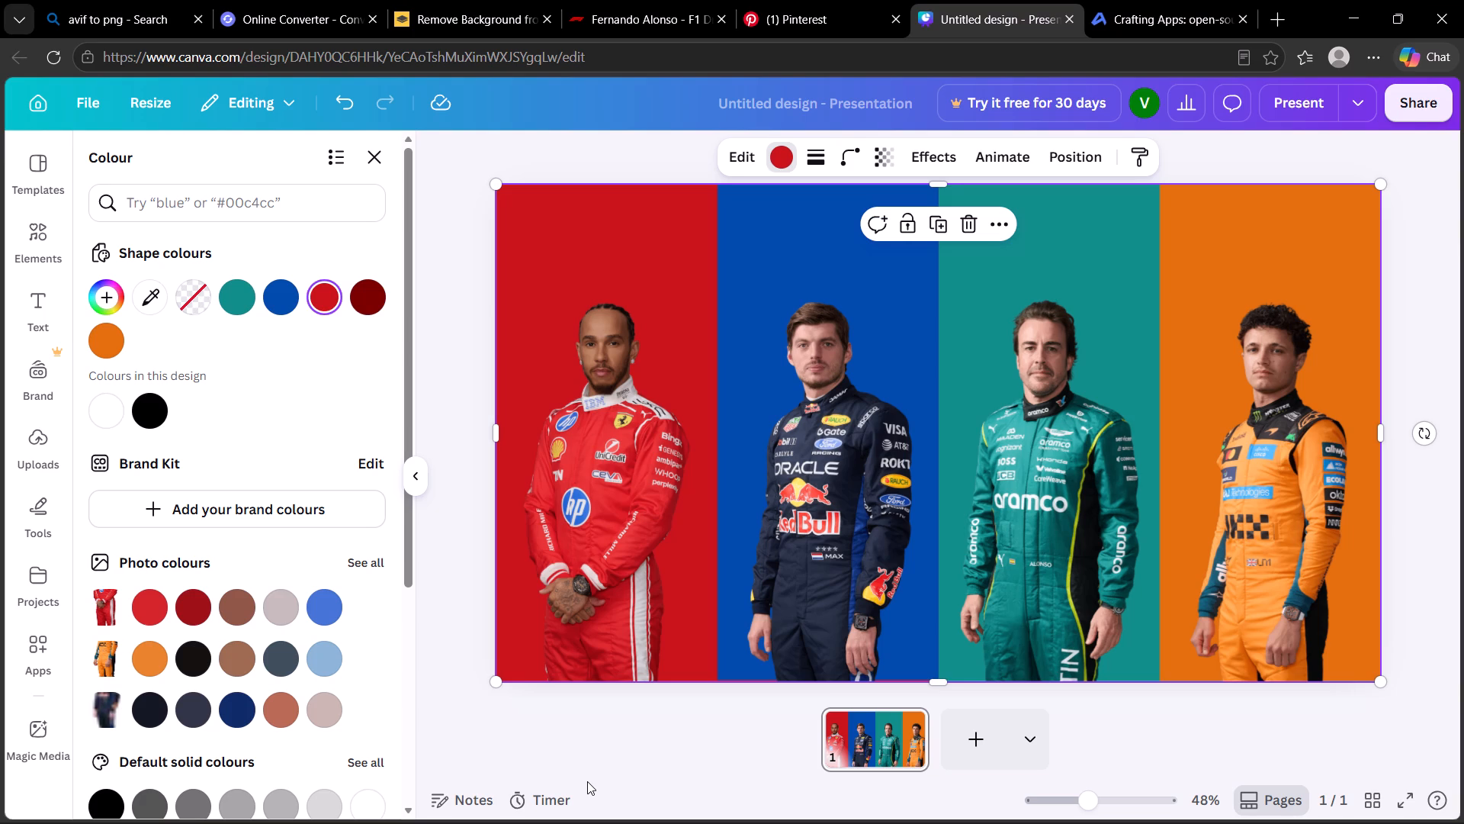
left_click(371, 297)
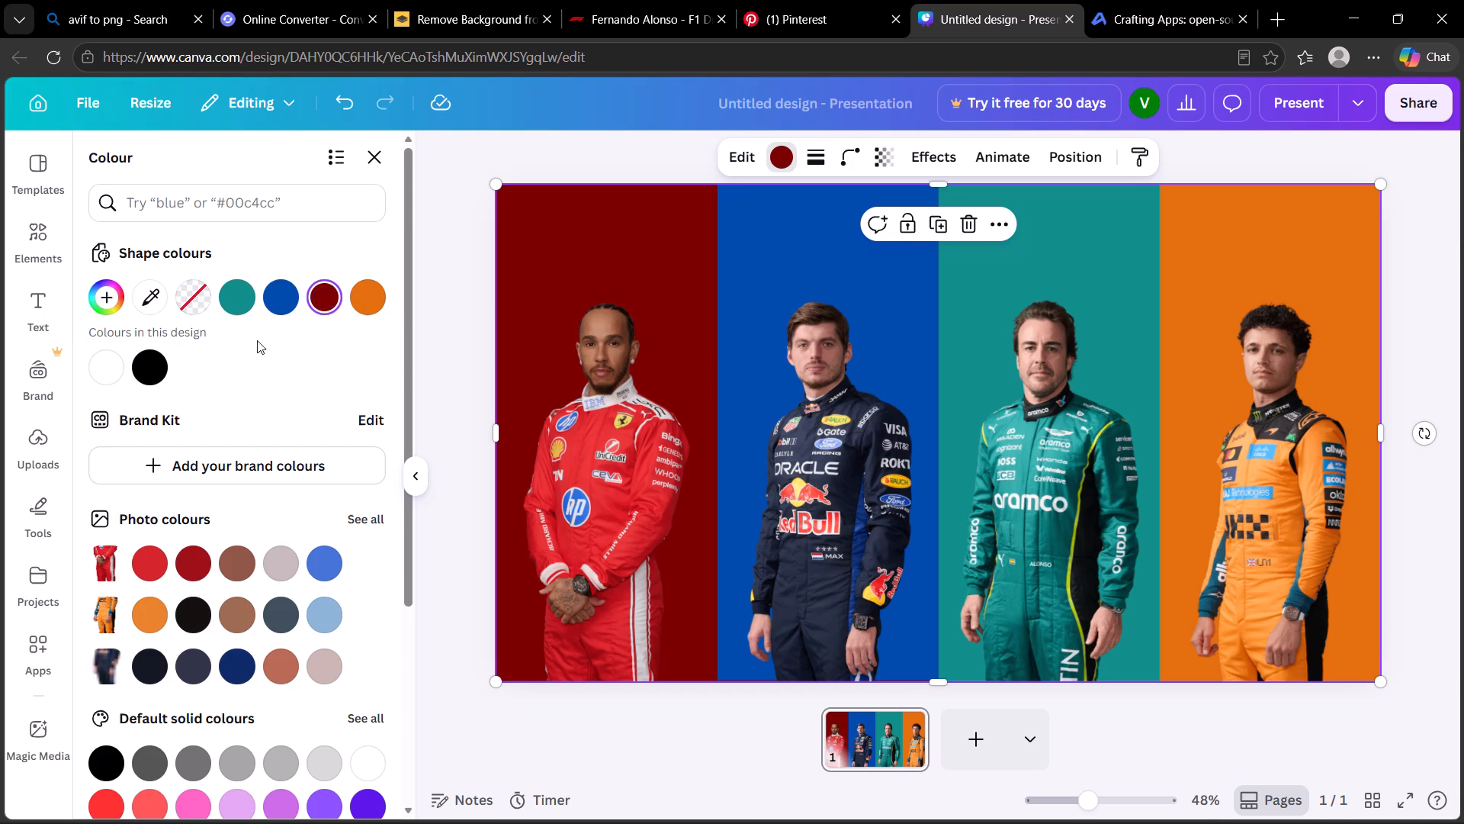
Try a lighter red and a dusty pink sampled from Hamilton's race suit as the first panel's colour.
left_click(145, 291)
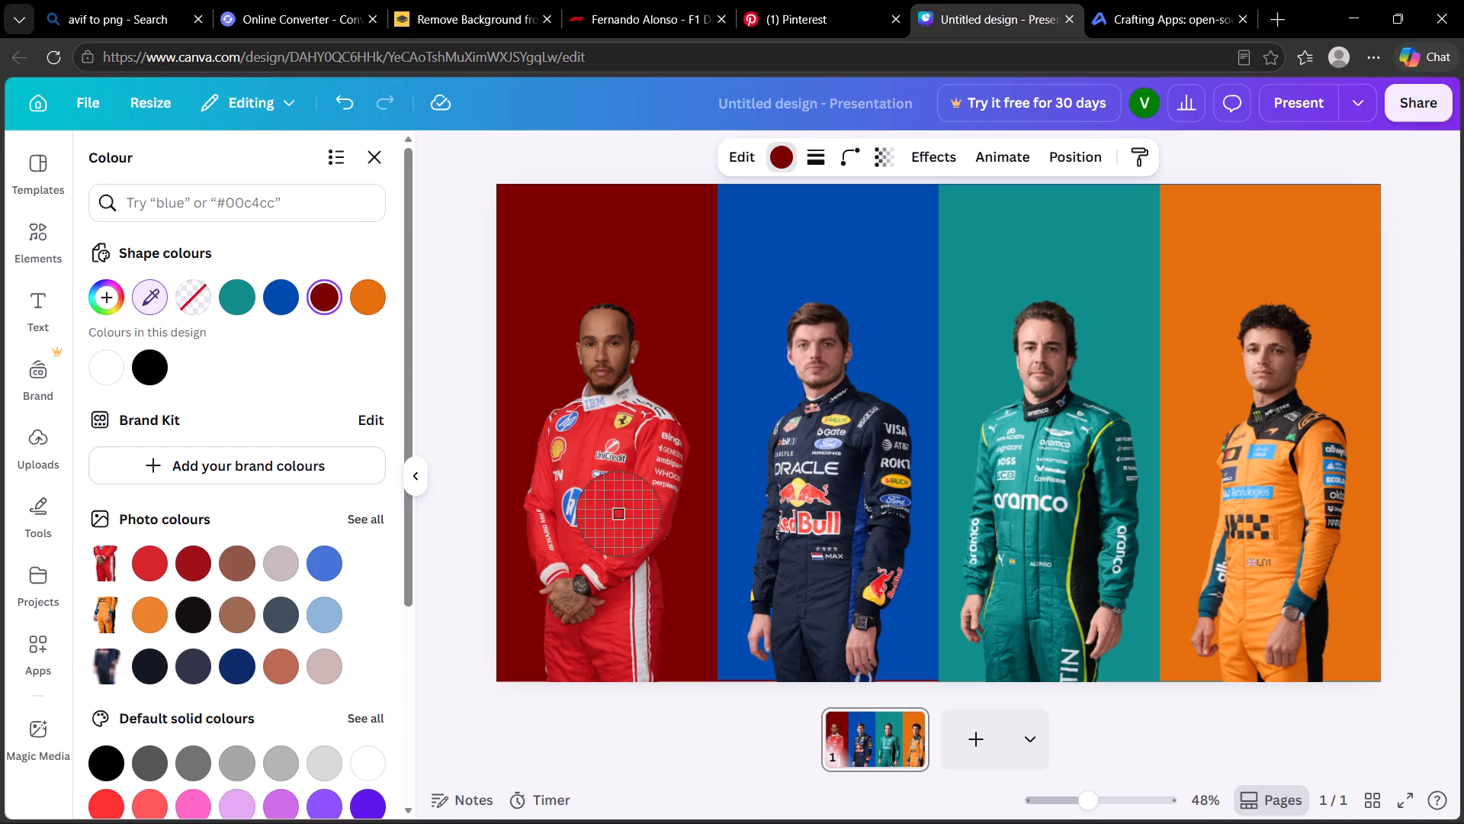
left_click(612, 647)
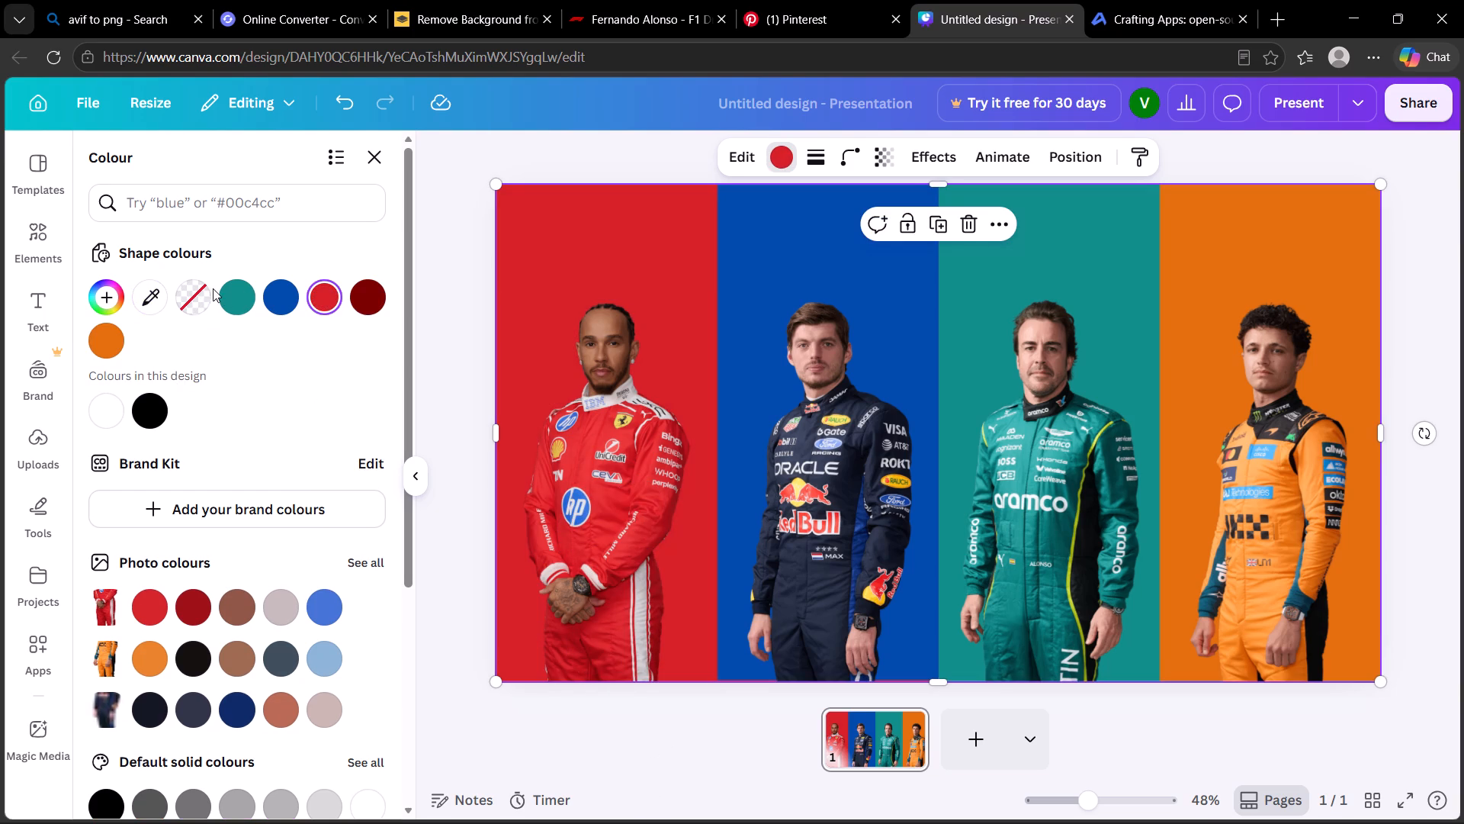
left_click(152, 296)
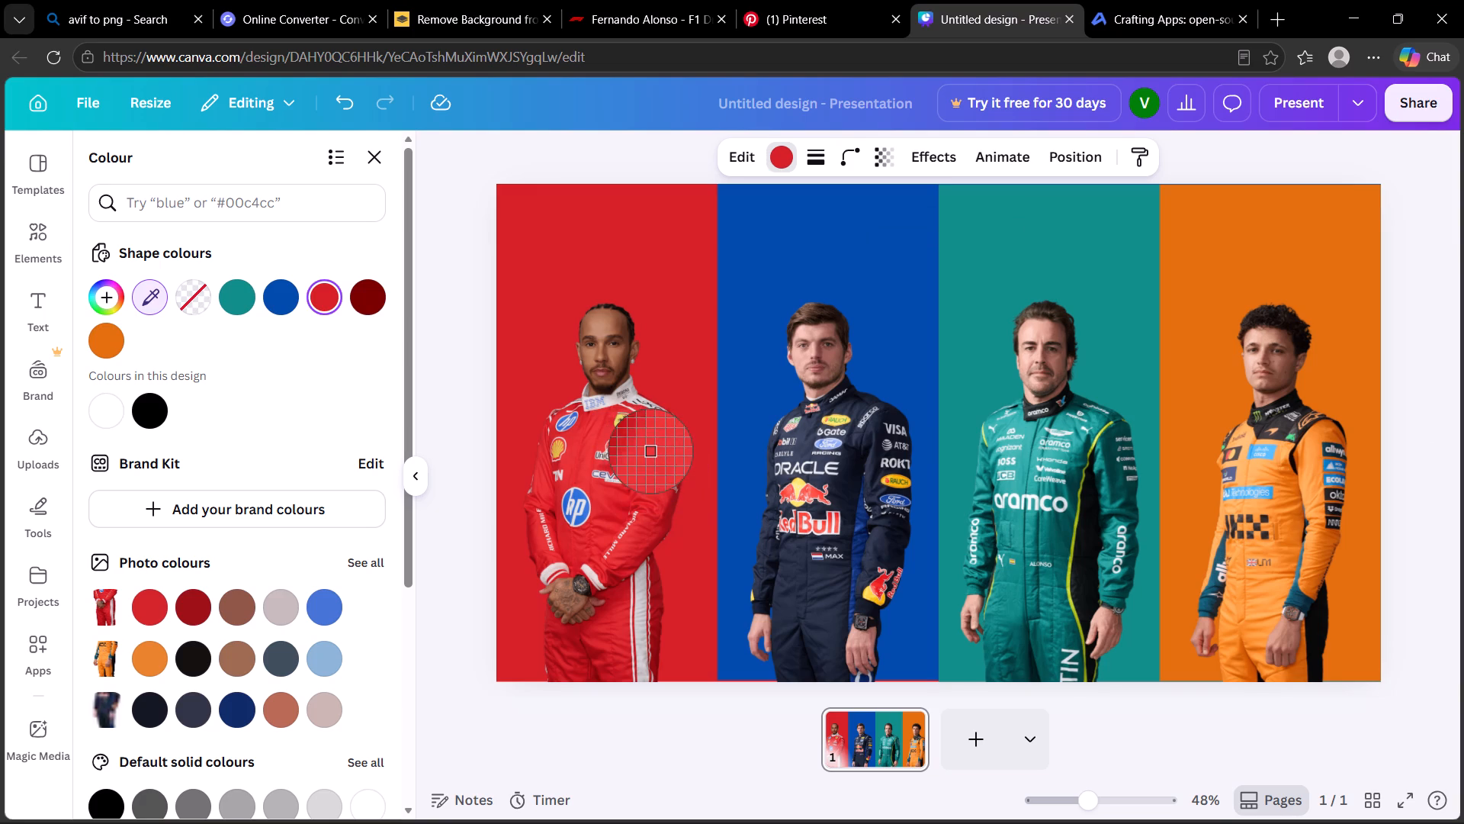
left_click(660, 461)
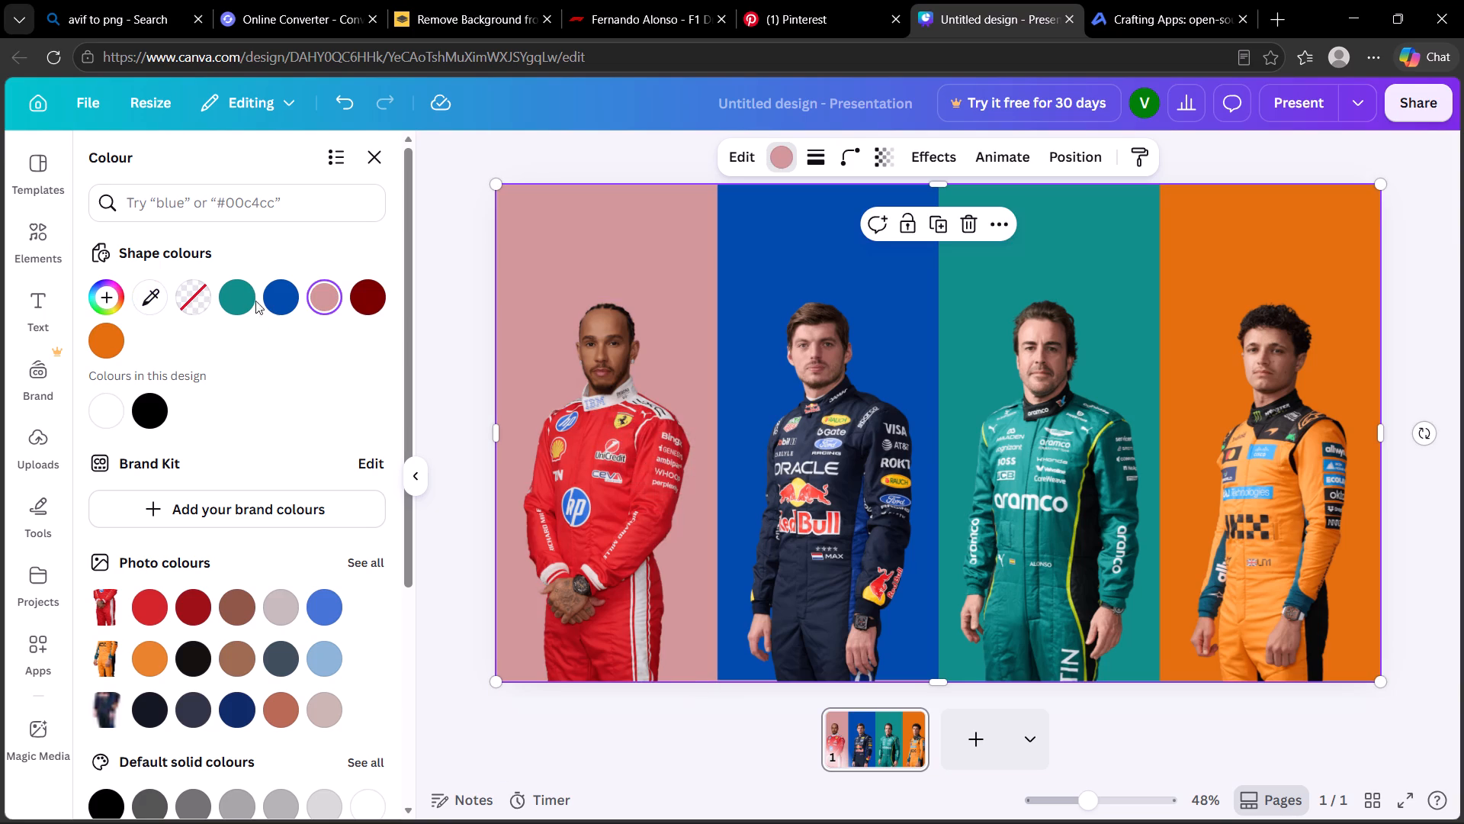
Recolour the first panel behind Hamilton with a deep red sampled from the chest of his race suit.
left_click(162, 291)
left_click(635, 453)
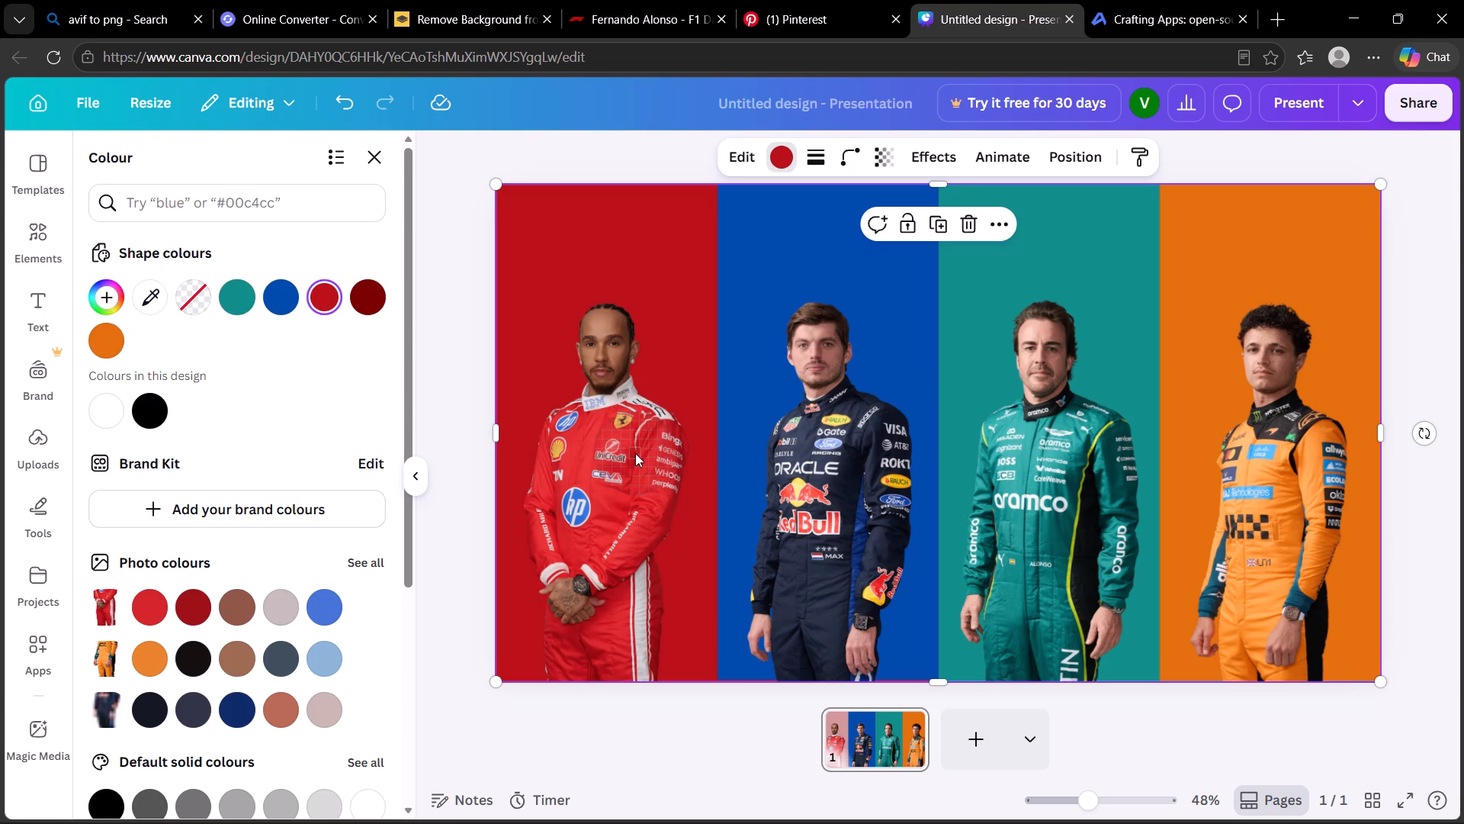
left_click(693, 737)
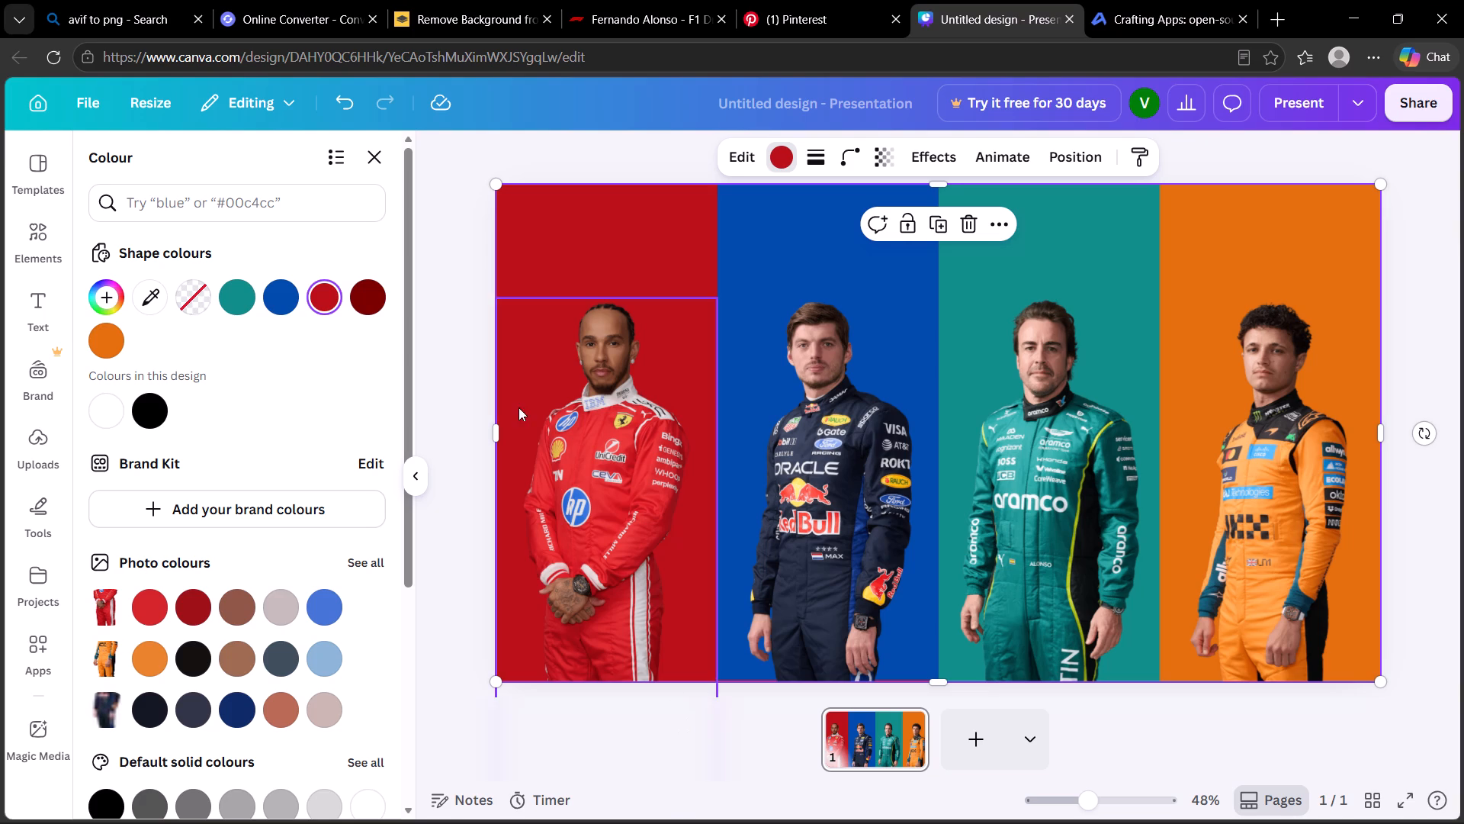
Add a heading to the page with the text LEWIS.
left_click(16, 319)
left_click(295, 448)
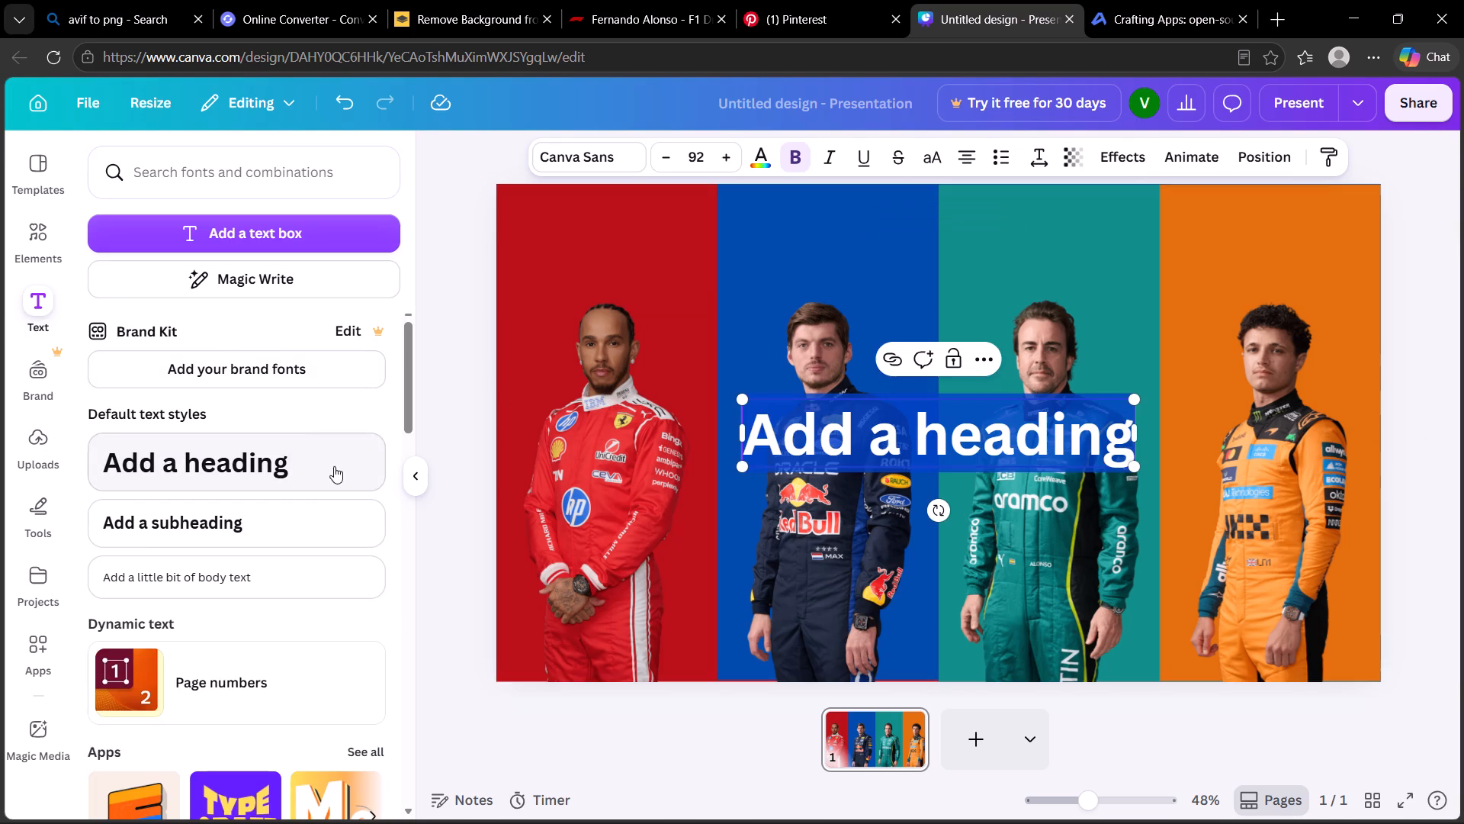
key("BackSpace")
type("LW")
key("BackSpace")
type("EWIS")
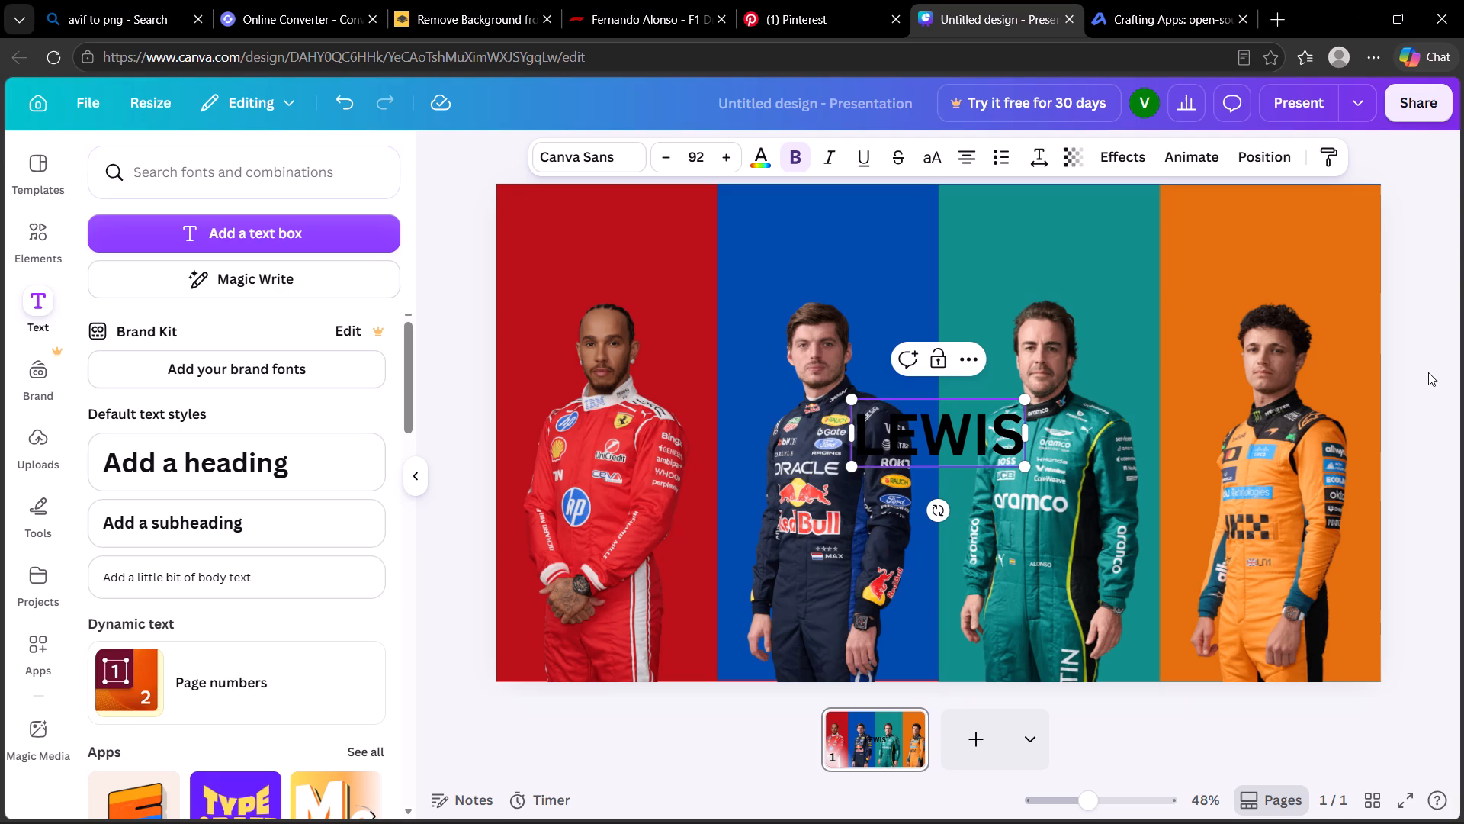
Replace the heading's text with HAMILTON.
double_click(1004, 443)
key("BackSpace")
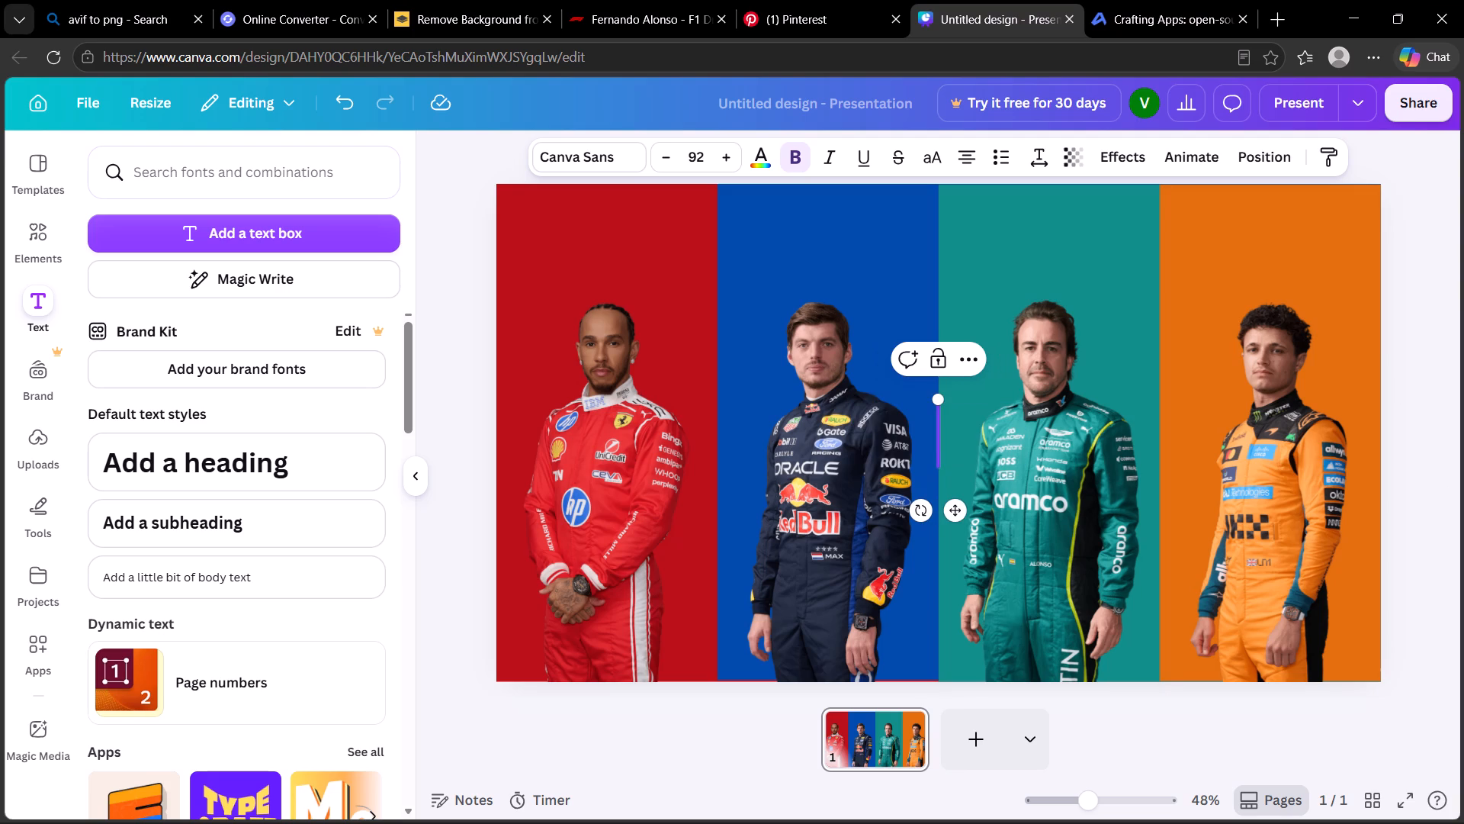
type("HAMILTON")
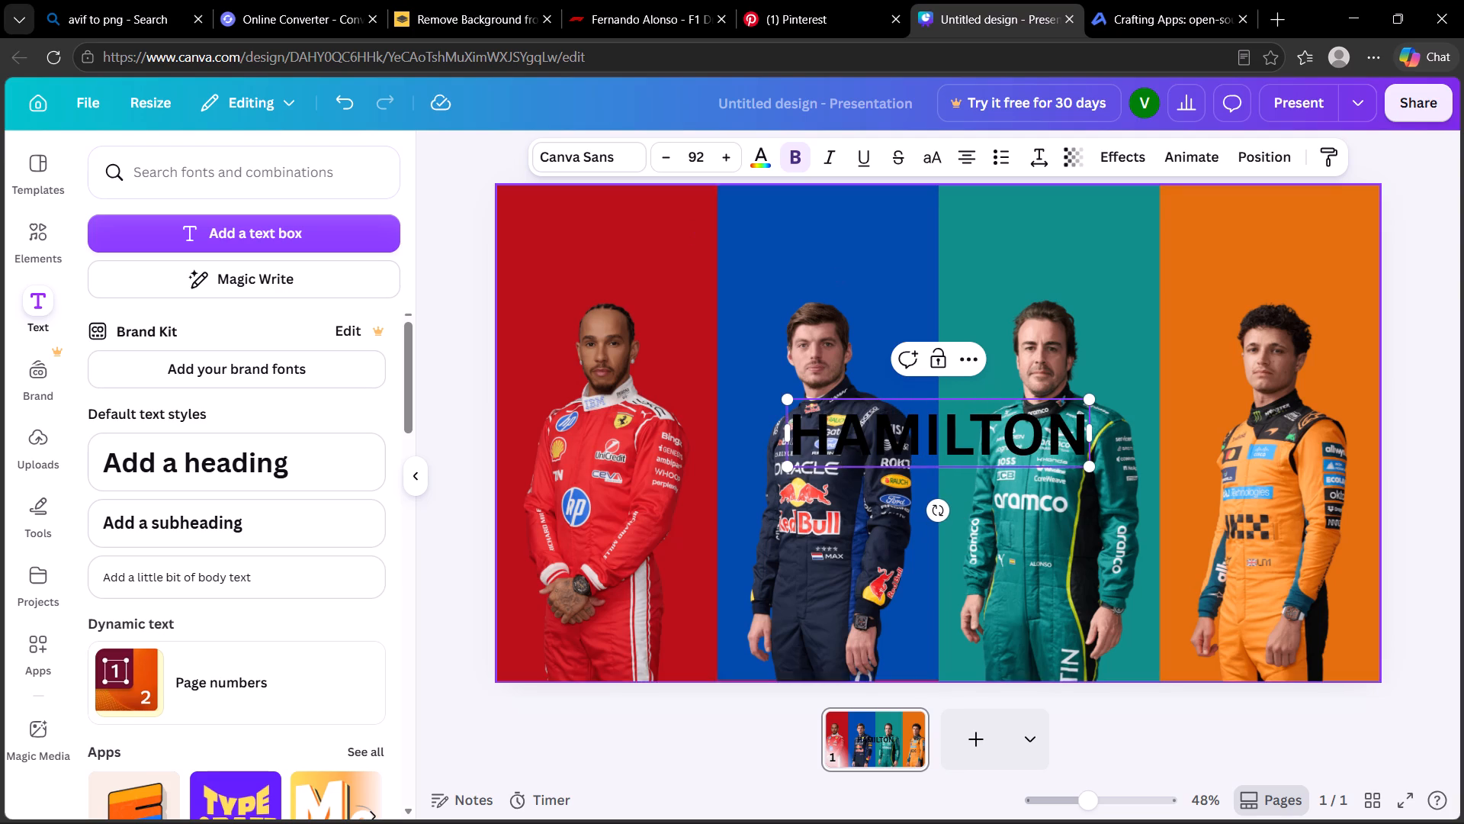
Recolour the HAMILTON heading white, using the white swatch already among the design's colours.
left_click(753, 156)
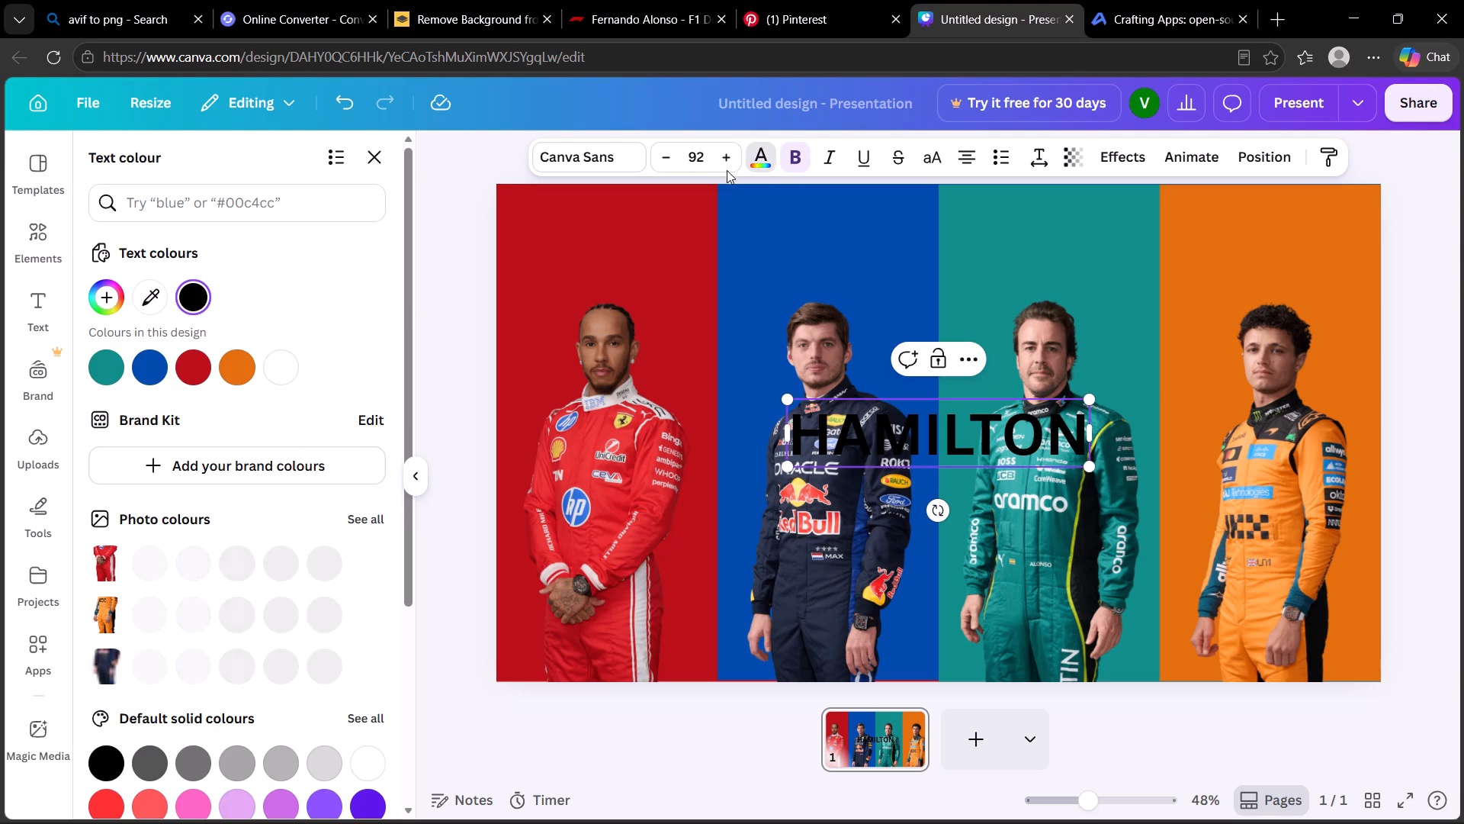
left_click(281, 365)
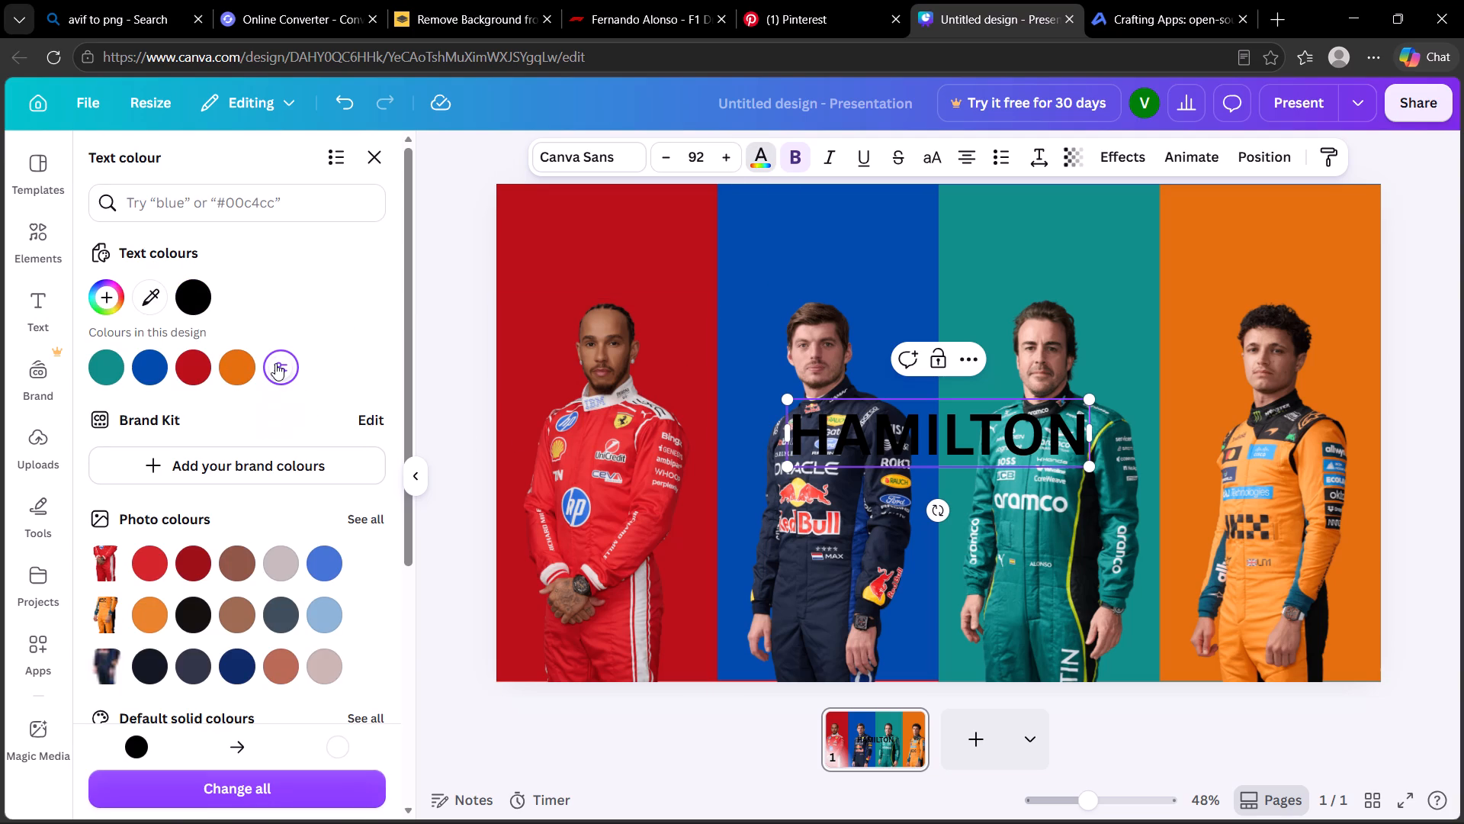
left_click(275, 363)
left_click(275, 363)
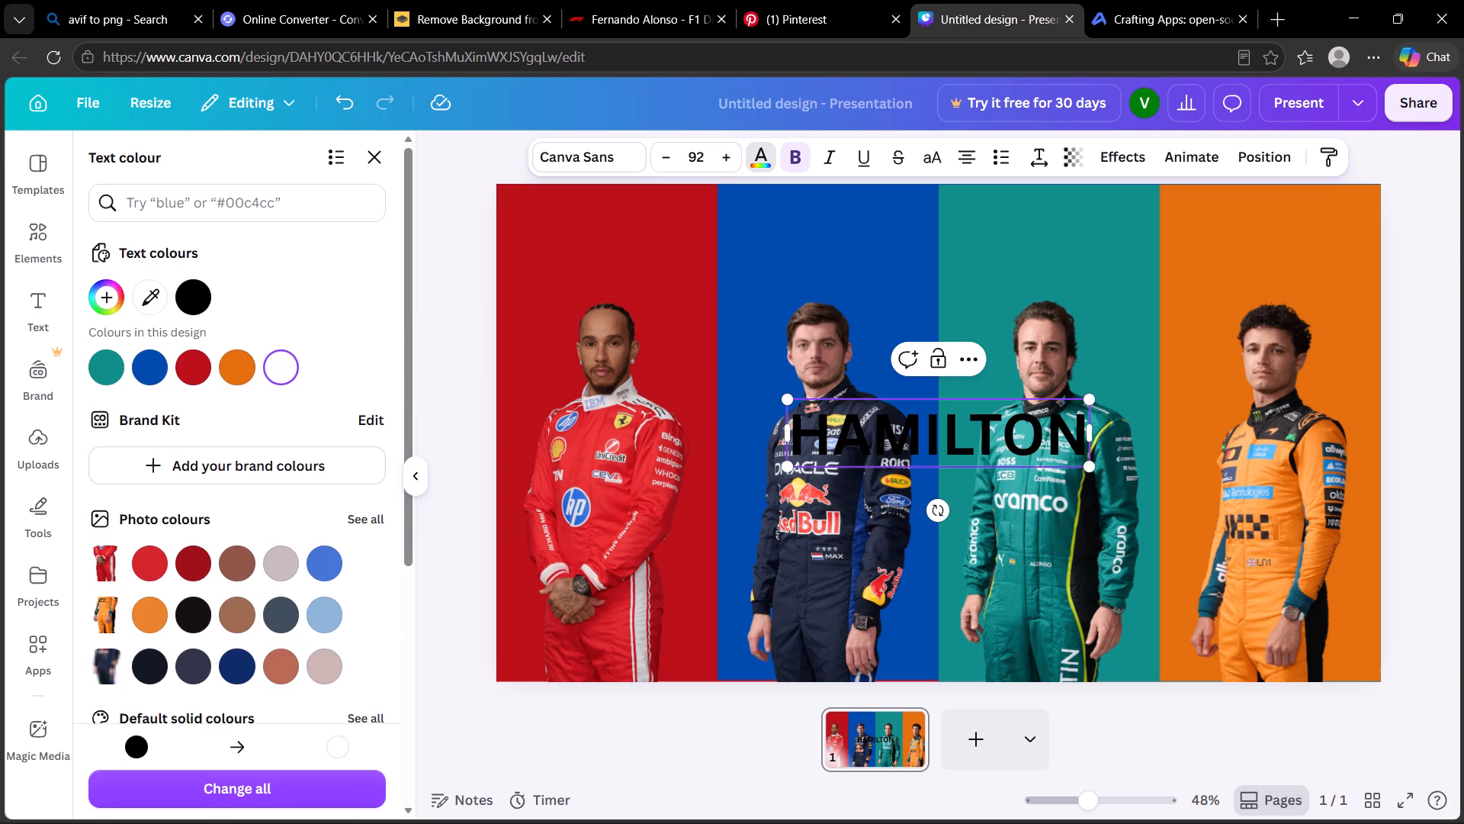
double_click(907, 436)
left_click(278, 369)
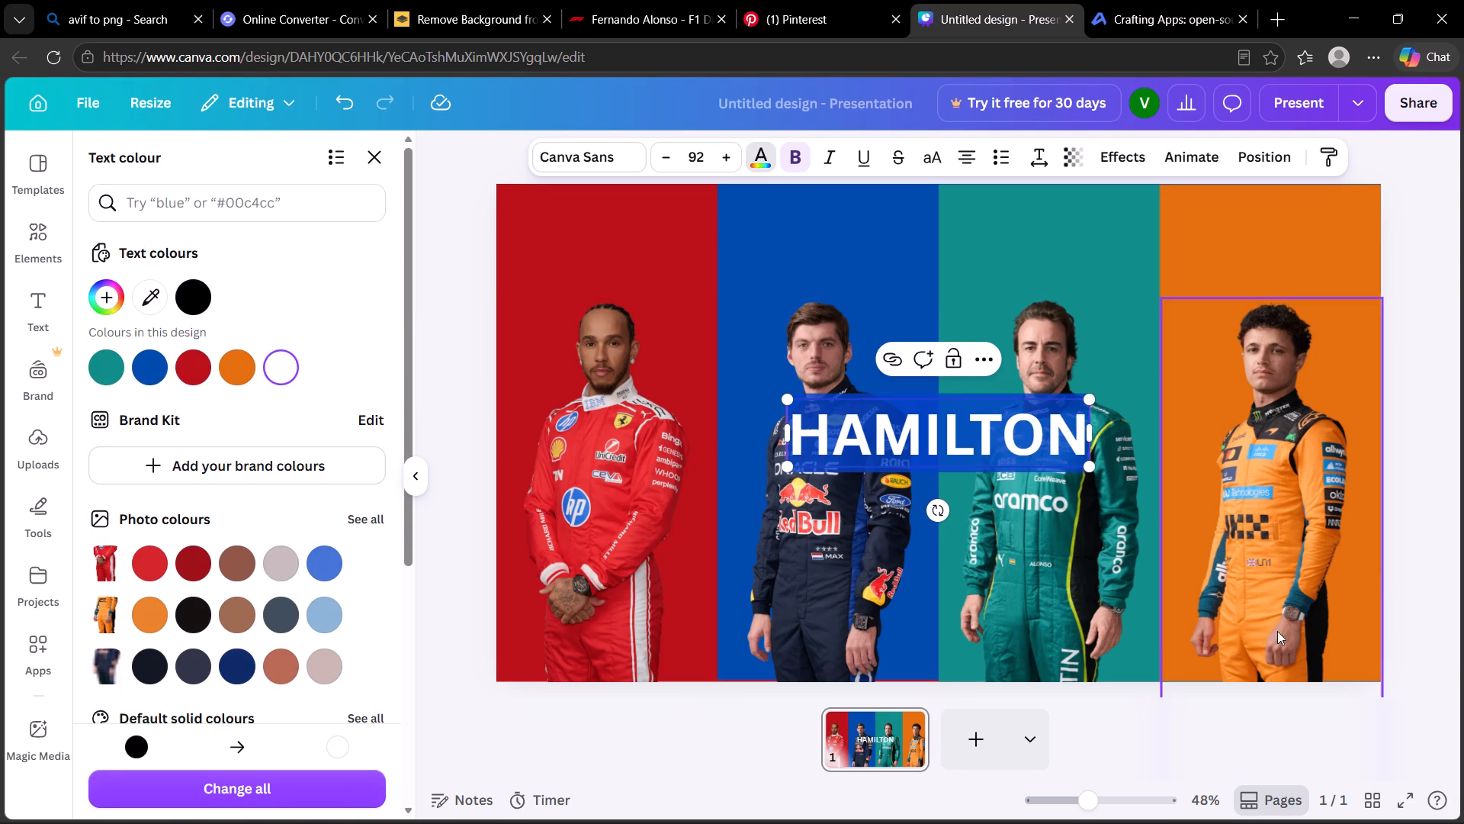
left_click(1420, 496)
left_click(1424, 416)
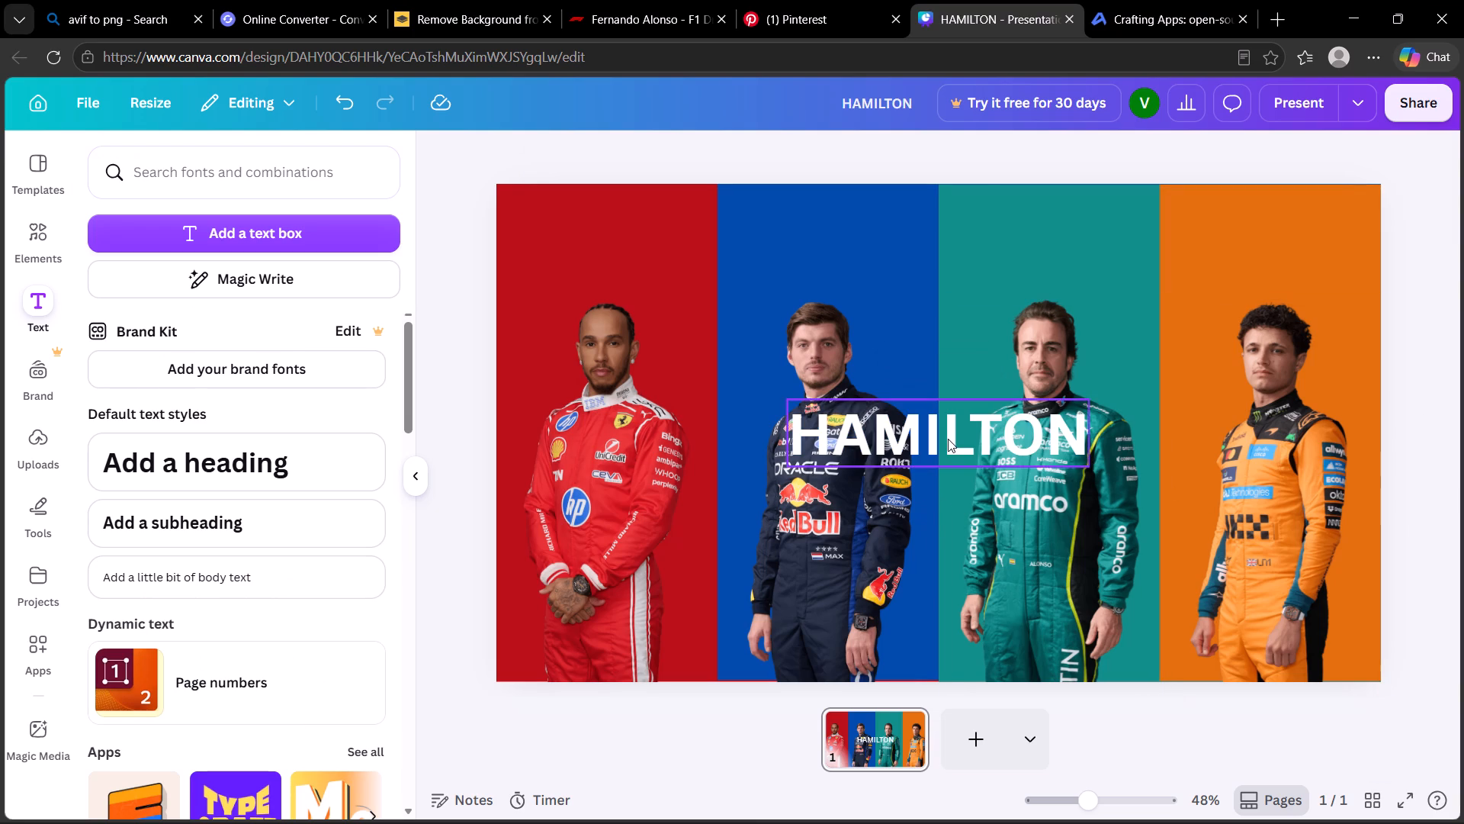
Search the fonts for "zing rust base" for the HAMILTON heading and look through the matching typefaces.
left_click(948, 439)
left_click(586, 159)
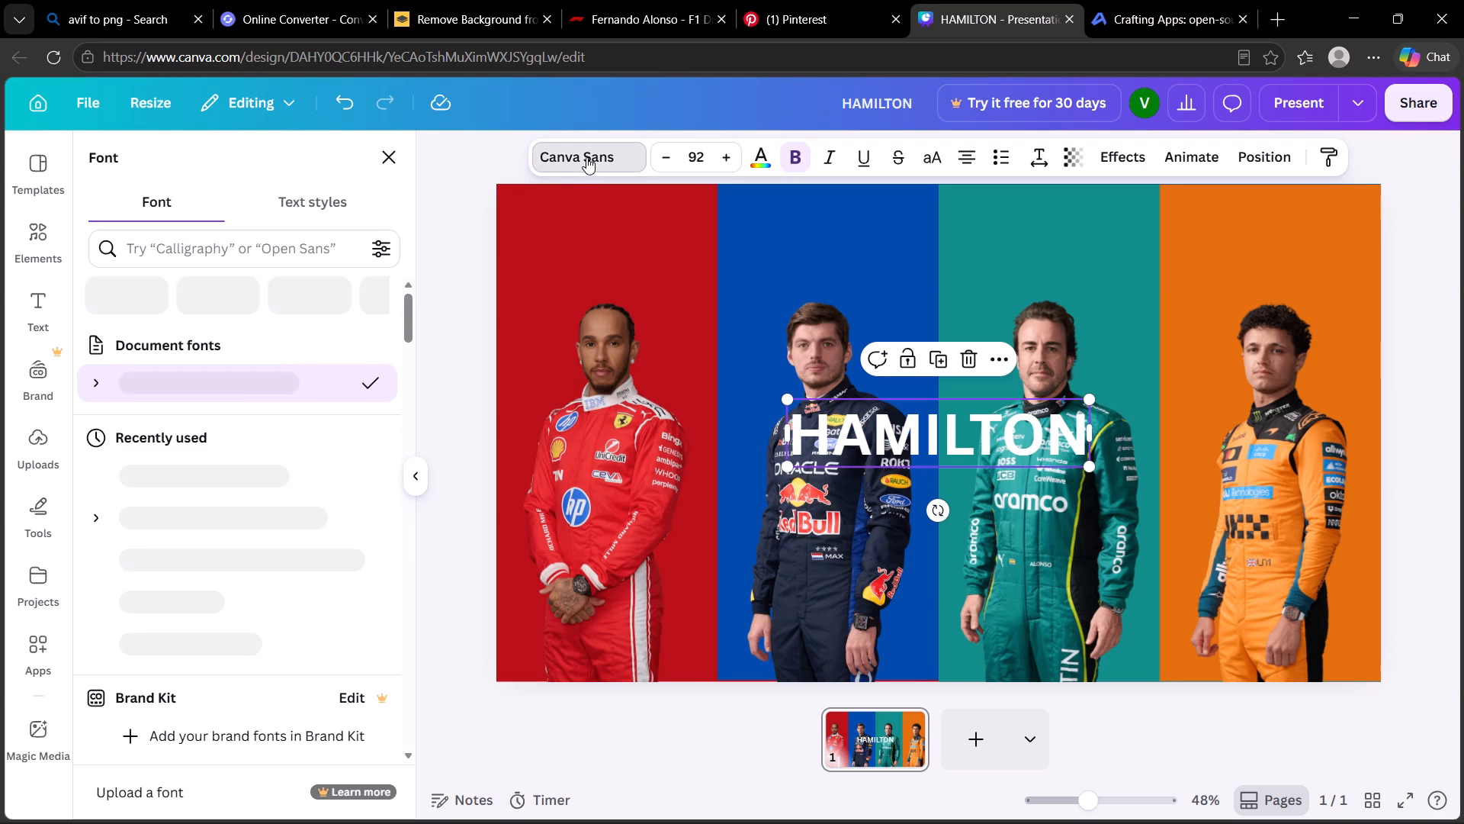
left_click(176, 256)
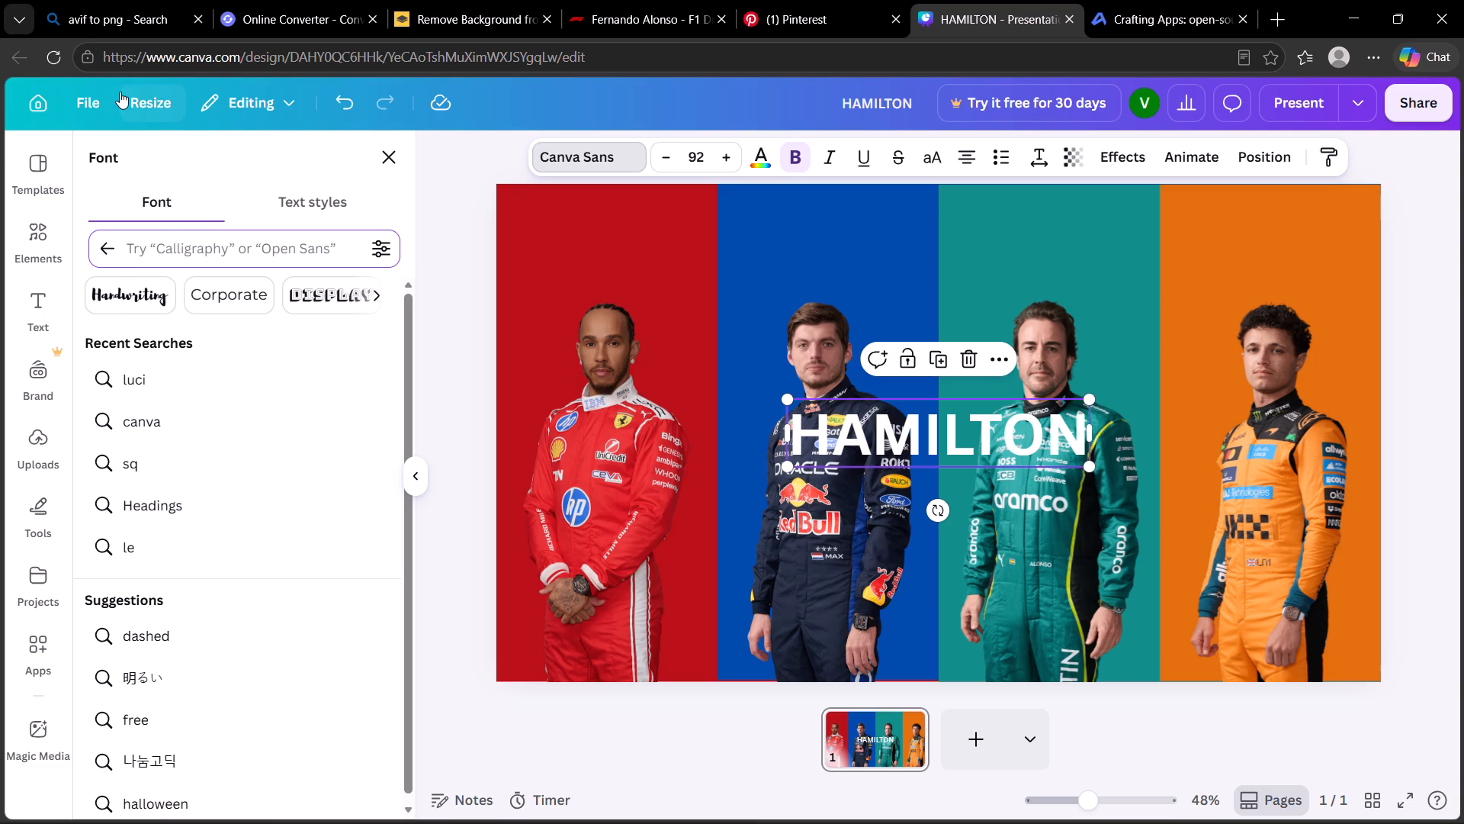
type("zing rust")
key("space")
type("base")
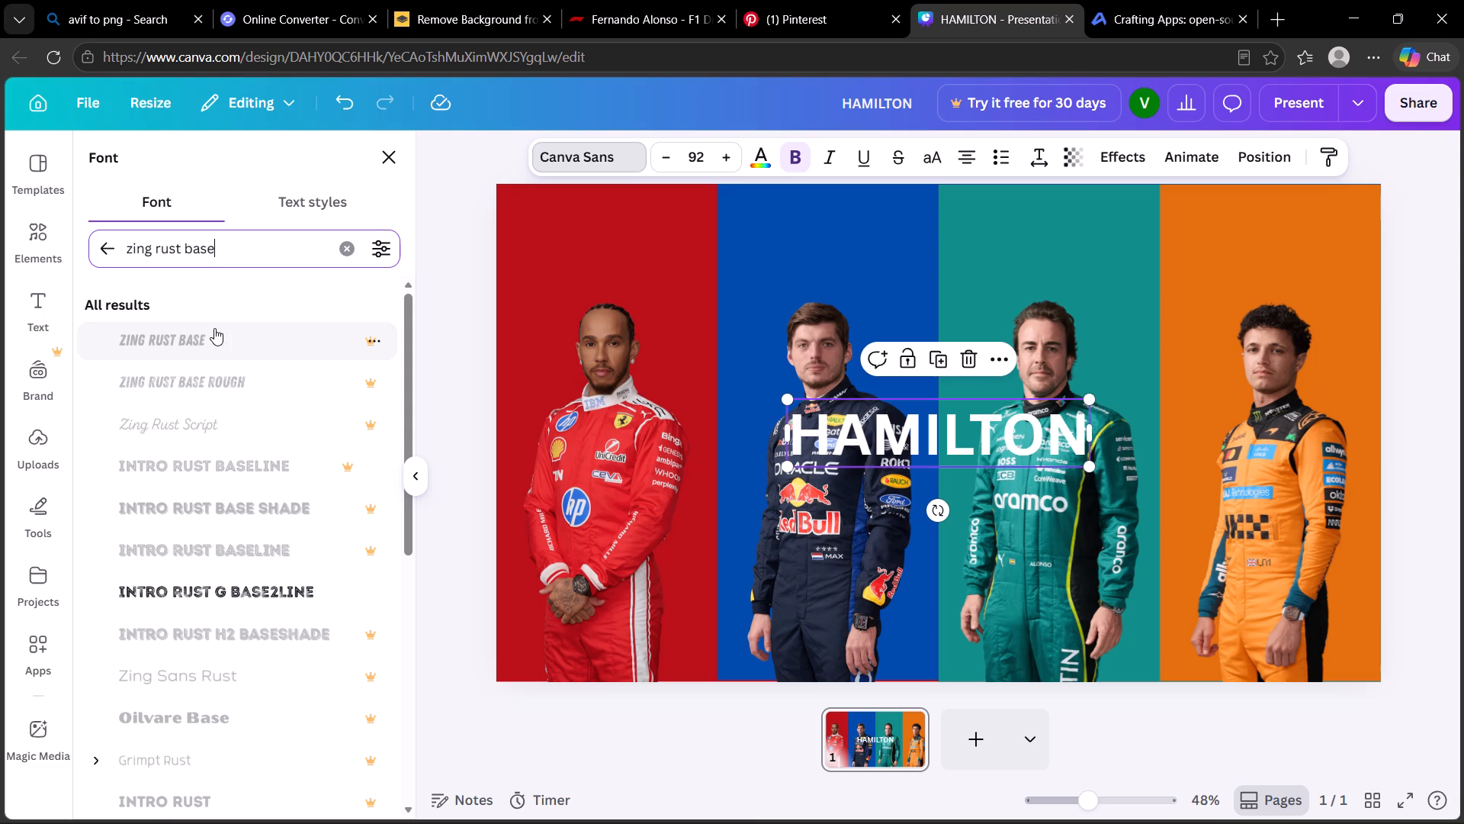
scroll(230, 455, "down", 3)
scroll(230, 456, "up", 2)
scroll(228, 459, "down", 3)
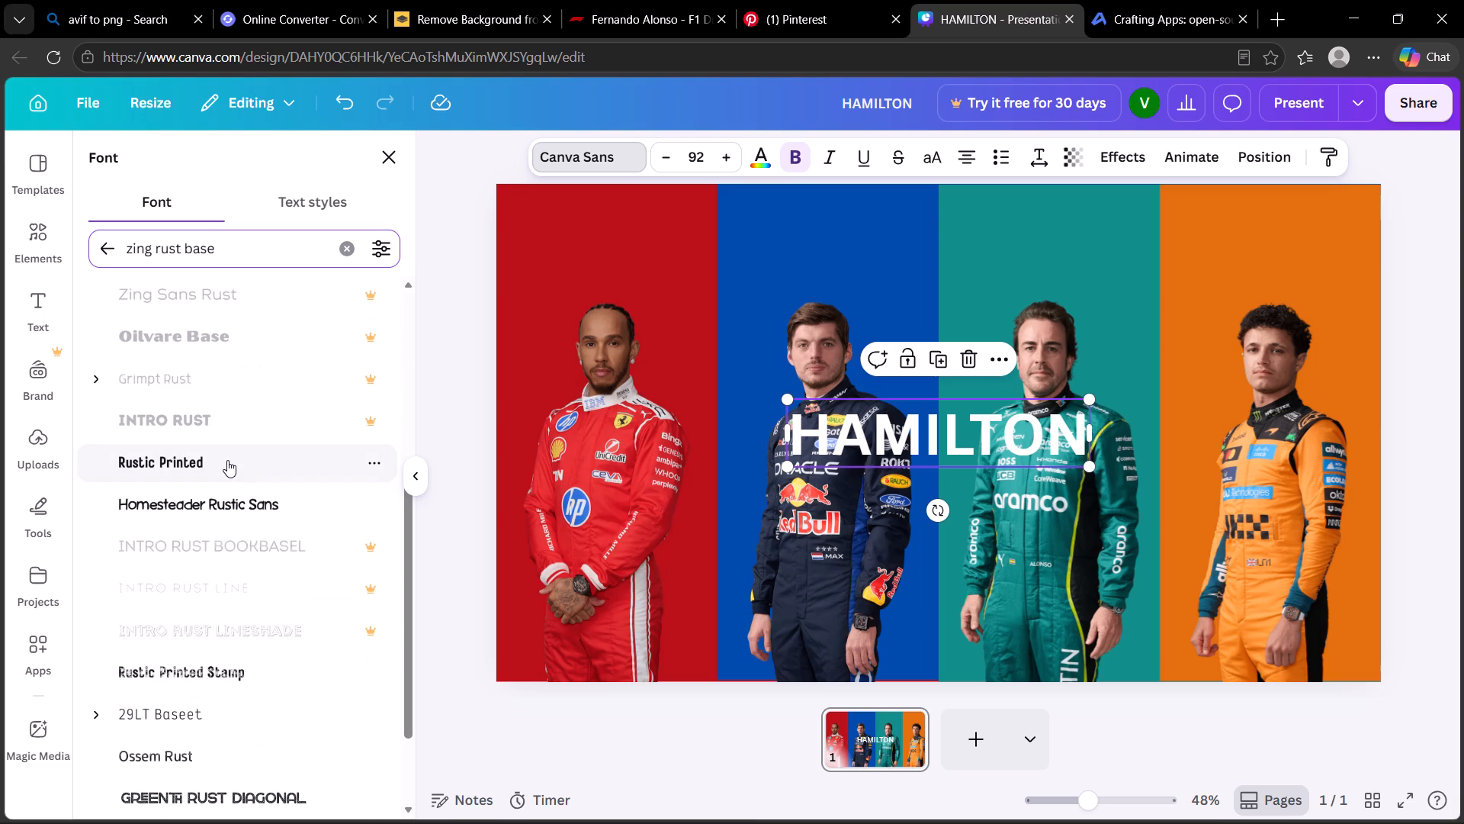
scroll(227, 460, "down", 2)
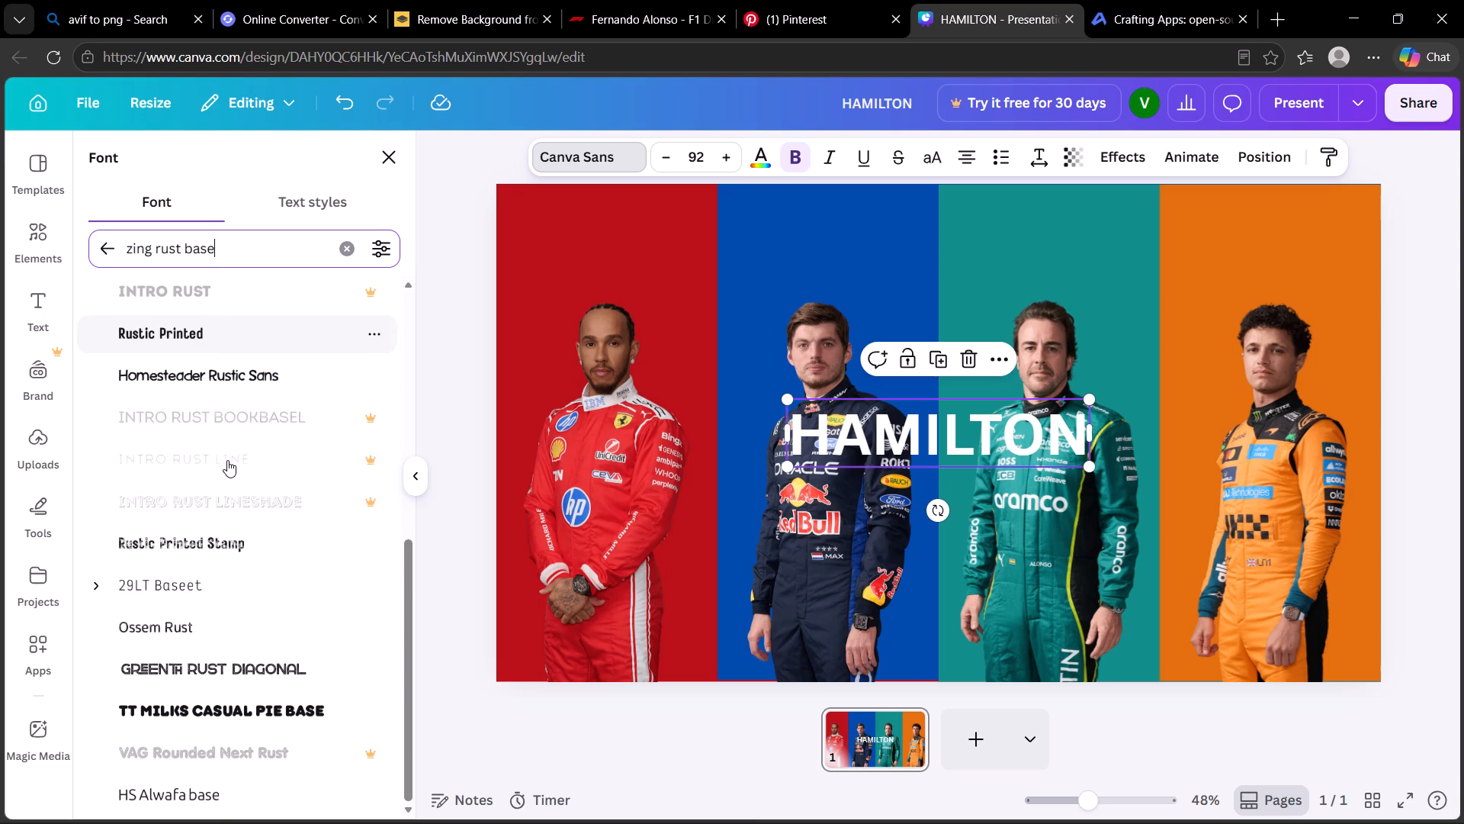
scroll(223, 460, "down", 2)
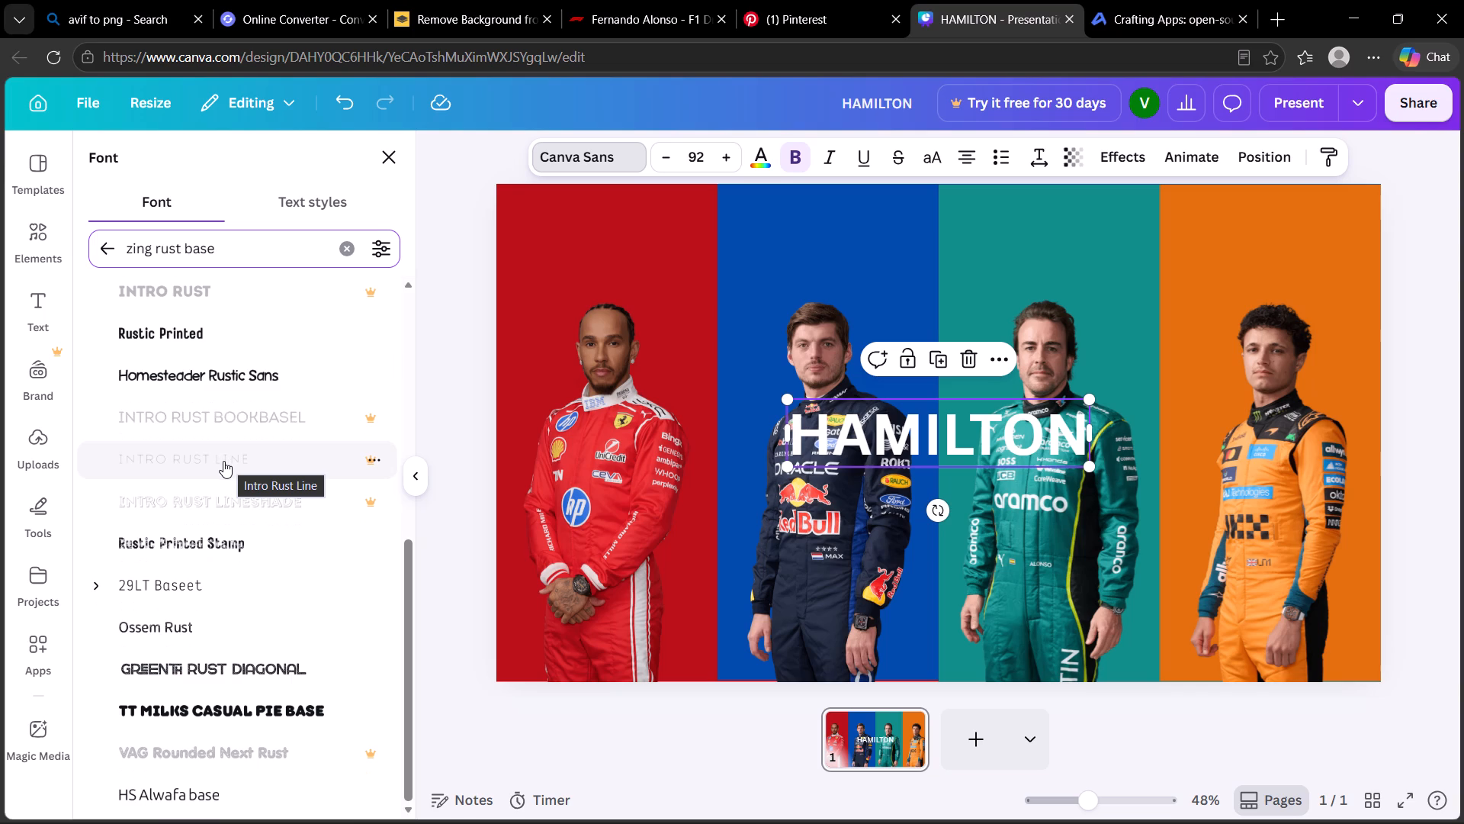
Close the browser tabs for the AVIF to PNG search, the online converter and remove.bg.
left_click(69, 0)
left_click(196, 18)
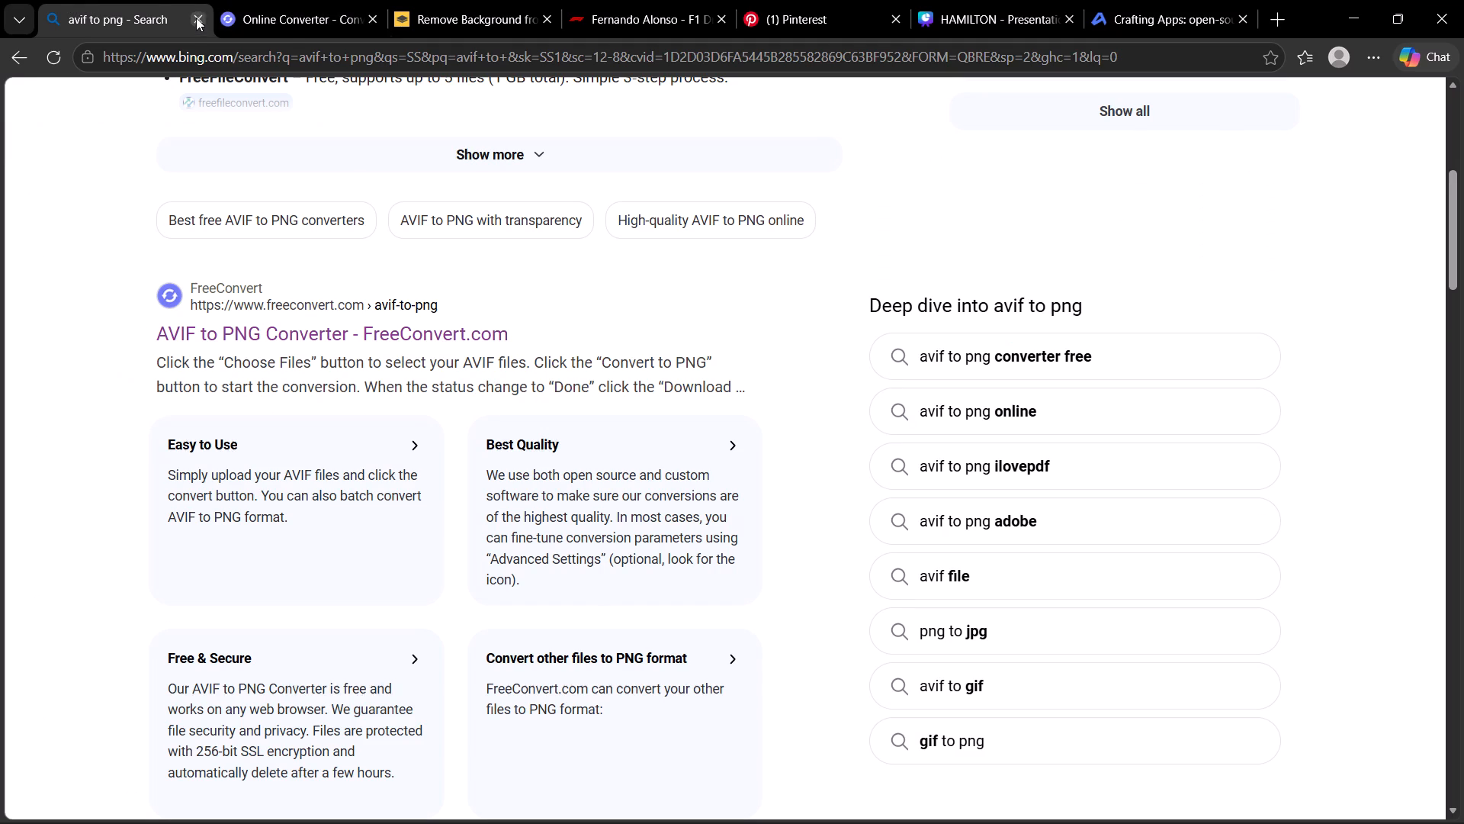
left_click(196, 18)
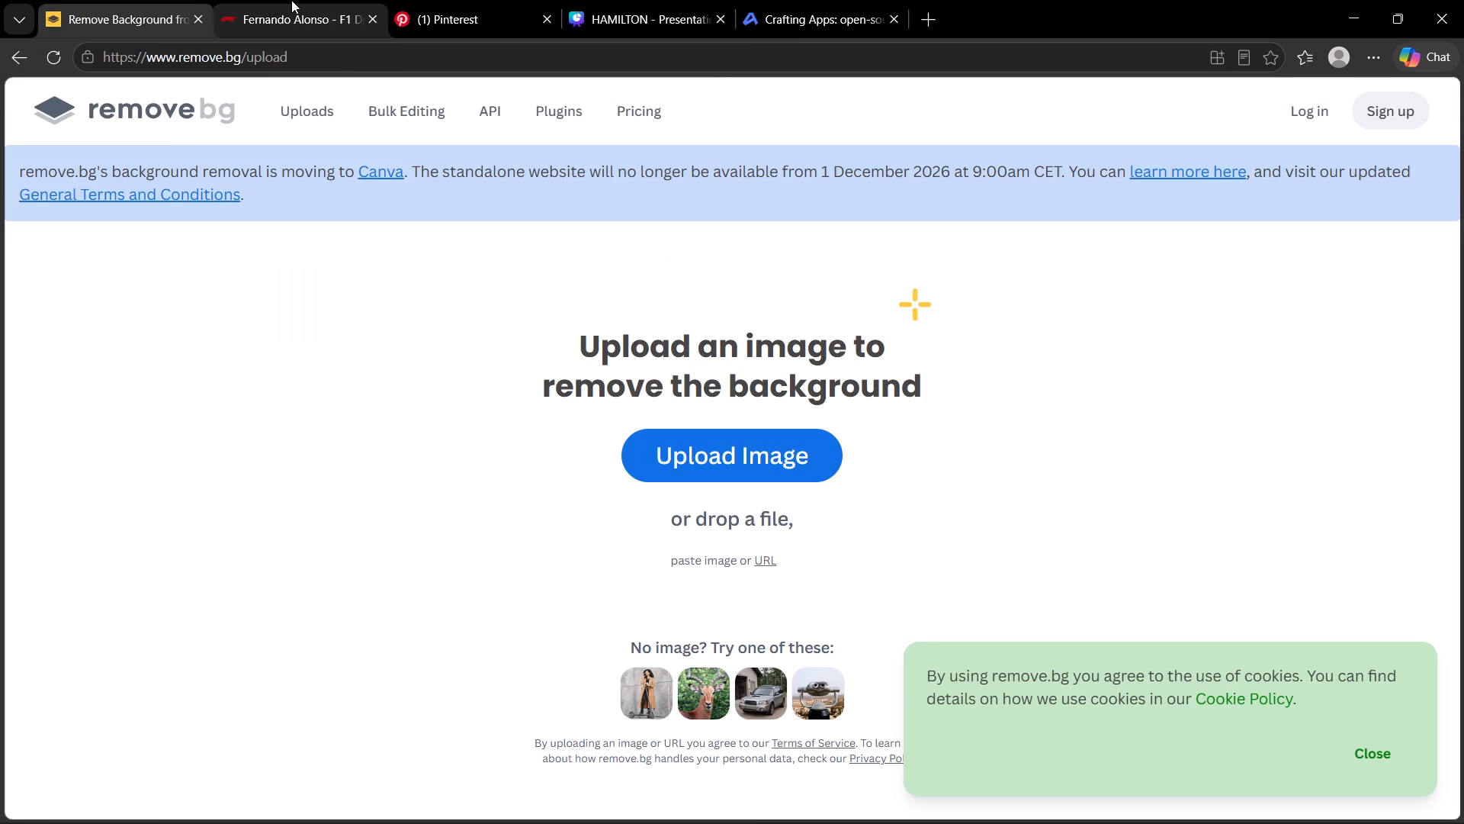
left_click(291, 0)
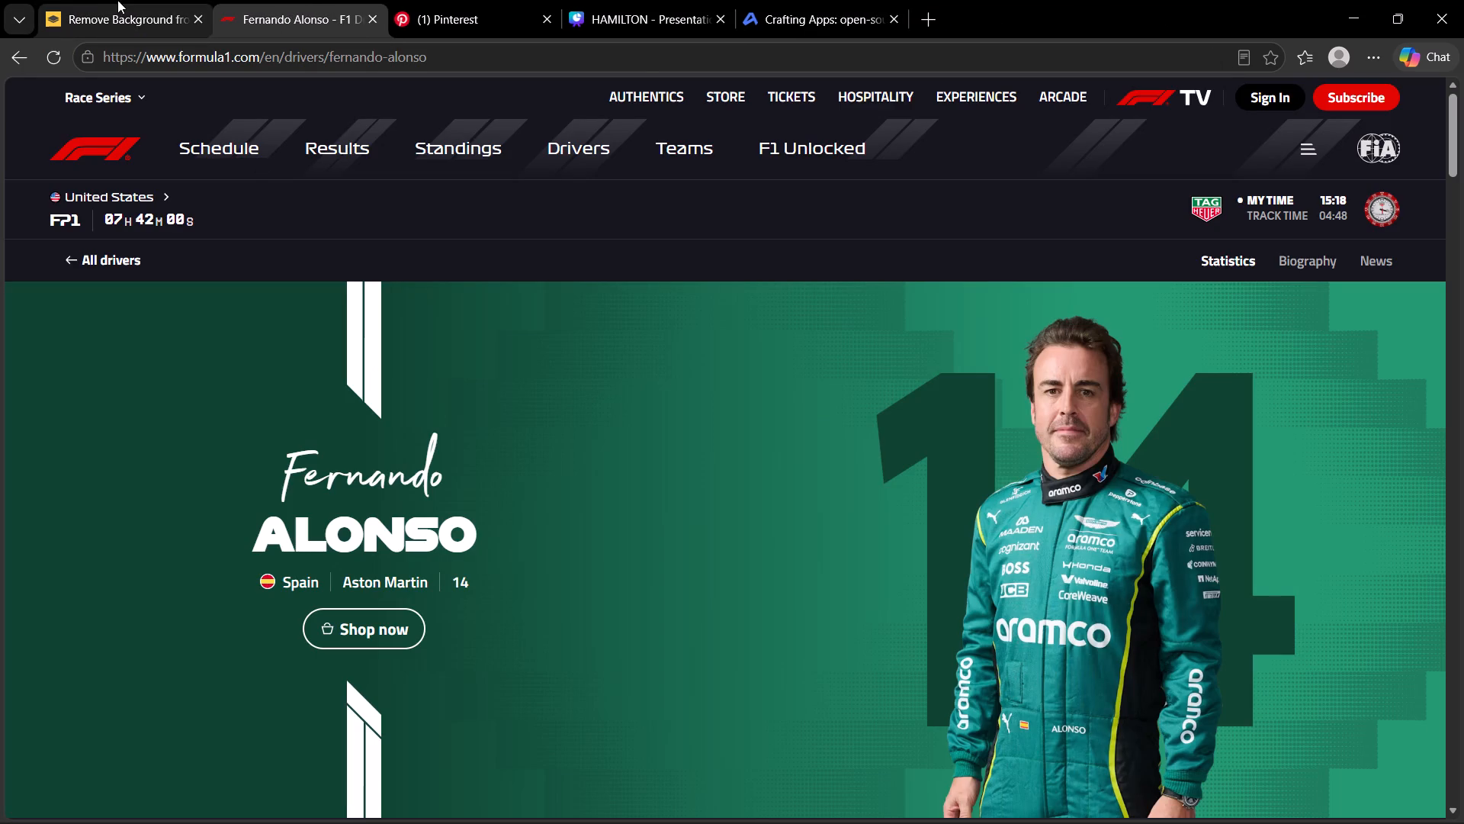
left_click(120, 0)
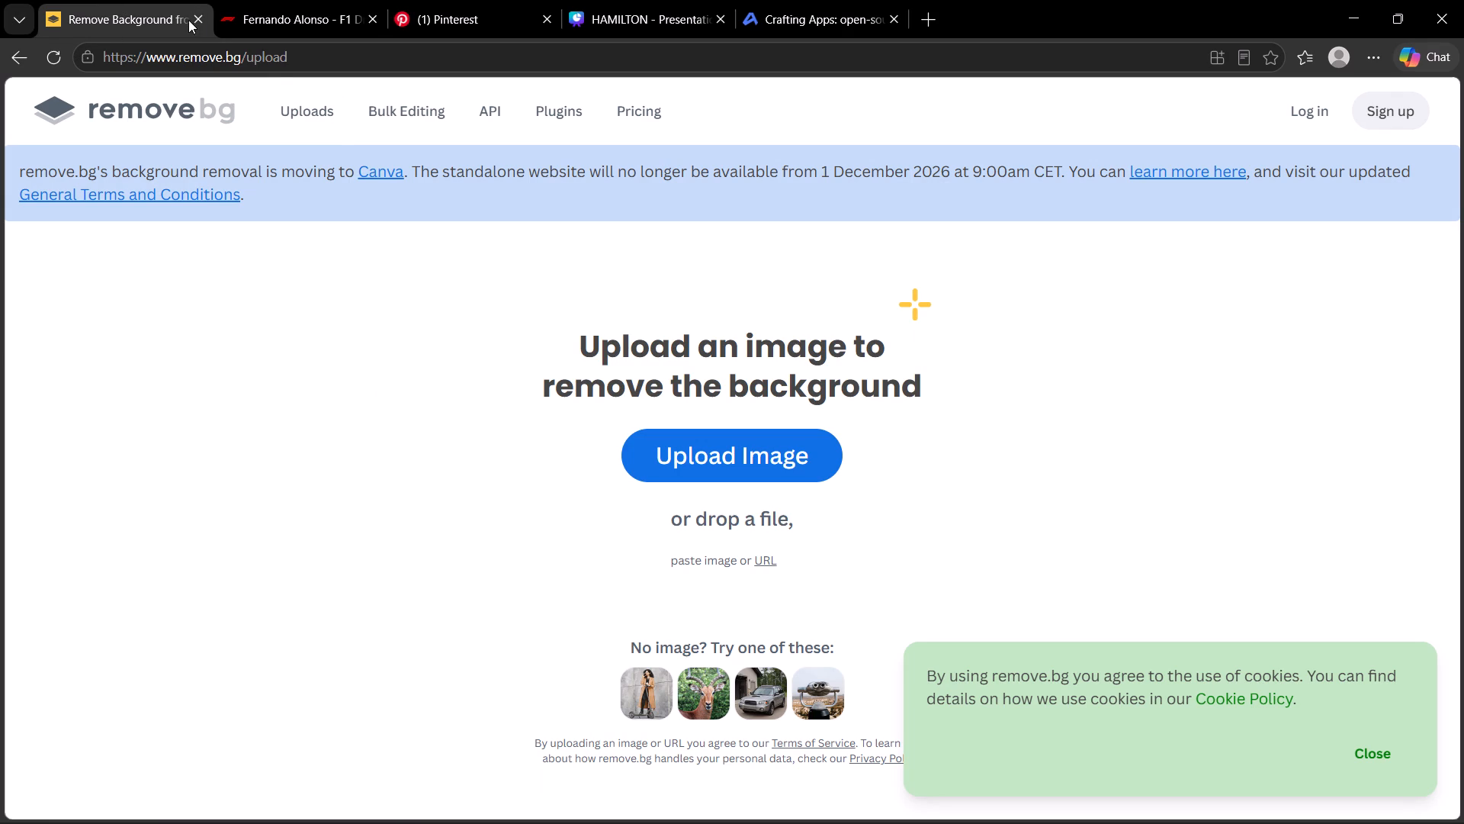
left_click(188, 20)
left_click(199, 19)
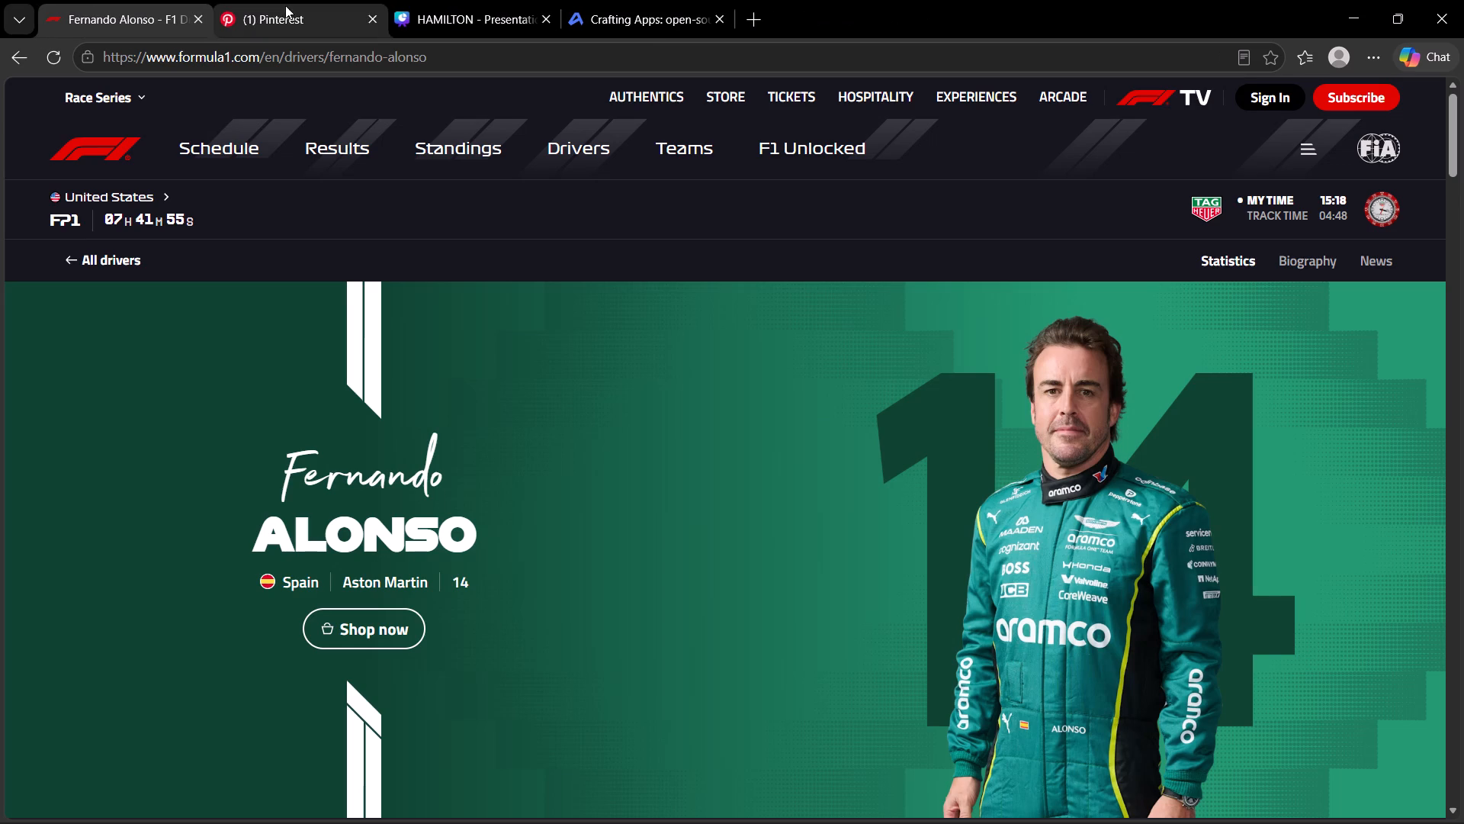
Open a new browser tab, place it first among the tabs, and search the web for "f1 font style".
left_click(642, 7)
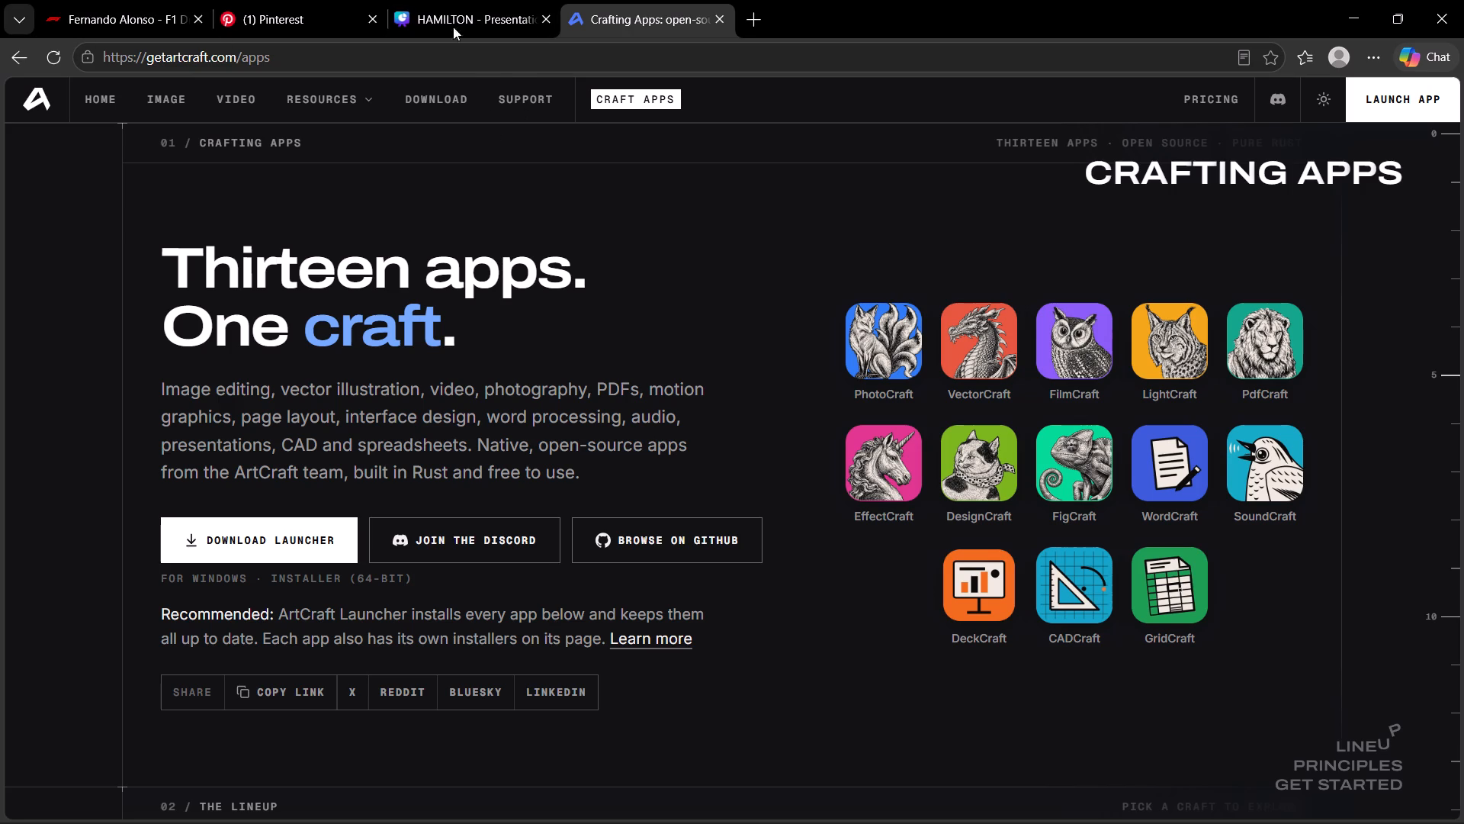
left_click(744, 20)
left_click_drag(1049, 27, 35, 0)
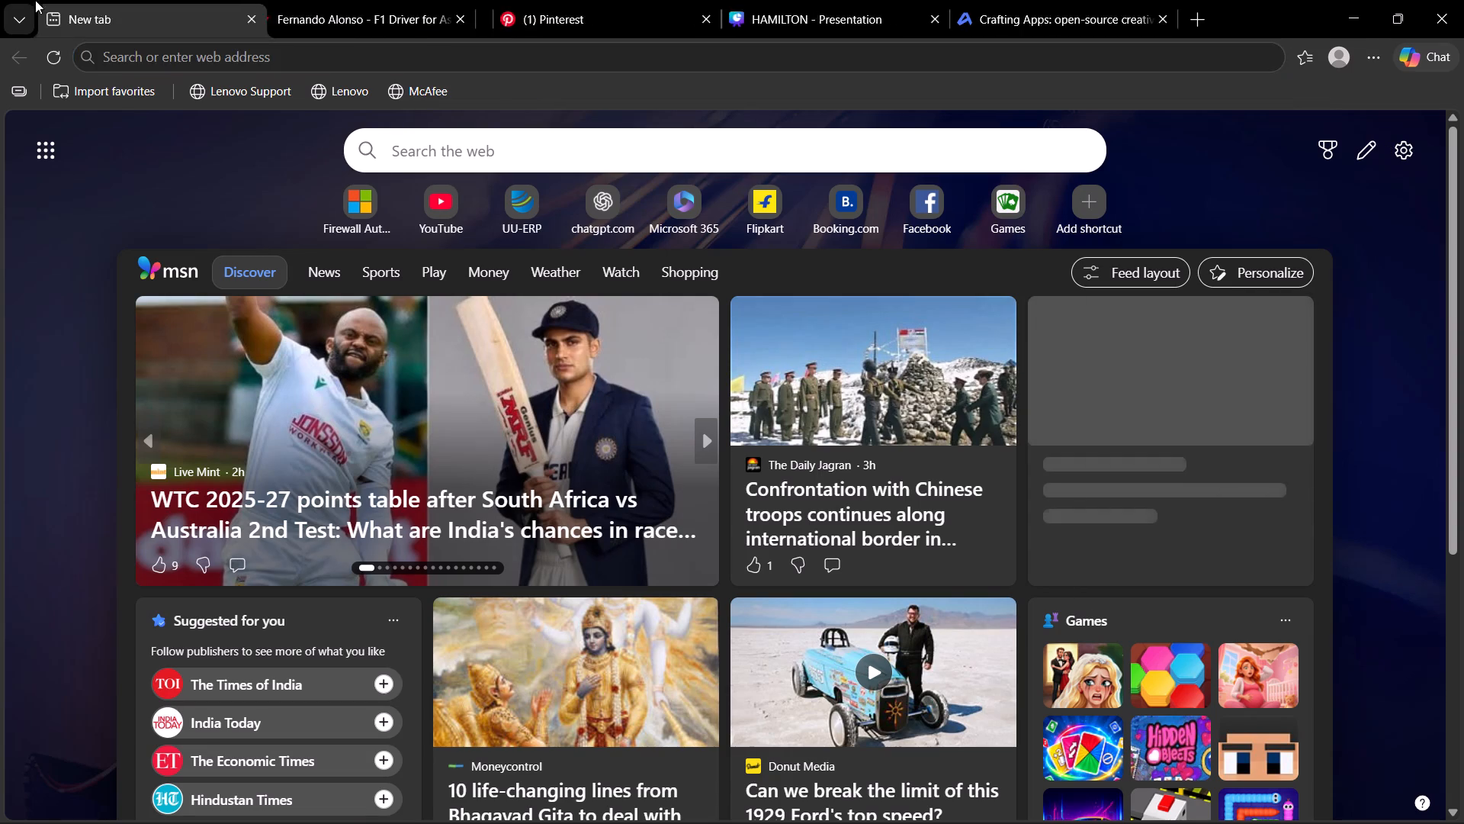
left_click_drag(35, 0, 129, 0)
left_click(477, 159)
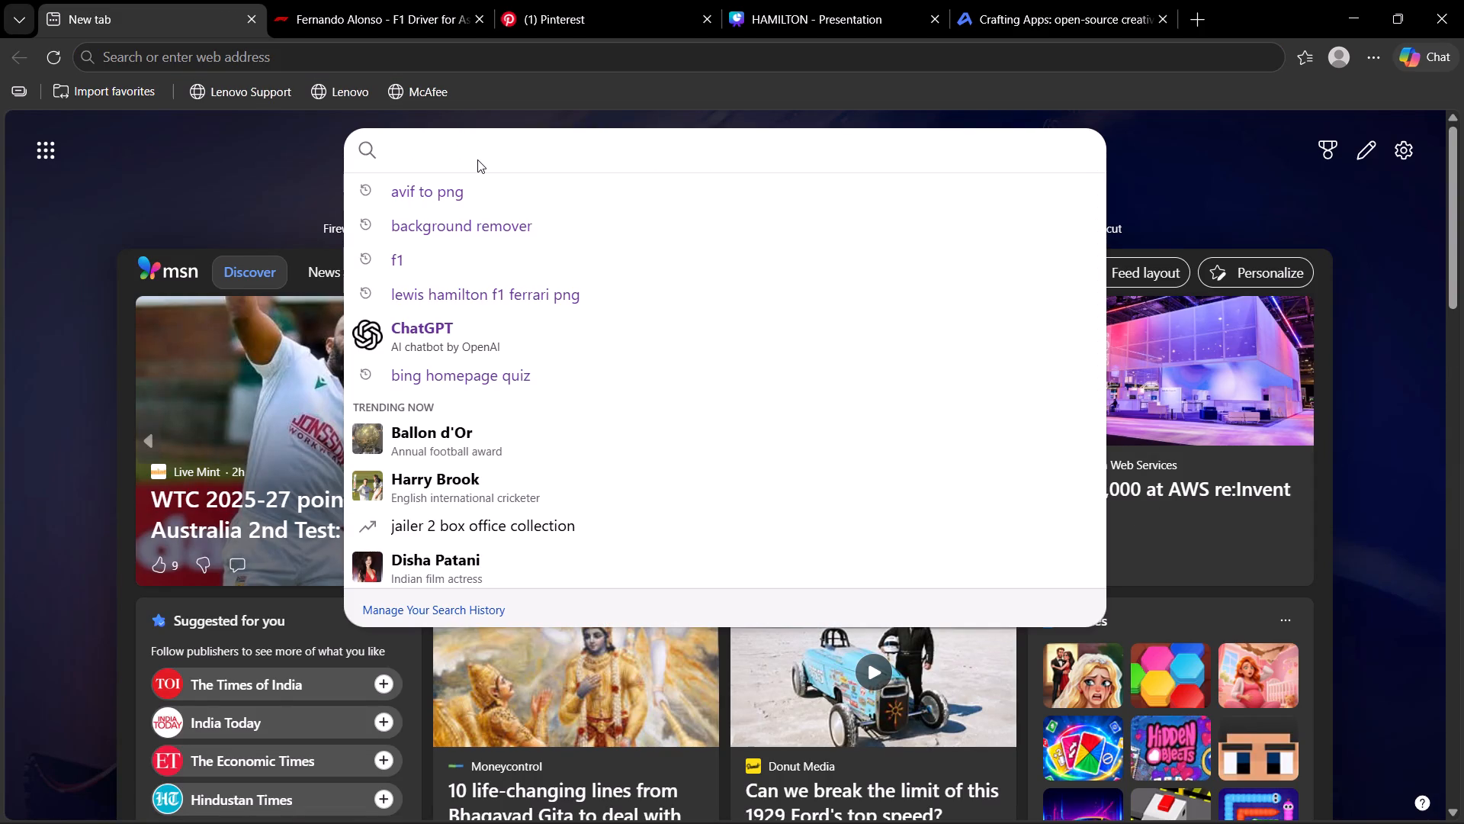
type("f1 font sy")
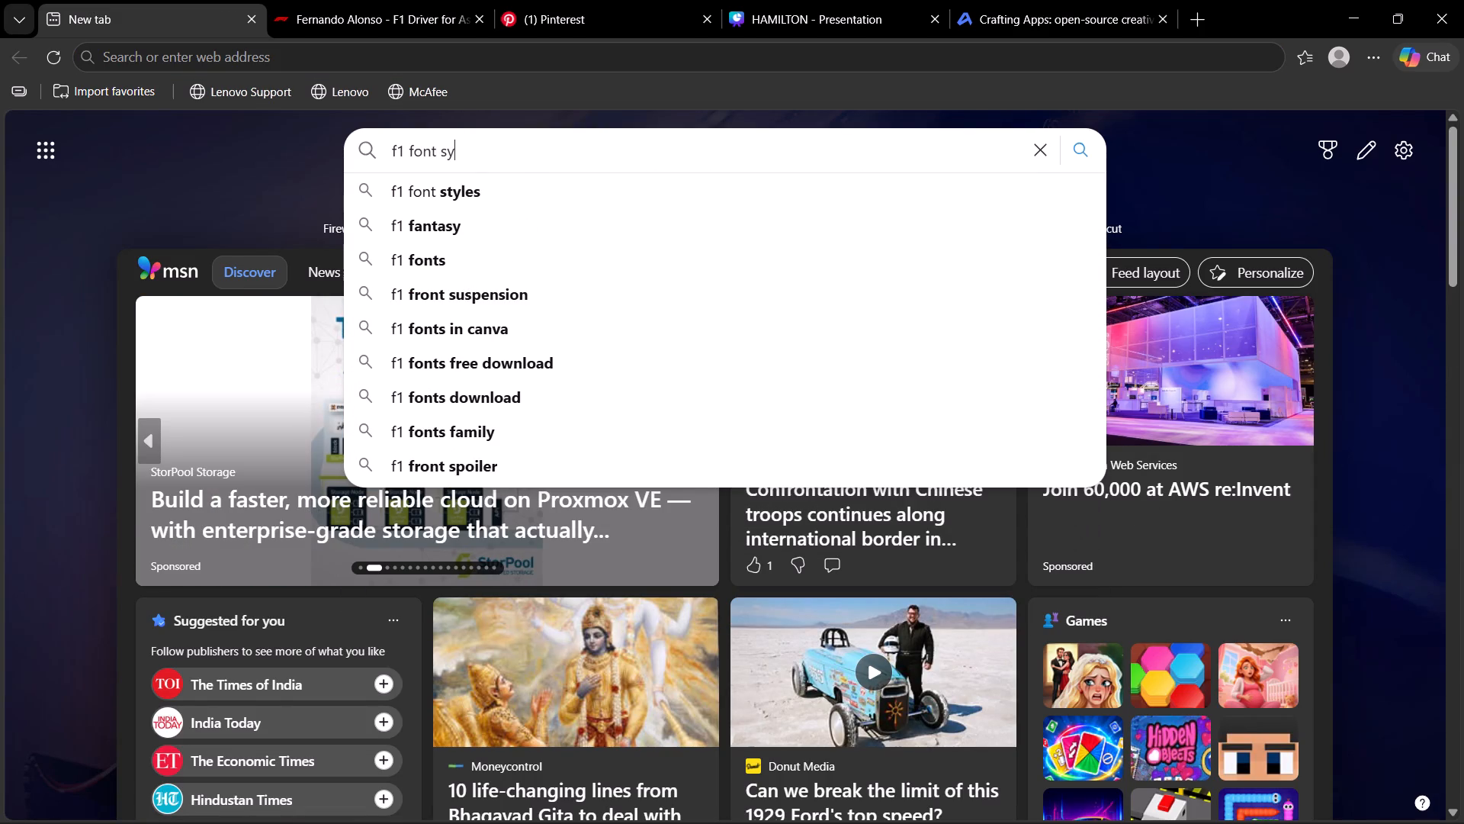
key("BackSpace")
type("tyle")
key("Return")
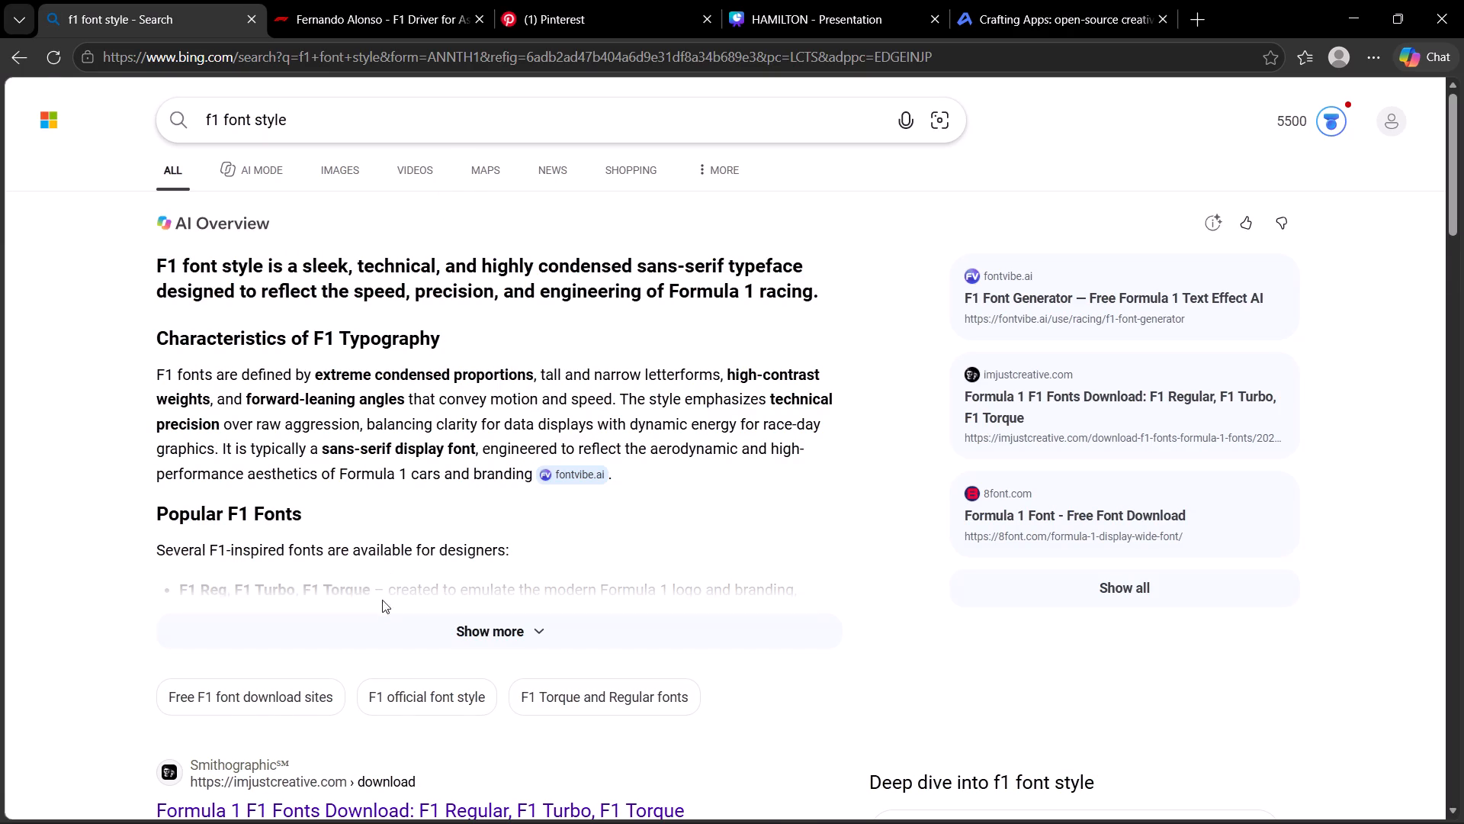
Expand the AI overview on F1 font style and examine it and the results for suitable font names.
left_click(378, 626)
scroll(379, 626, "down", 1)
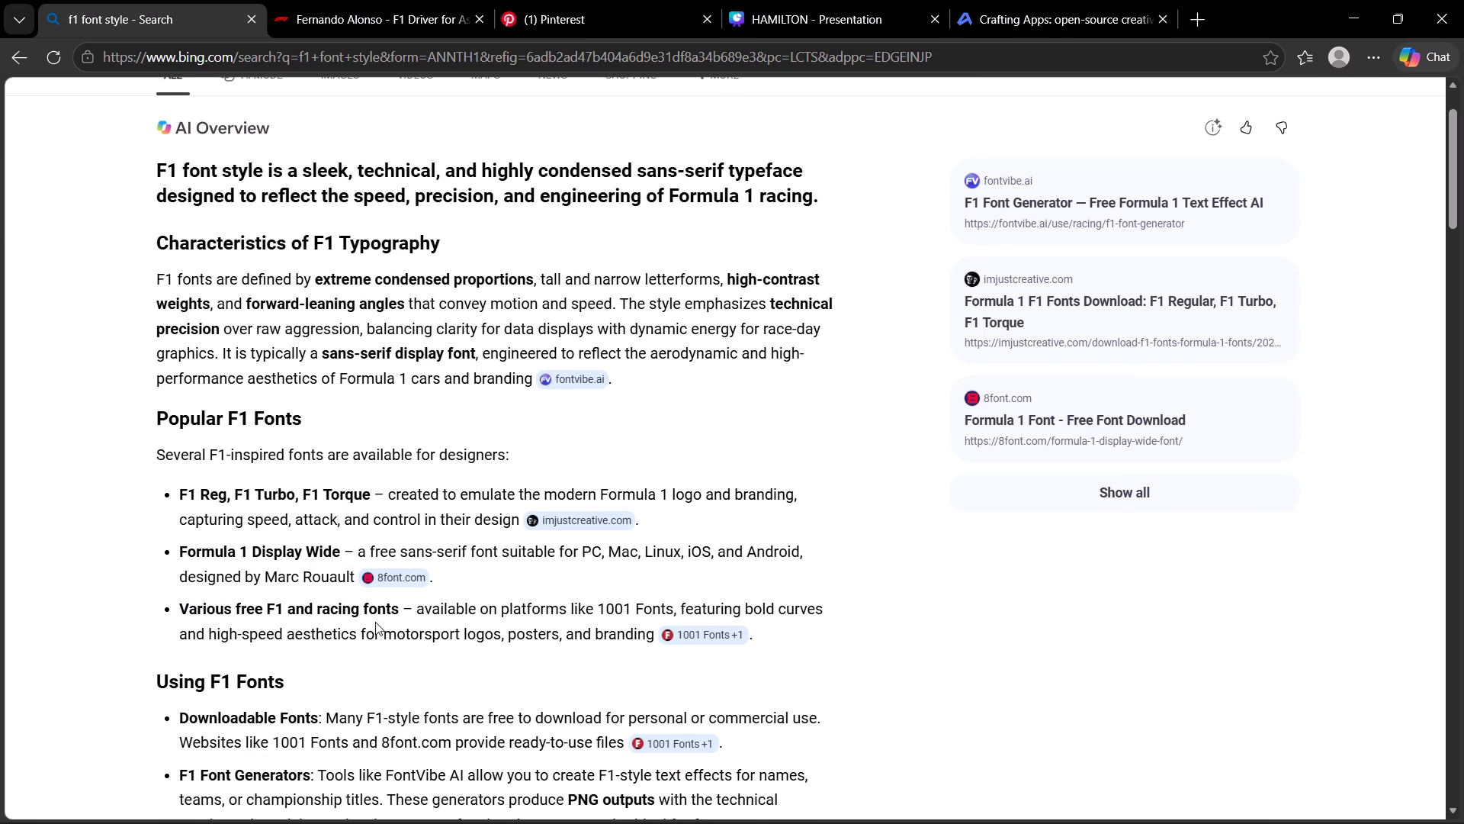
scroll(369, 620, "down", 2)
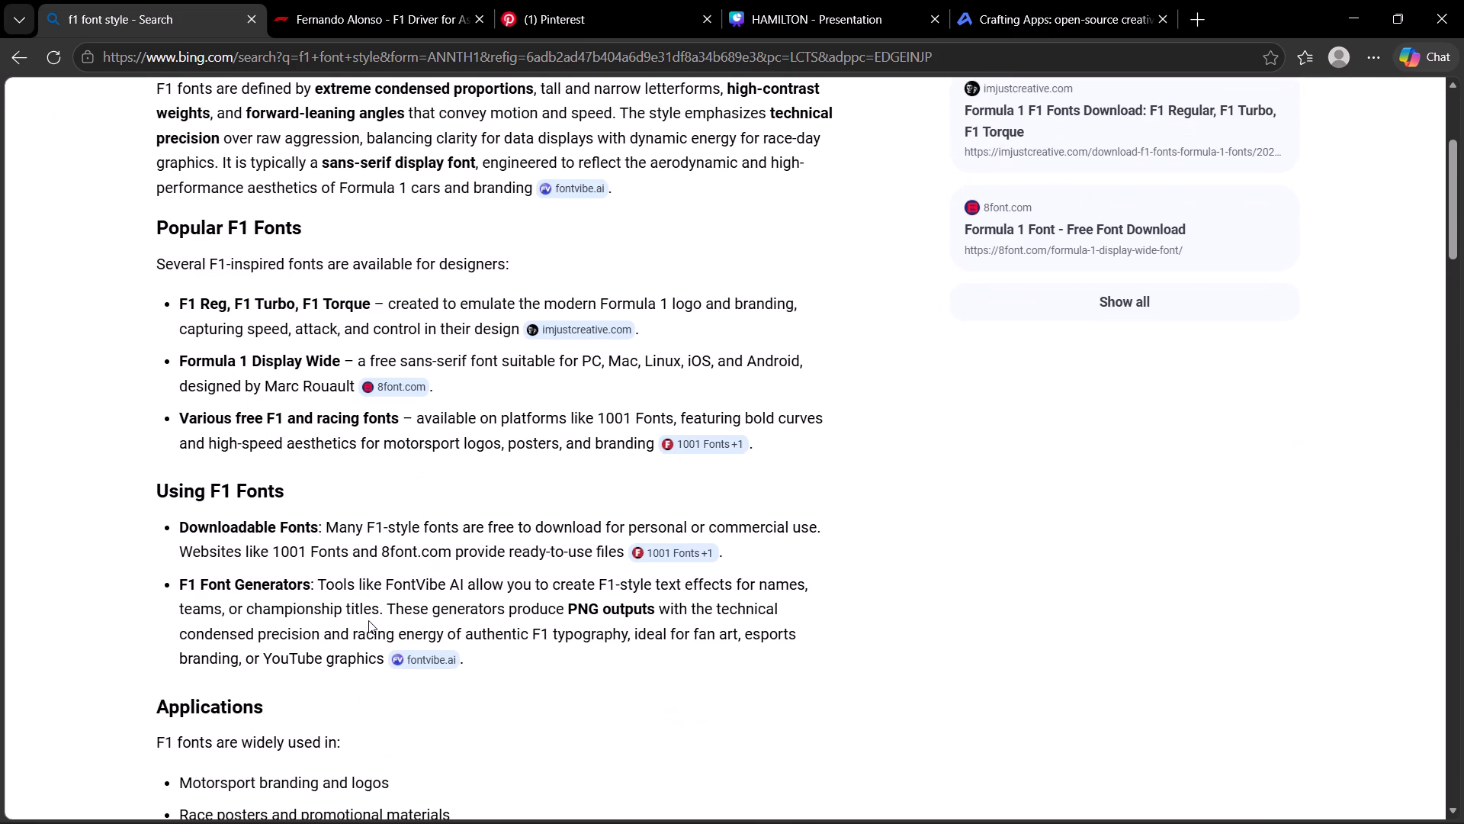
scroll(368, 619, "down", 1)
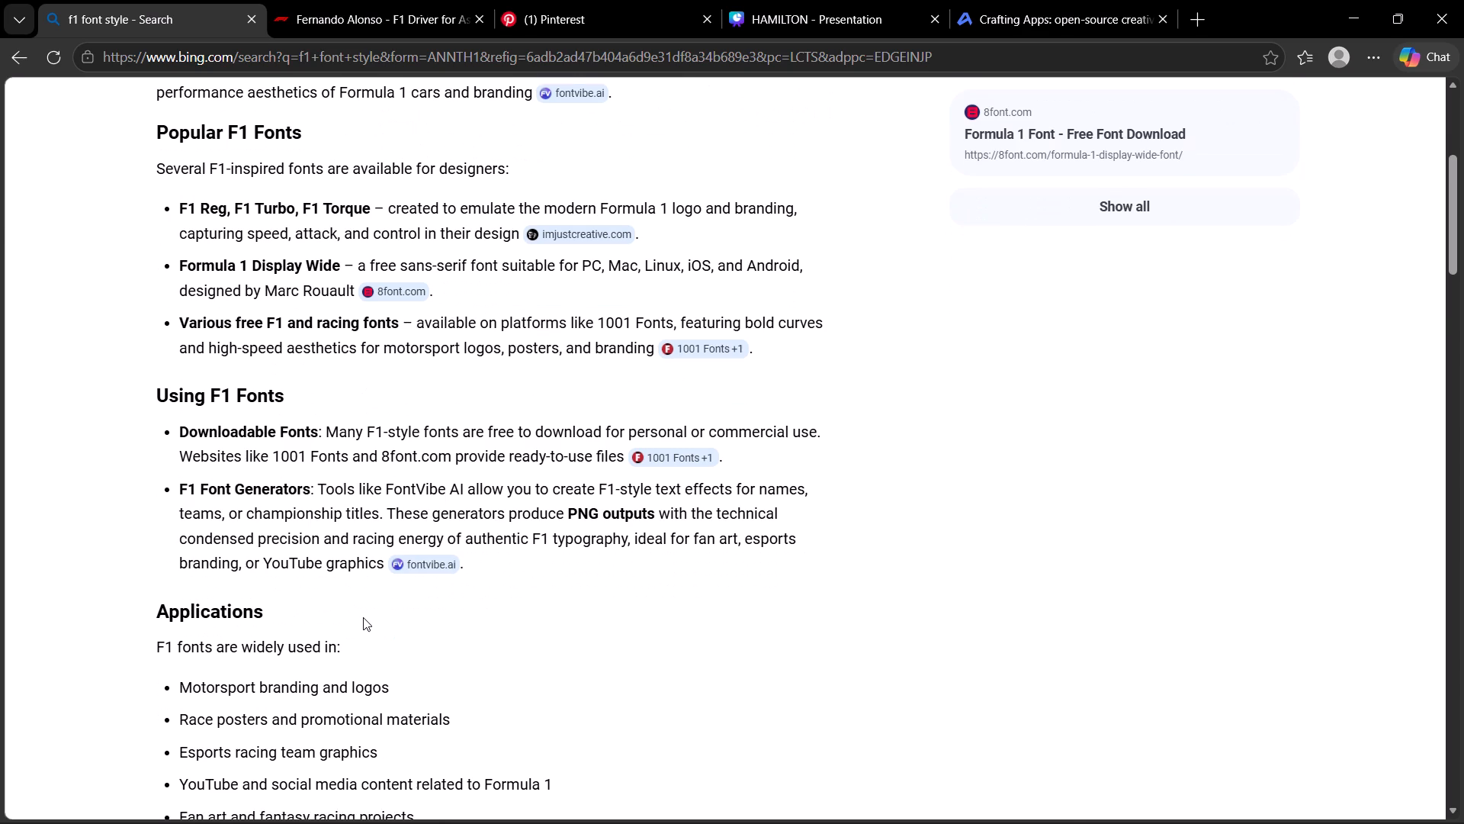
scroll(363, 617, "down", 3)
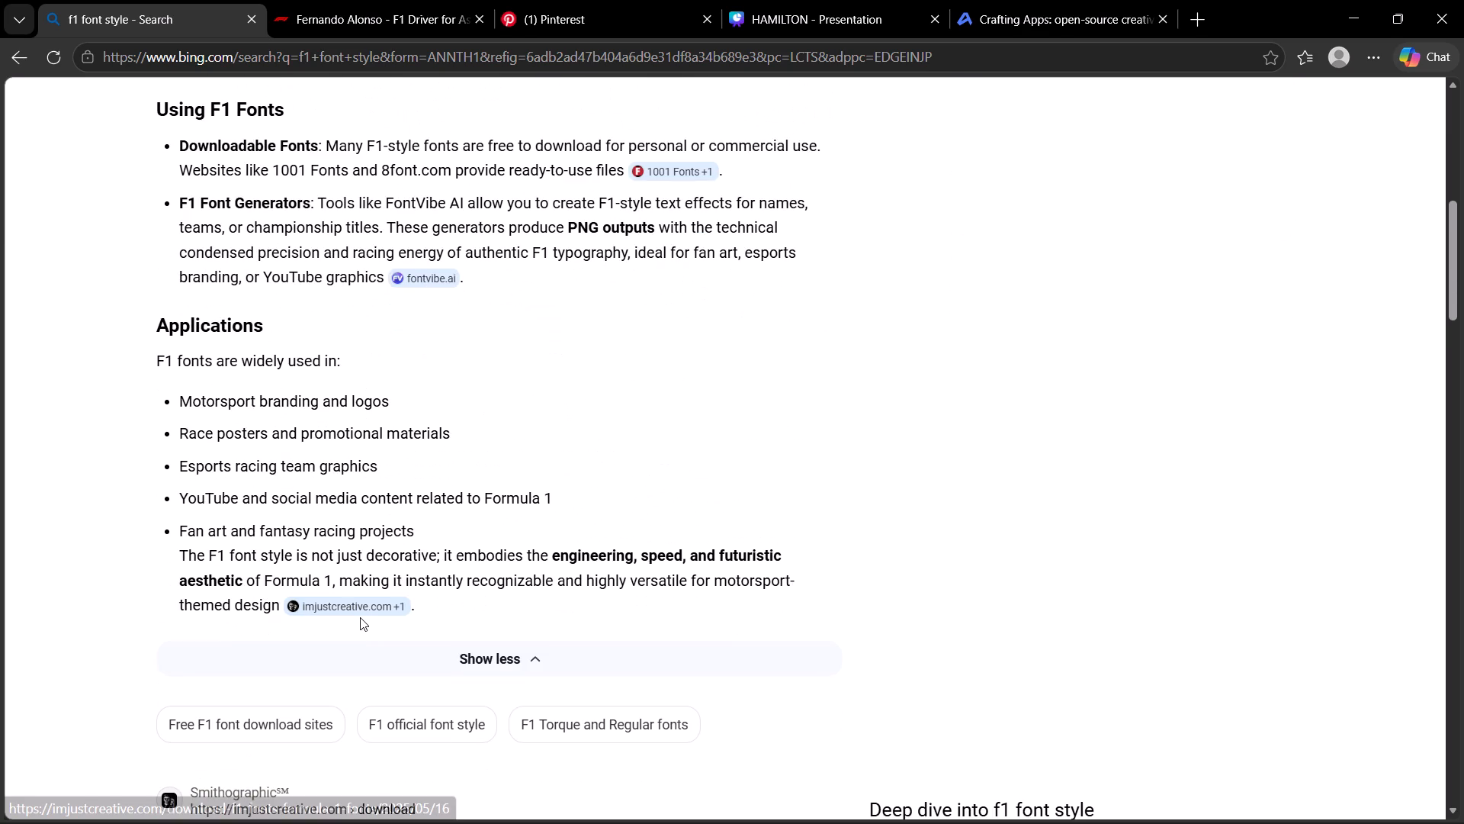
scroll(360, 617, "down", 5)
scroll(360, 617, "up", 2)
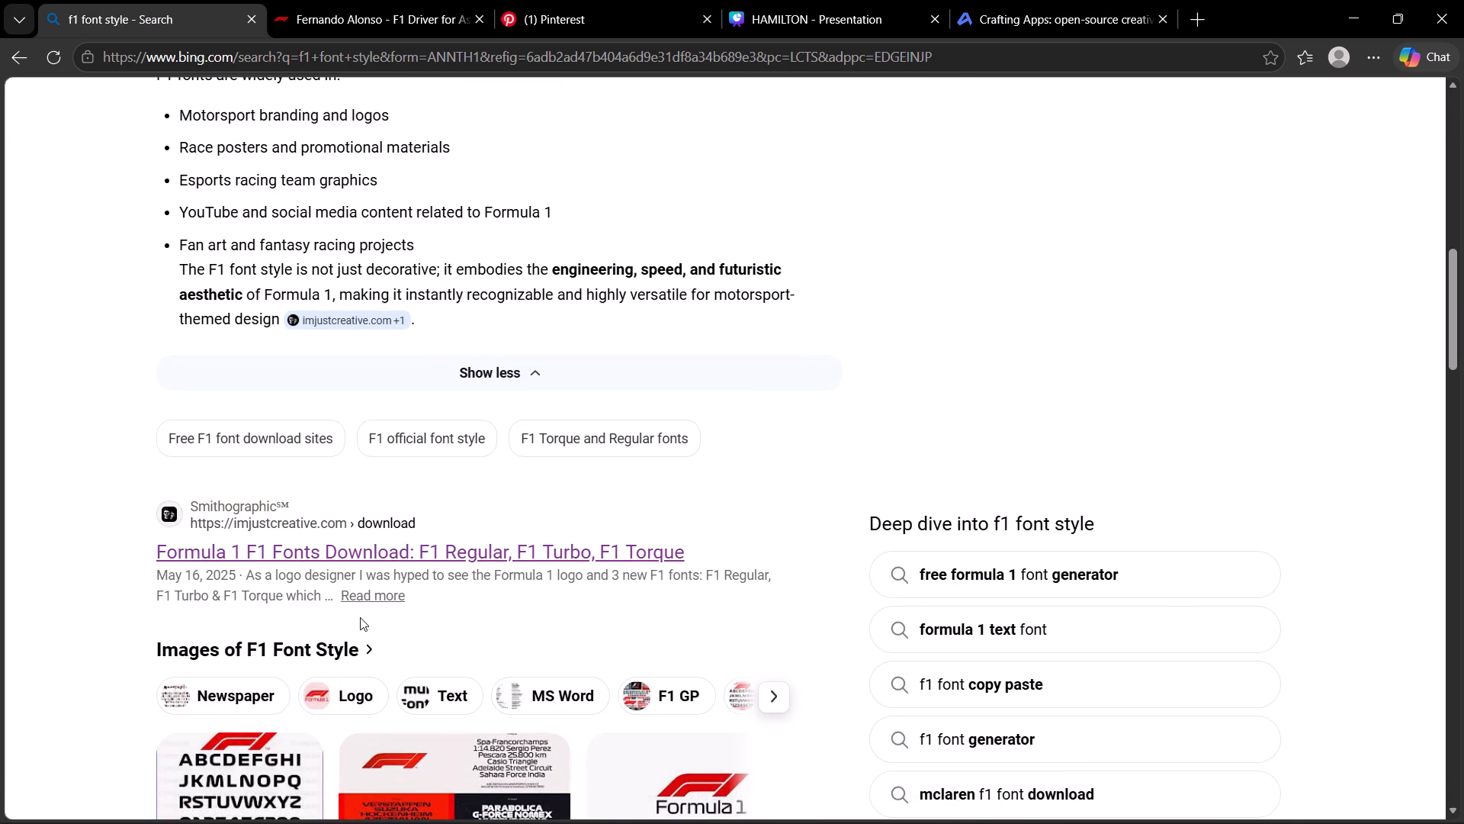
scroll(370, 594, "up", 19)
Change the web search to "f1 font name".
left_click(371, 102)
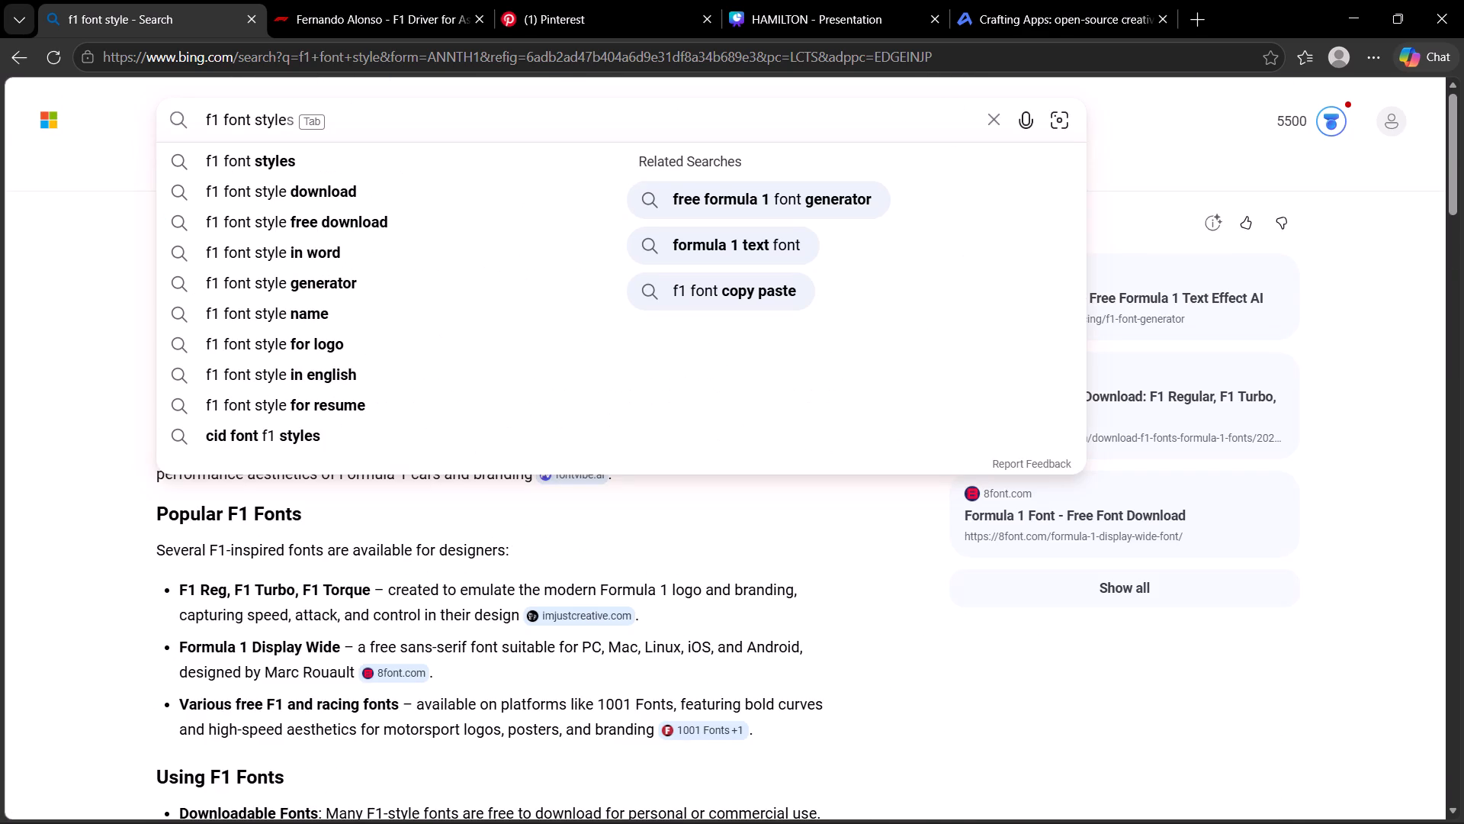
key("BackSpace")
key("BackSpace")
key("BackSpace")
key("BackSpace")
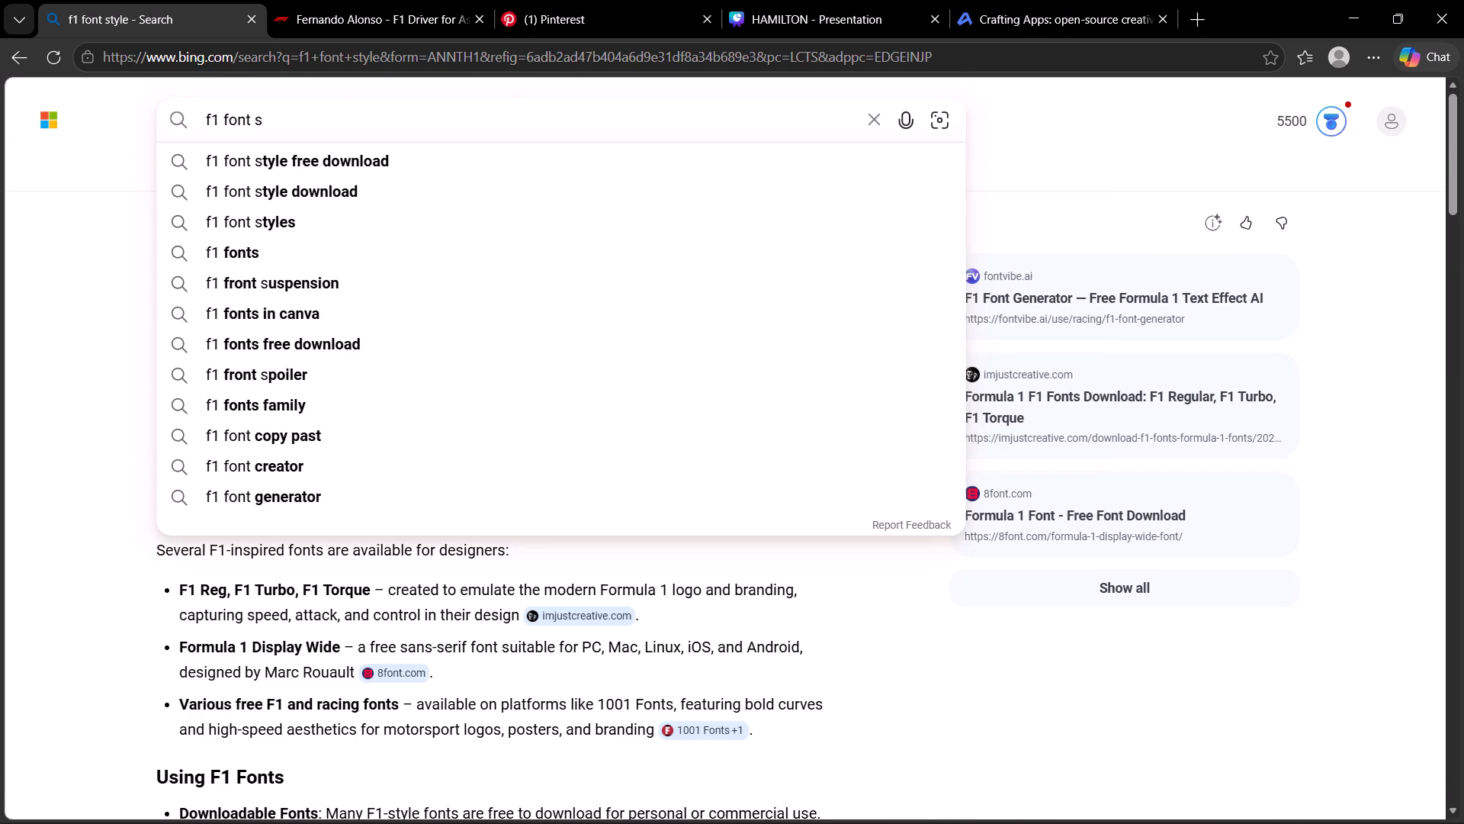
key("BackSpace")
type("name")
key("Return")
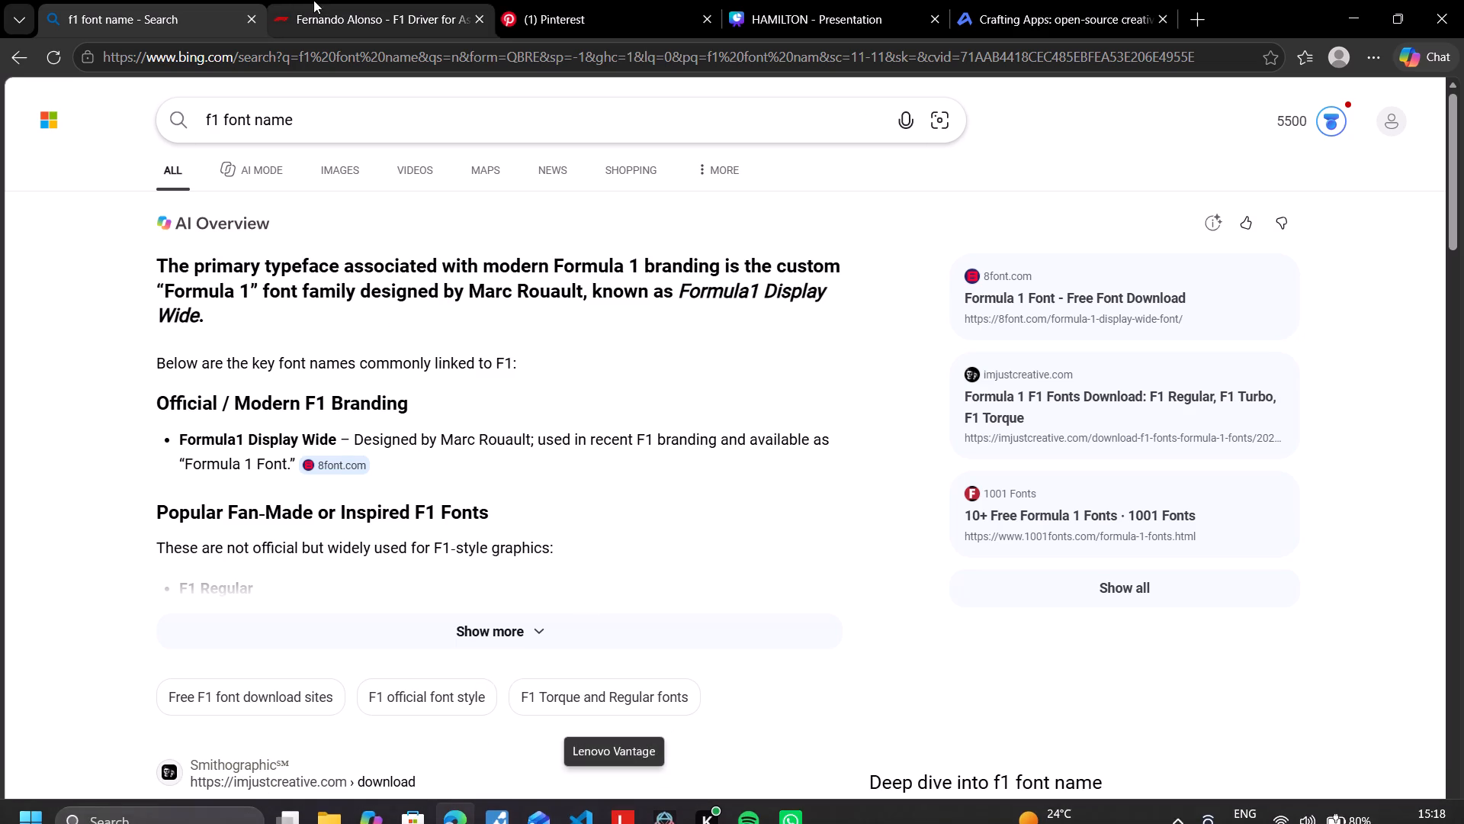
Return to the Canva design, search its fonts for "formula 1" and look through the results for an F1-style typeface.
left_click(998, 5)
left_click(865, 0)
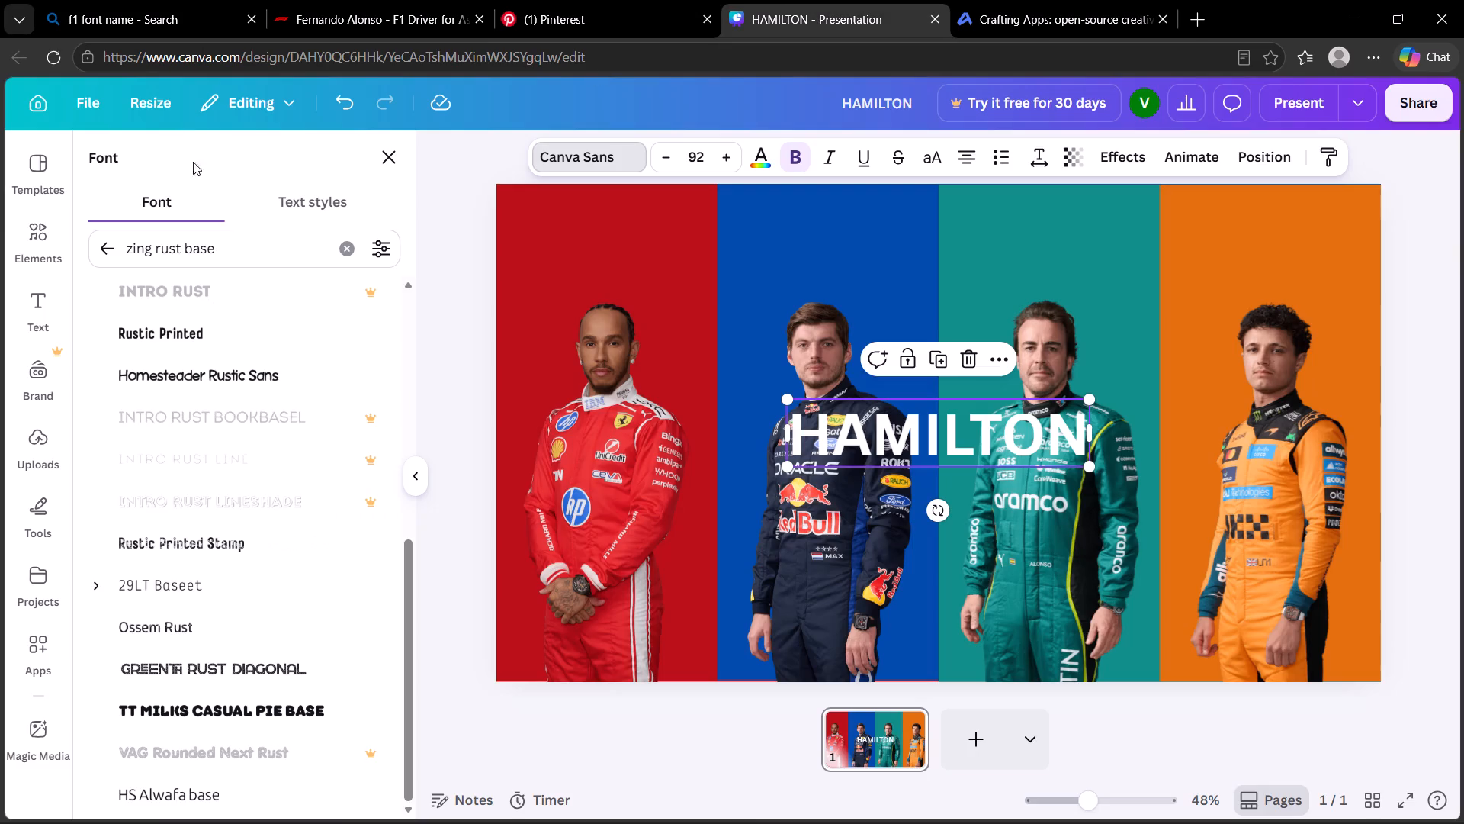
left_click_drag(232, 249, 83, 259)
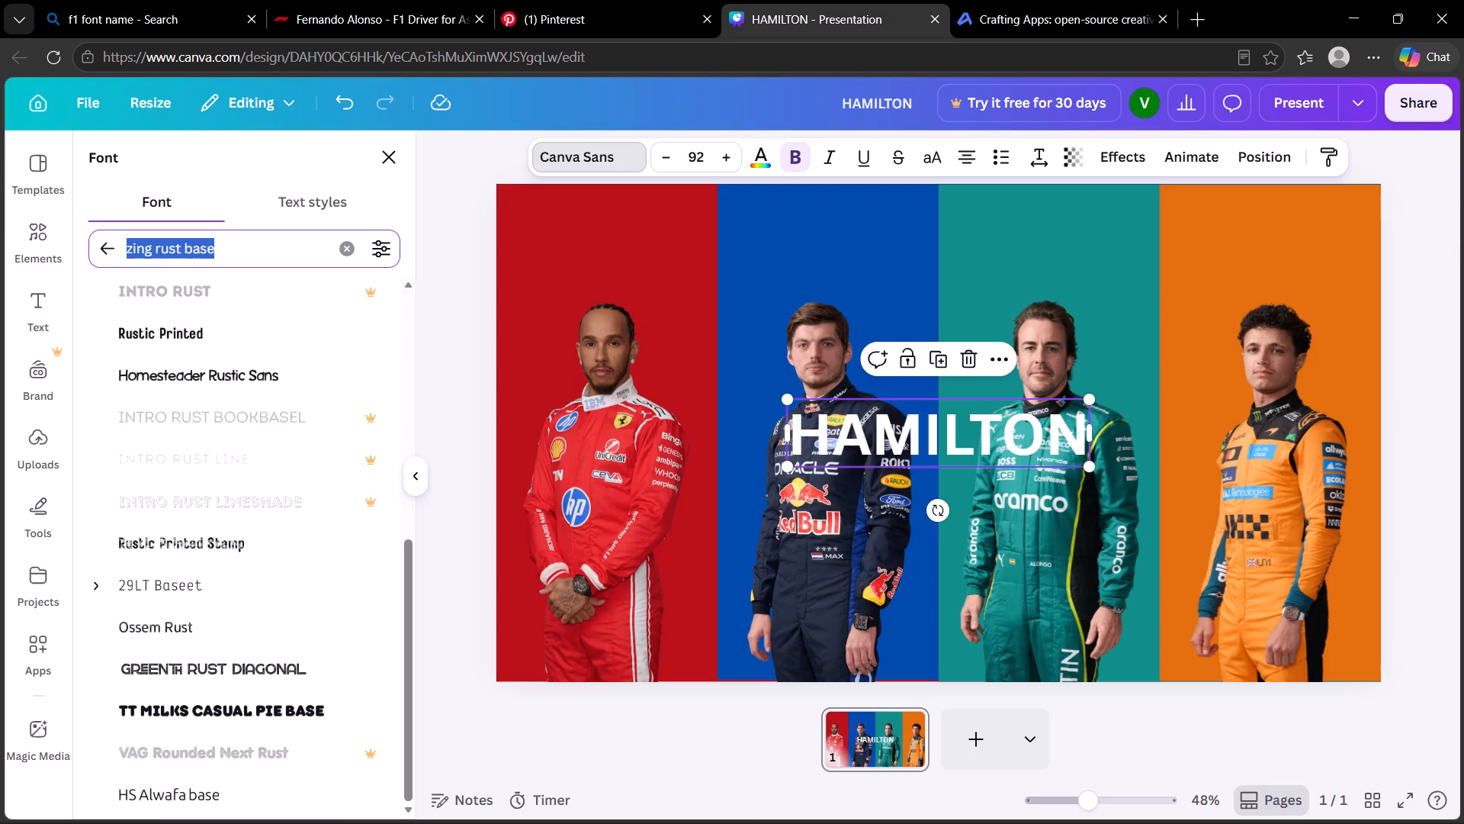
key("BackSpace")
type("formula 1")
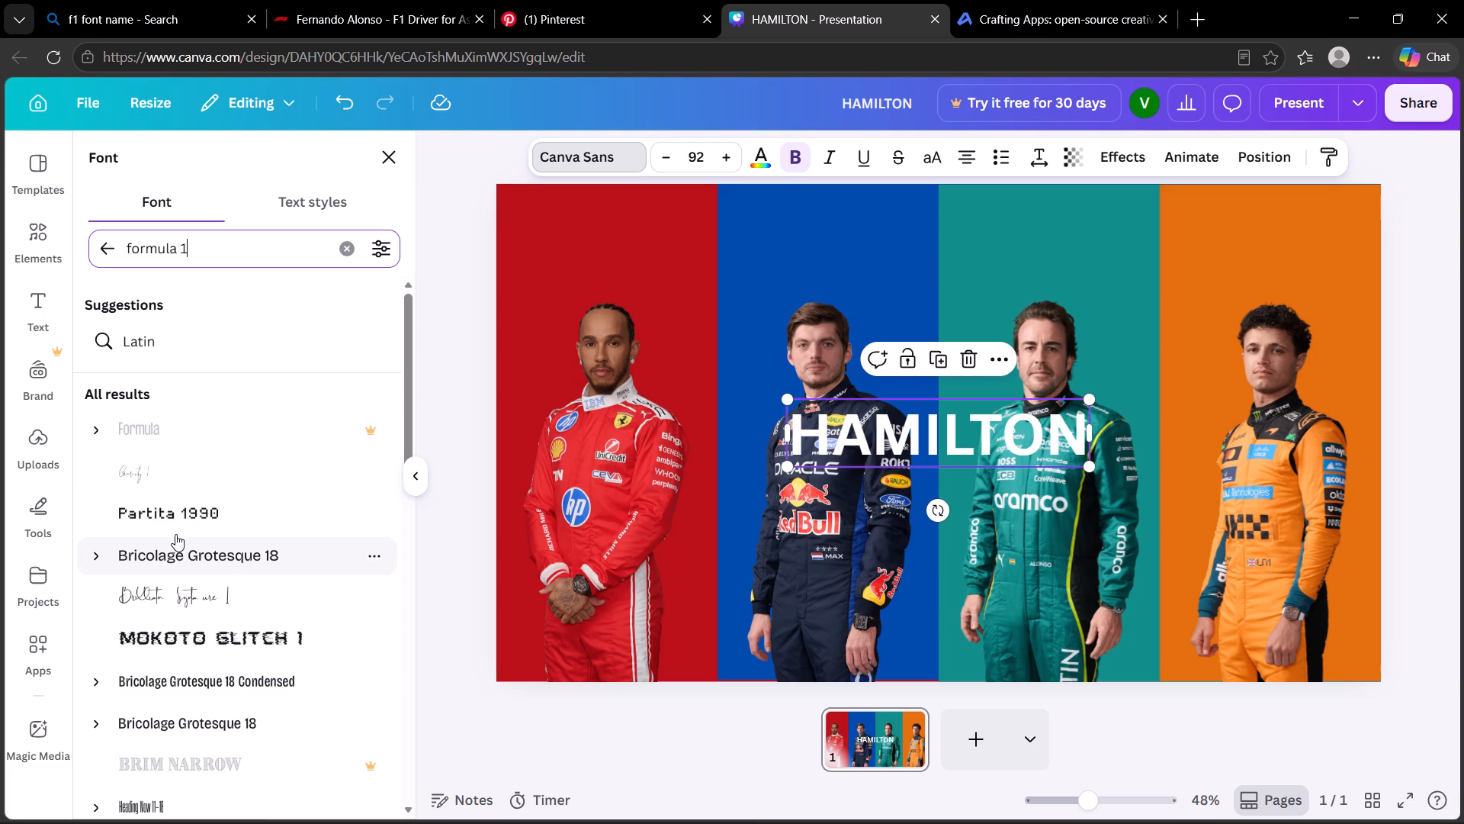
scroll(183, 526, "down", 1)
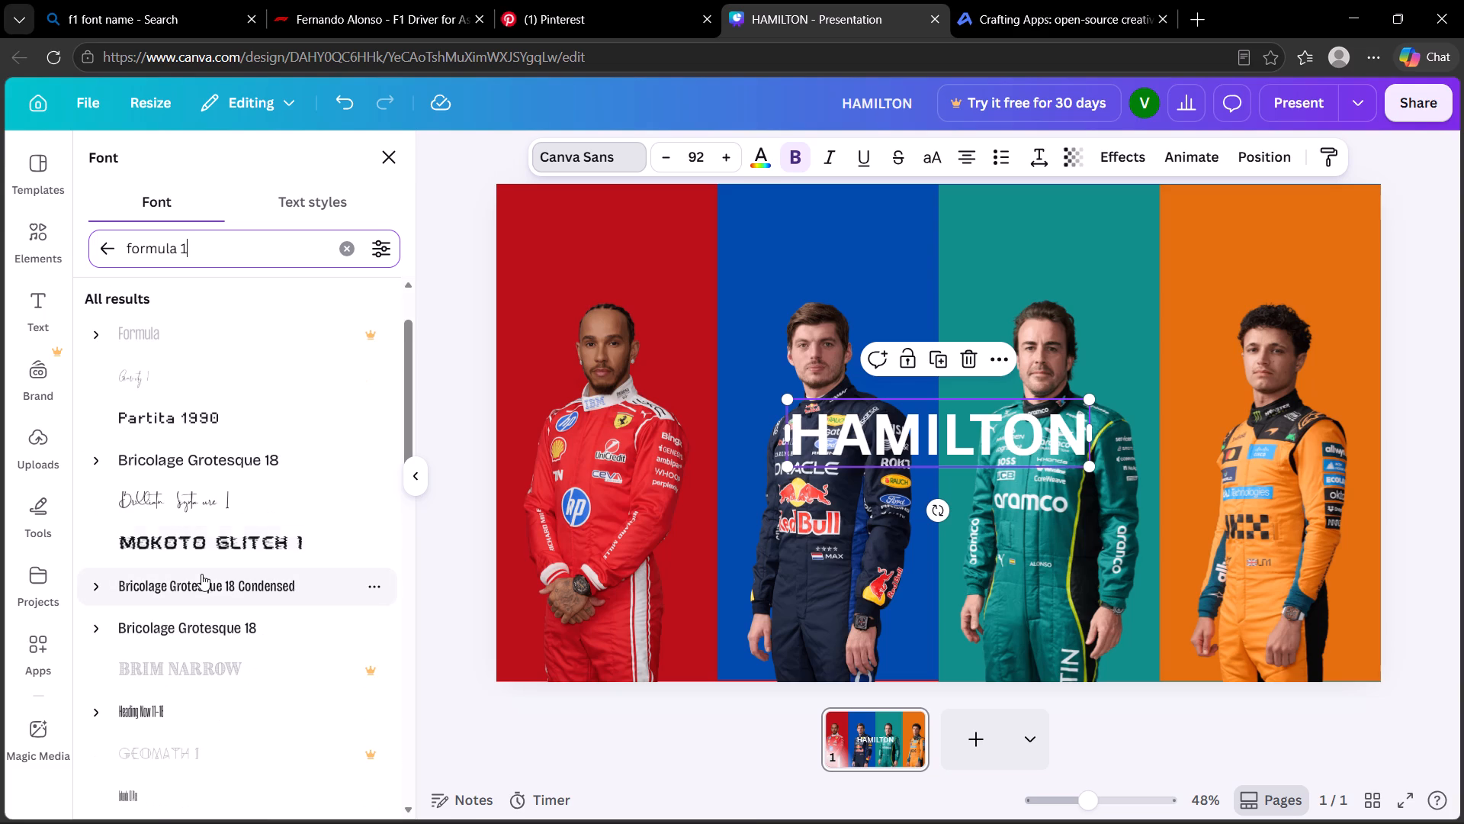
scroll(201, 574, "down", 2)
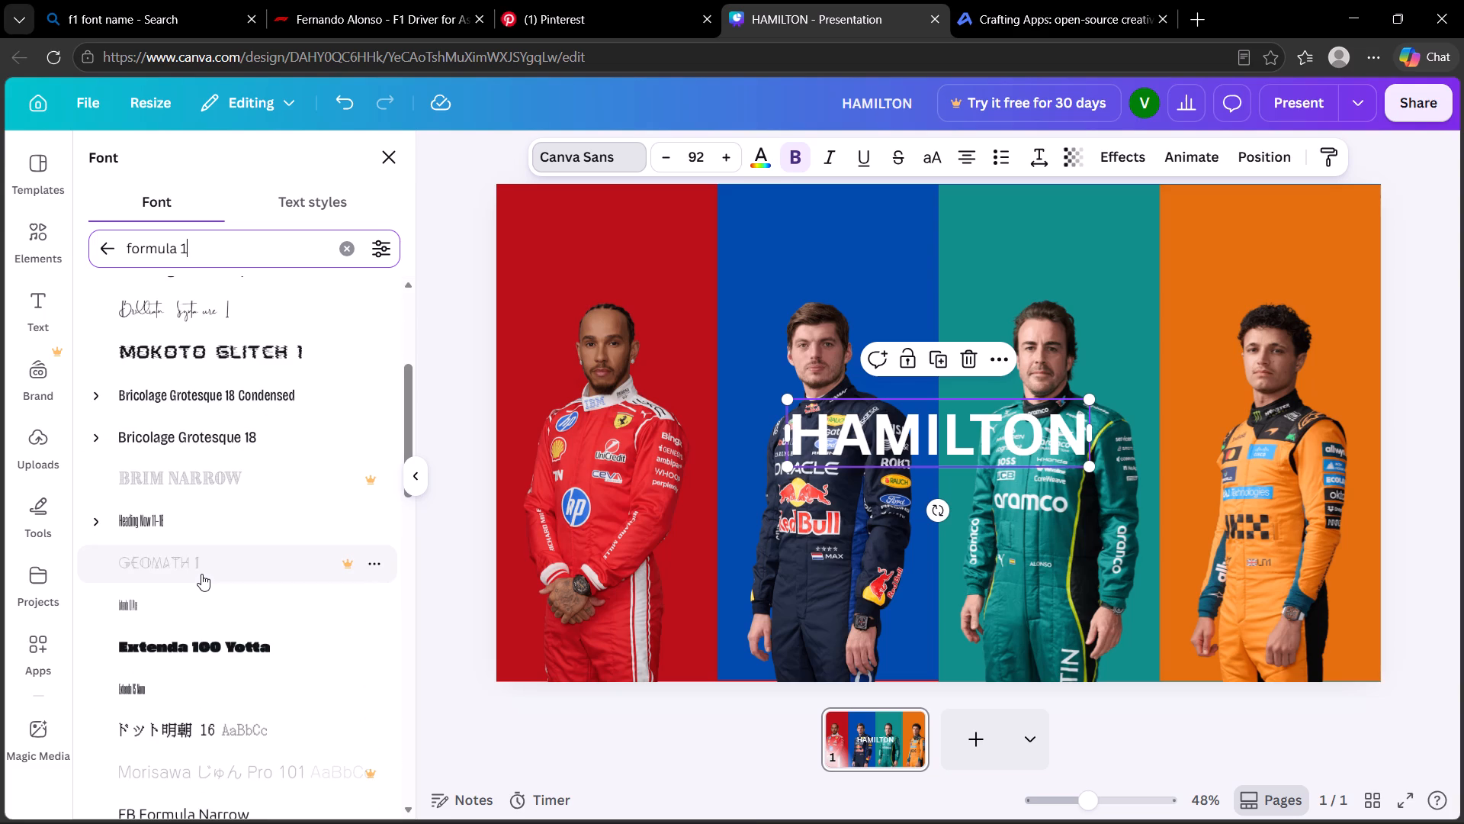
scroll(201, 574, "down", 2)
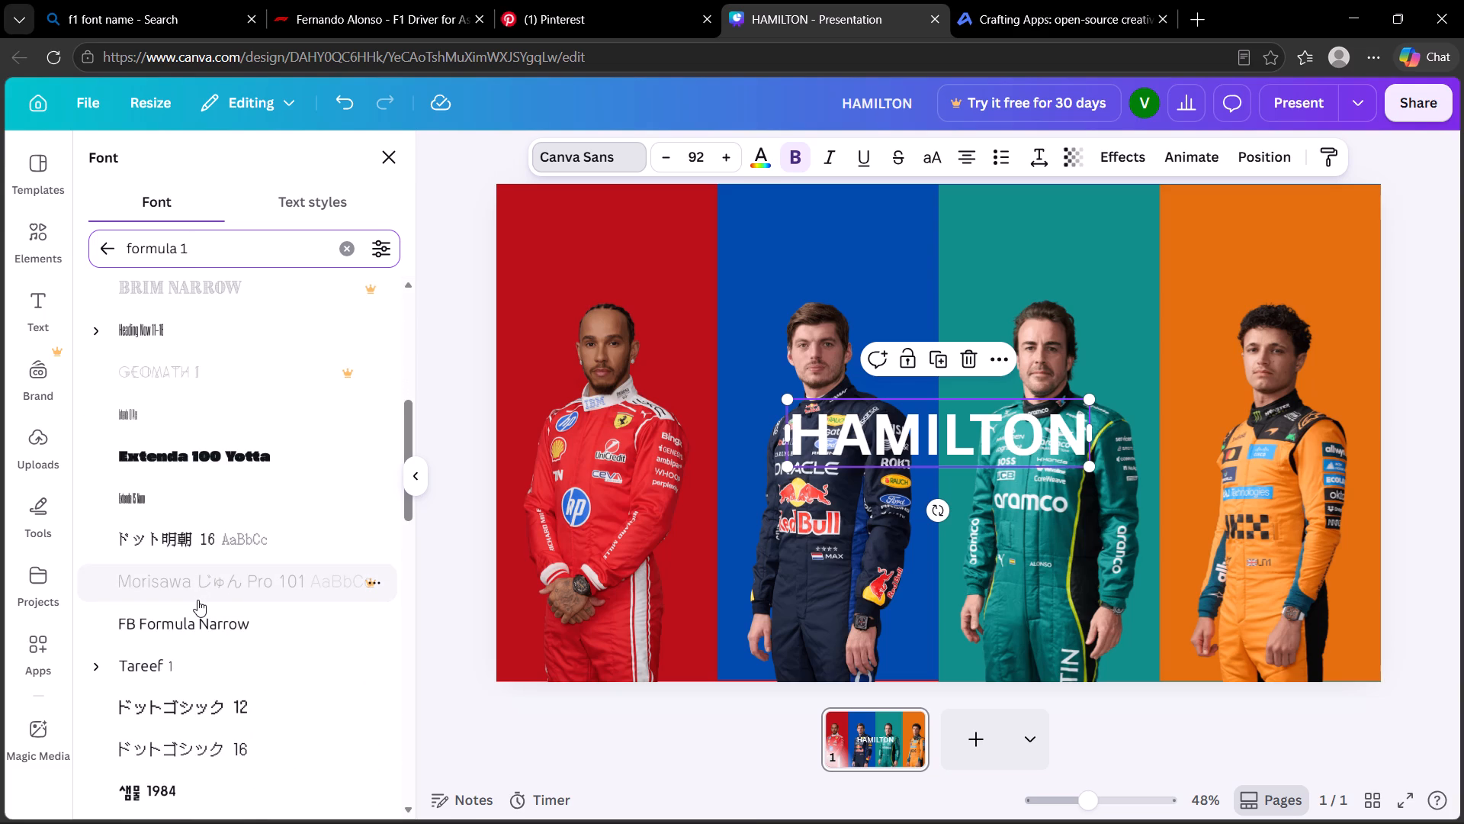
Extend the font search to "formula 1 display wide" and look through the matching fonts.
key("space")
type("display wide")
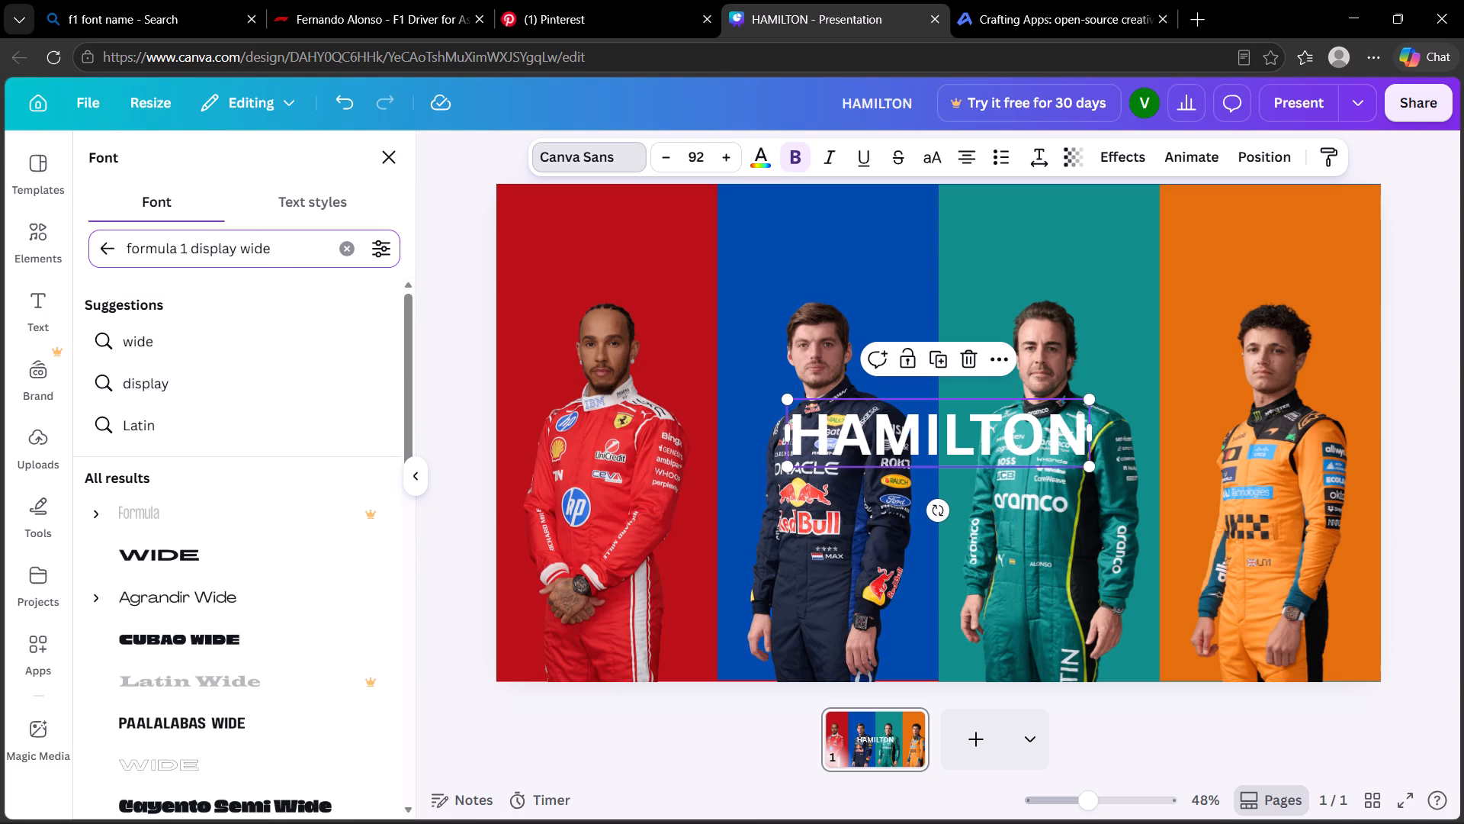
scroll(134, 665, "down", 2)
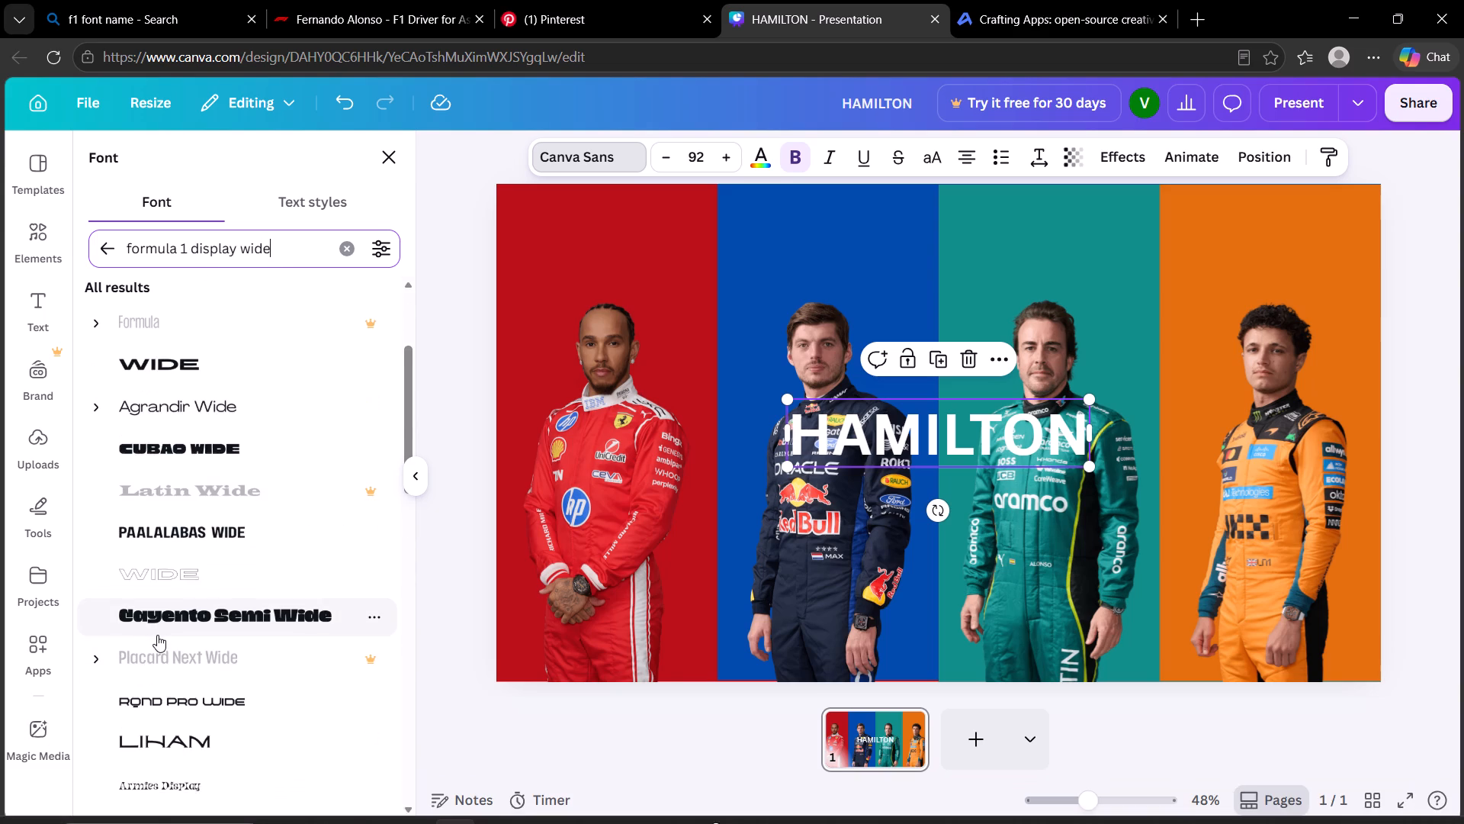
scroll(154, 635, "up", 6)
Return to the web search, change it to "f1 font name in canva" and examine the expanded AI overview.
left_click(365, 0)
left_click(138, 0)
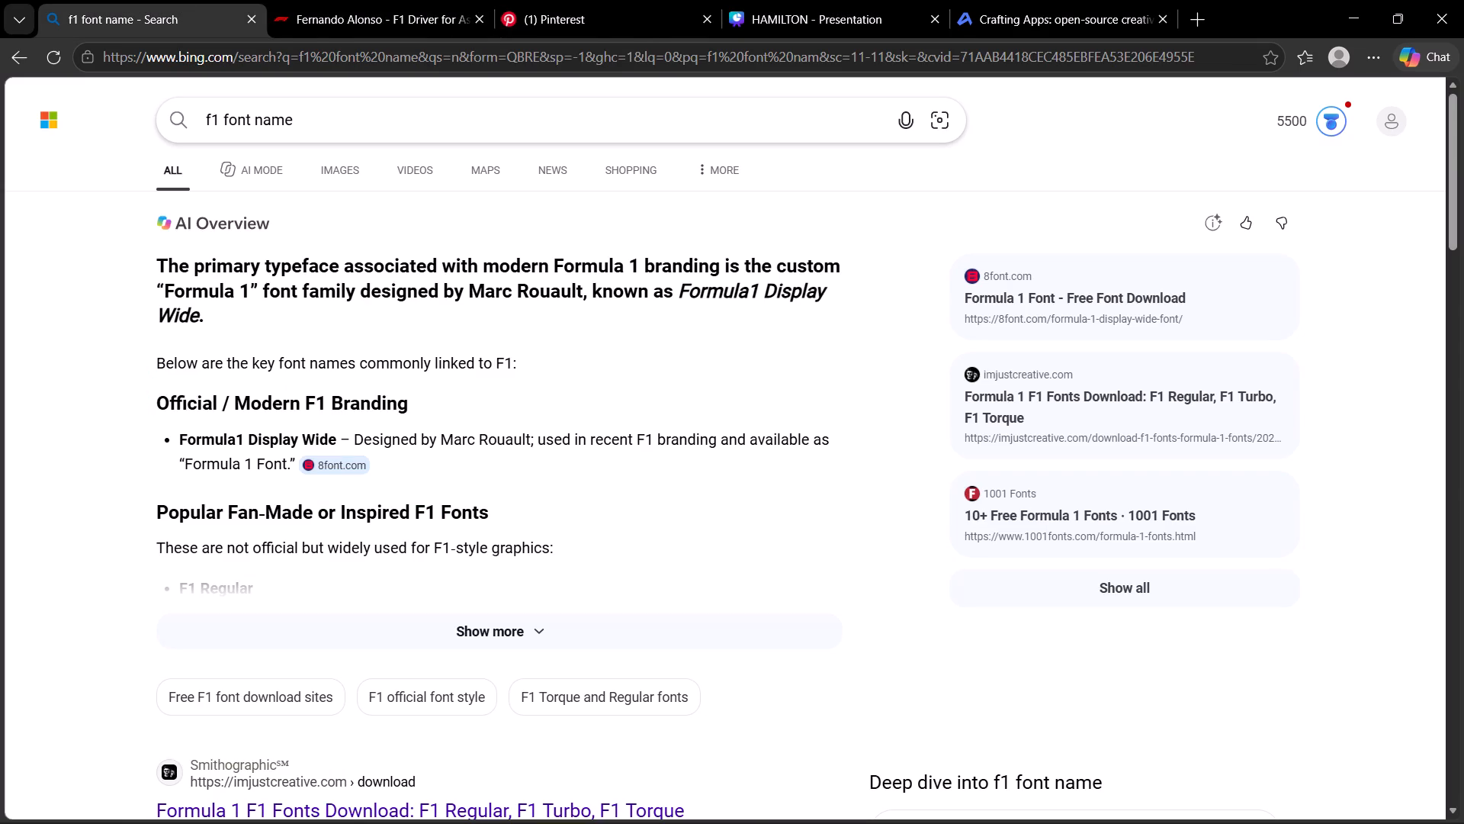
left_click(348, 119)
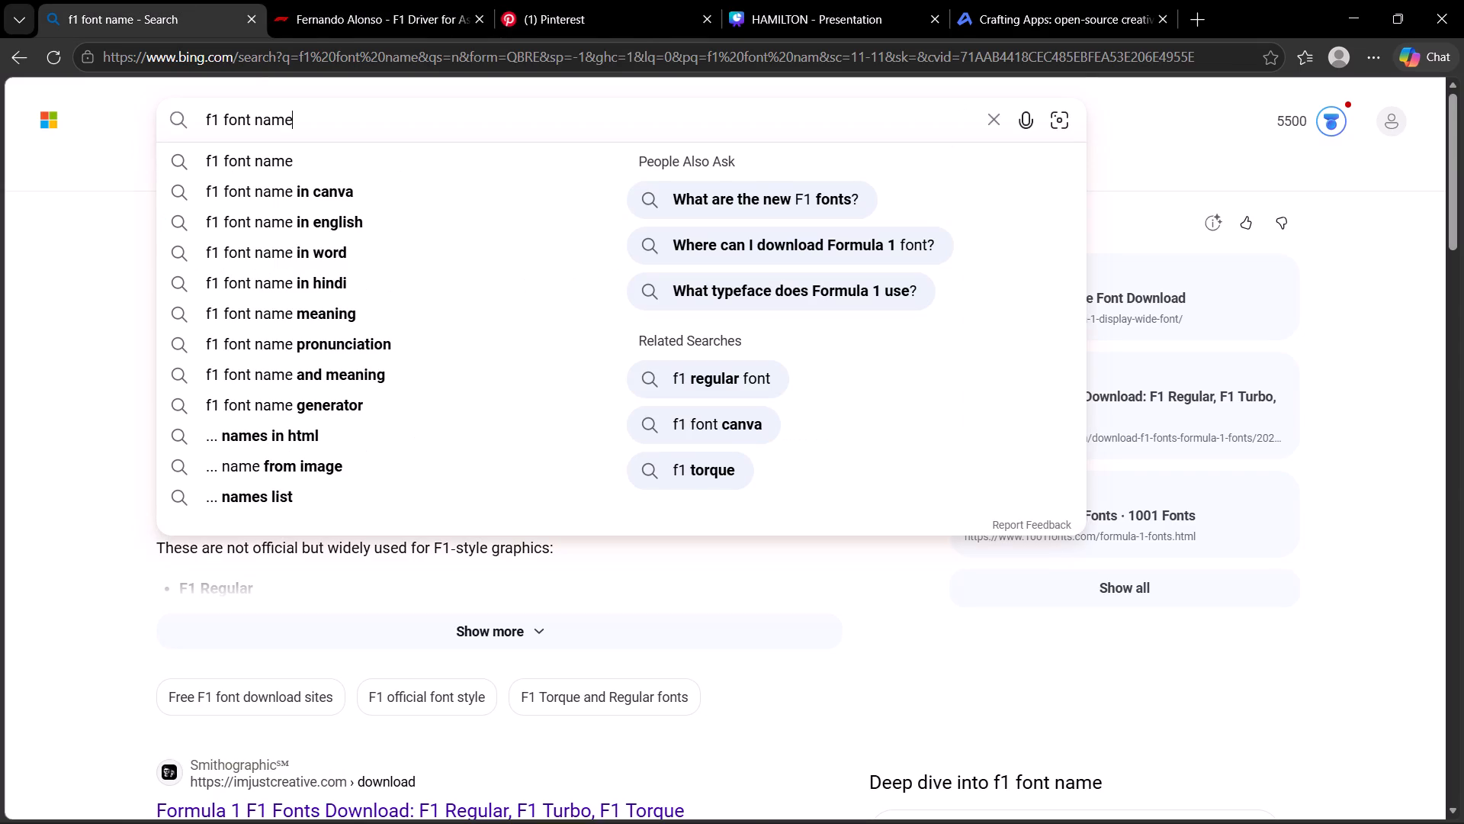
left_click(342, 198)
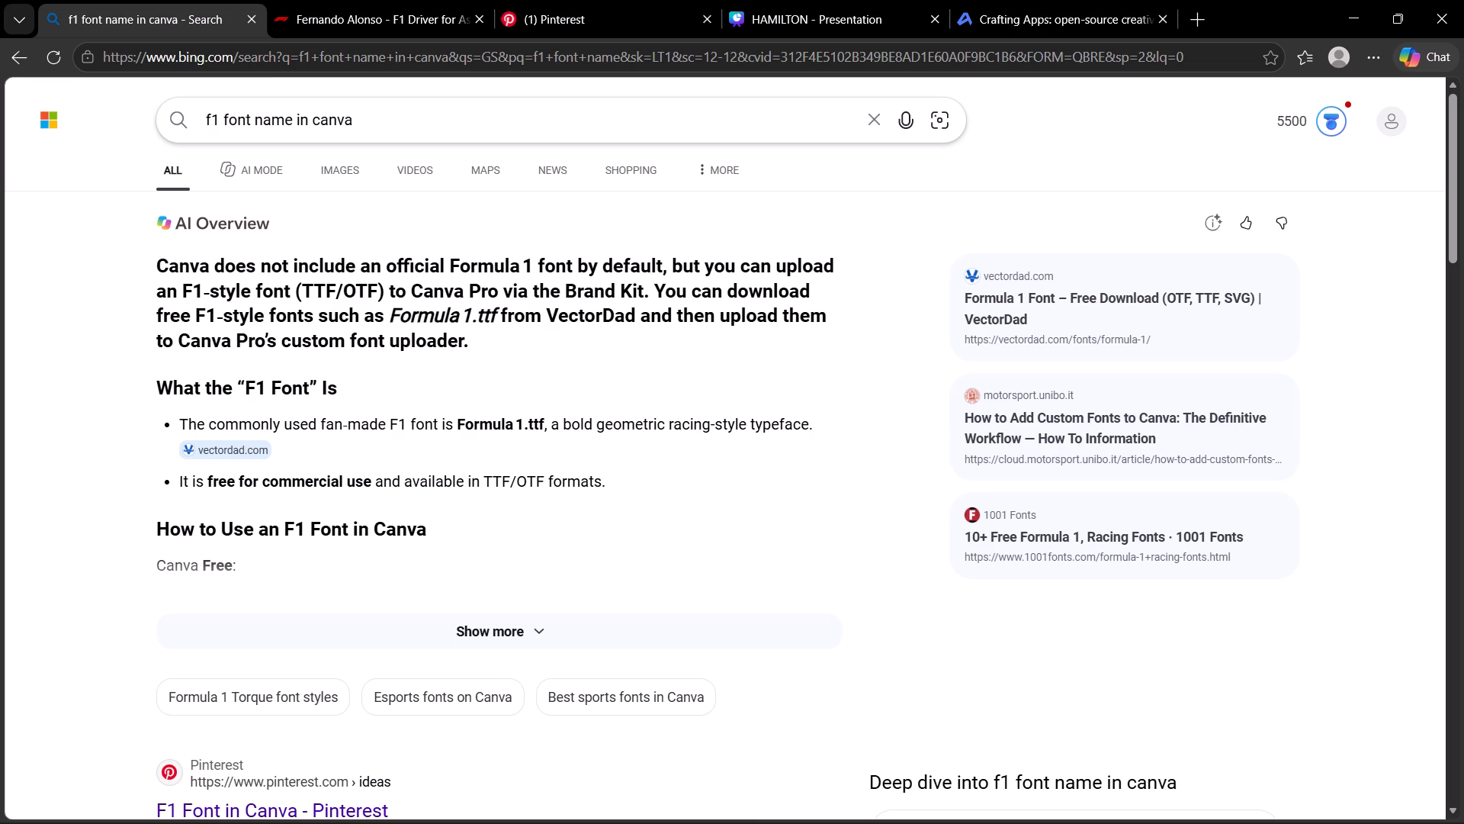
left_click(293, 620)
scroll(293, 618, "down", 1)
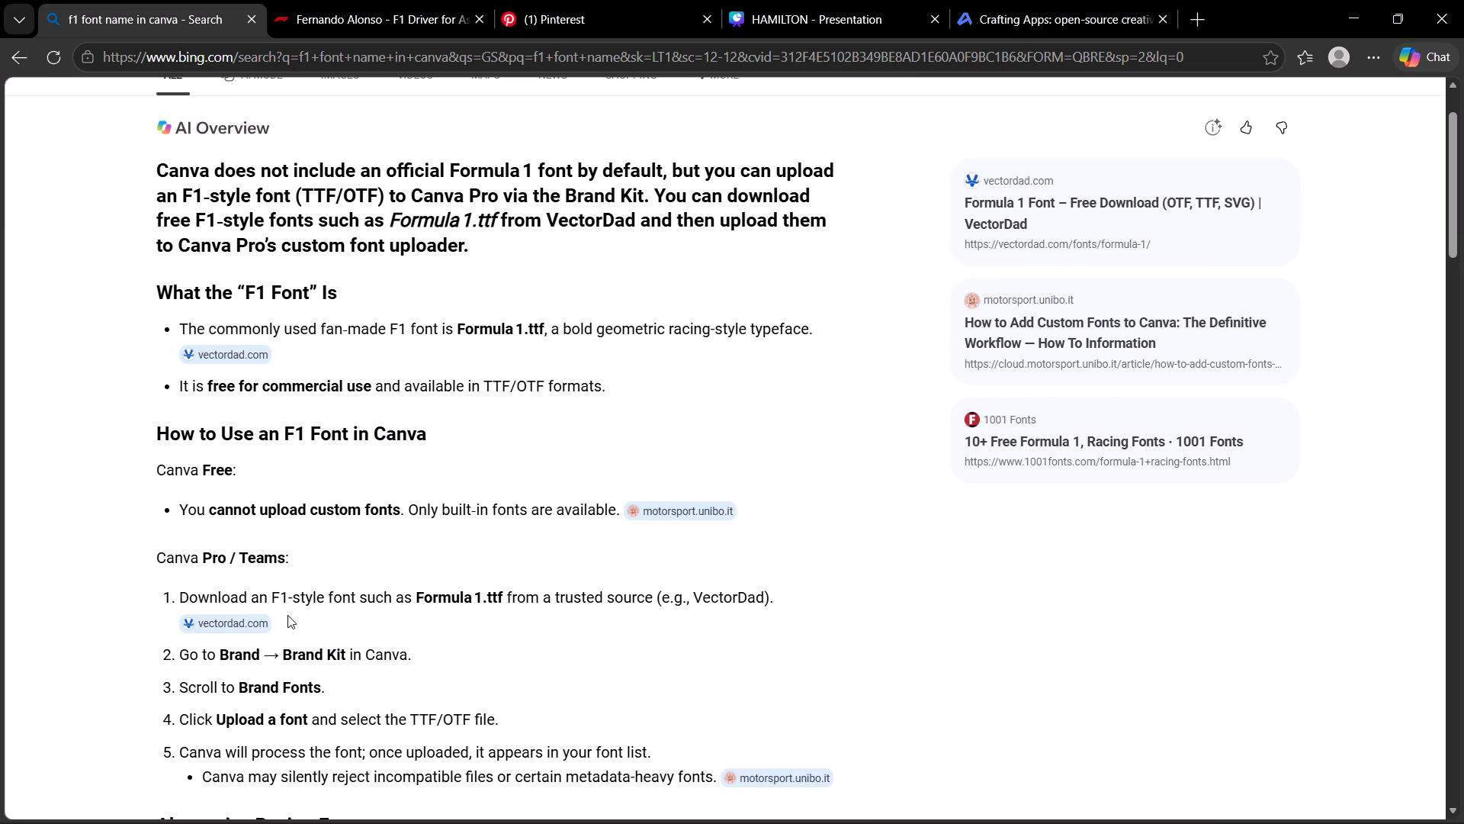
scroll(283, 613, "down", 2)
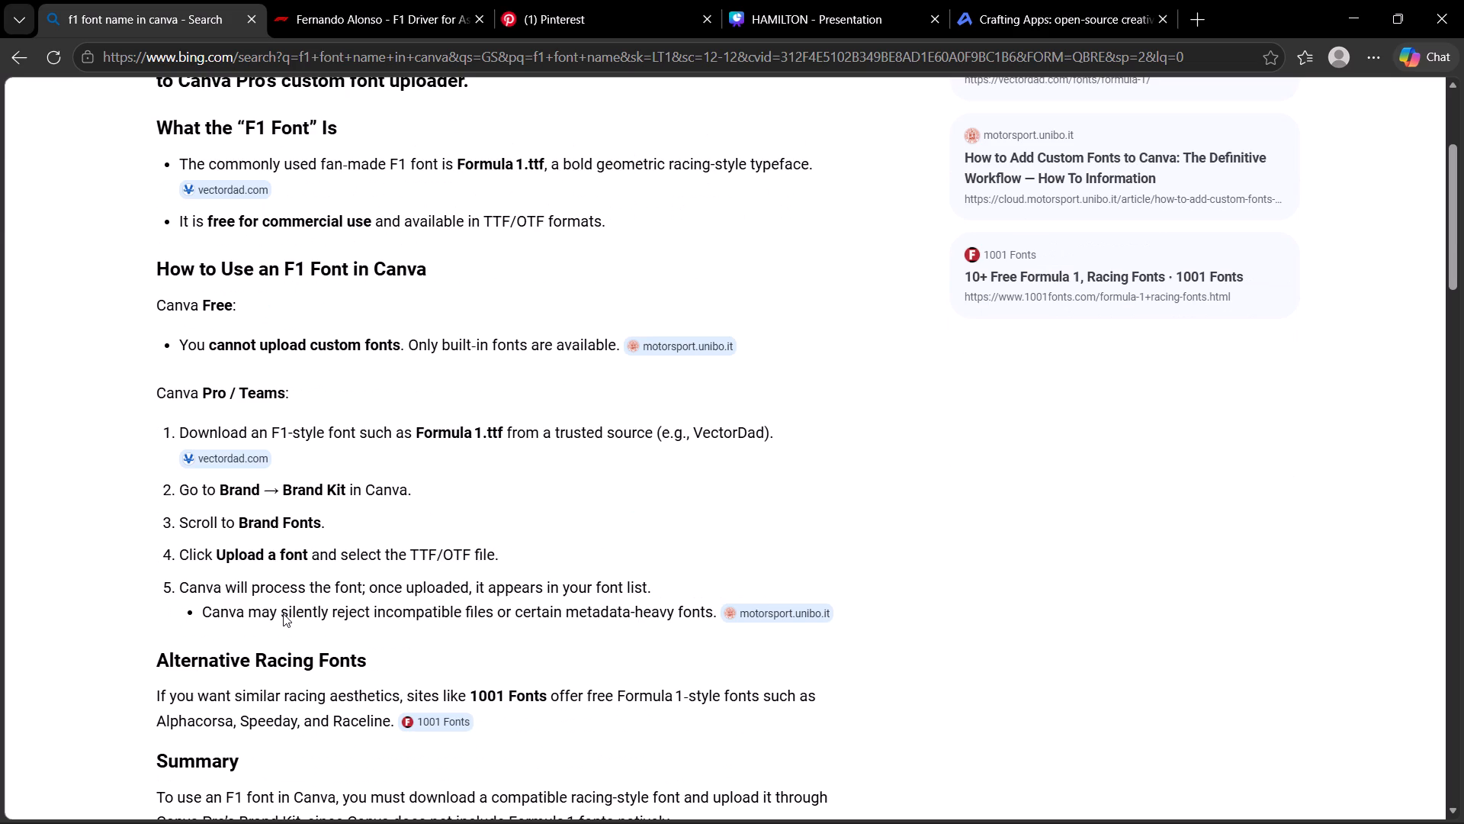
scroll(283, 613, "up", 2)
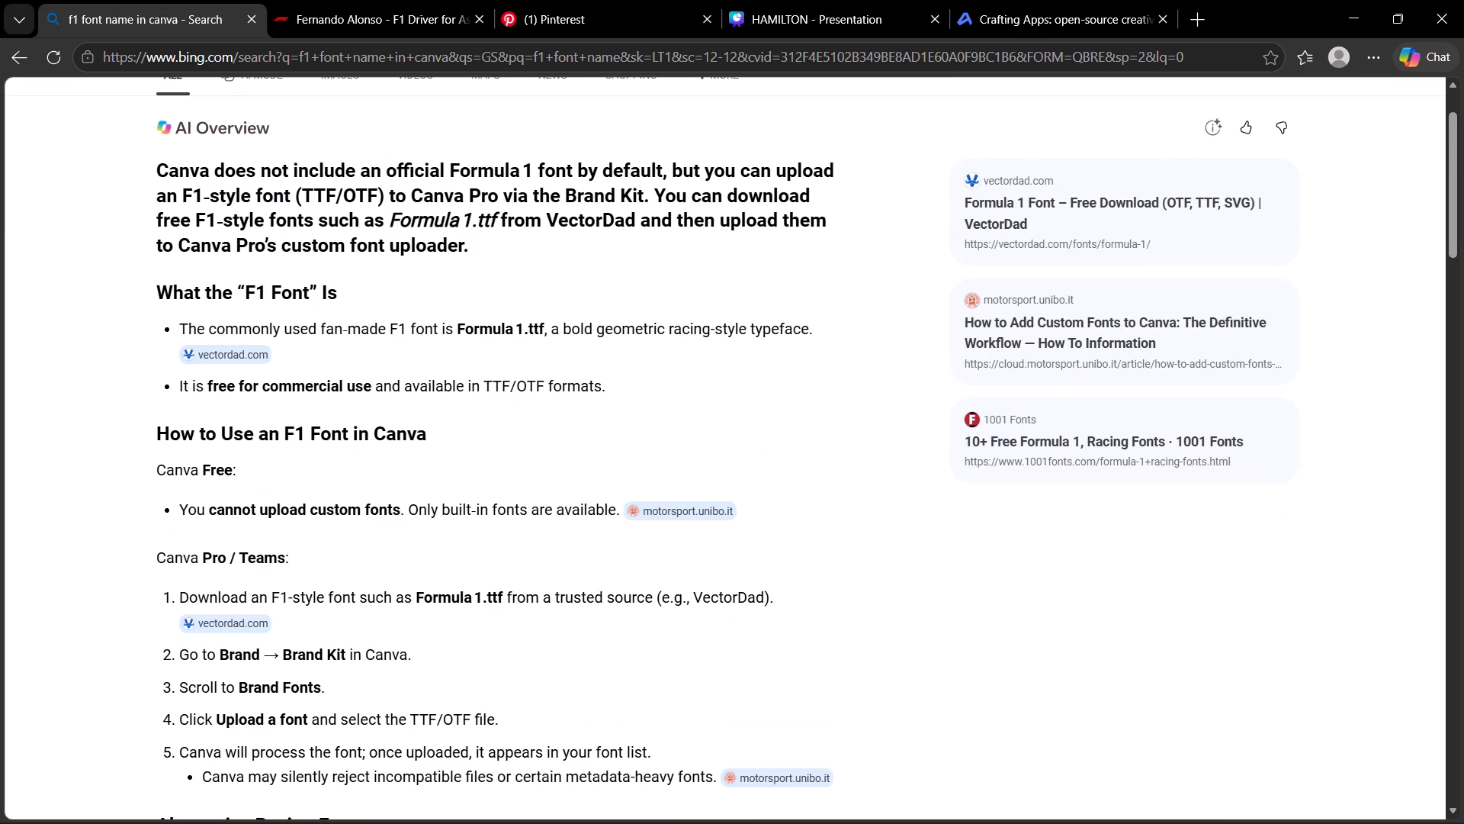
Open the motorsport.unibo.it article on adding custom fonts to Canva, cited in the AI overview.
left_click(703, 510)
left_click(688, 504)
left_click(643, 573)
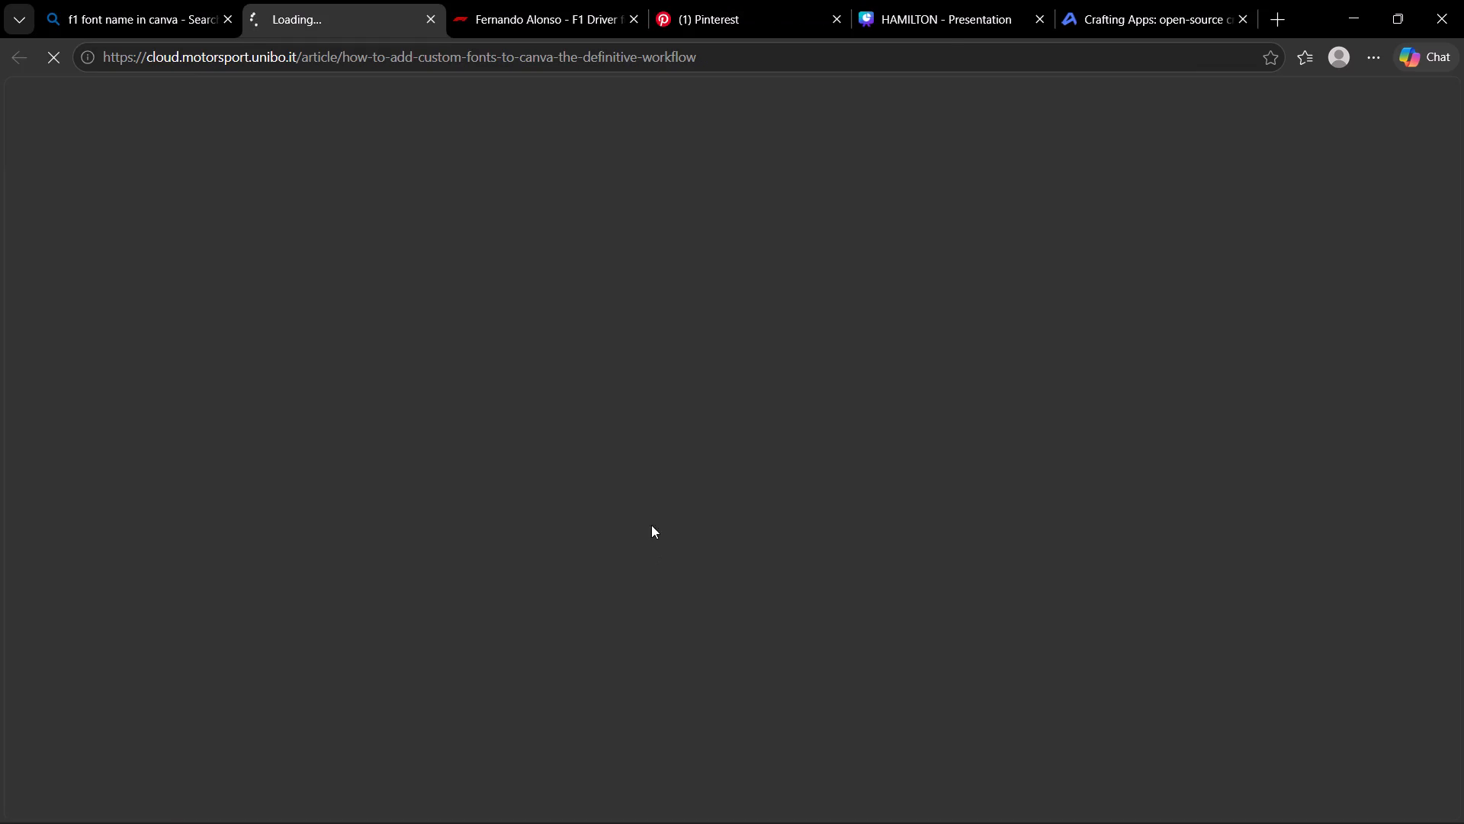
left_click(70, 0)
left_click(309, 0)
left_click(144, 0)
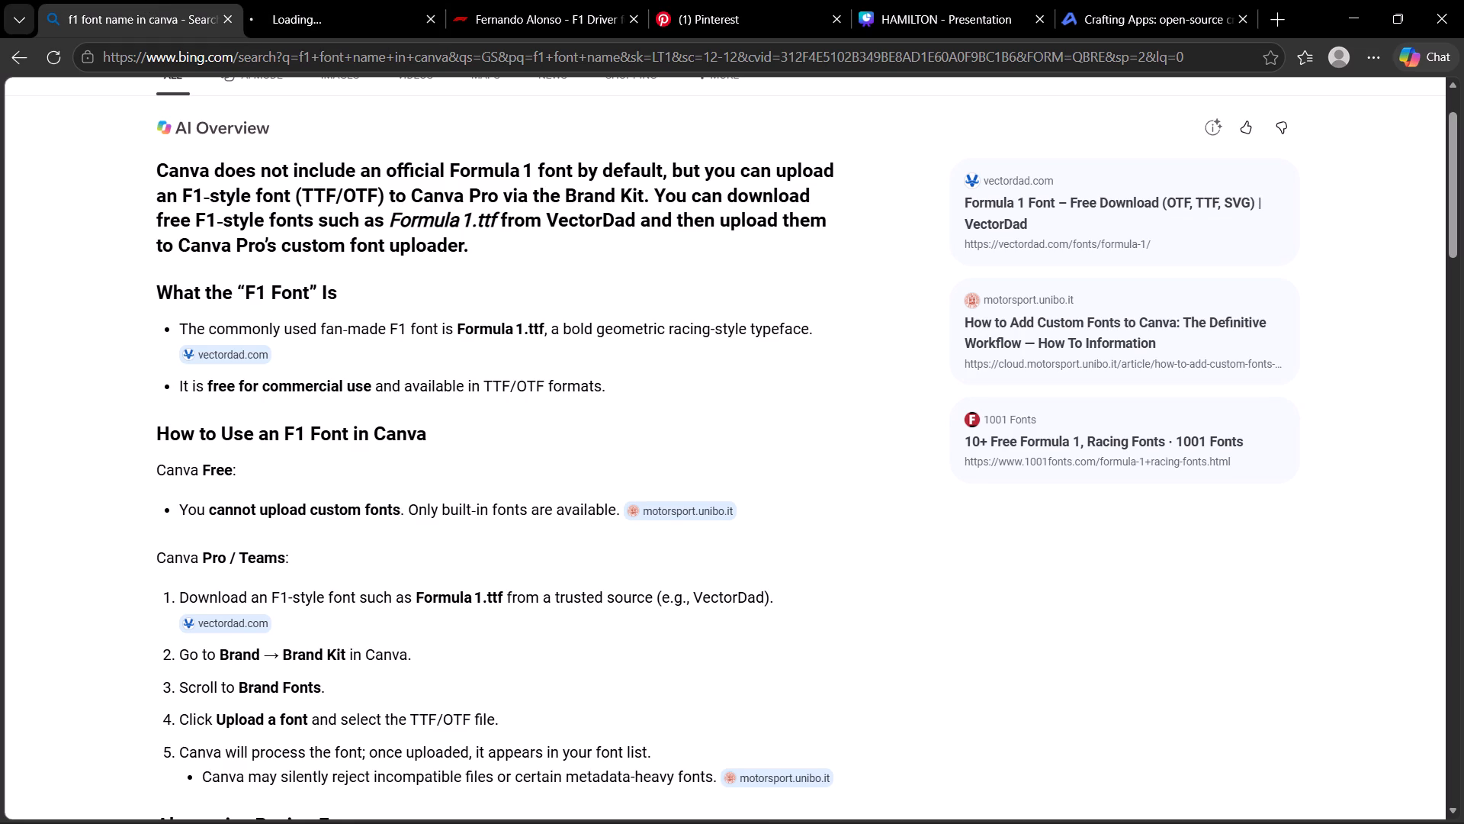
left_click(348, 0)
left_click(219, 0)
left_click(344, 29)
Examine the web results below the AI overview for F1 font names usable in Canva.
left_click(120, 2)
scroll(304, 478, "up", 4)
scroll(303, 474, "down", 8)
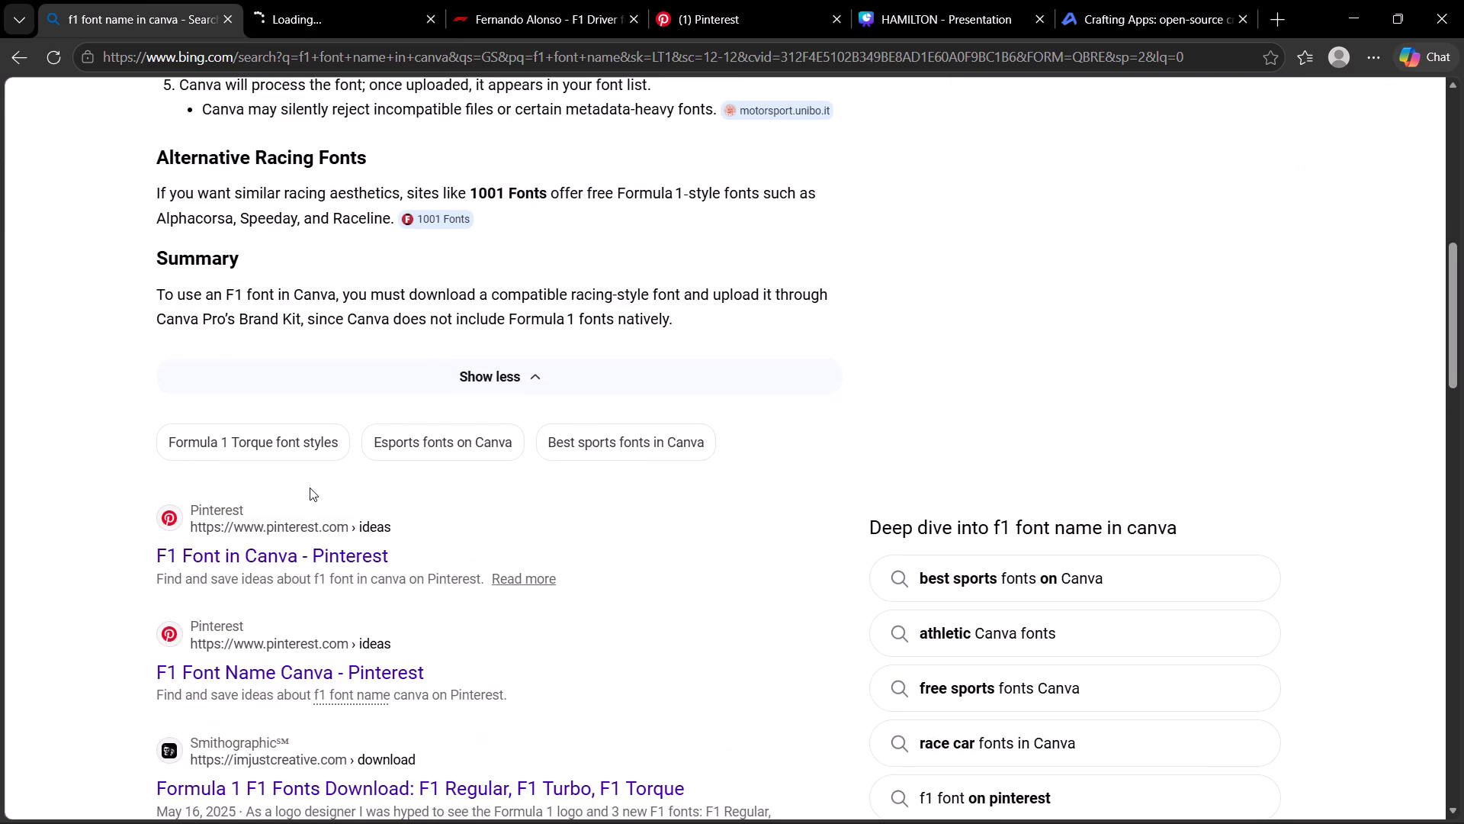
scroll(310, 488, "down", 1)
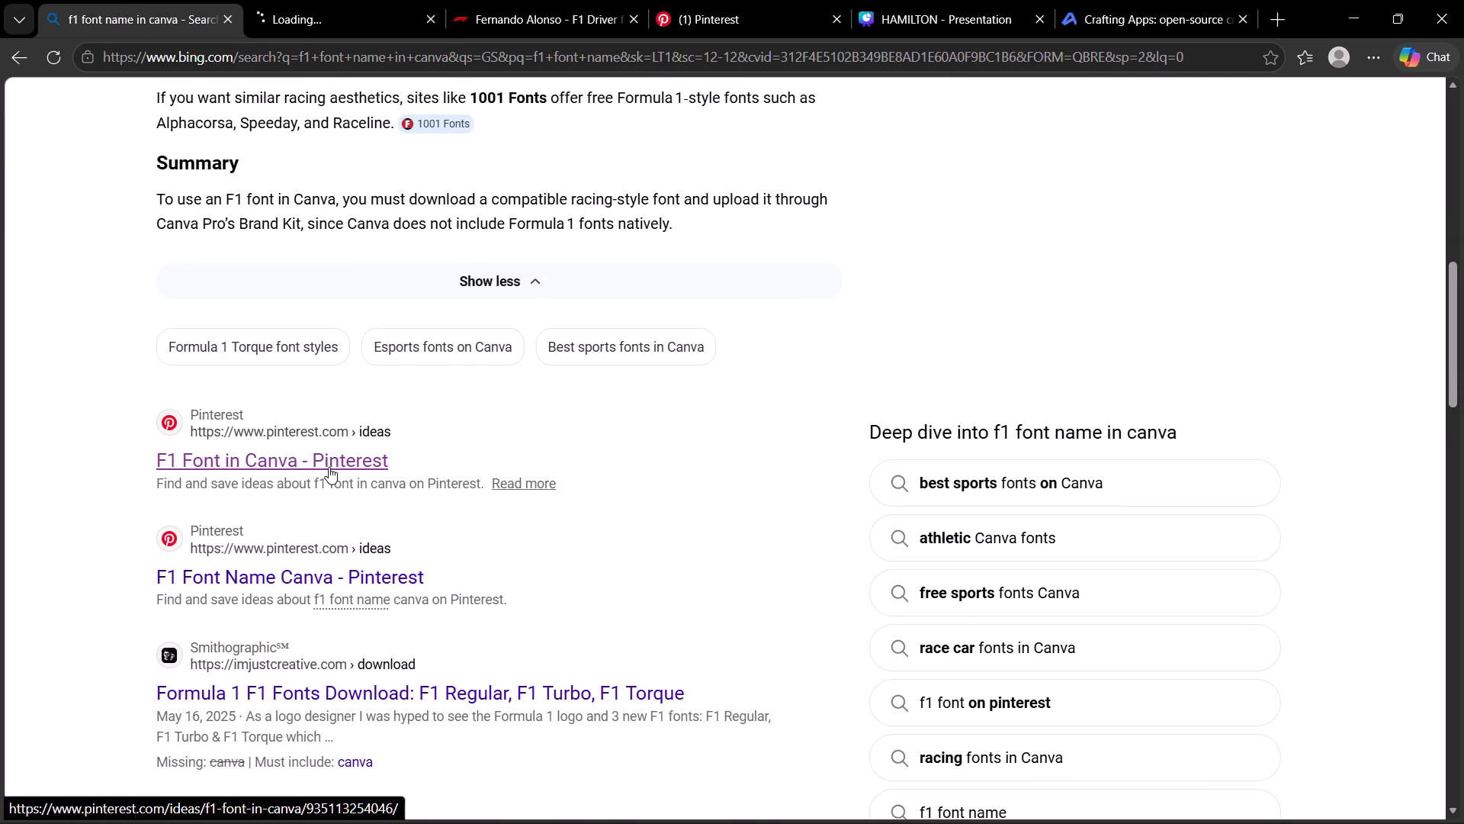
scroll(454, 517, "down", 2)
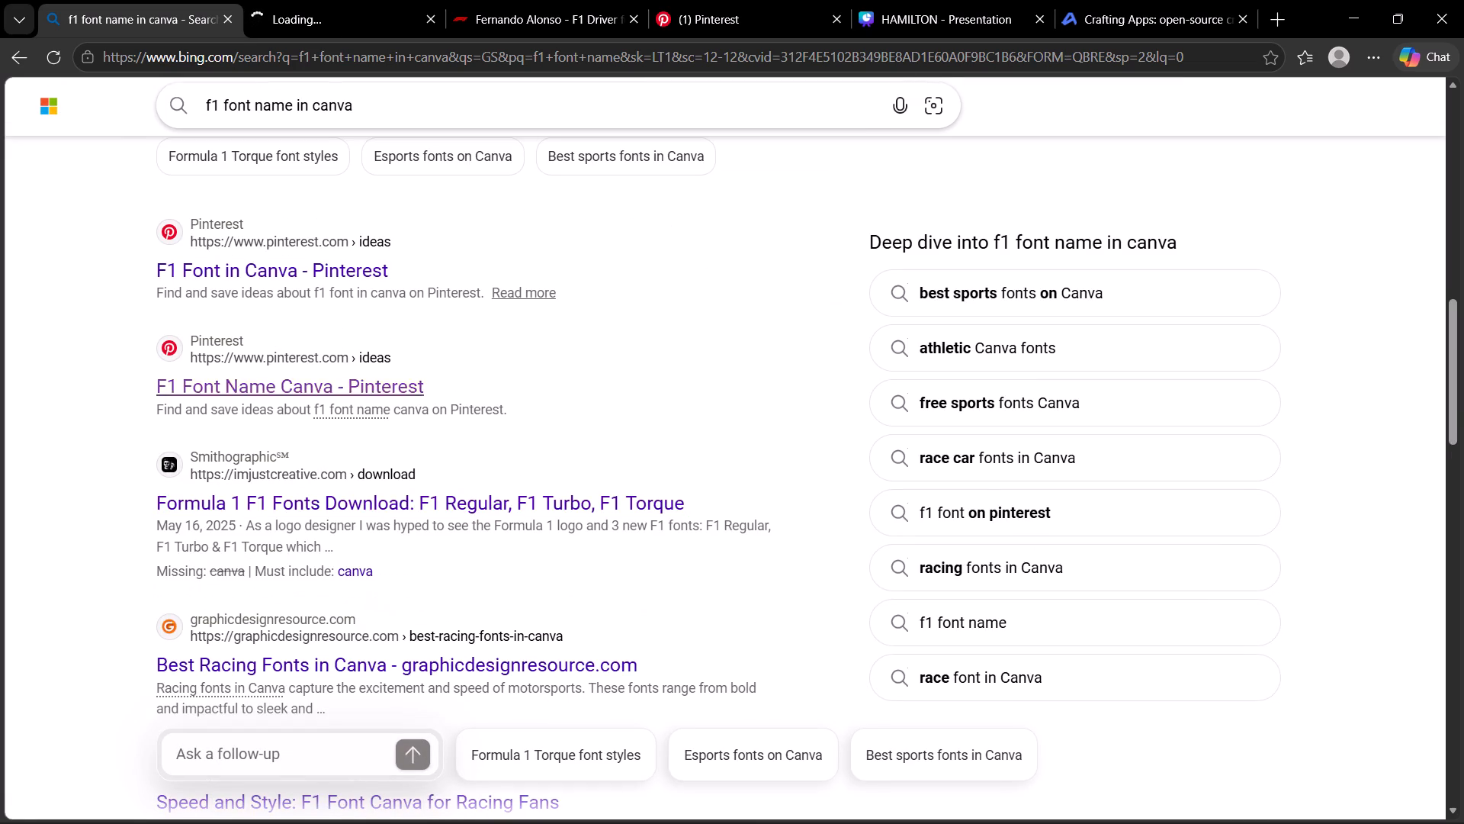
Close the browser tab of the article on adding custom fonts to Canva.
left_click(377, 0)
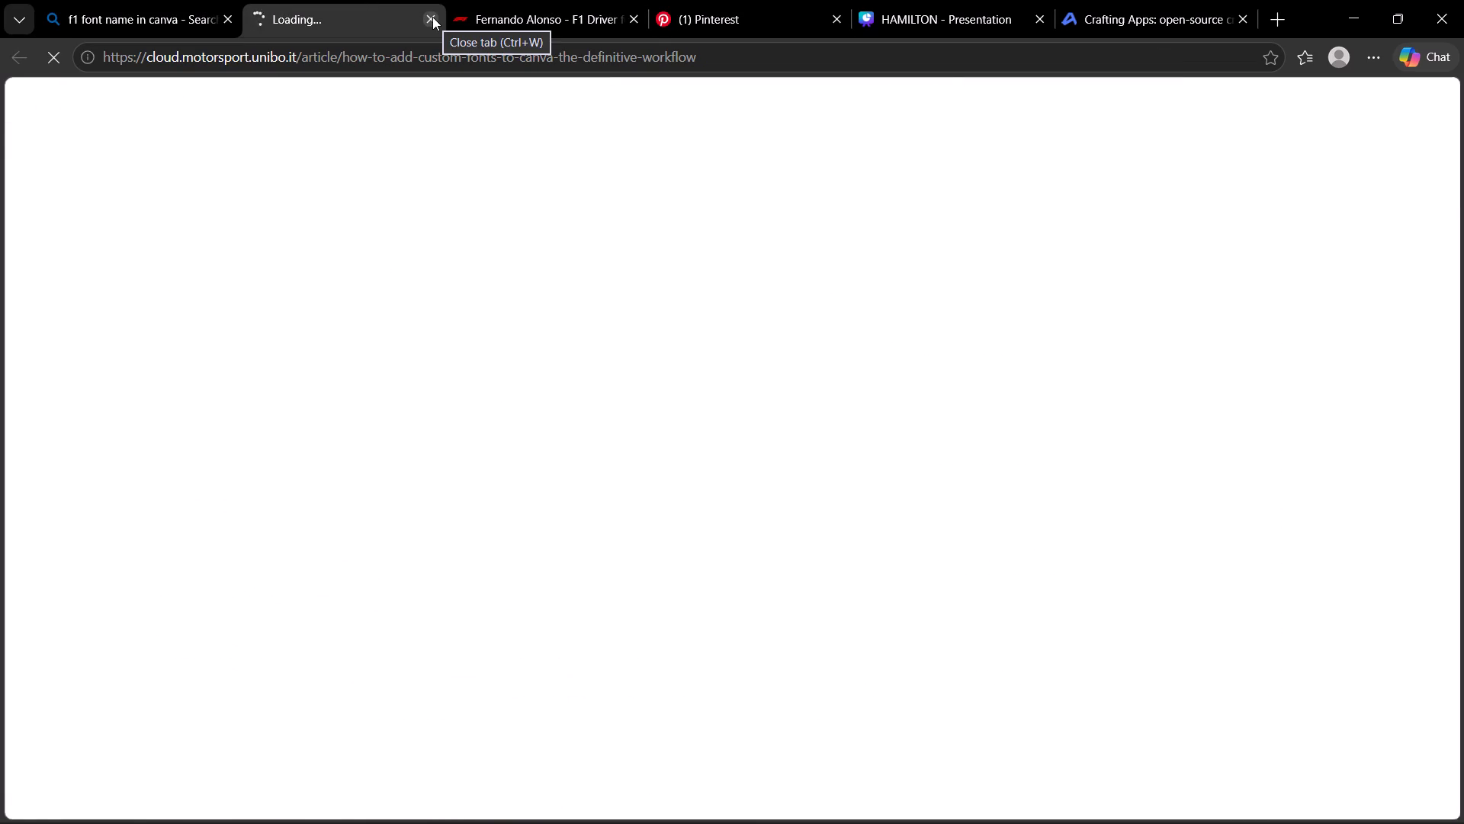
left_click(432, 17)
Go back to the Canva design, clear the font search and search the fonts for "f1".
left_click(271, 0)
left_click(495, 5)
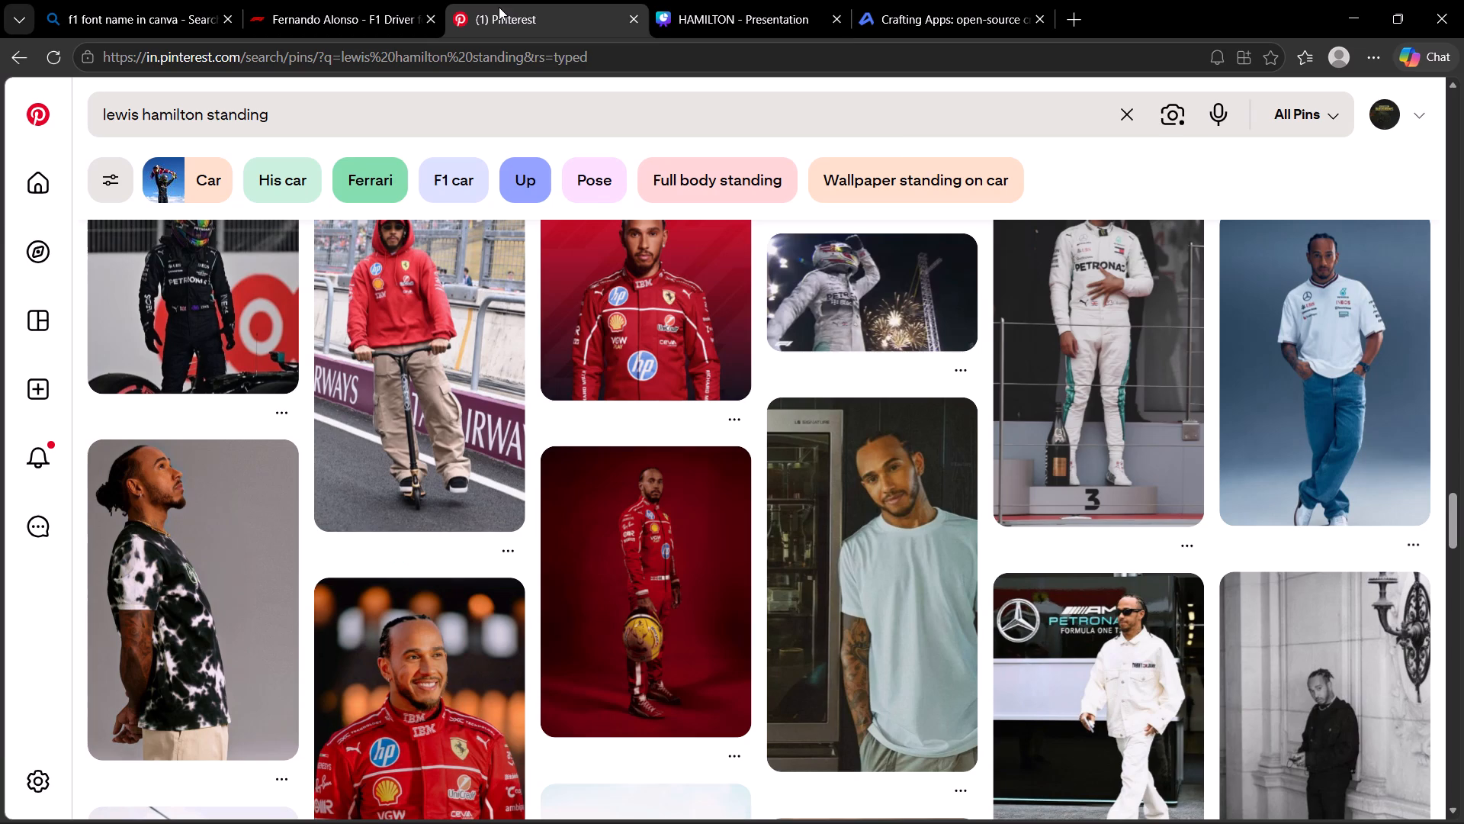
left_click(725, 14)
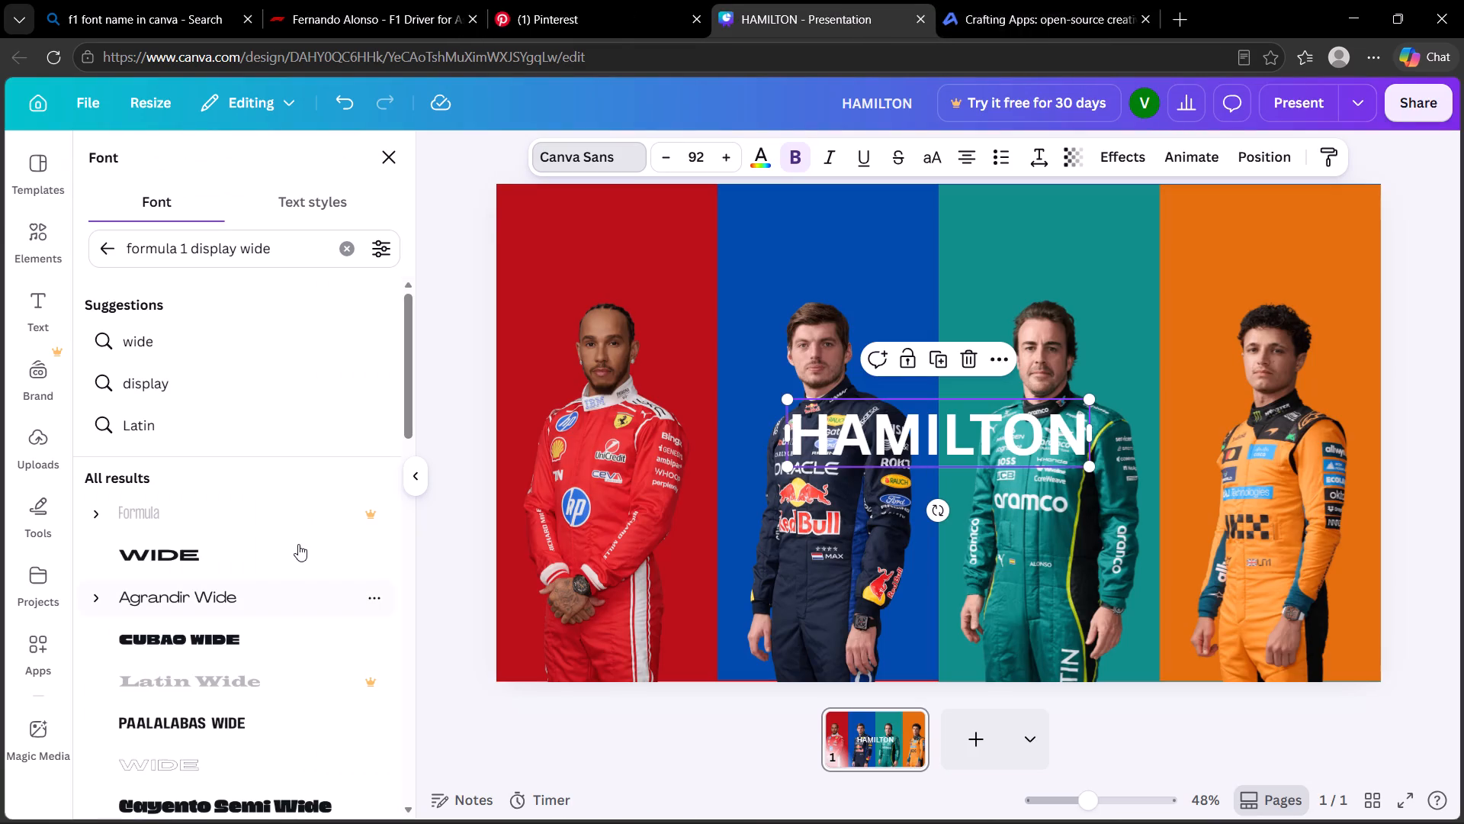
left_click(332, 240)
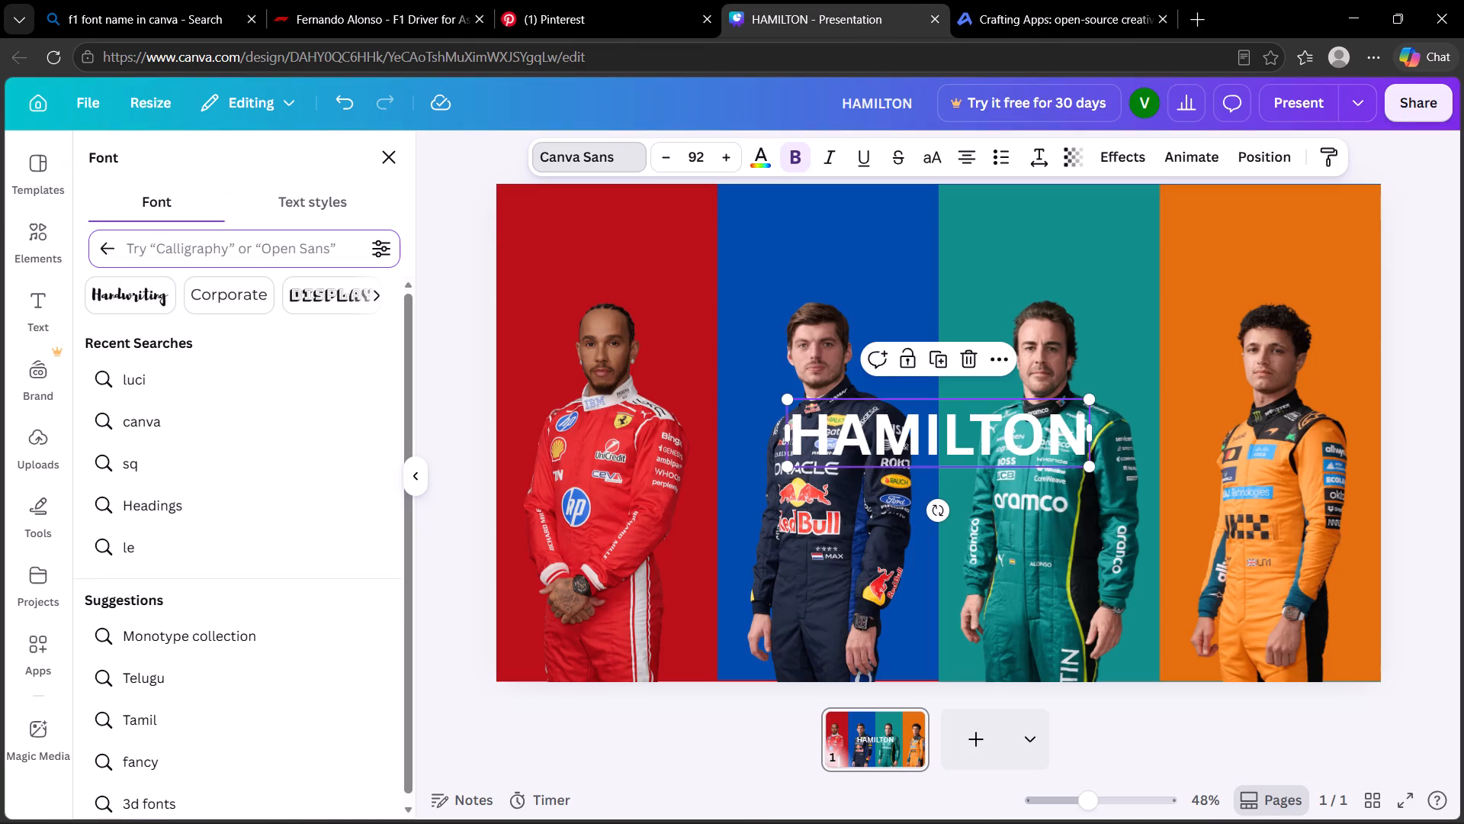
left_click(288, 263)
type("f1")
key("Return")
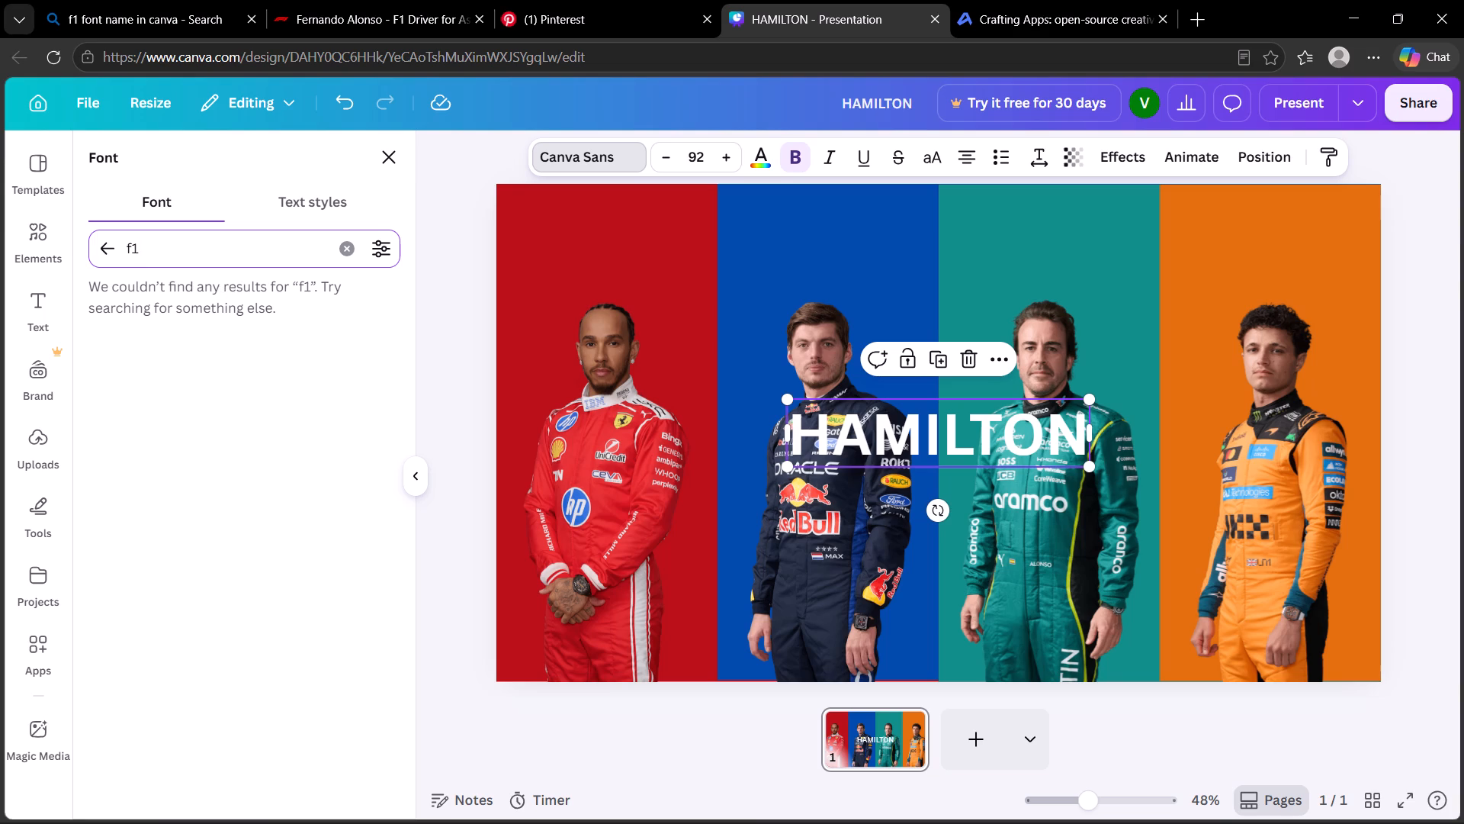
Change the font search to "formula 1".
key("BackSpace")
type("ormuka")
key("BackSpace")
key("BackSpace")
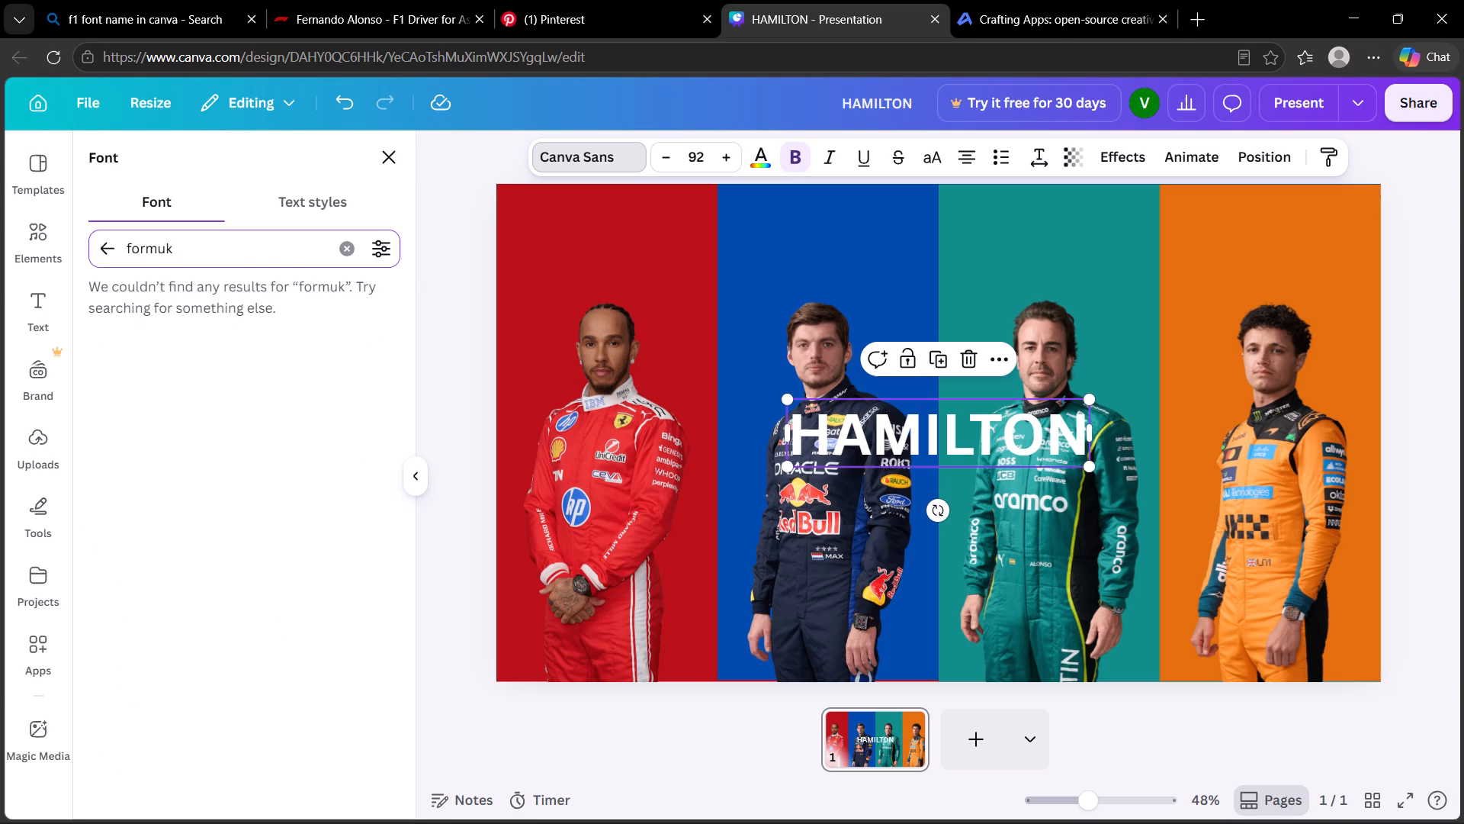
type("la 1")
key("Return")
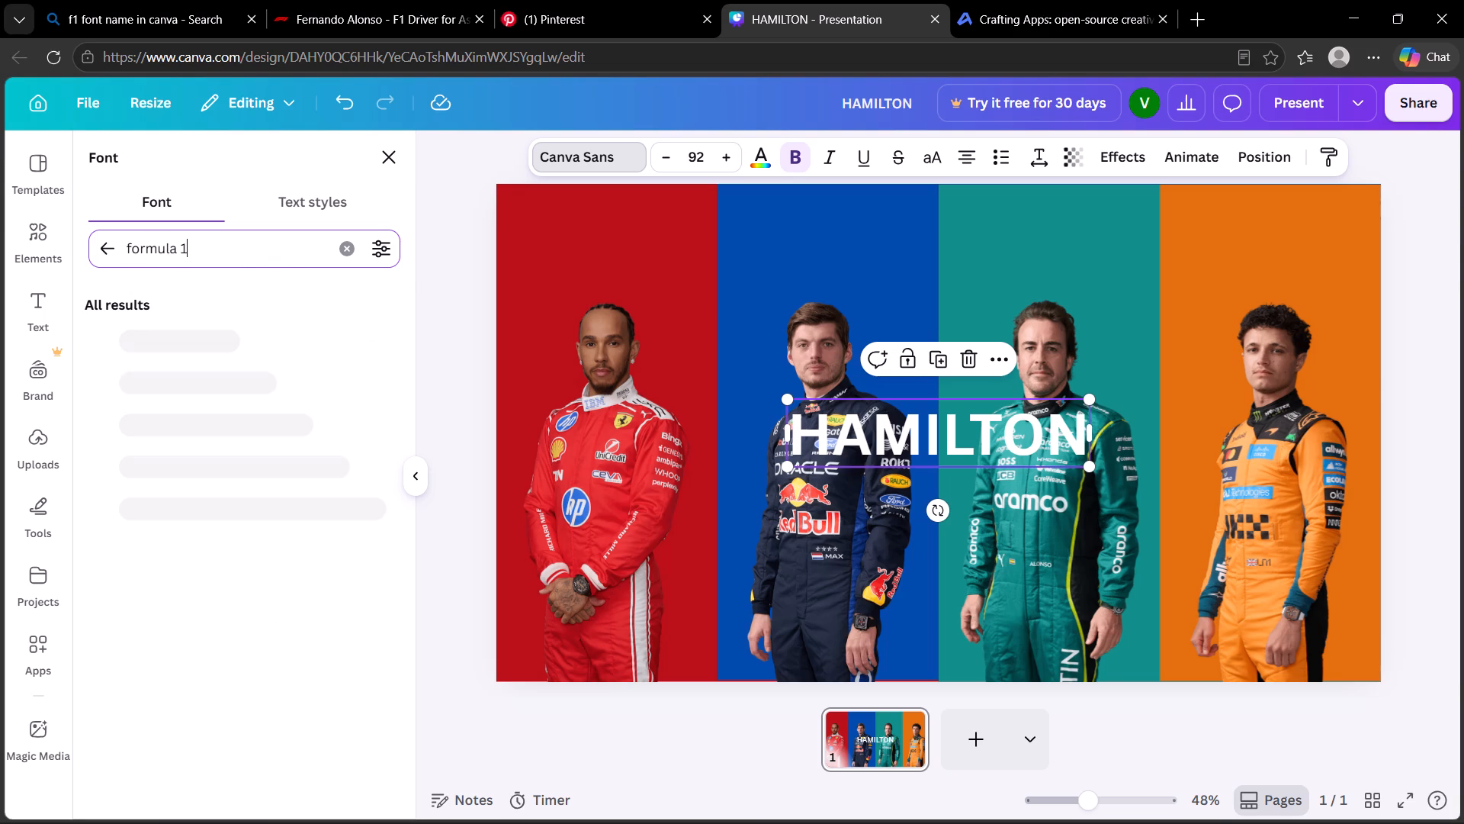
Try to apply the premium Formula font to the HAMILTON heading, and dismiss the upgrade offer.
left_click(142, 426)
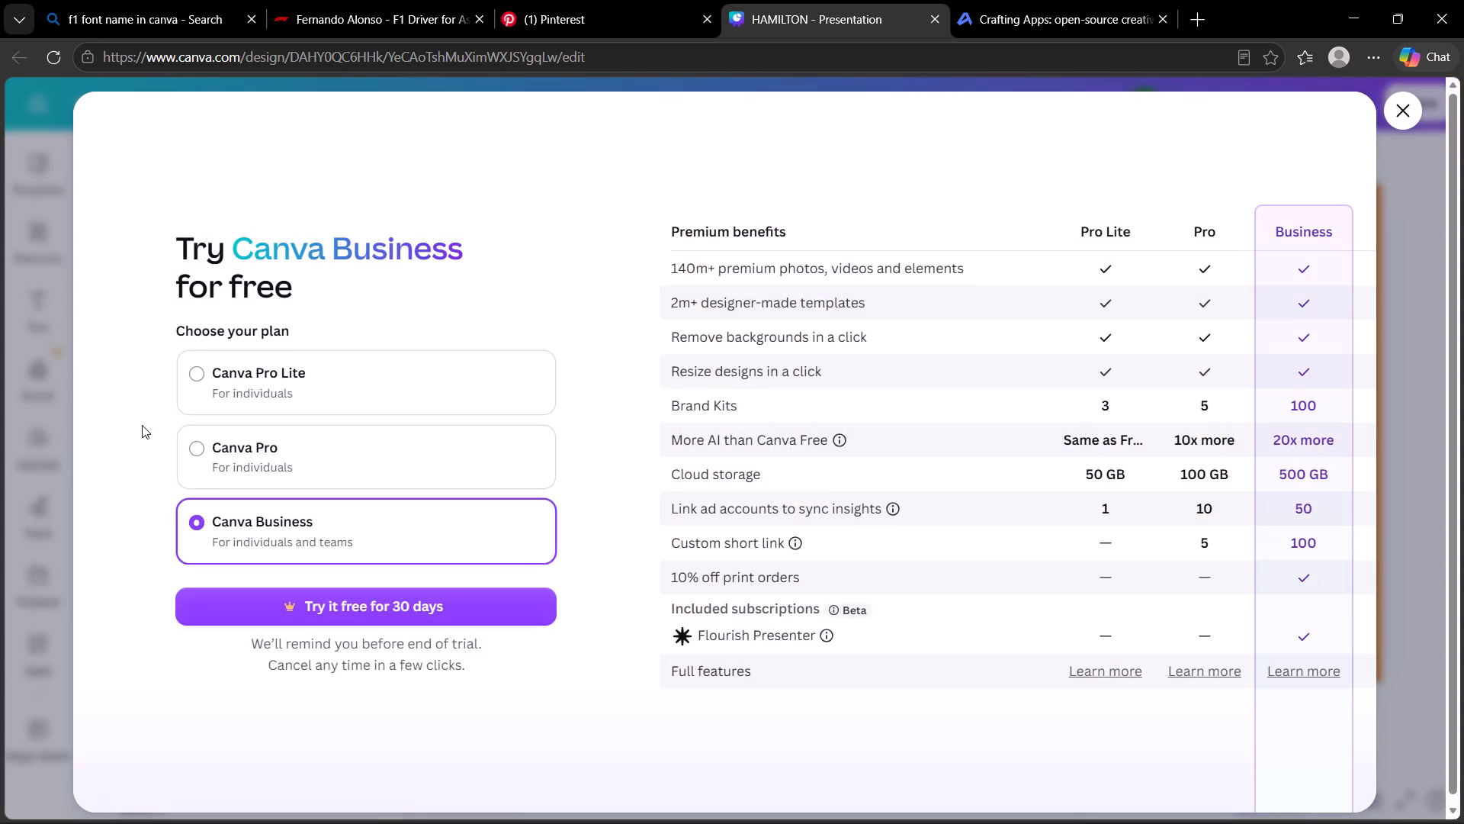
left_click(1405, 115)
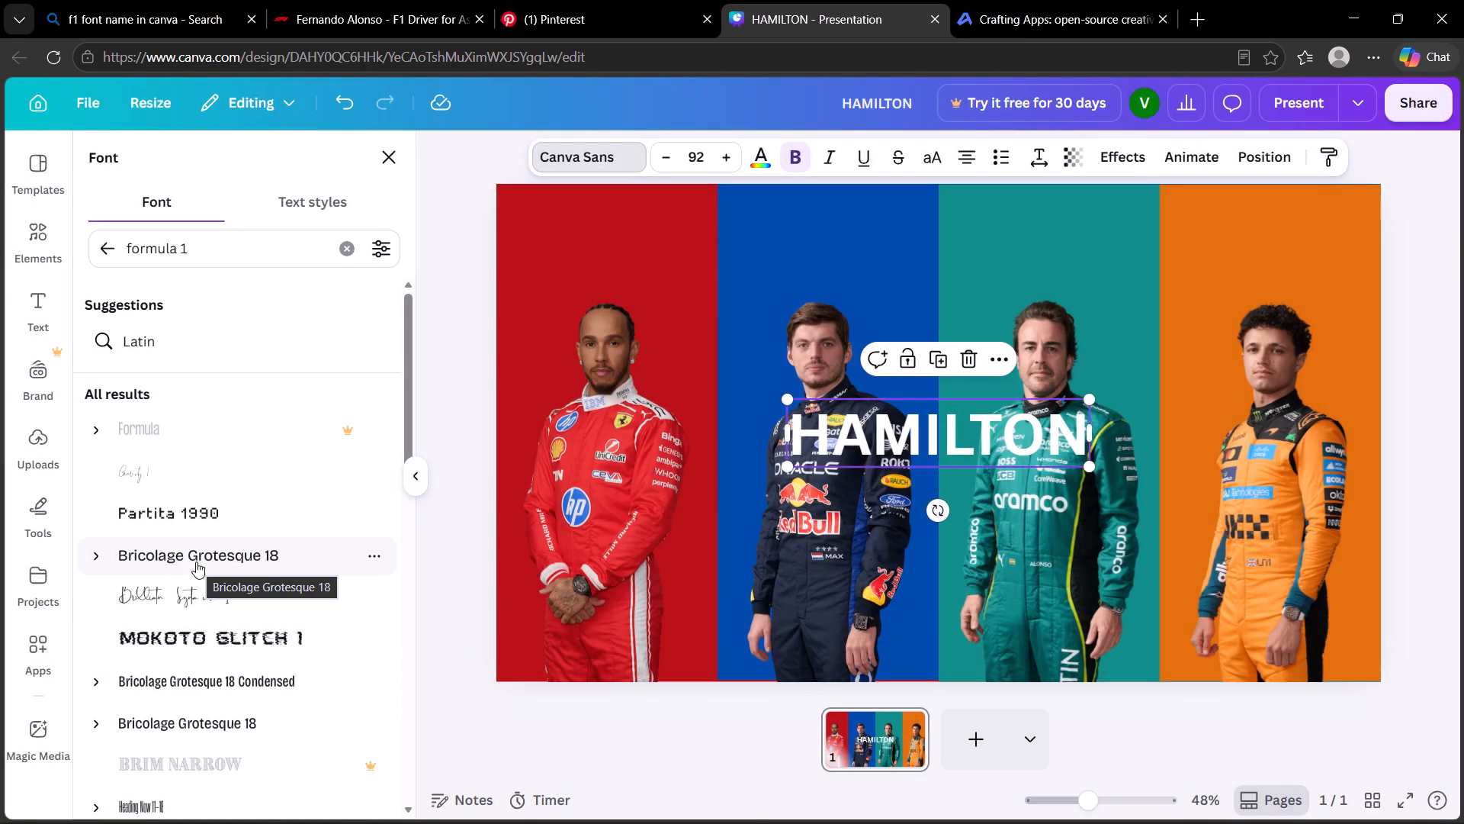
Browse the font results and apply the free Bricolage Grotesque 18 Condensed font to the HAMILTON heading.
scroll(192, 619, "down", 1)
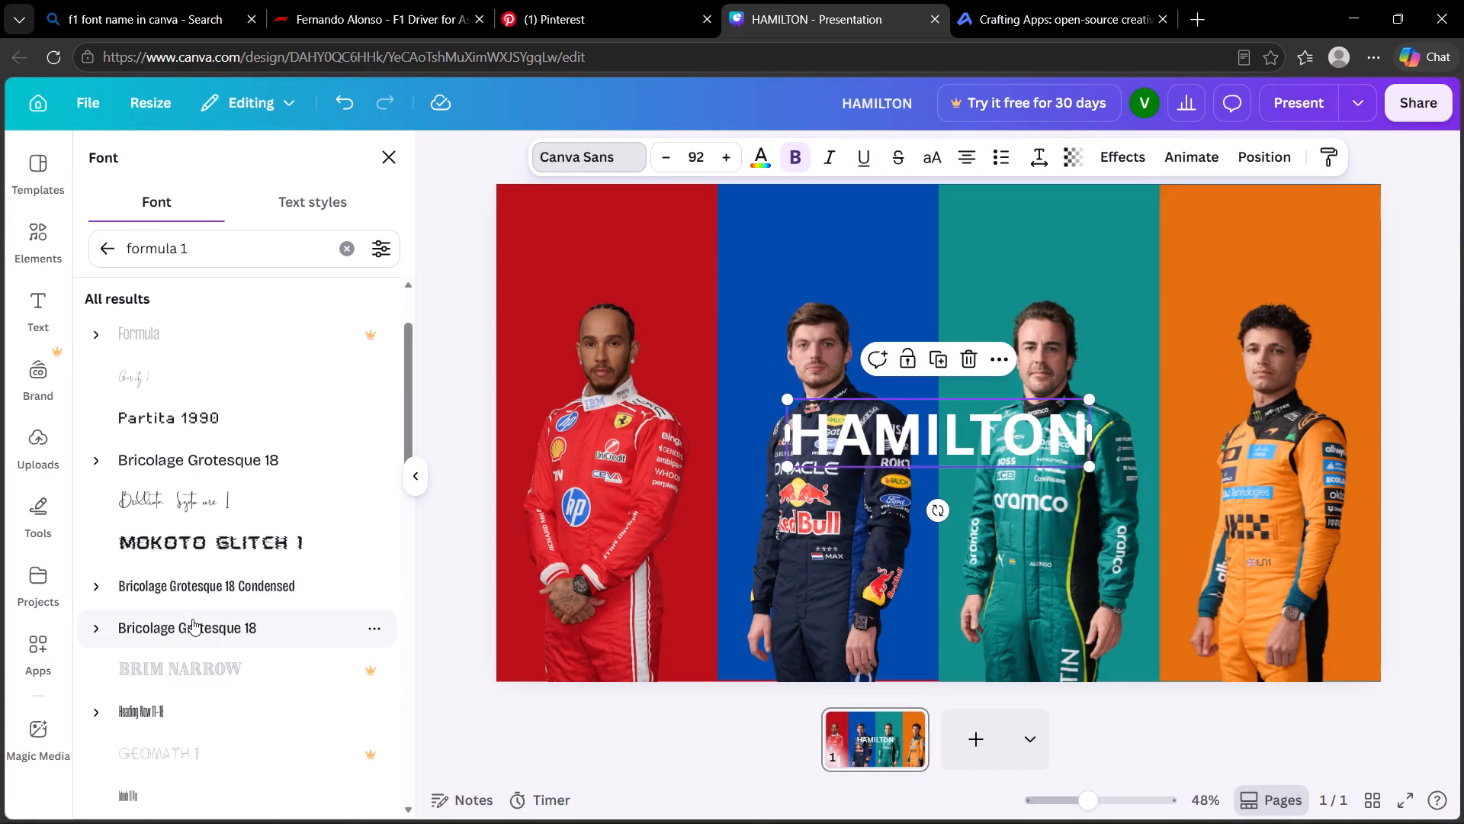
scroll(192, 619, "down", 1)
scroll(189, 616, "up", 2)
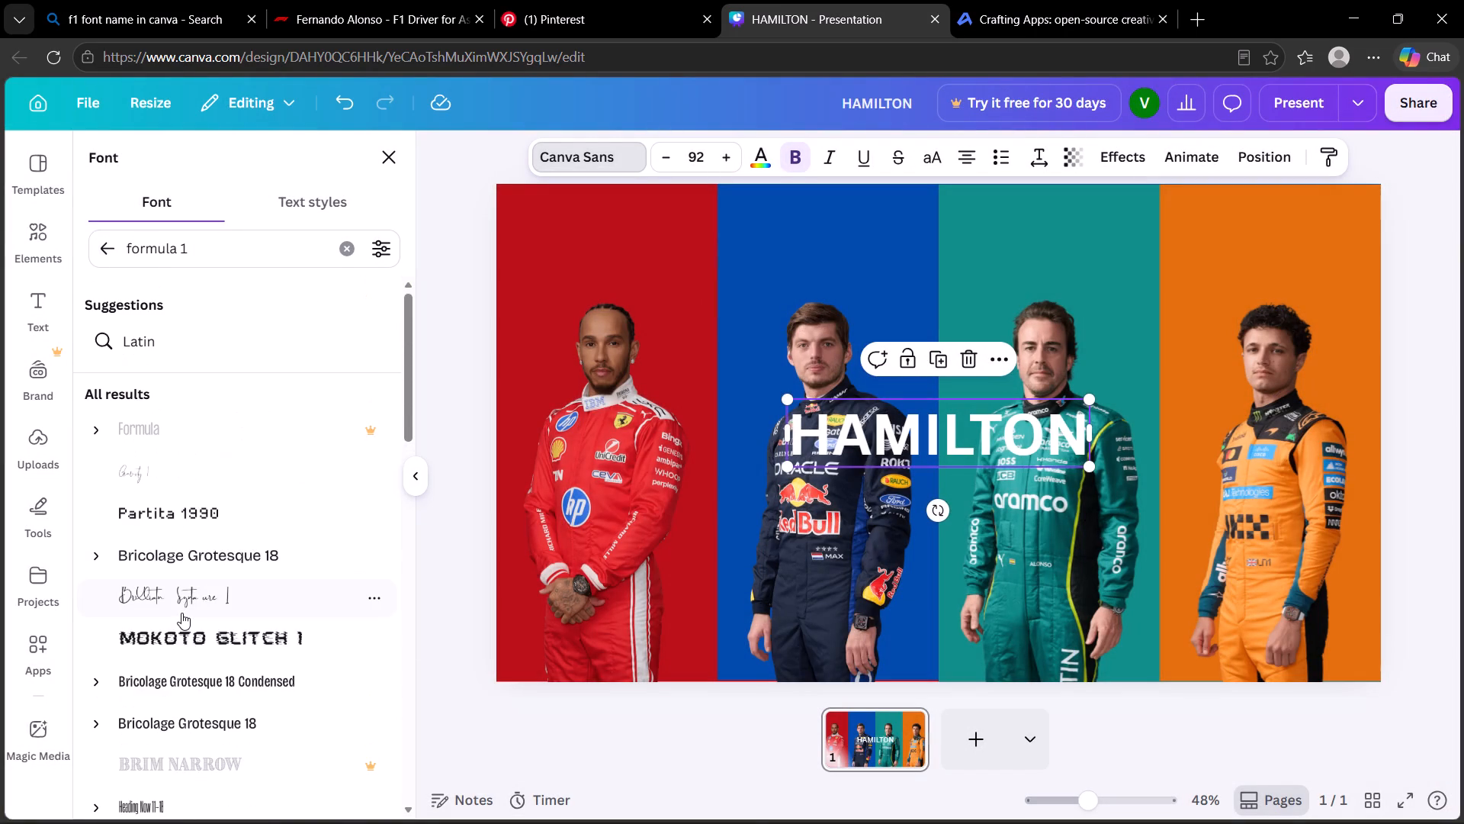
scroll(181, 612, "down", 2)
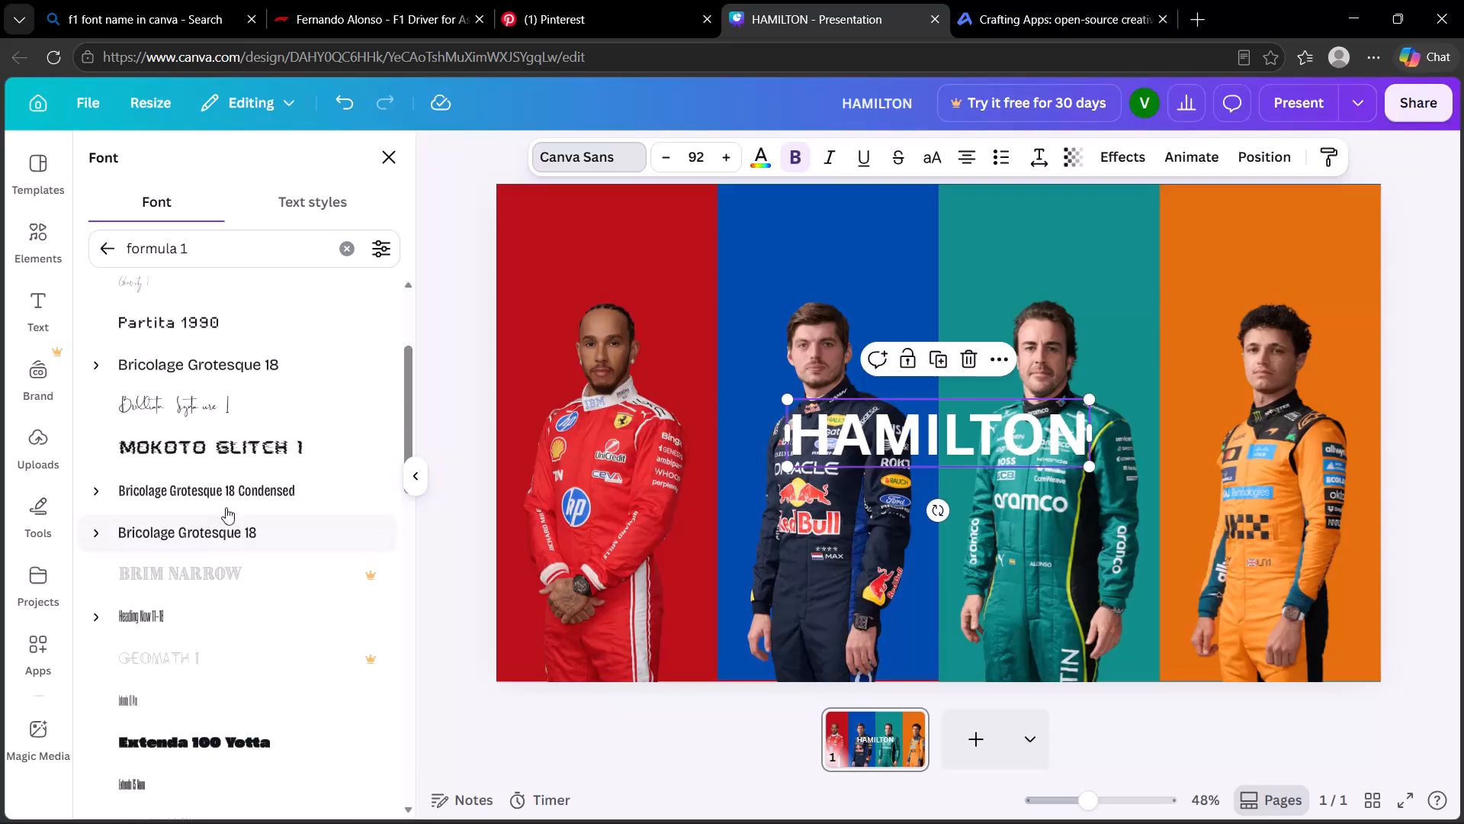
left_click(237, 491)
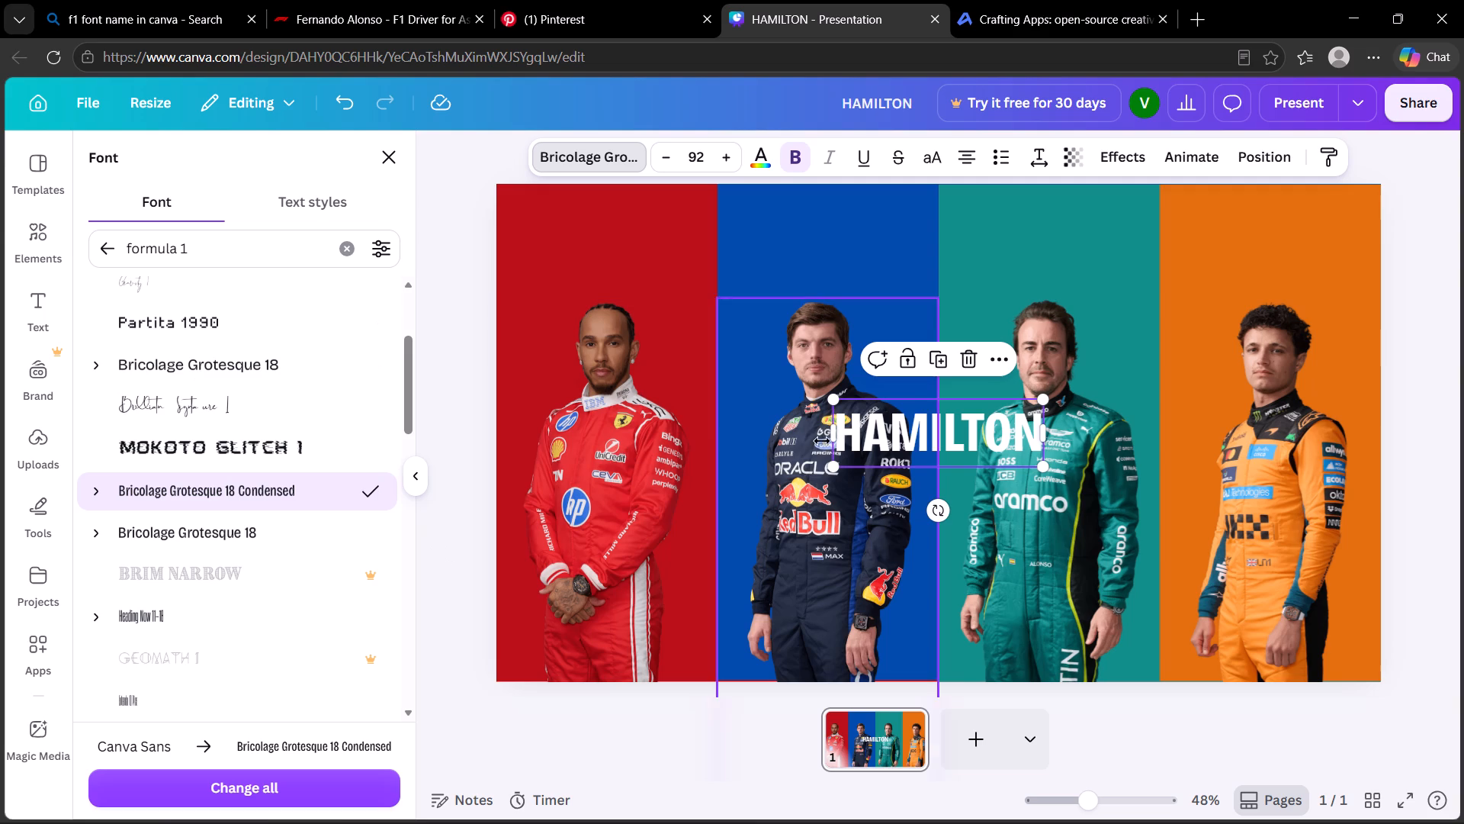
Move the HAMILTON heading onto the red panel, centred above the driver in red.
left_click_drag(927, 435, 603, 266)
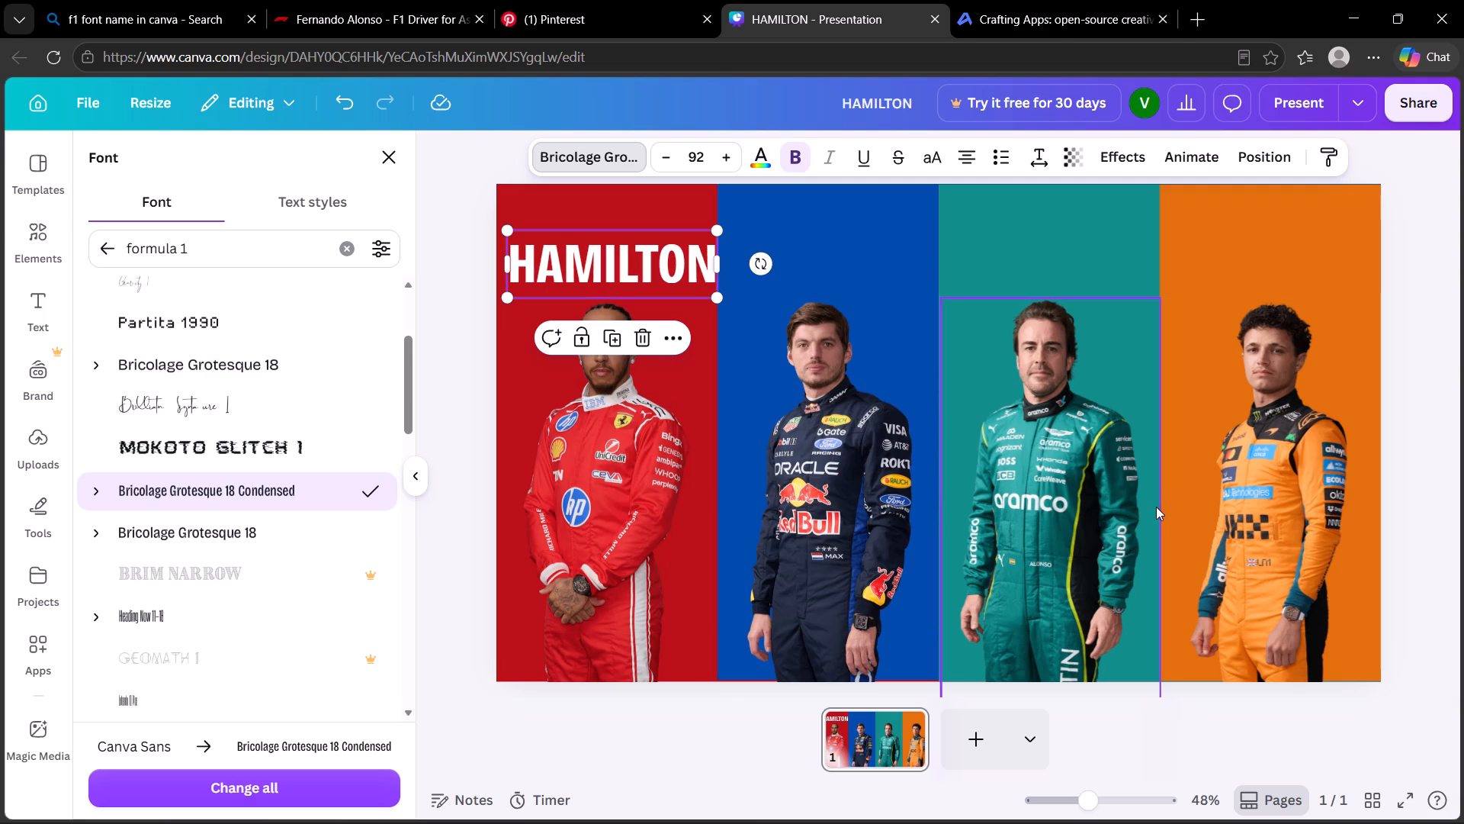
left_click_drag(624, 262, 613, 259)
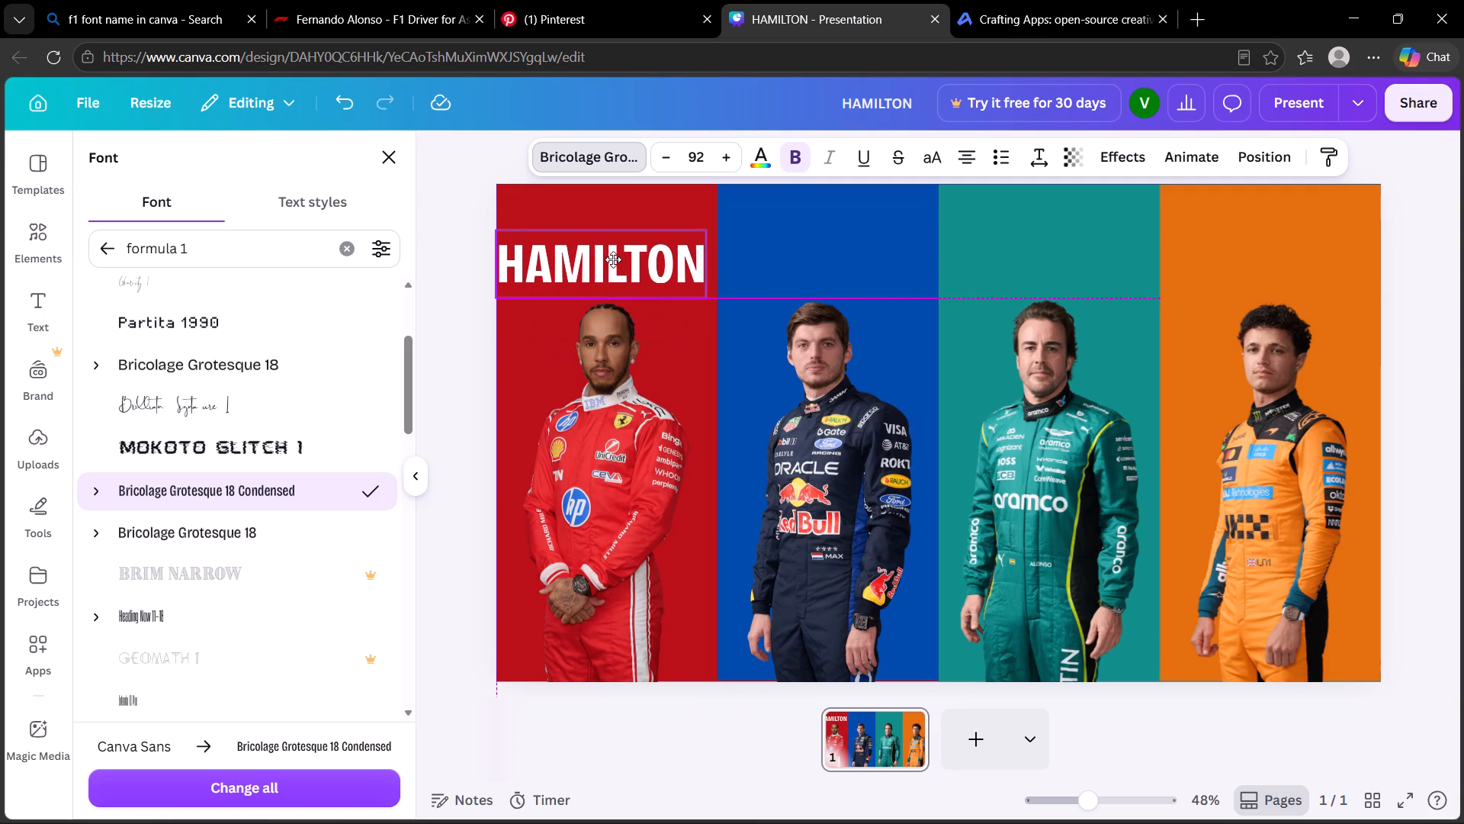
left_click_drag(613, 259, 616, 259)
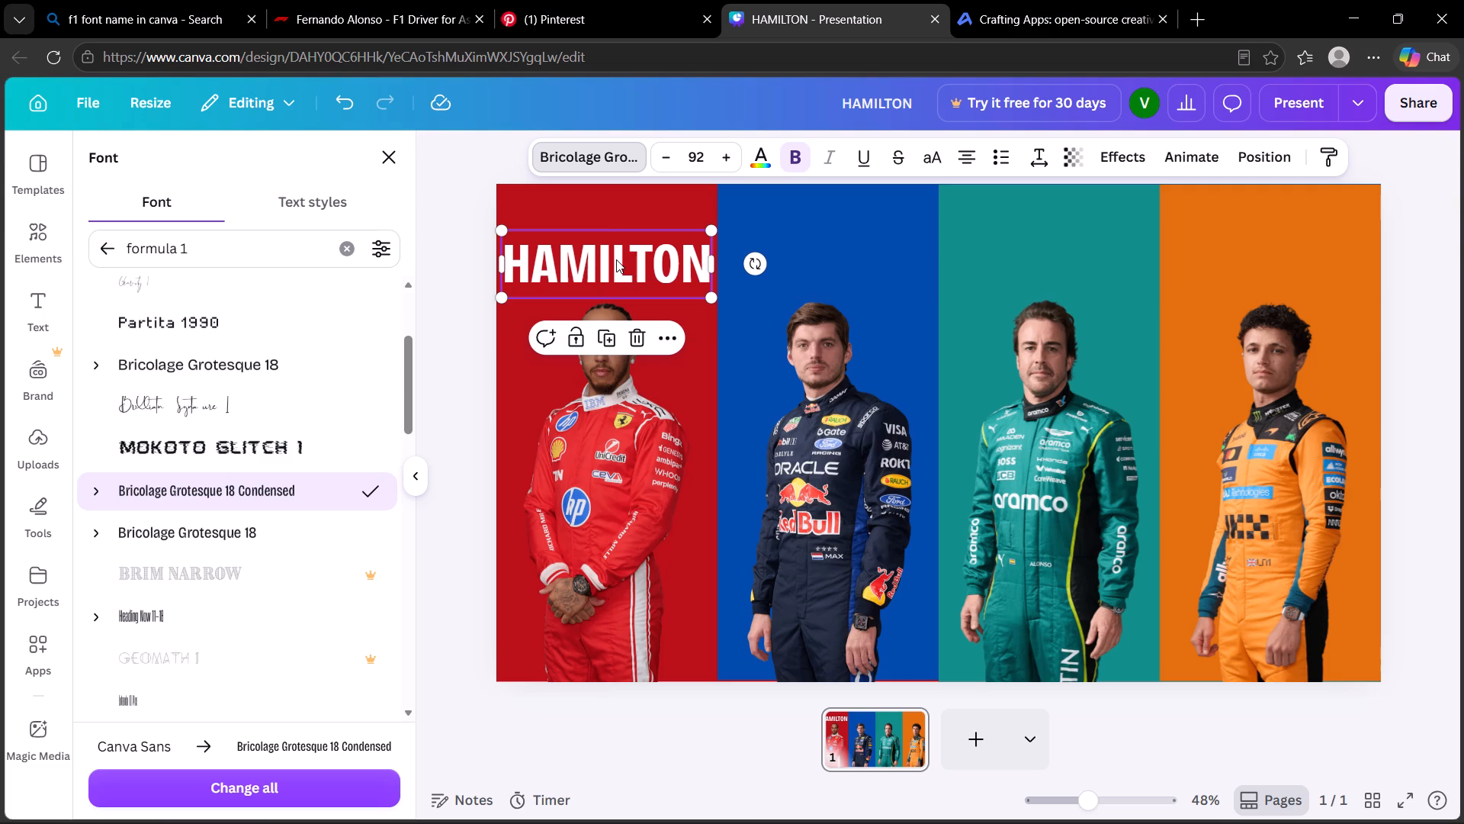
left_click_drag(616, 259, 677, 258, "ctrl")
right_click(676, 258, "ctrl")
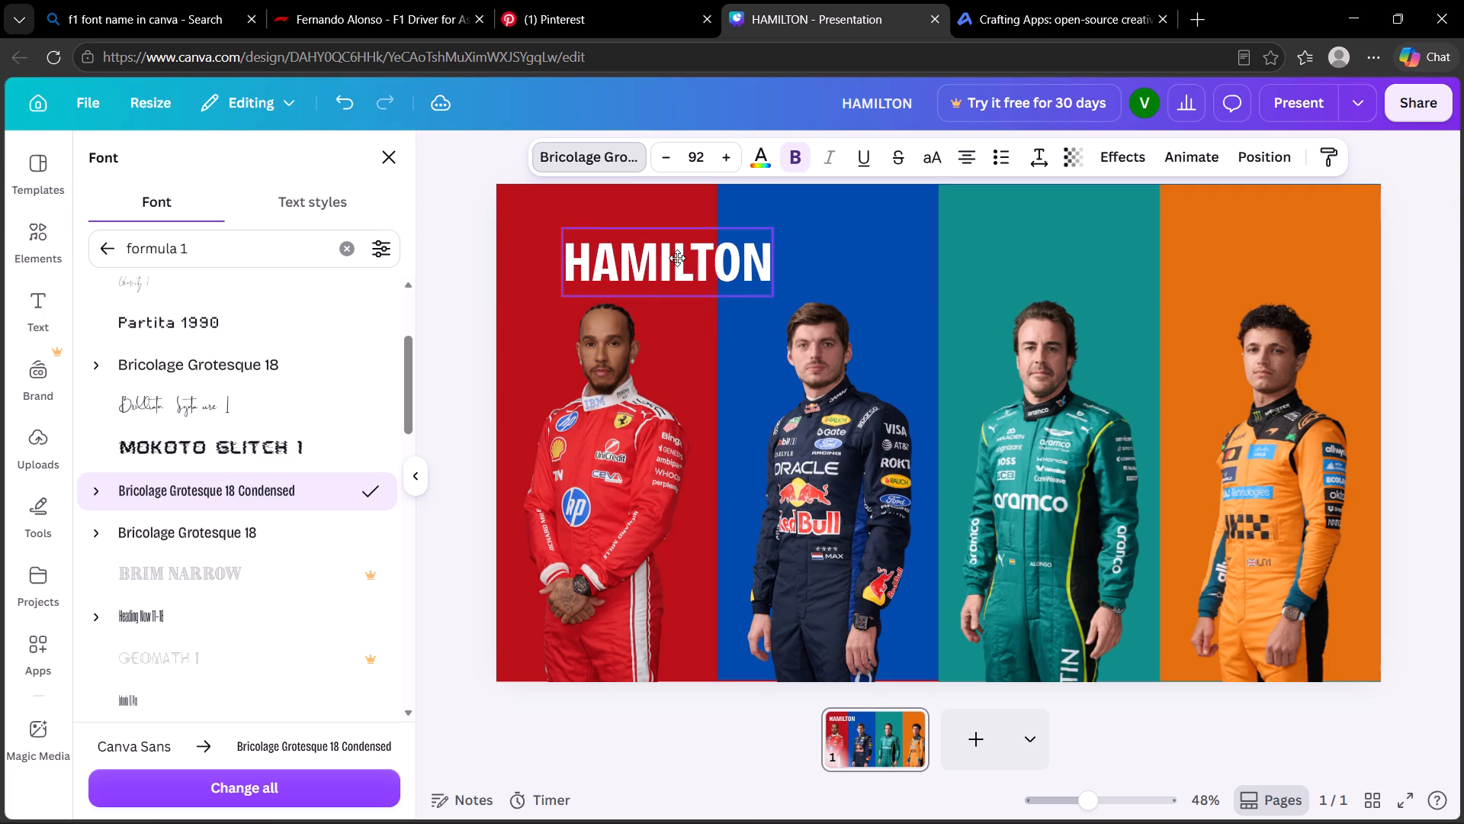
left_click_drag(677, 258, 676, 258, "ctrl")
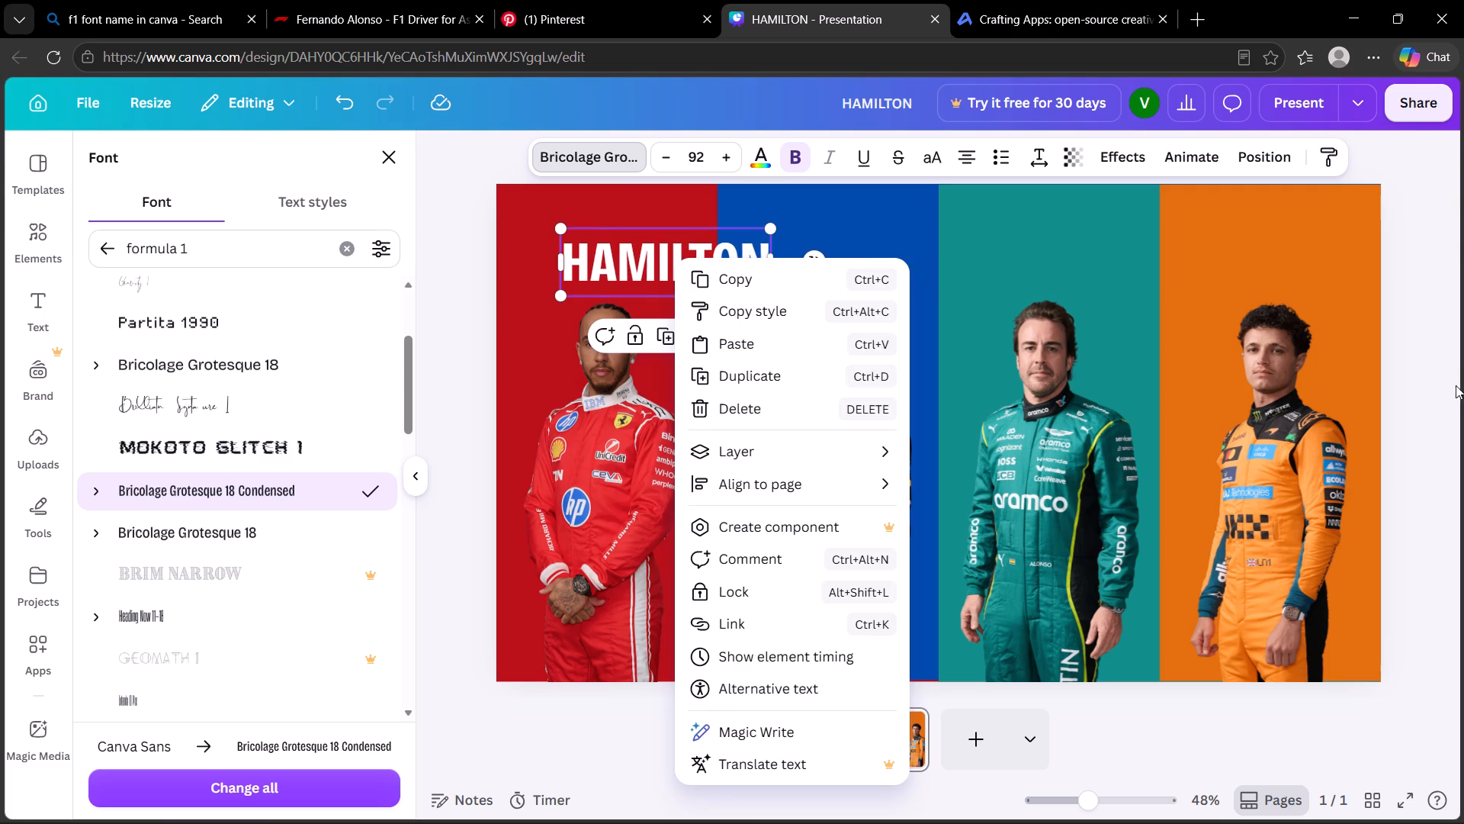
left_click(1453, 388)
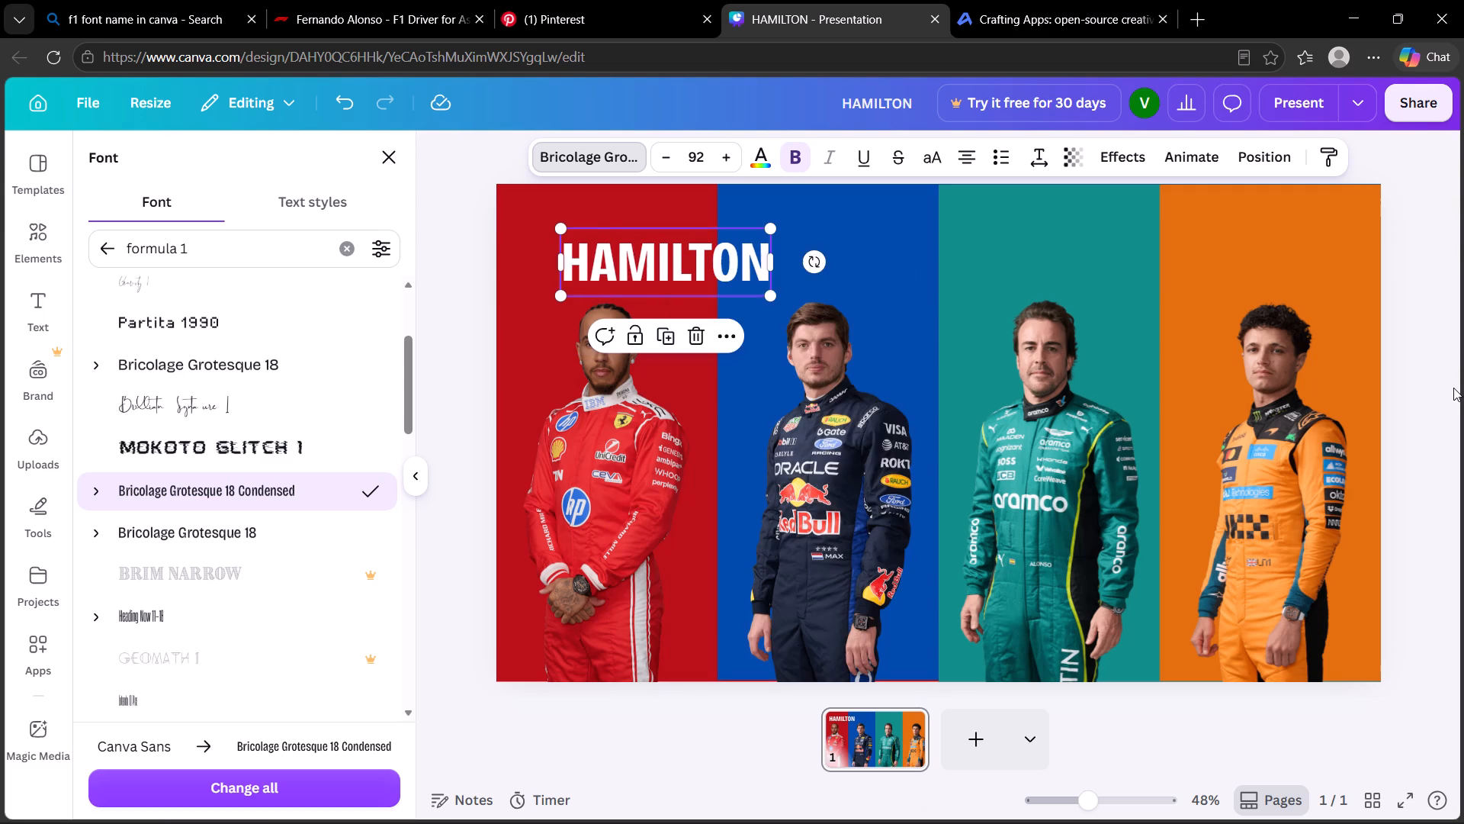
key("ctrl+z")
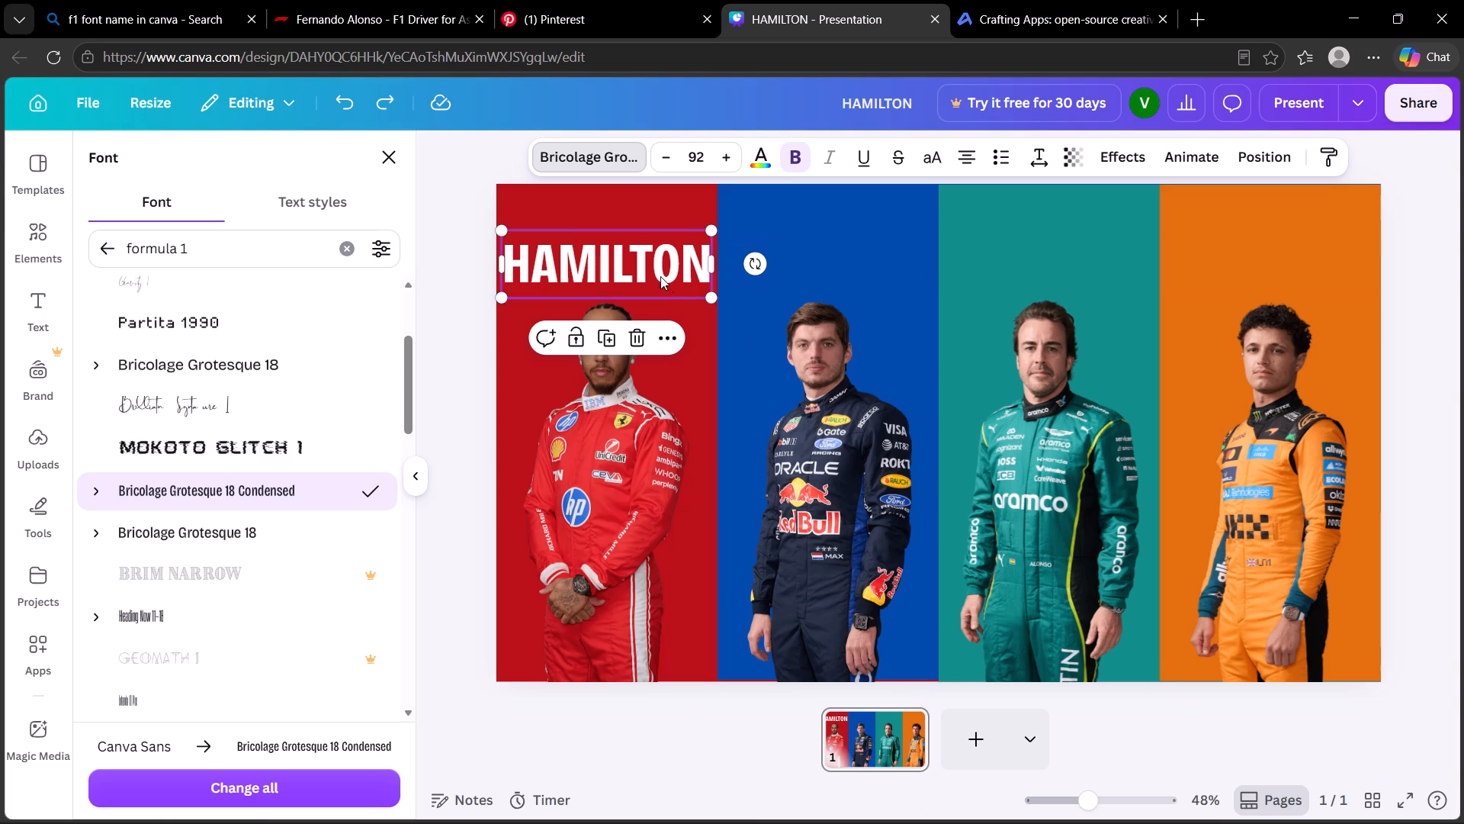
Duplicate the HAMILTON heading onto the blue, green and orange panels, centring each copy above its driver at the same height.
left_click(652, 264)
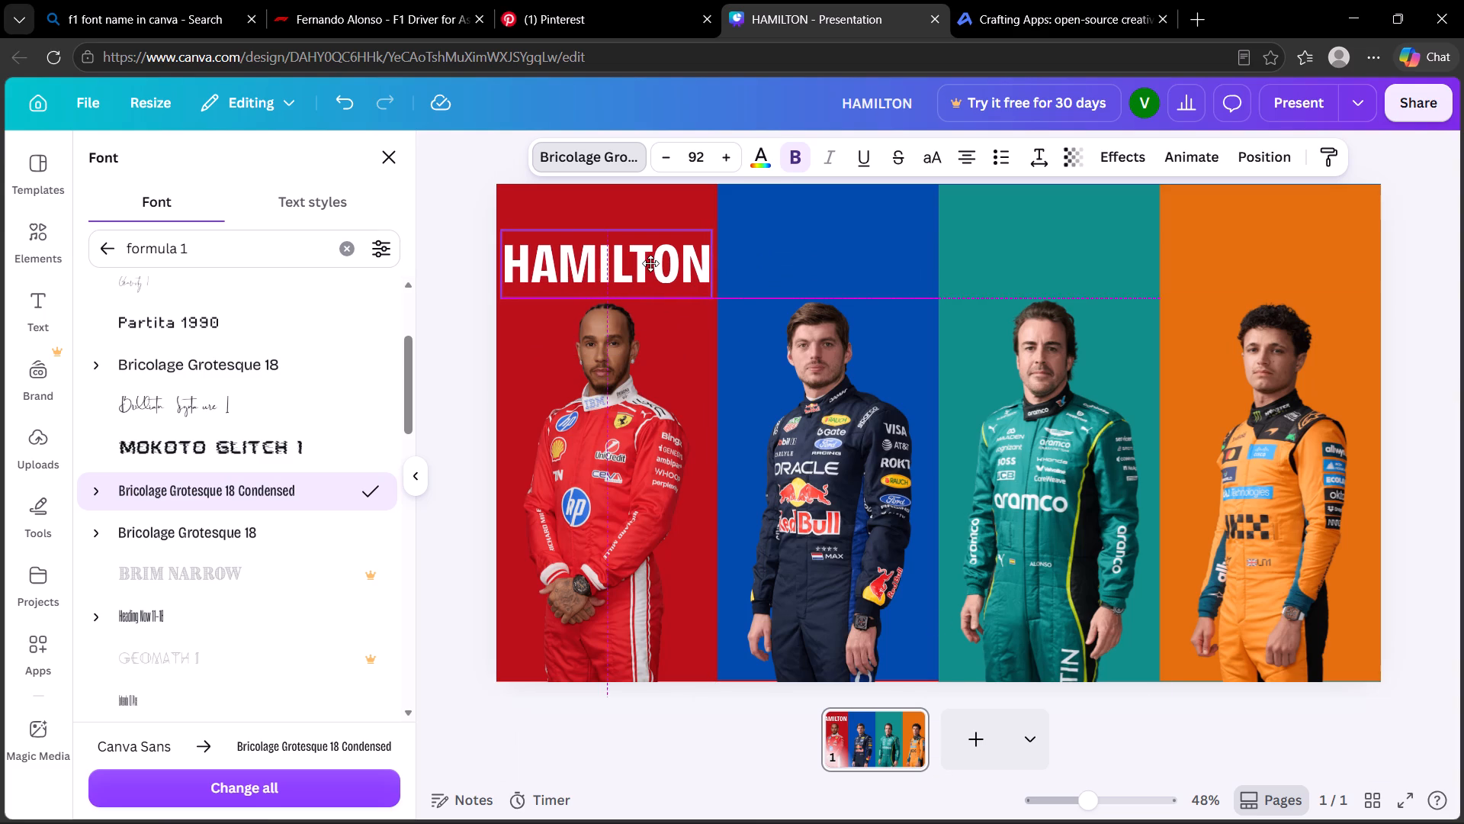
left_click_drag(650, 263, 731, 256, "alt")
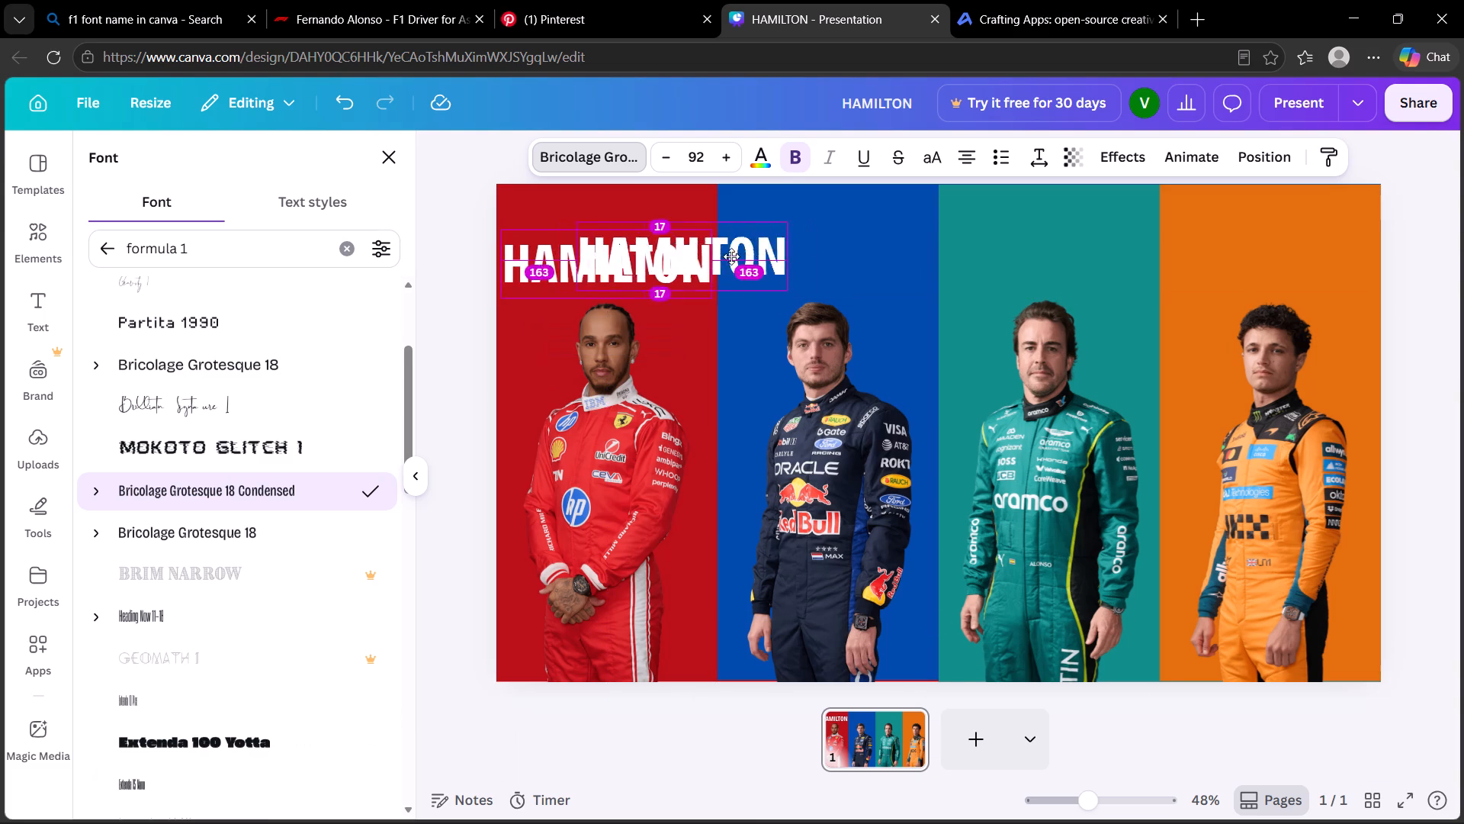
left_click_drag(731, 256, 875, 262, "alt")
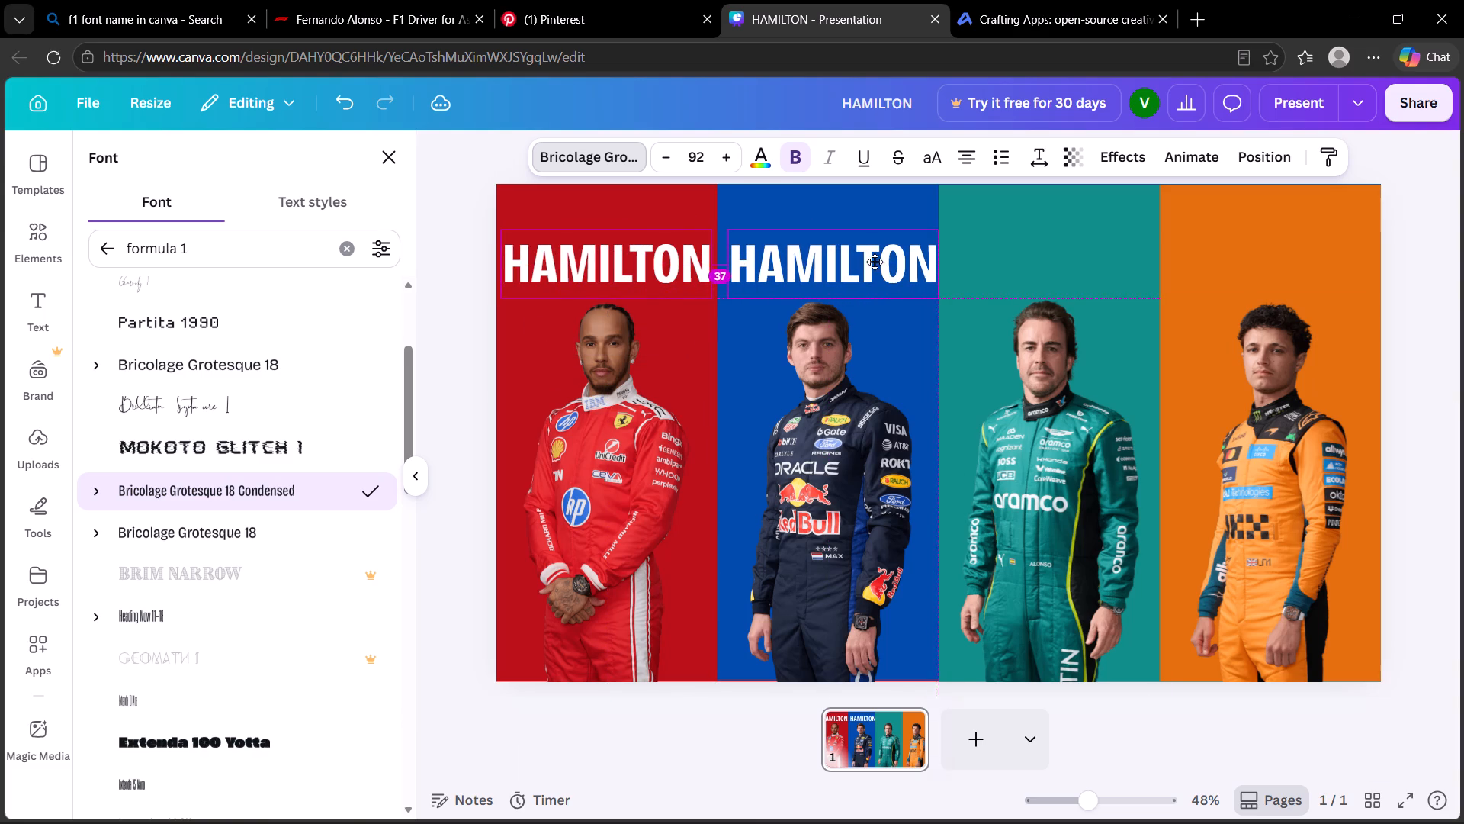
left_click_drag(875, 262, 874, 262, "alt")
left_click_drag(874, 262, 1090, 256, "alt")
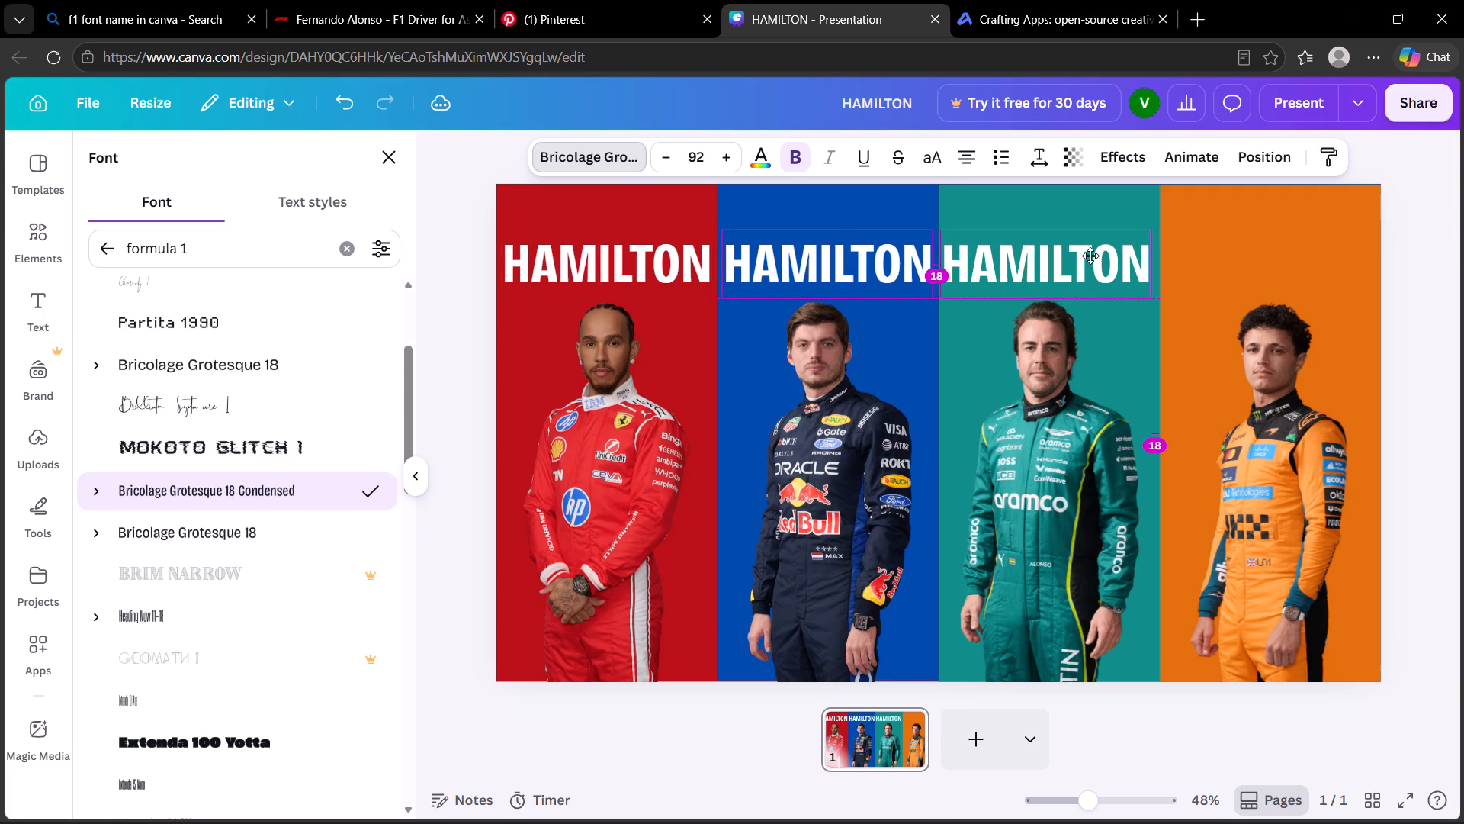
left_click_drag(1090, 256, 1091, 256, "alt")
left_click_drag(1091, 256, 1092, 256, "alt")
left_click_drag(1092, 256, 1094, 256, "alt")
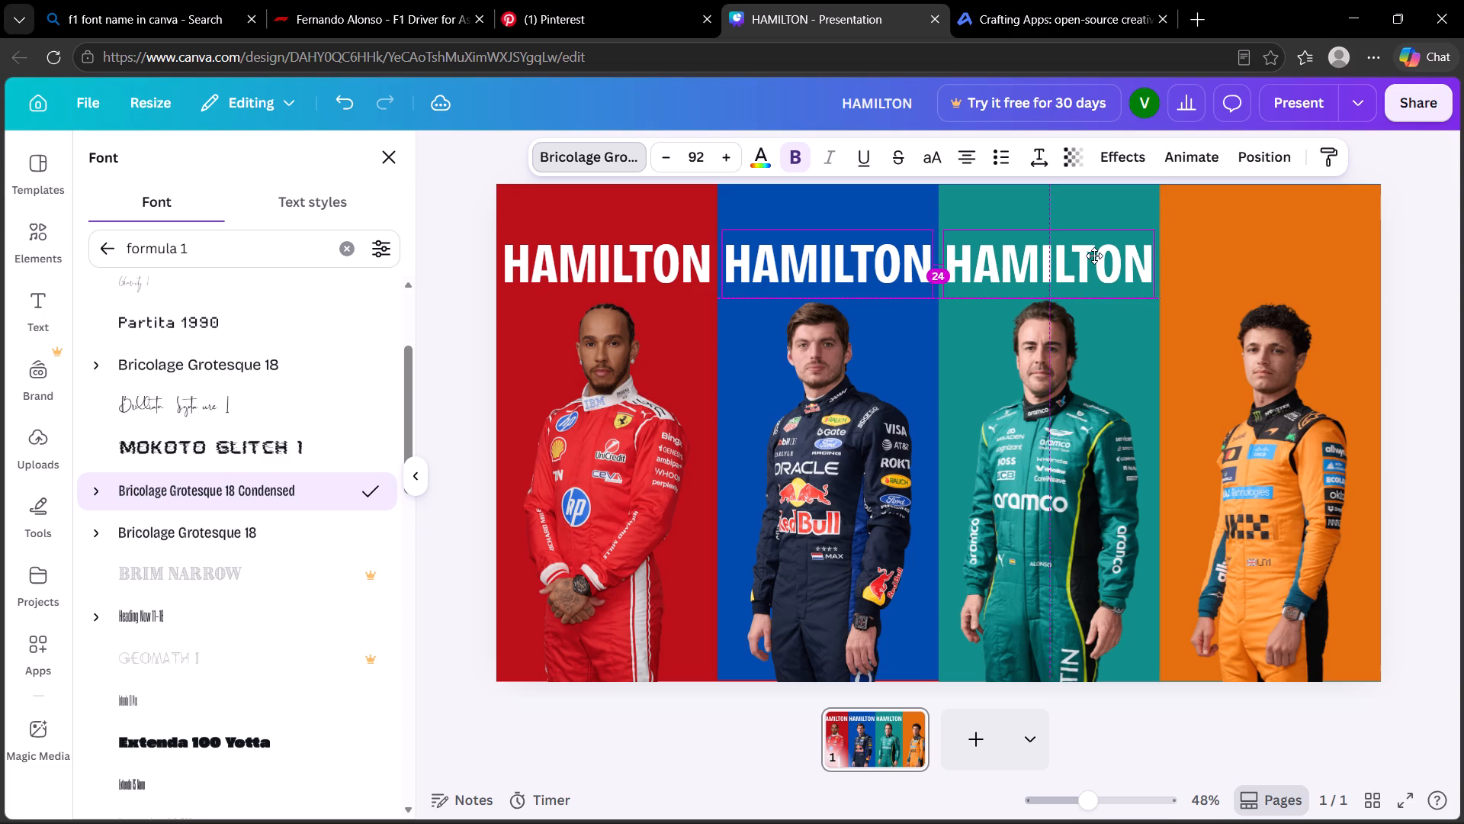
left_click_drag(1094, 256, 1092, 256, "alt")
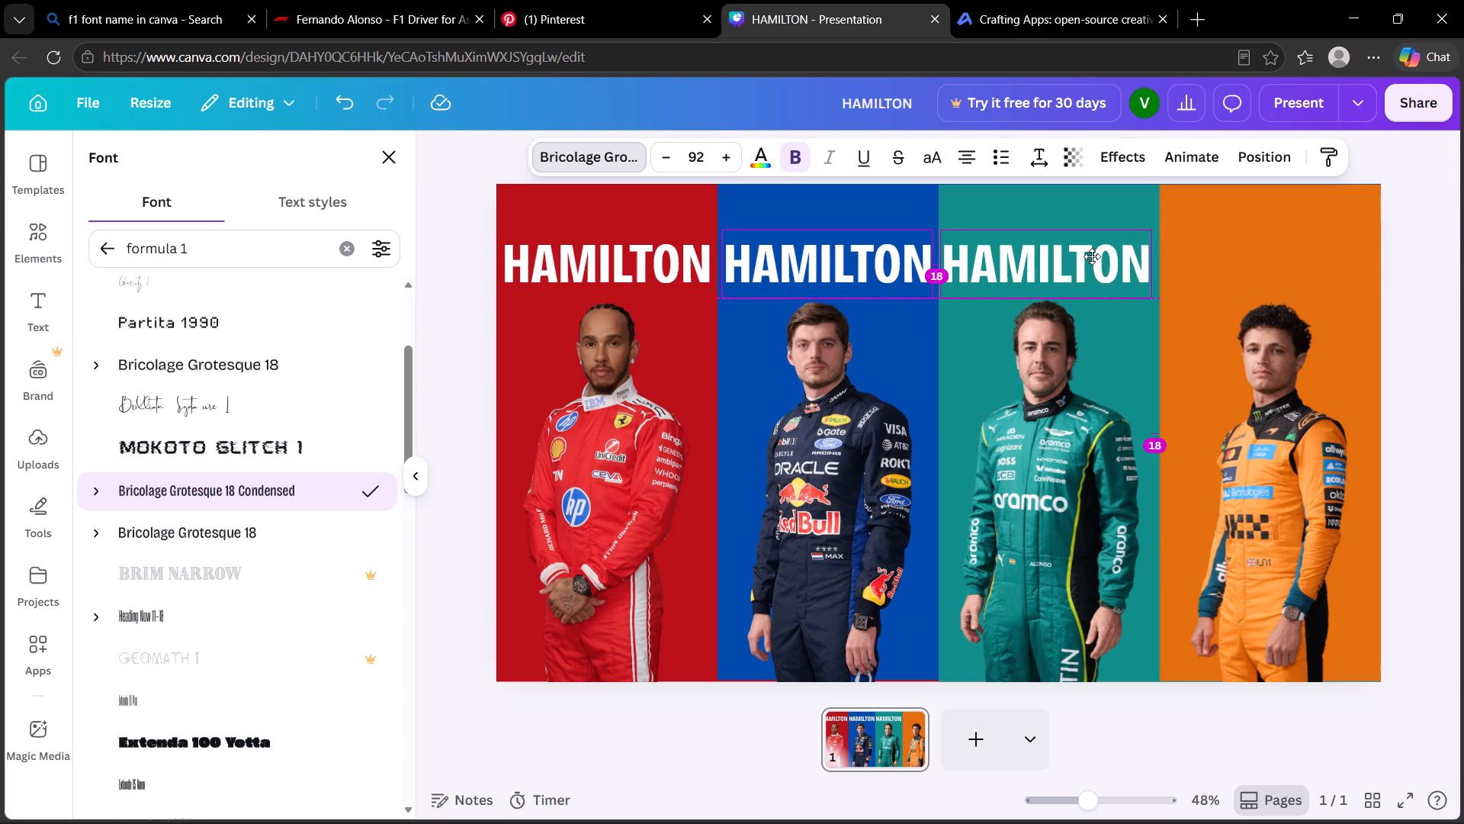
left_click_drag(1092, 256, 1094, 256, "alt")
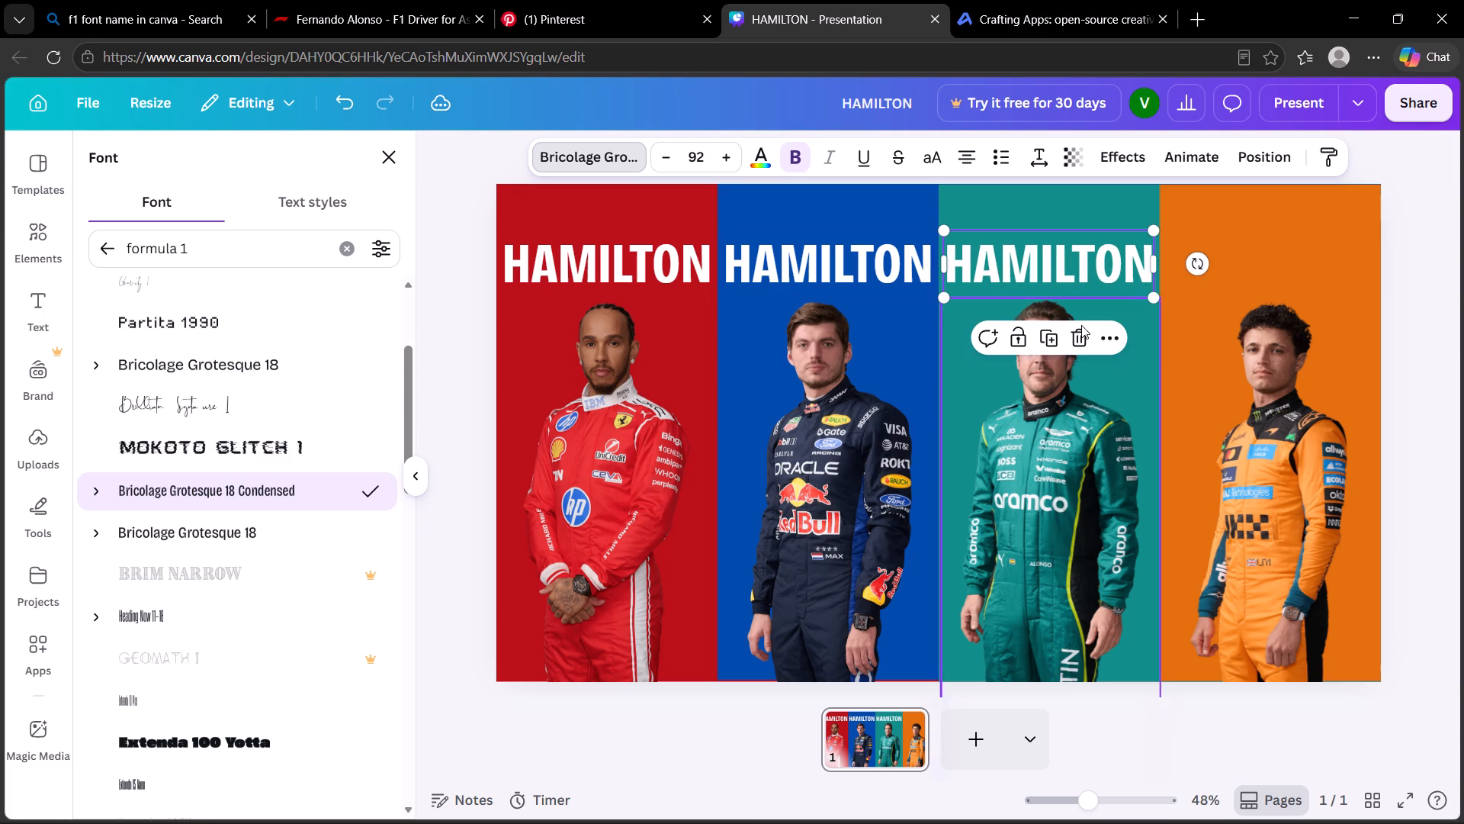
left_click_drag(1070, 268, 1287, 272, "alt")
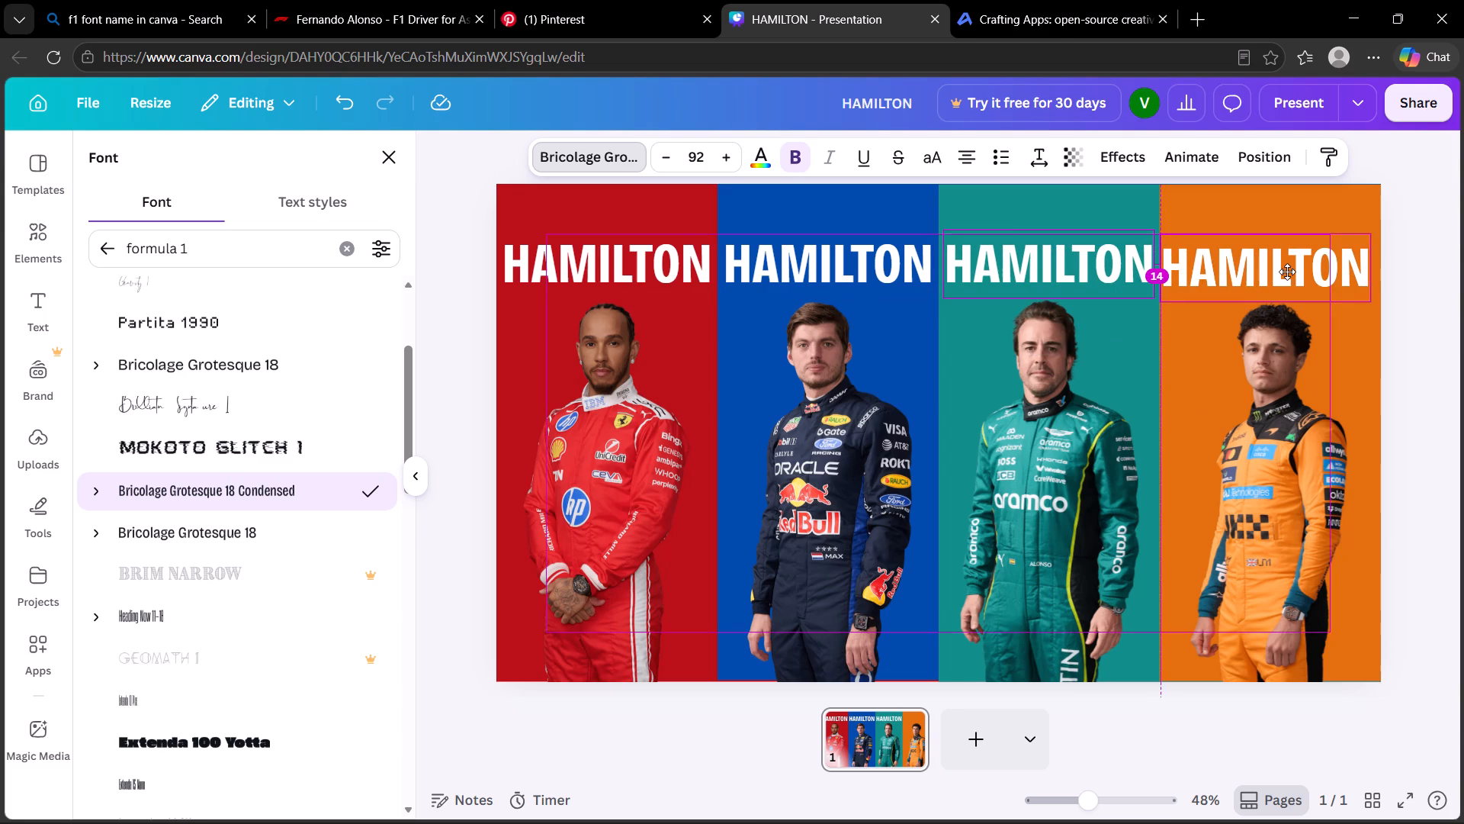
left_click_drag(1287, 272, 1292, 268, "alt")
left_click(1425, 332)
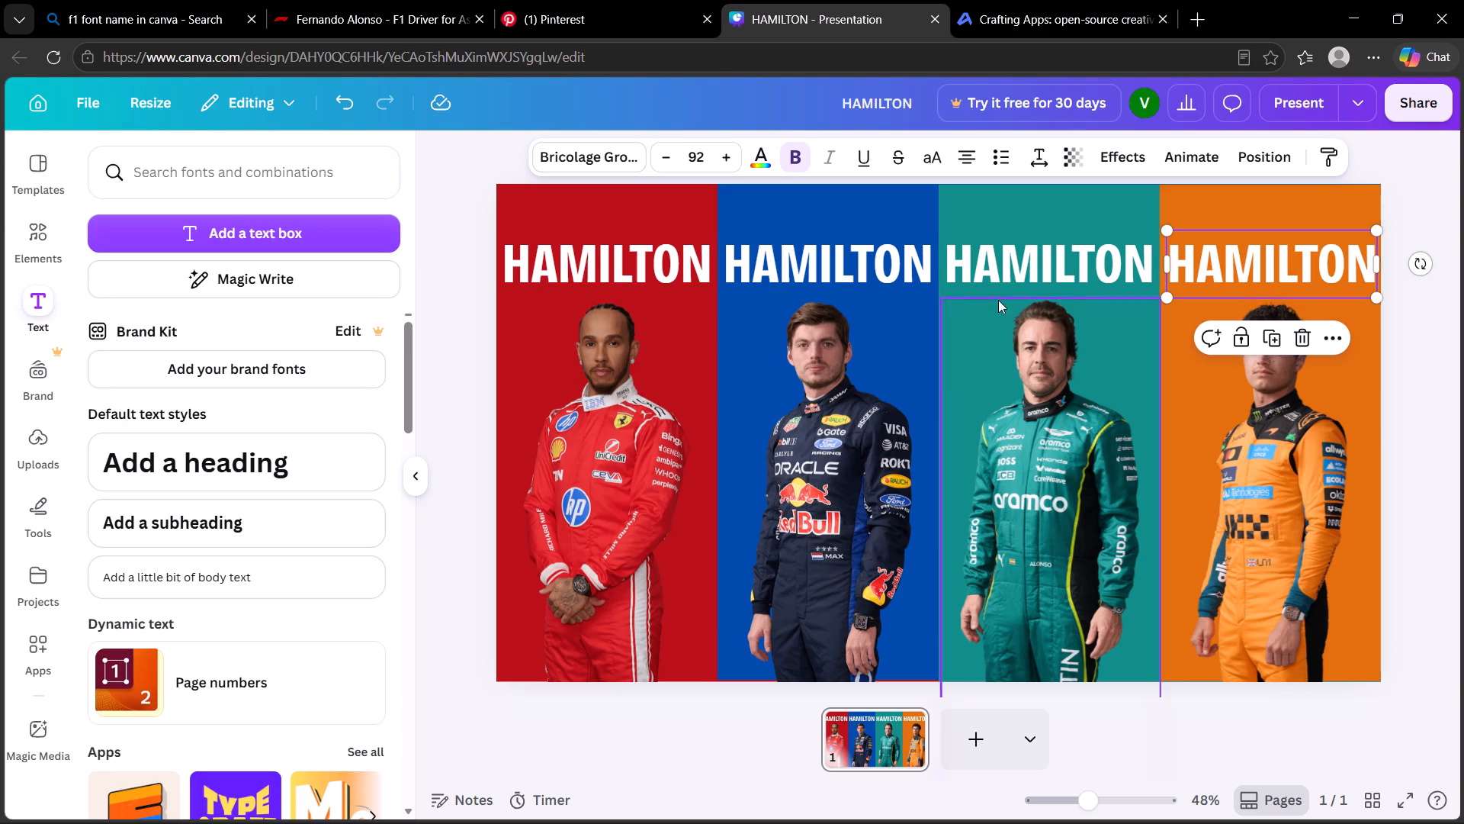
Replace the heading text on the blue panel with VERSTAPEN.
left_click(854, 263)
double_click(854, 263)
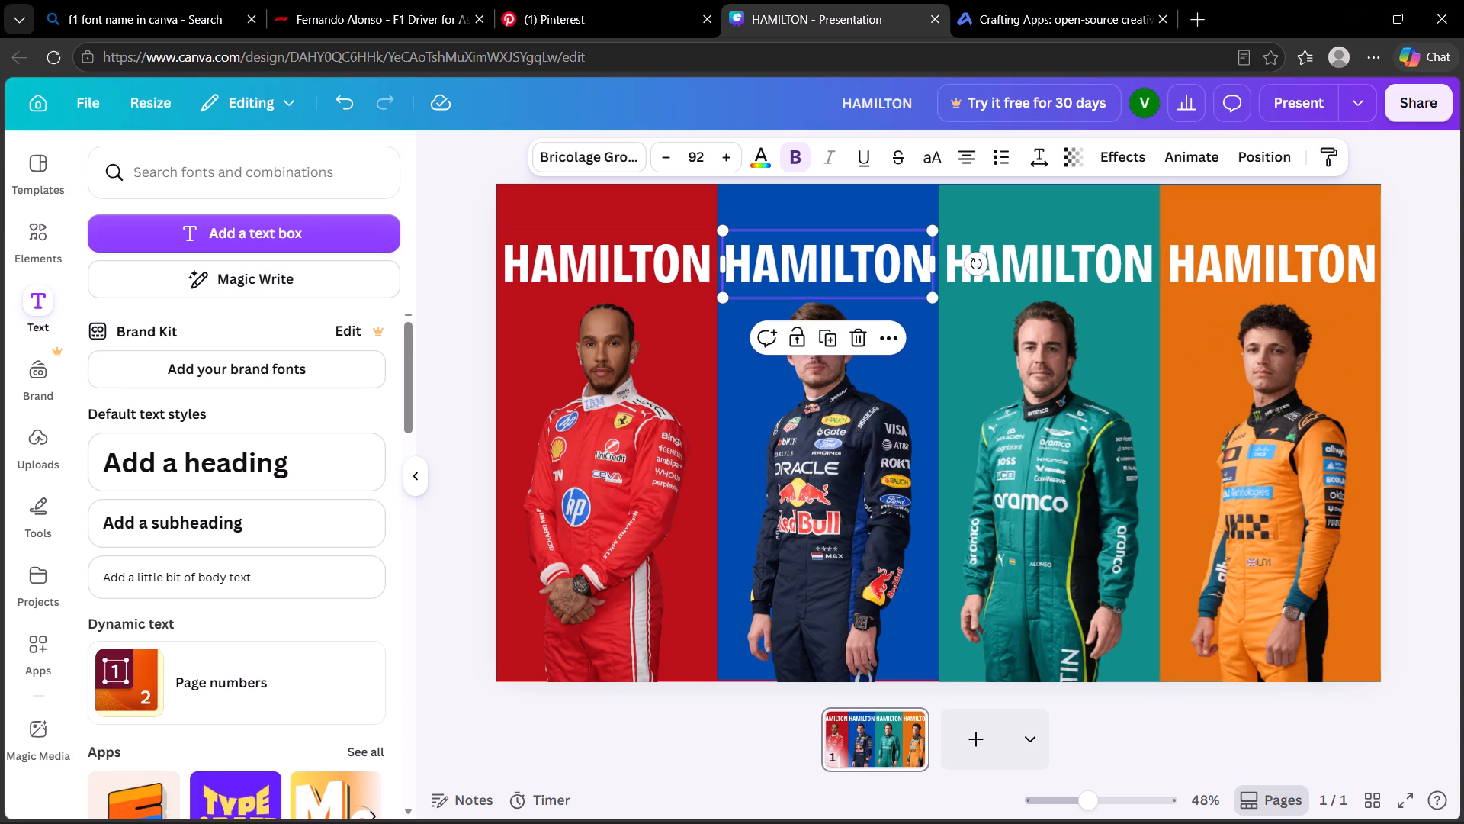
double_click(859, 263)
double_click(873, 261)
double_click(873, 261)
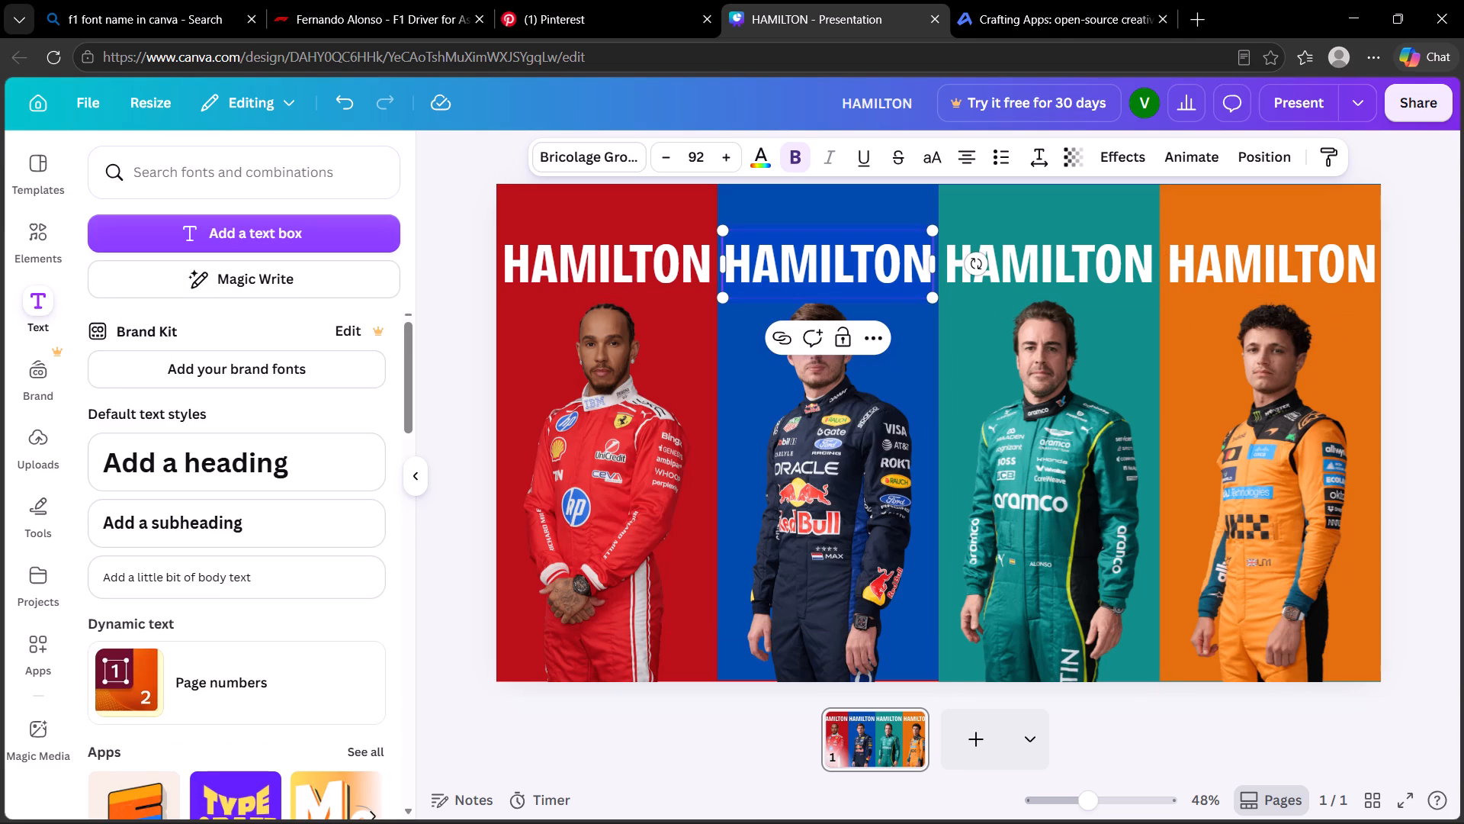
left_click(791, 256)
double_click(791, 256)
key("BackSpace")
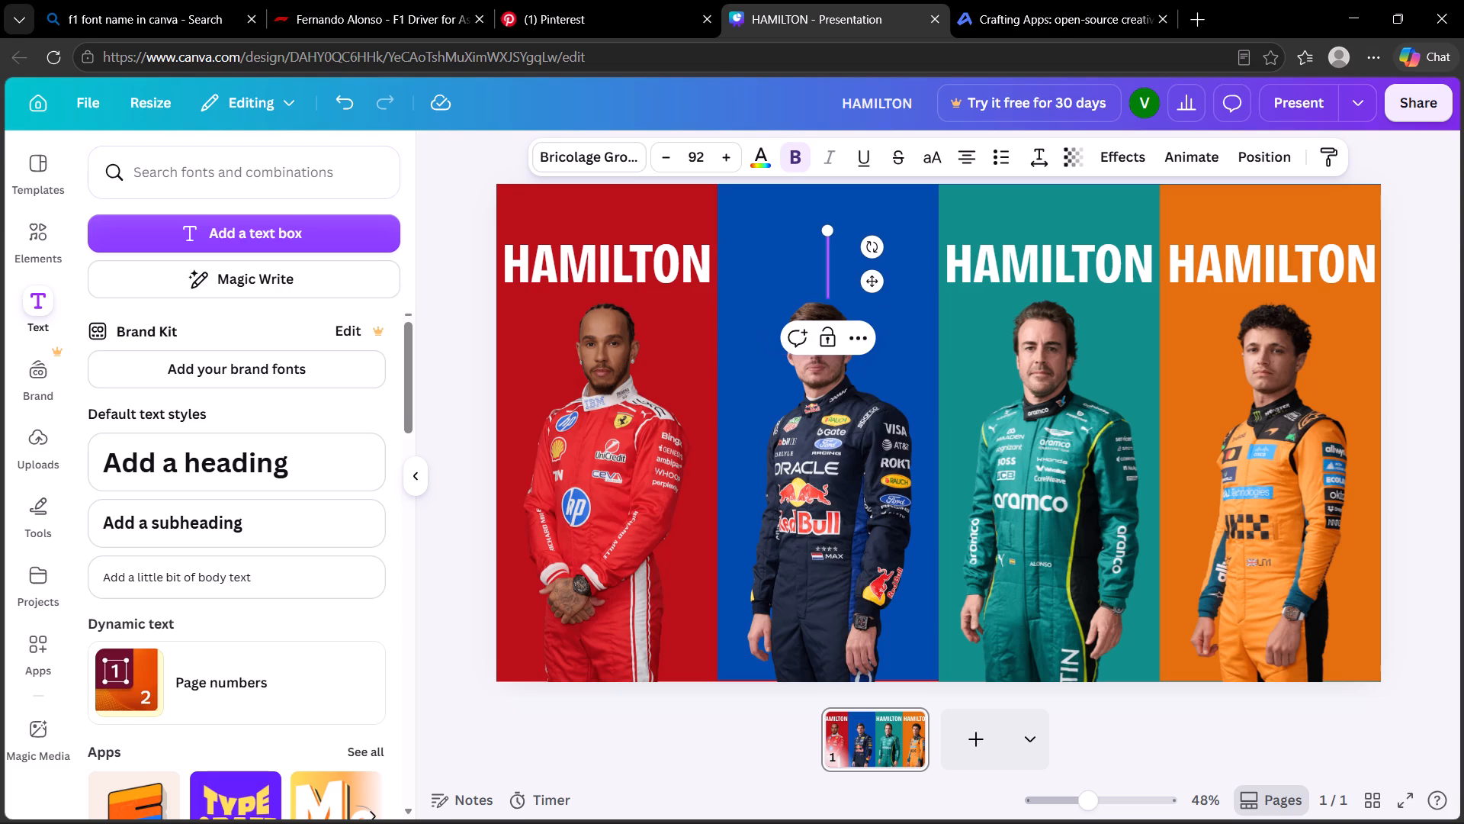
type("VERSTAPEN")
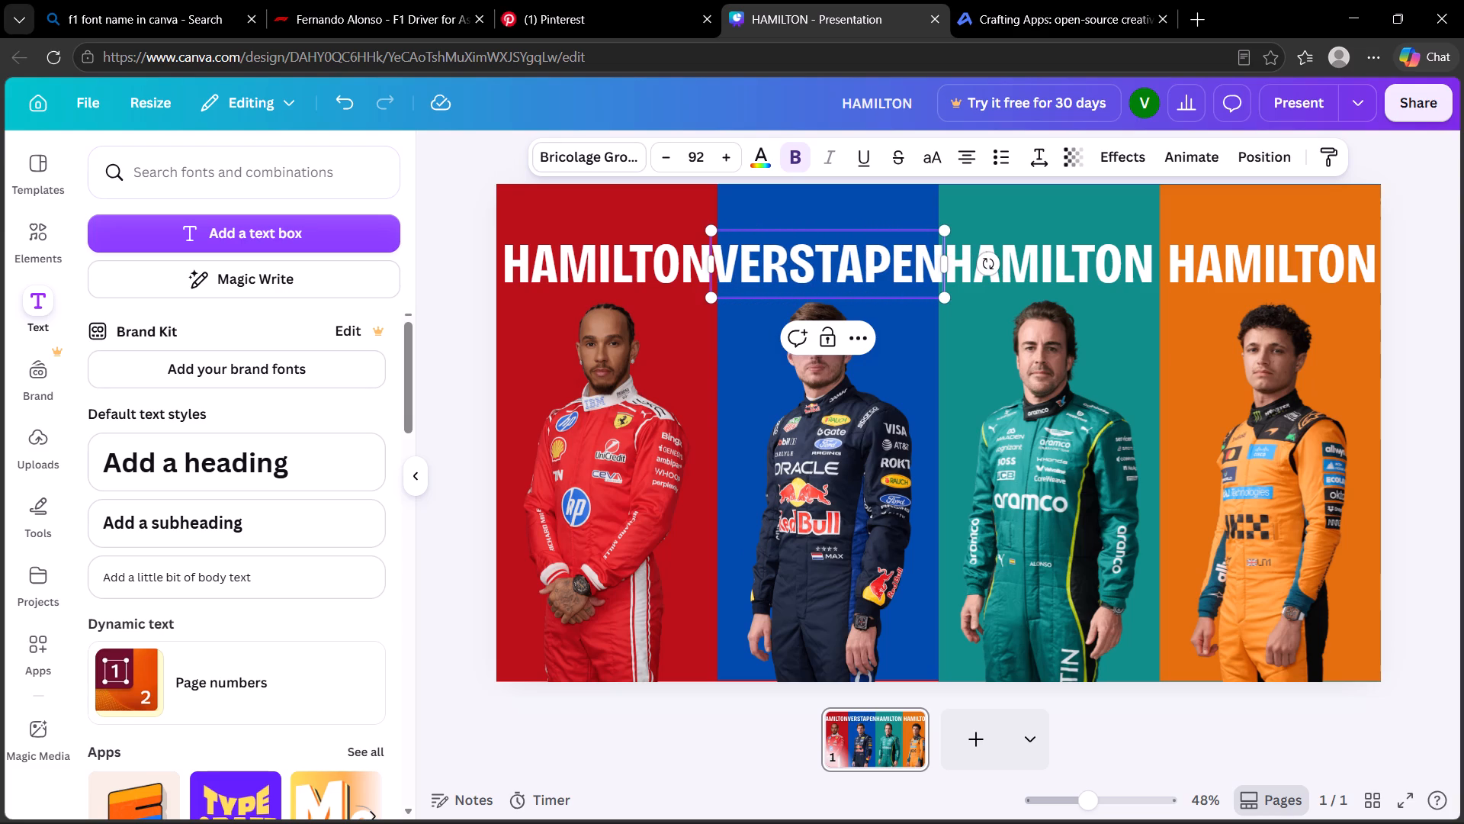
Replace the blue panel's heading text with MAX and nudge it slightly, keeping it level with the other headings.
key("BackSpace")
key("BackSpace")
key("BackSpace")
key("BackSpace")
key("BackSpace")
key("BackSpace")
key("BackSpace")
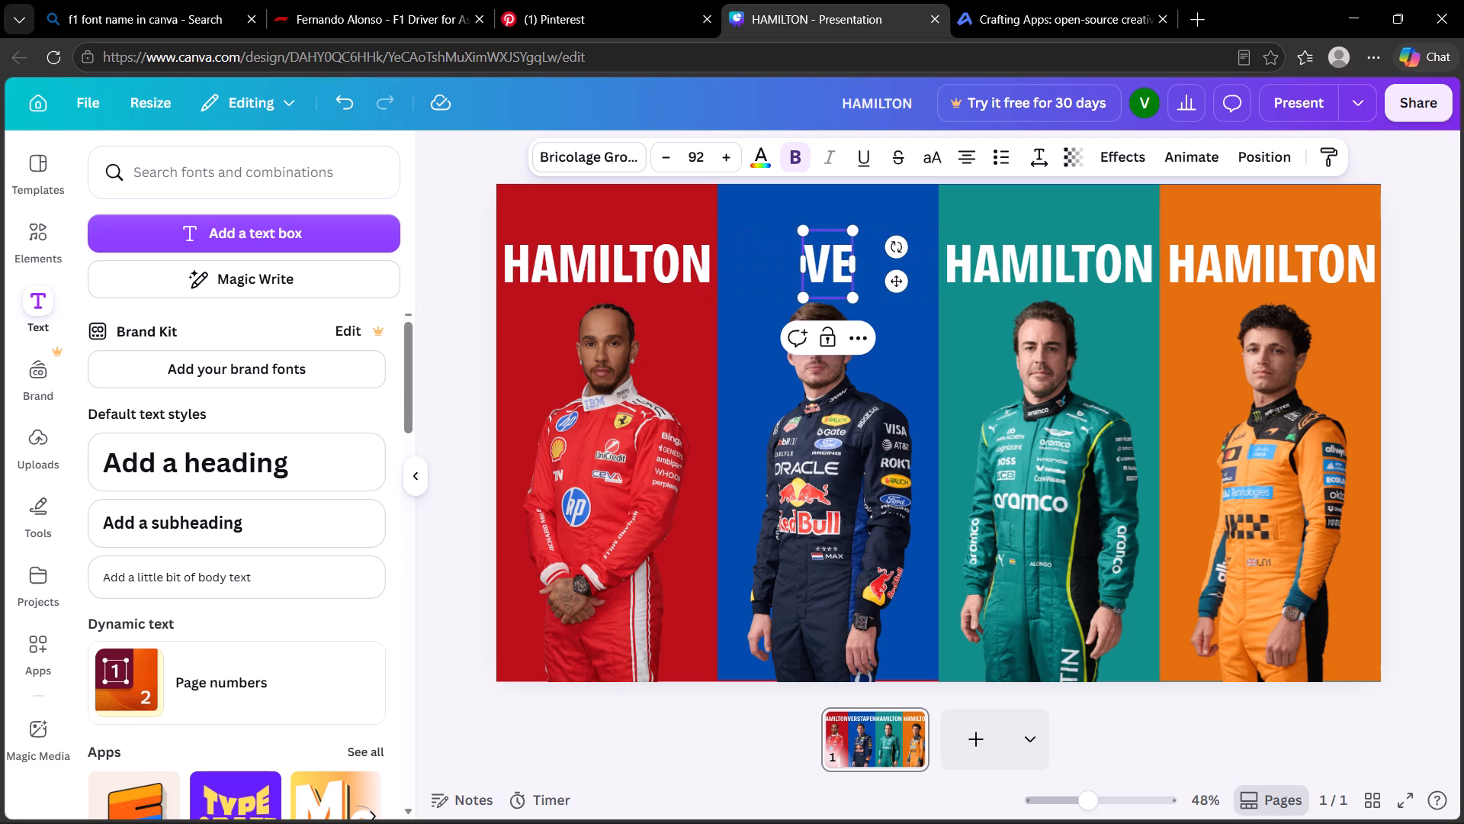
key("BackSpace")
key("BackSpace")
type("MAX")
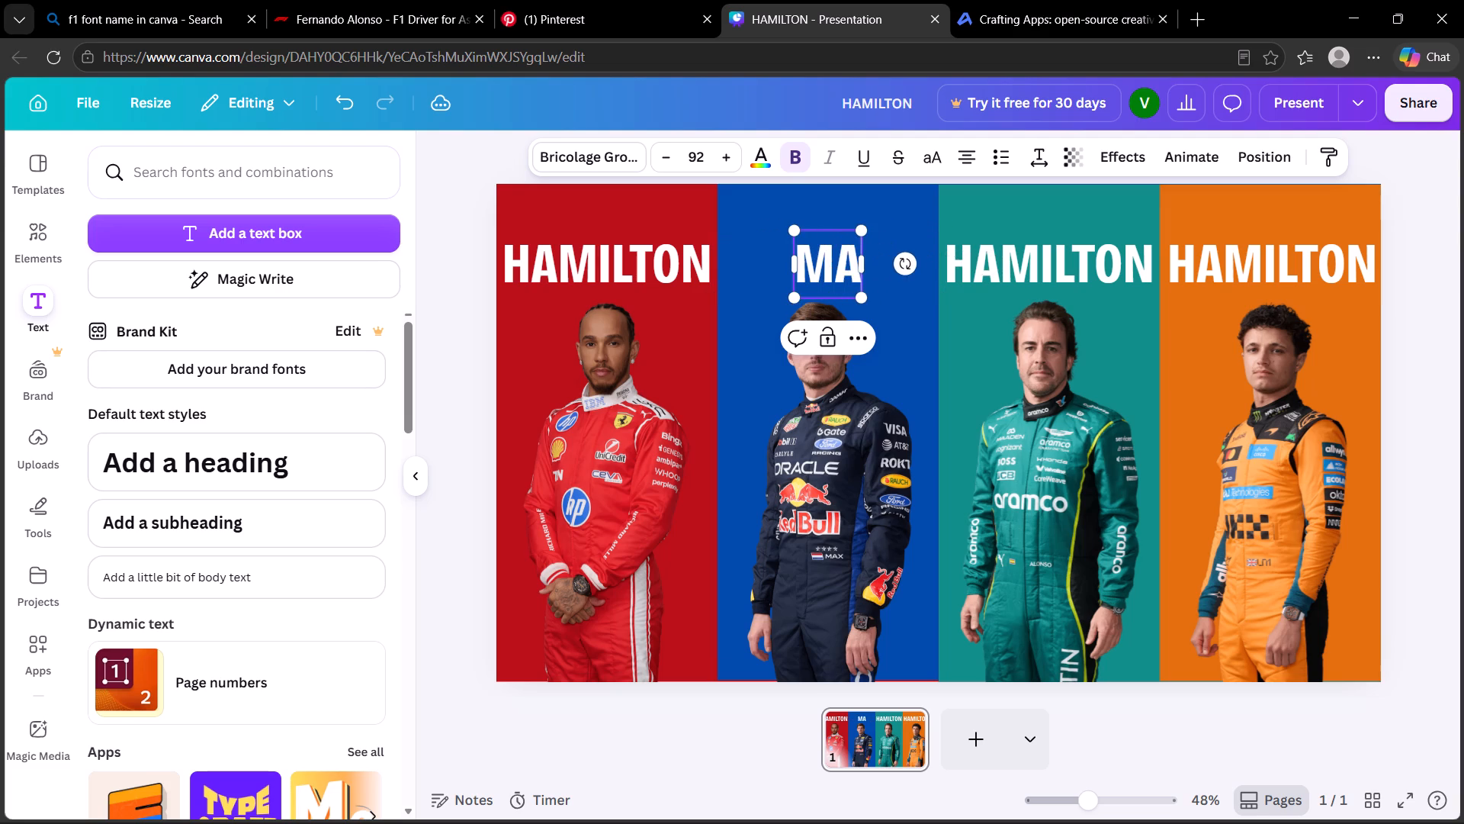
left_click(1419, 311)
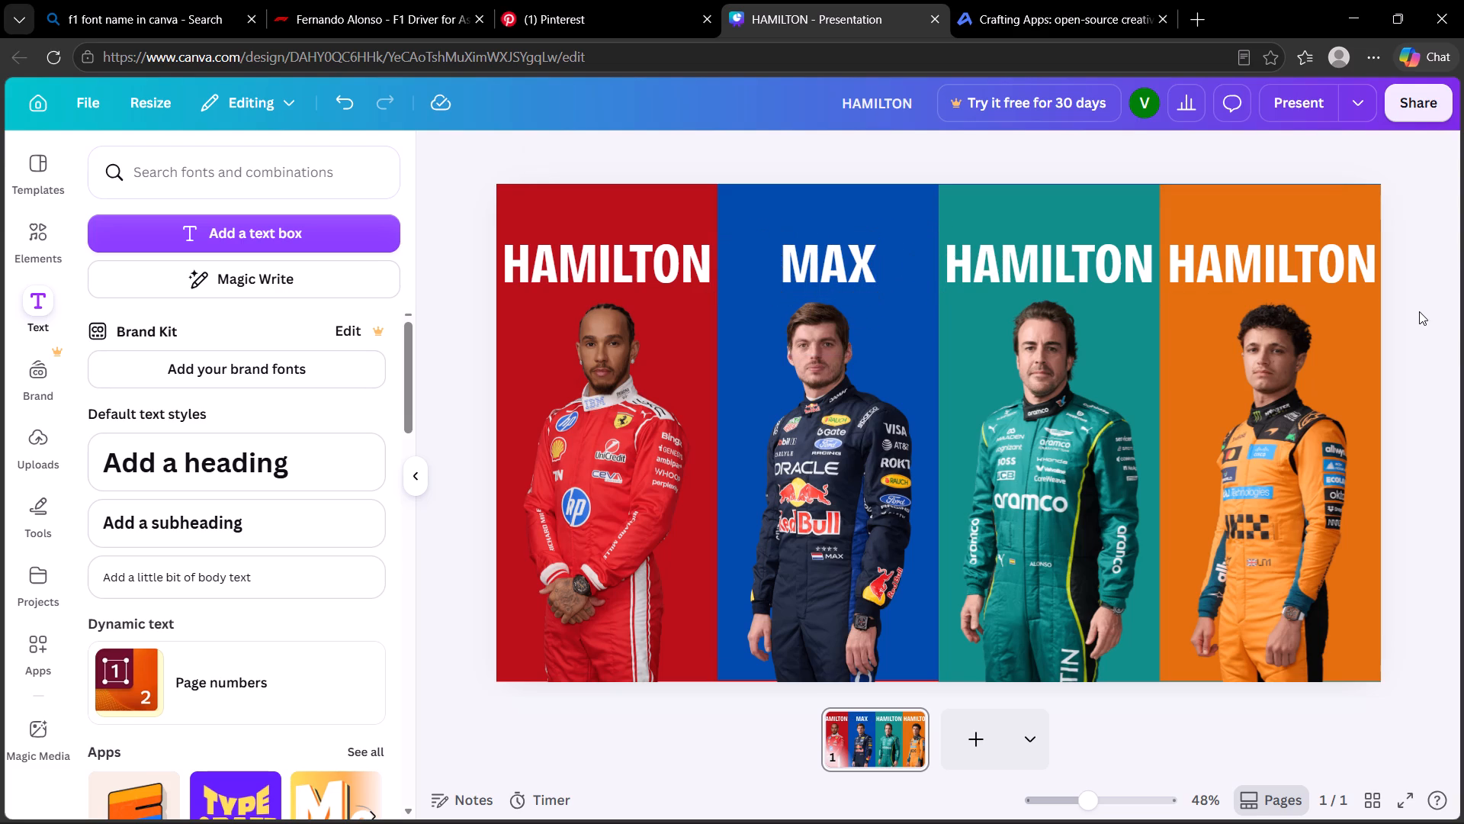
left_click(834, 269)
left_click(834, 269)
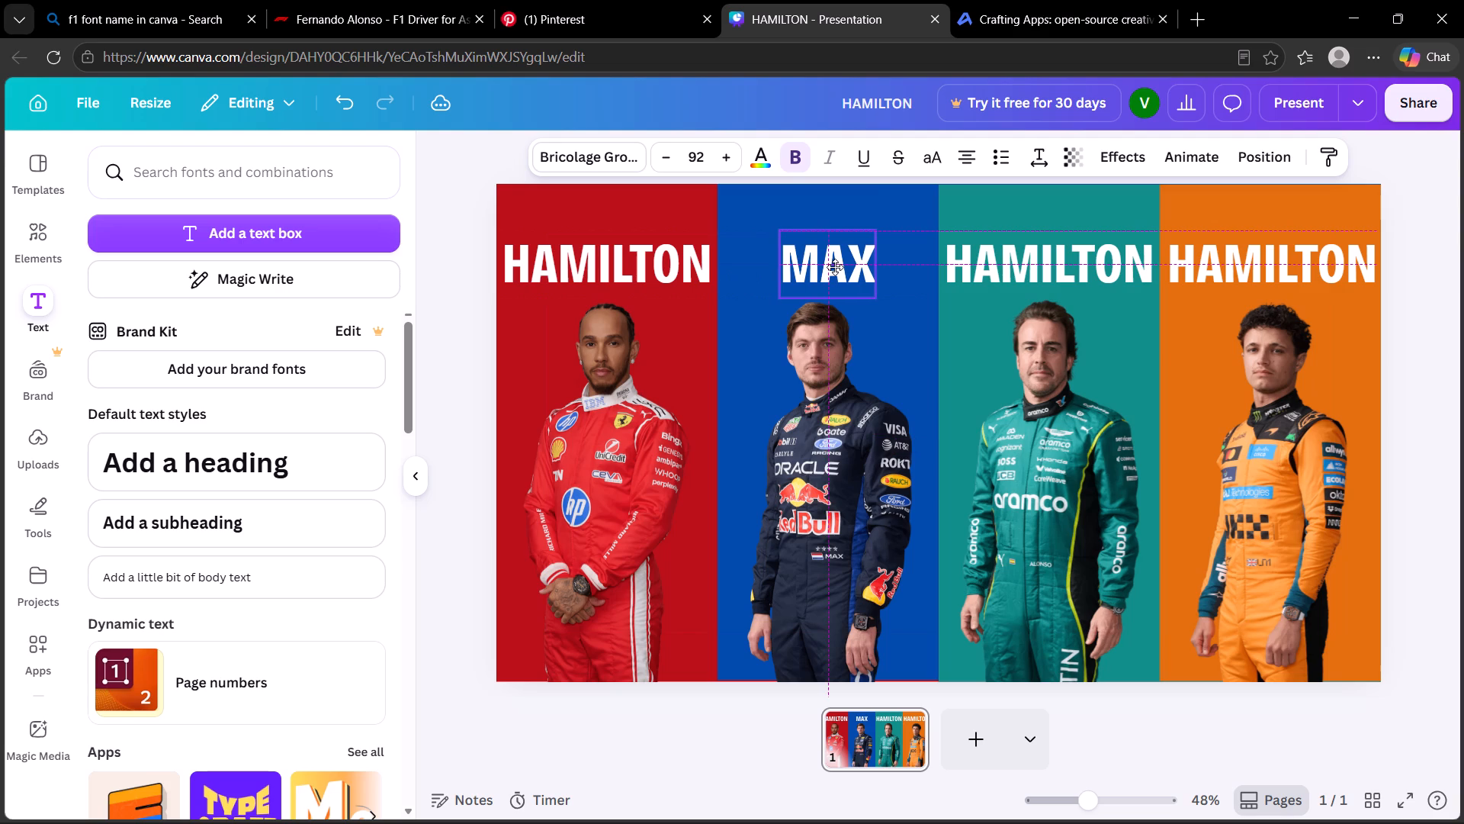
Replace the heading text on the green panel with ALONSO.
left_click(1085, 261)
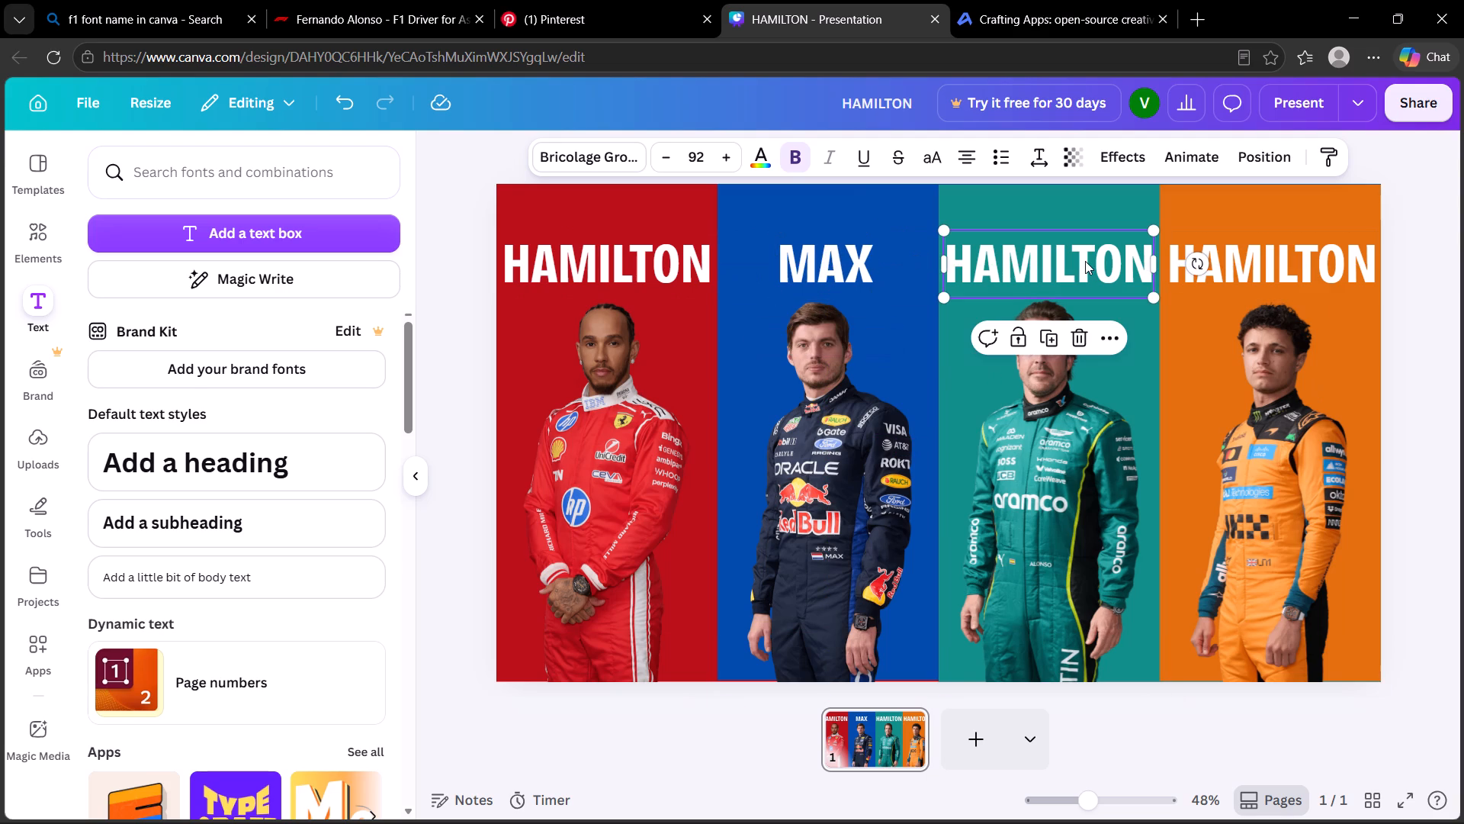
double_click(1086, 264)
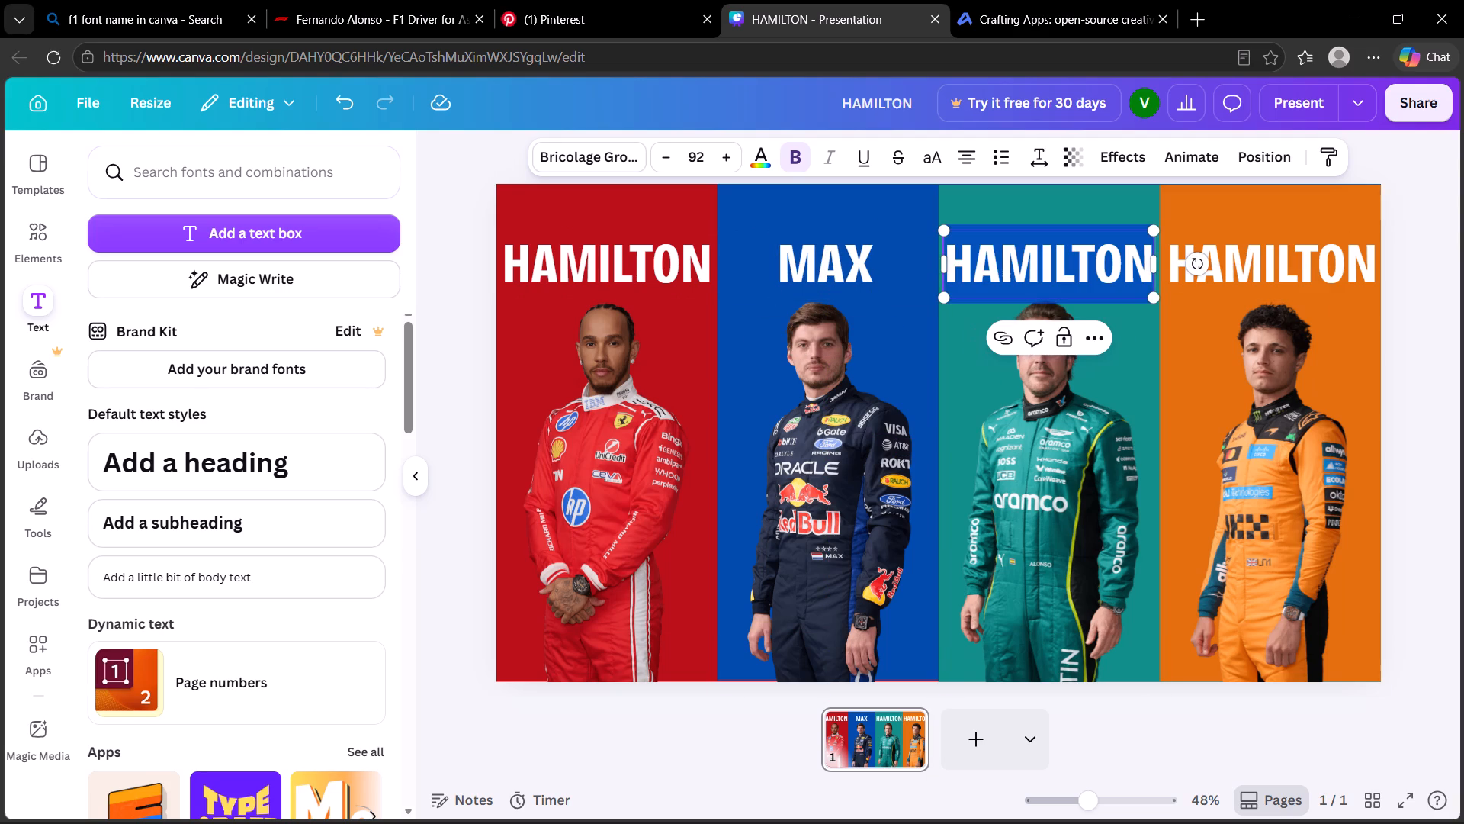
key("BackSpace")
type("ALON")
type("SO")
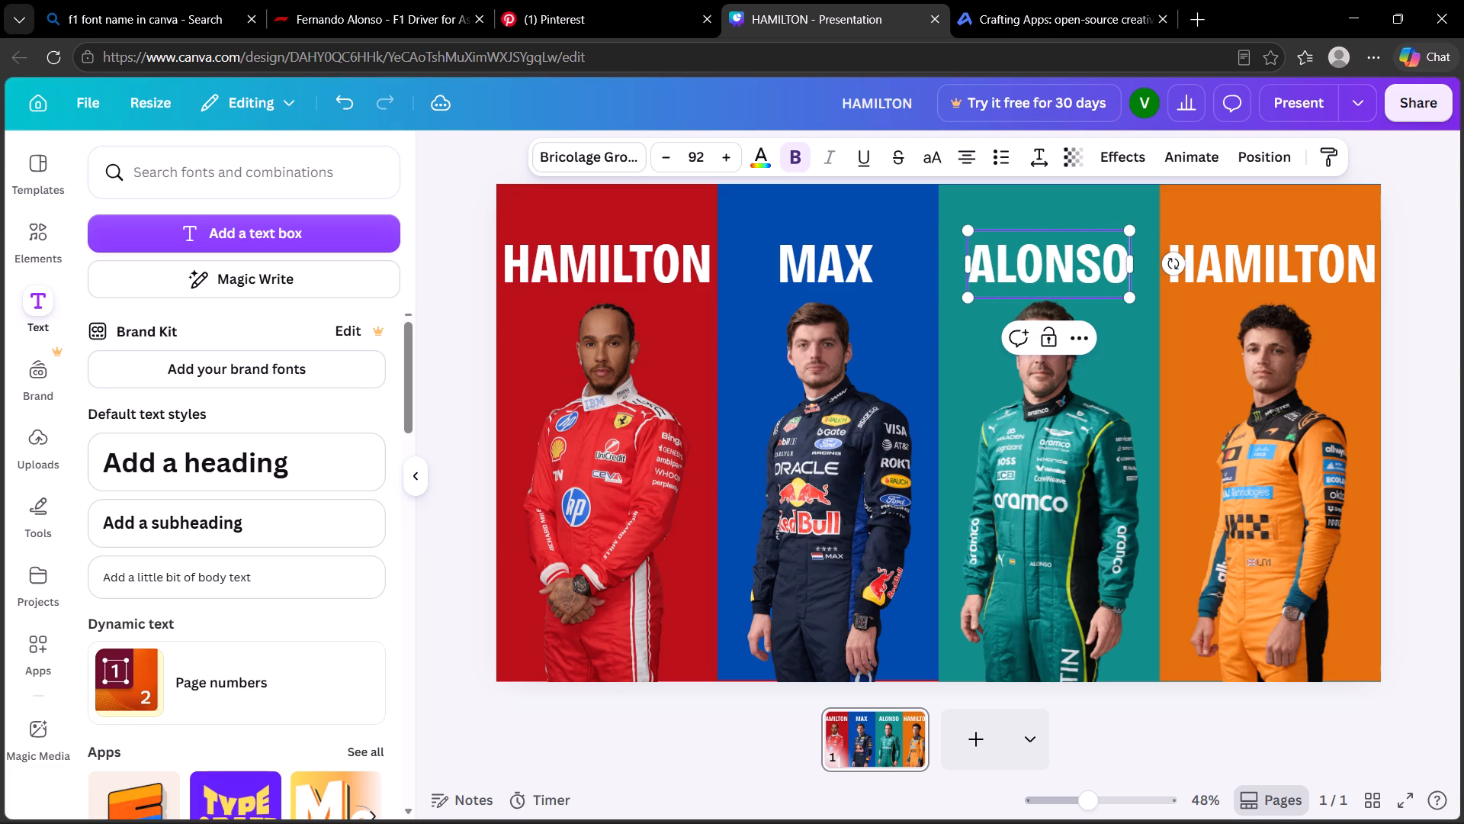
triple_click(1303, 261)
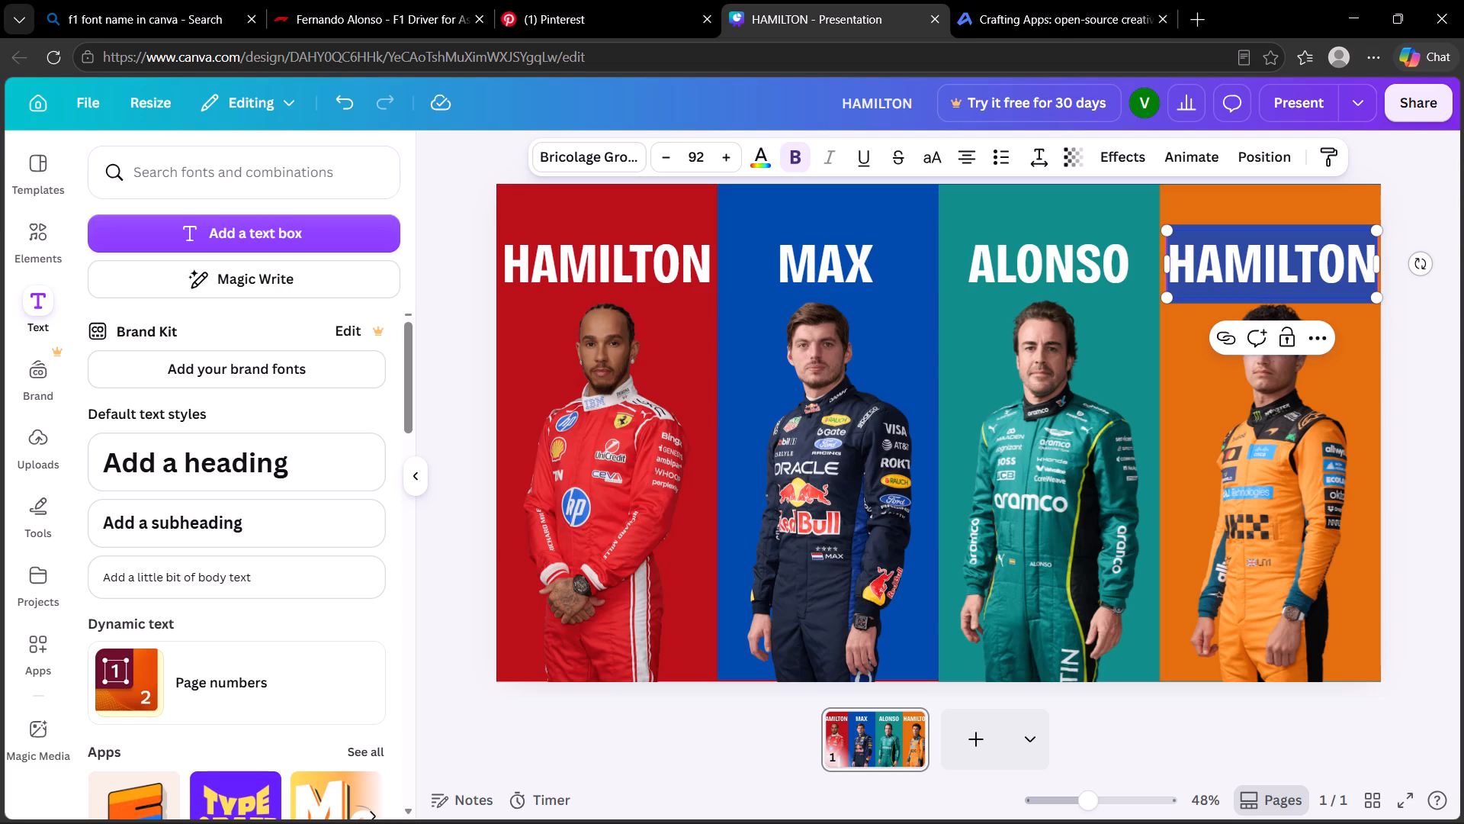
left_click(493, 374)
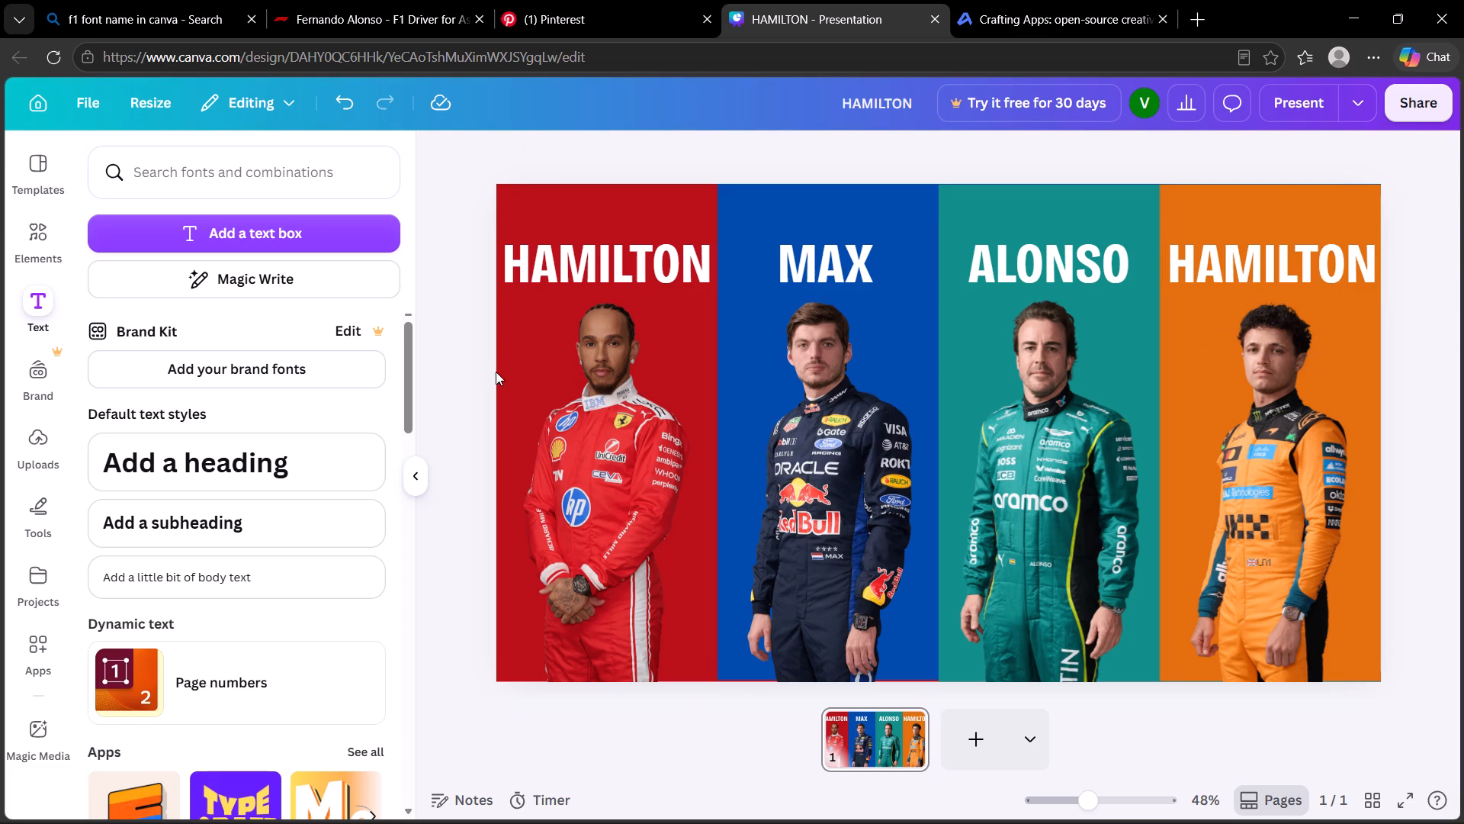
Shrink the driver cut-out on the red panel slightly and reposition it centred beneath the HAMILTON heading.
left_click(524, 377)
left_click_drag(719, 298, 704, 307)
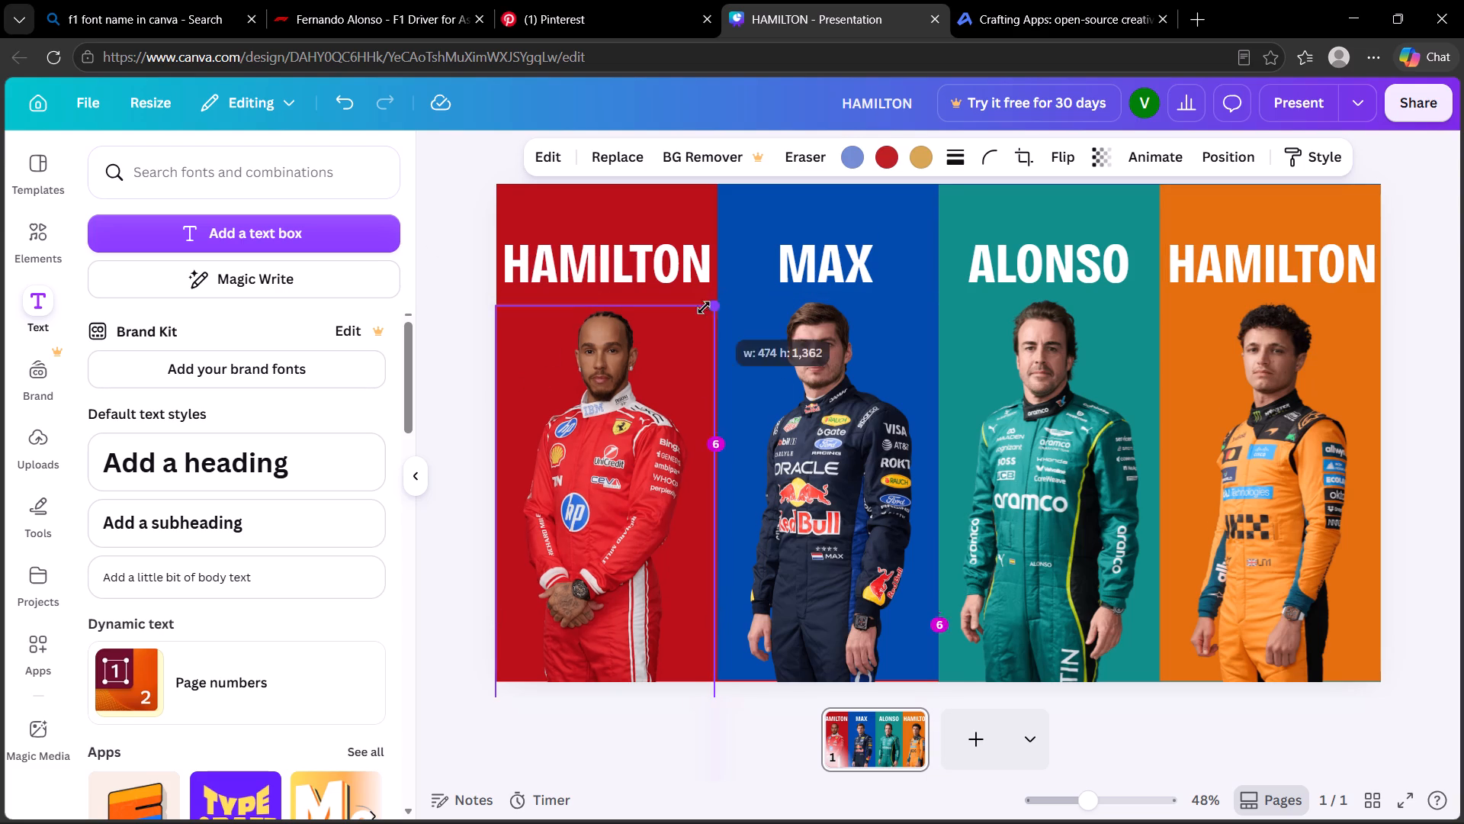
left_click_drag(704, 307, 676, 333)
left_click_drag(585, 424, 597, 409)
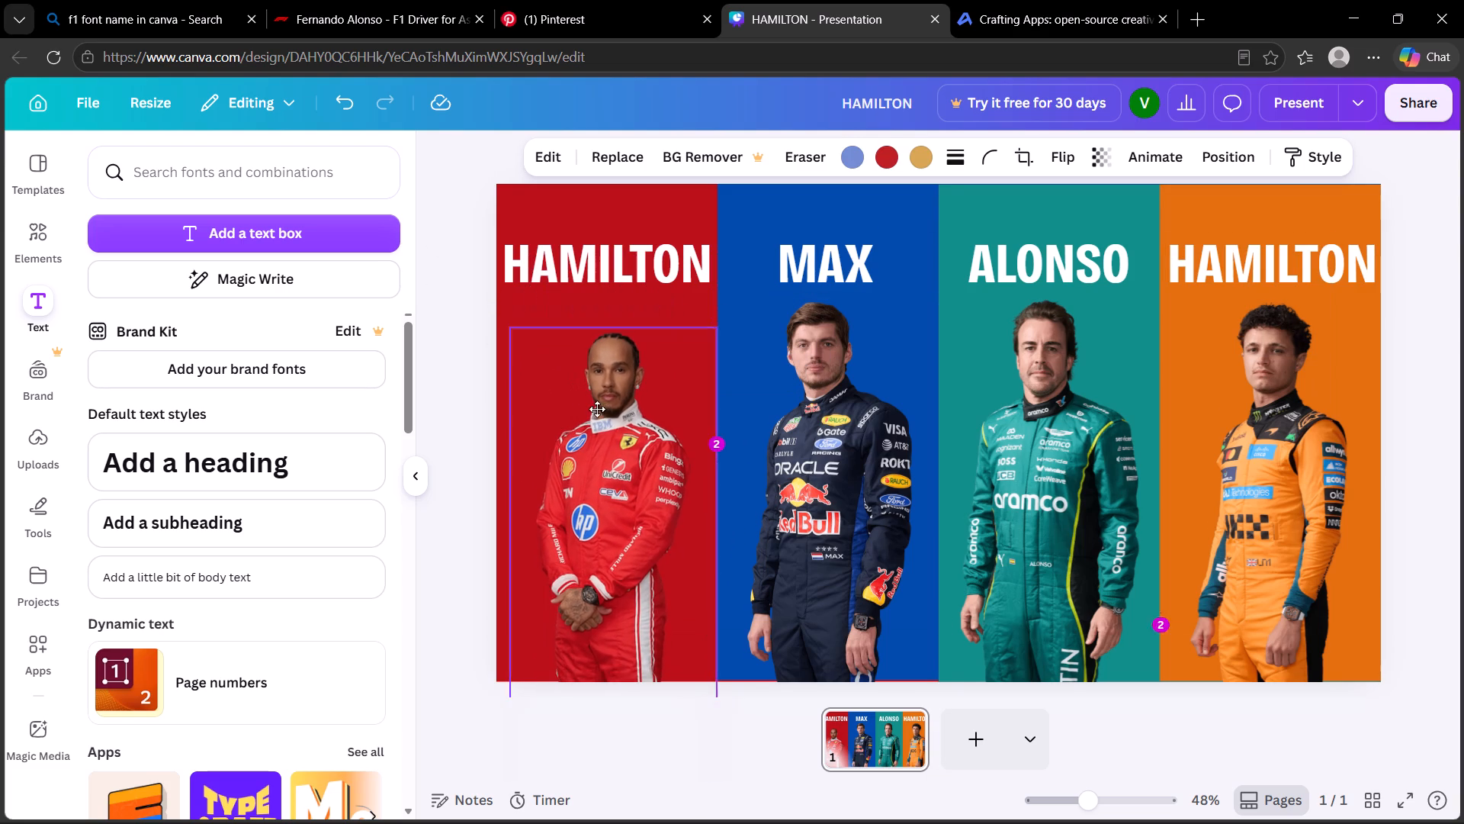
left_click_drag(597, 409, 589, 386)
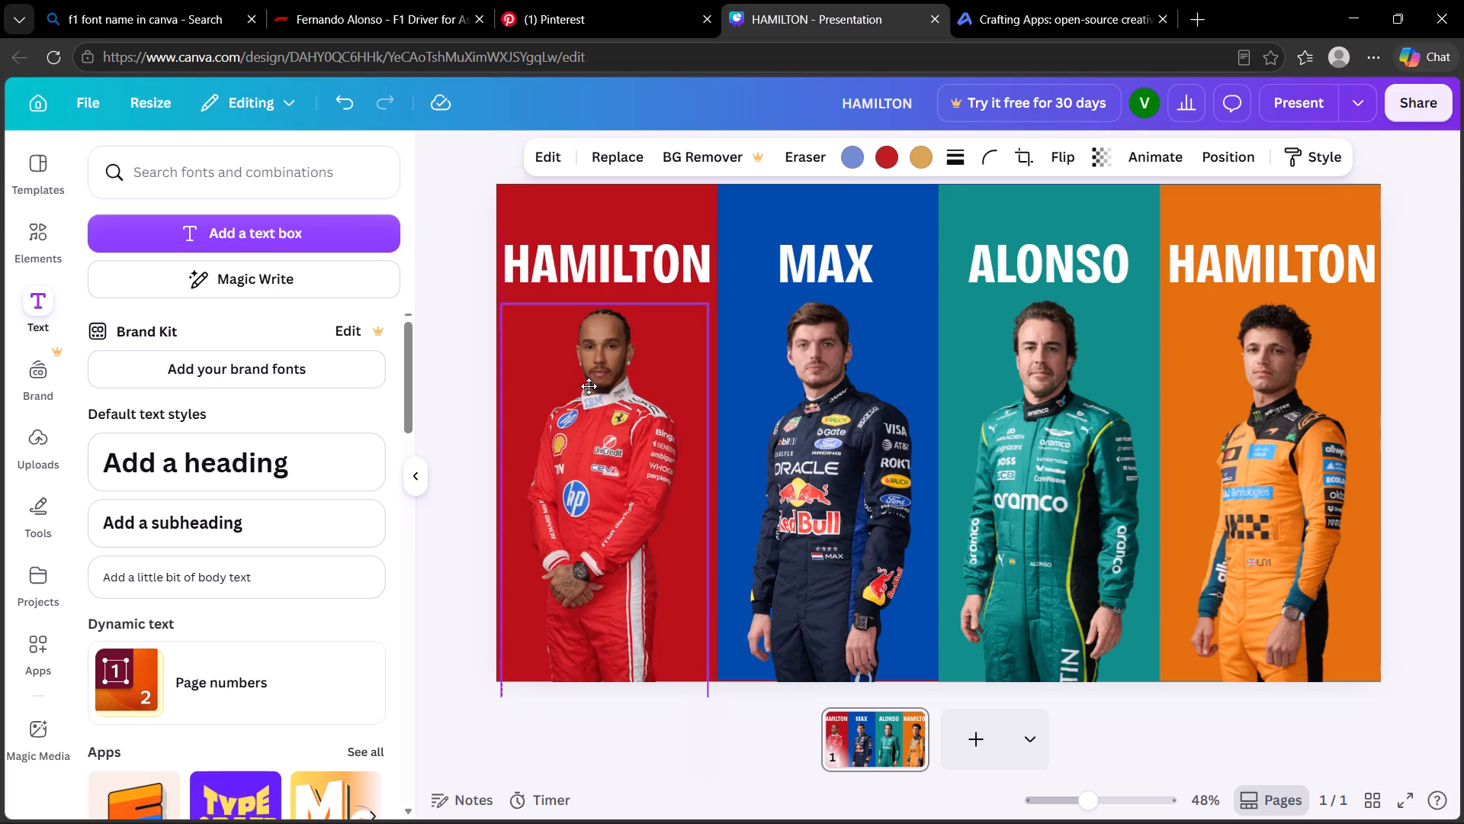
left_click_drag(589, 386, 595, 399)
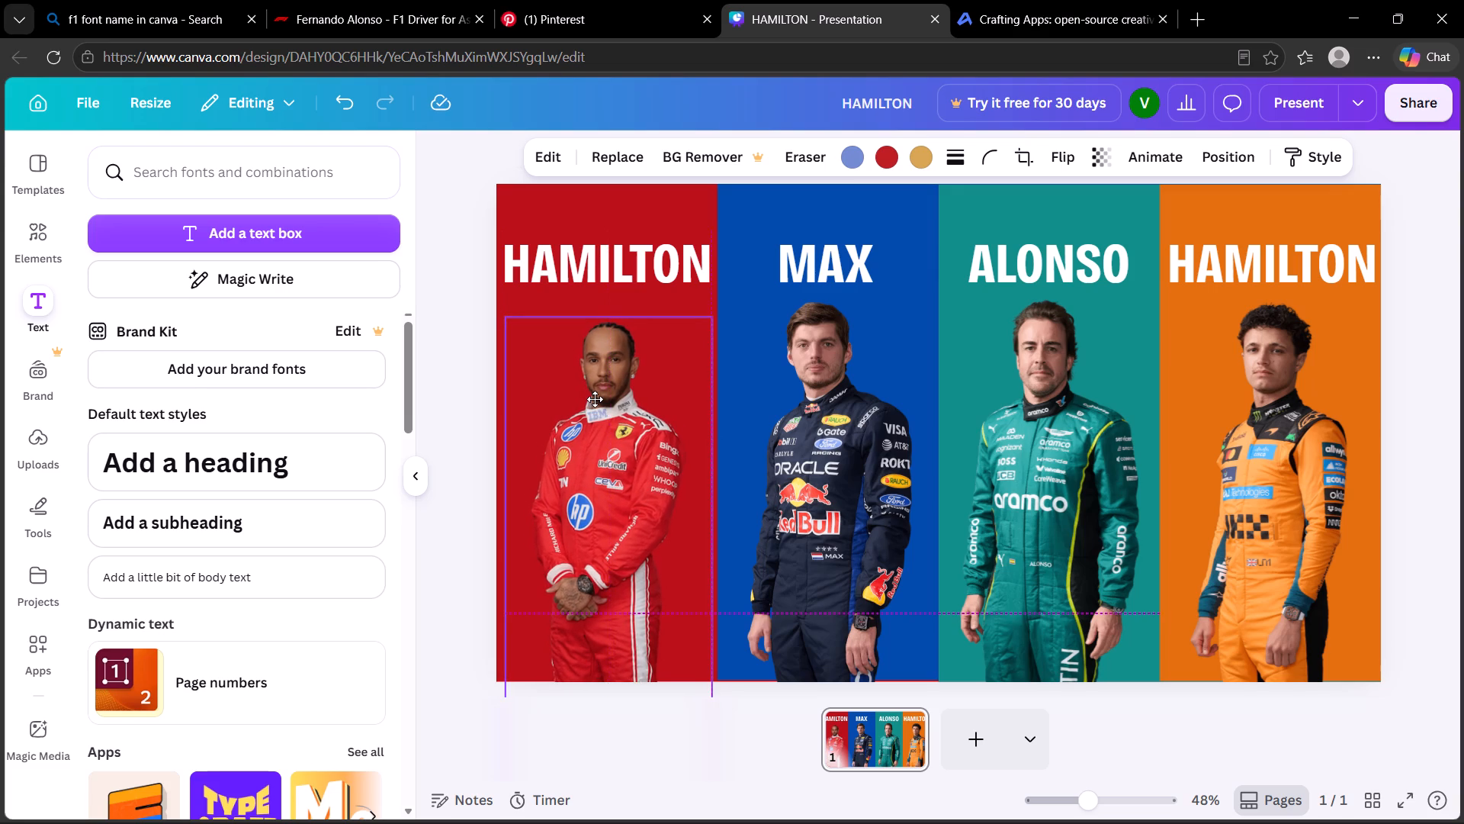
left_click_drag(595, 399, 590, 378)
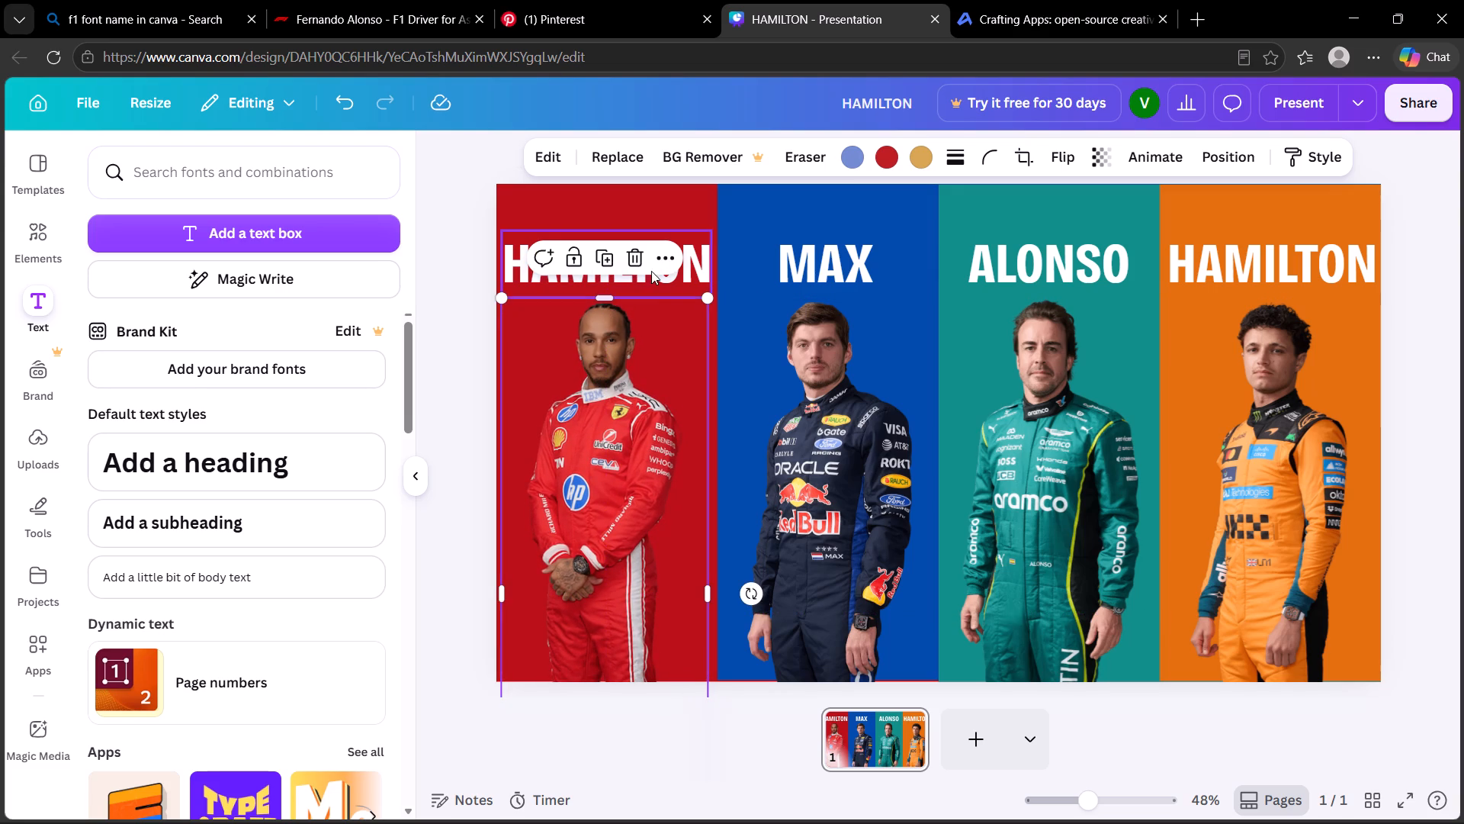
Move the headings on all four panels slightly higher above the drivers, keeping them level with each other.
left_click(689, 272)
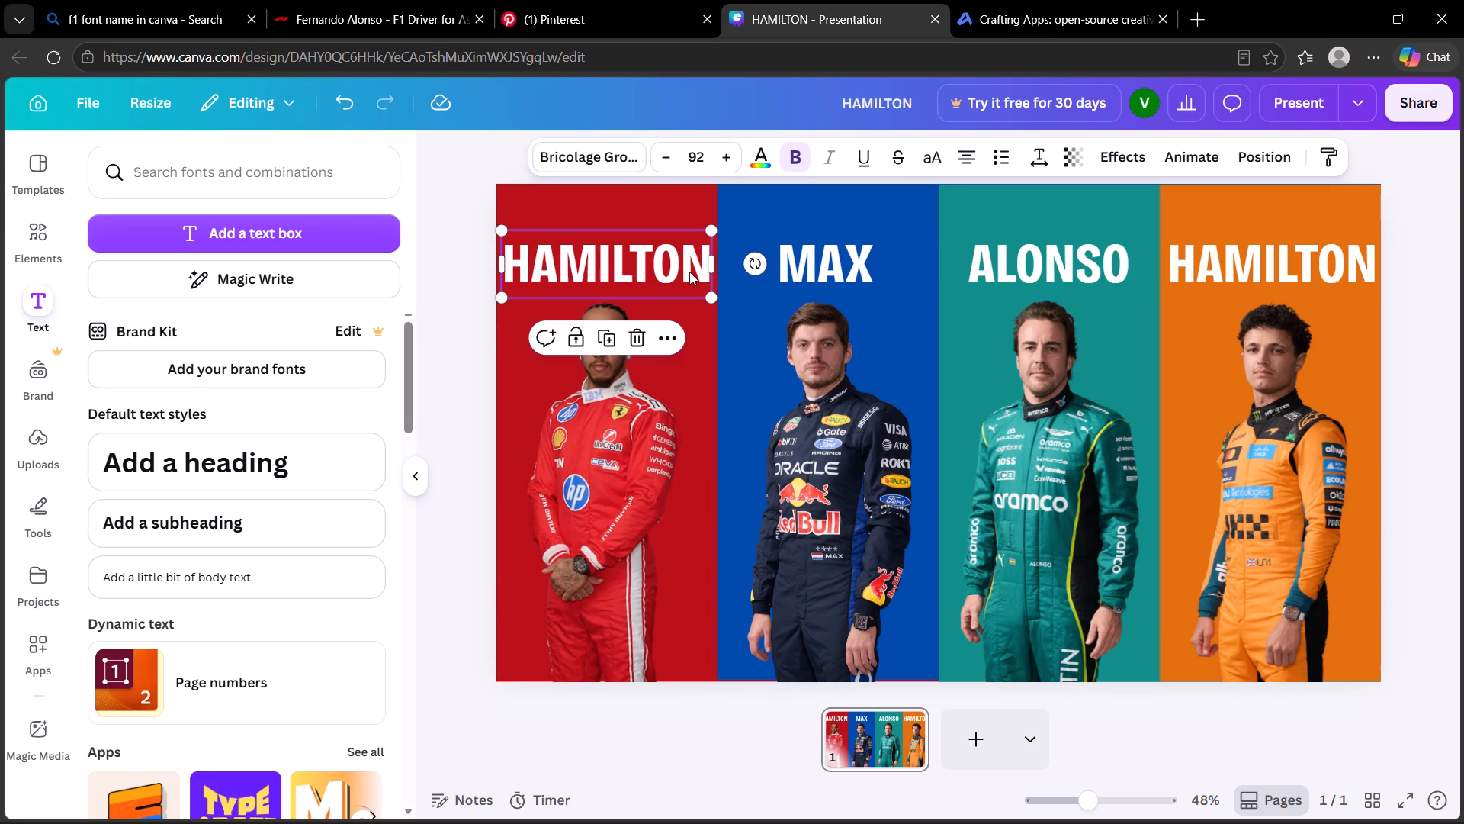
left_click(680, 272)
double_click(644, 271)
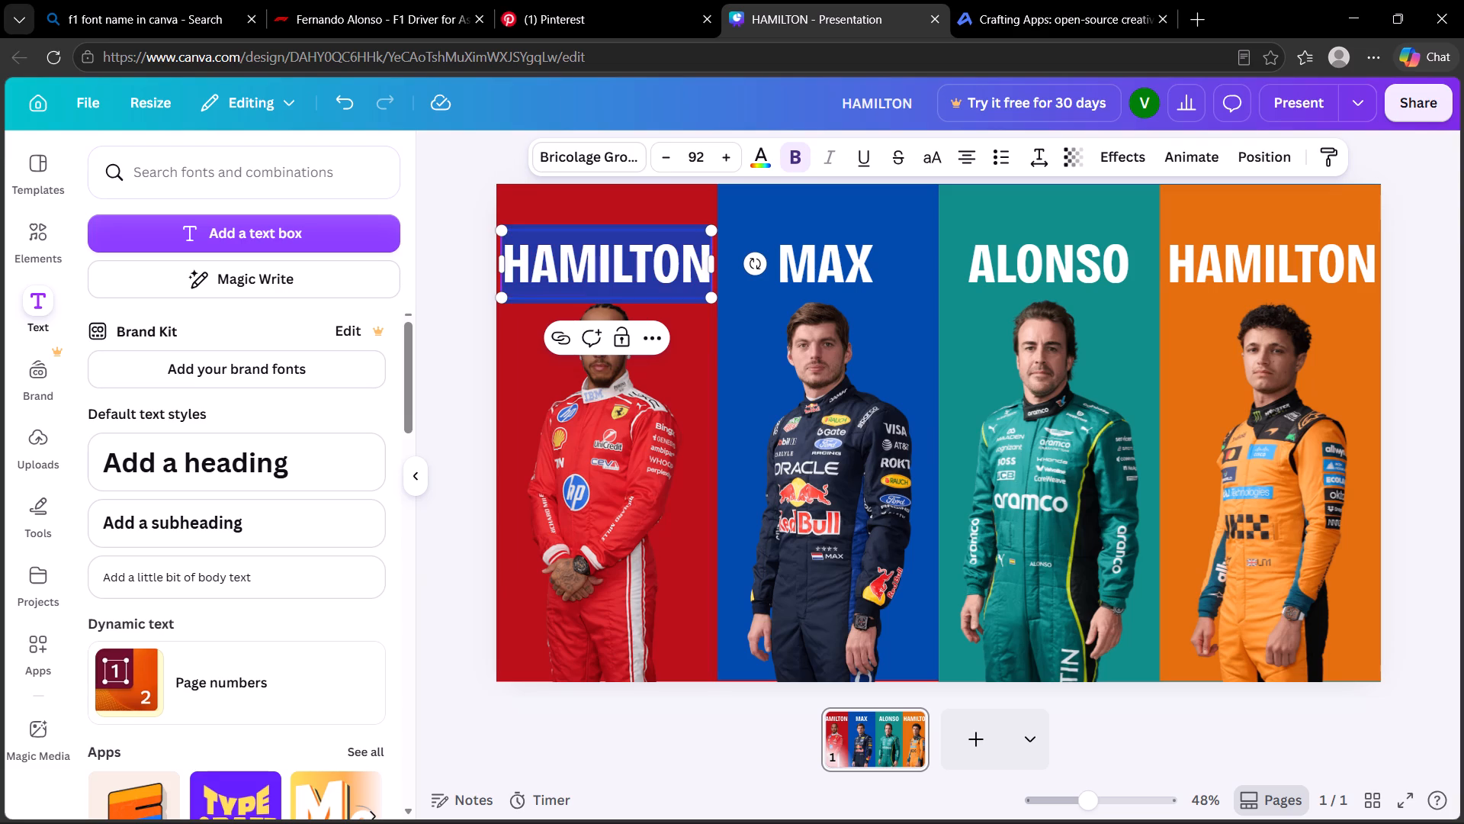
left_click(647, 181)
left_click_drag(624, 262, 625, 249)
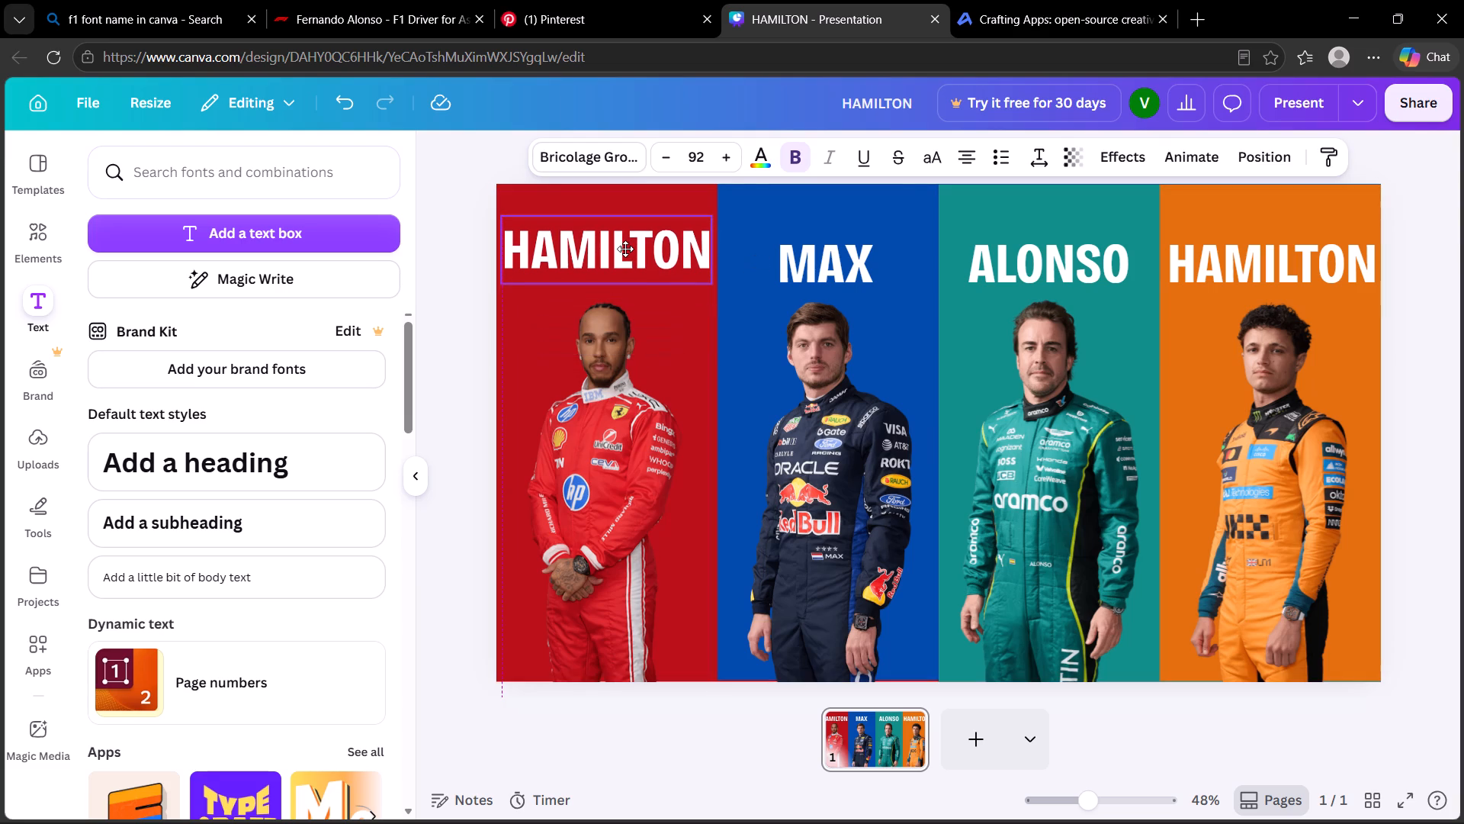
left_click_drag(625, 249, 625, 243)
left_click(794, 257)
left_click_drag(815, 259, 814, 242)
left_click(1023, 260)
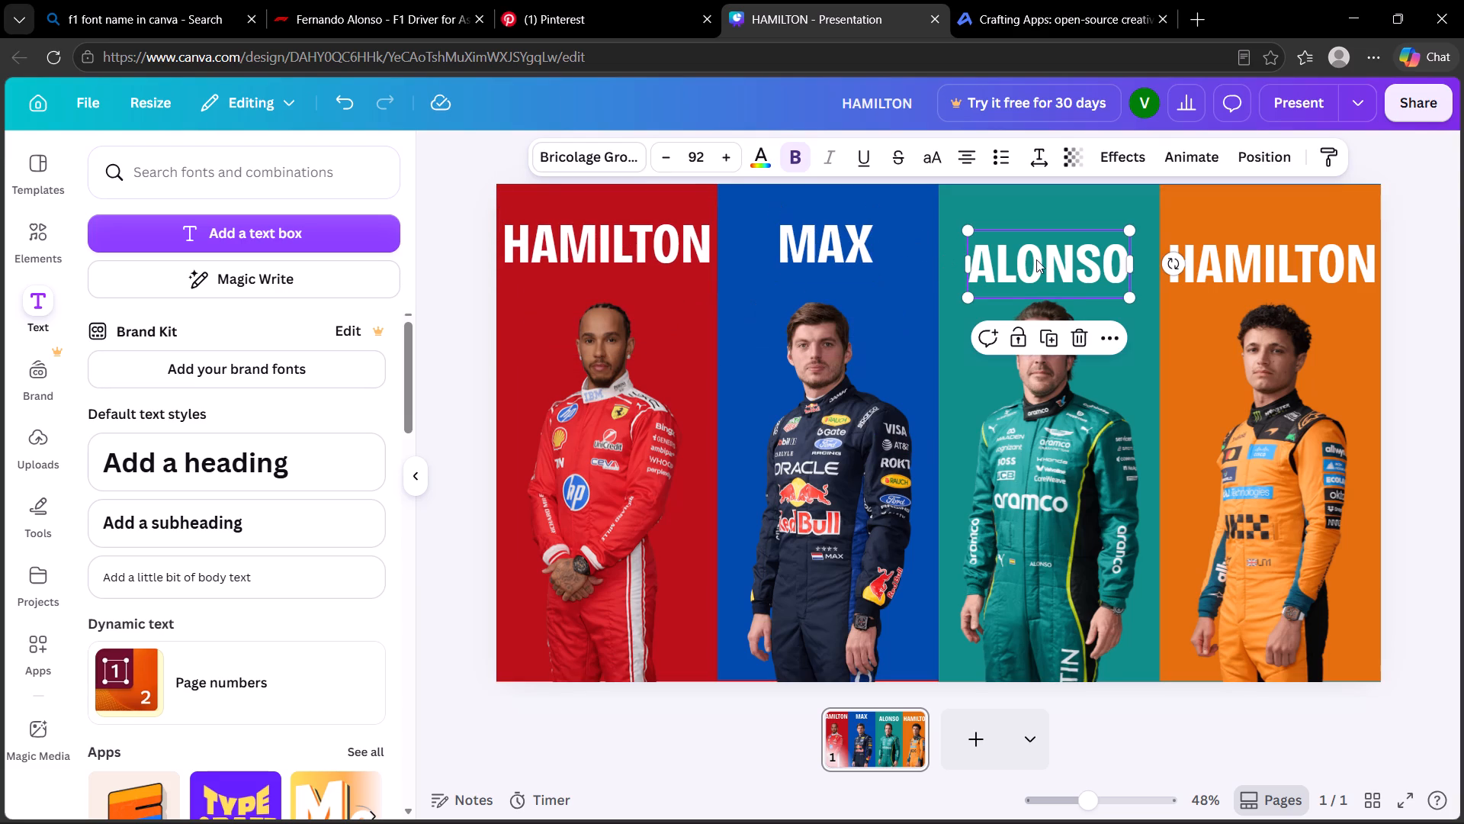
left_click_drag(1045, 259, 1040, 239)
left_click(1269, 250)
left_click_drag(1271, 259, 1268, 238)
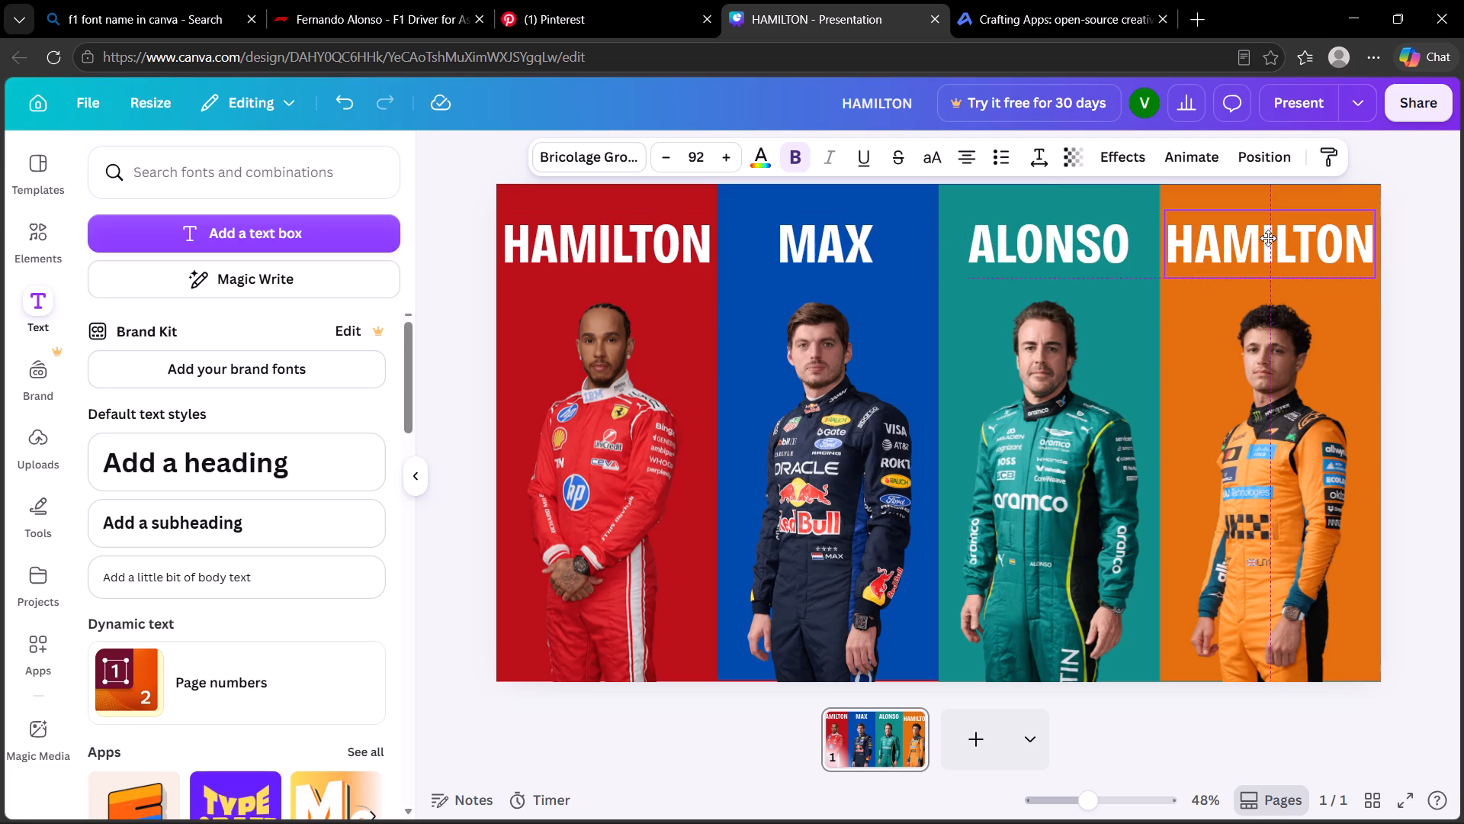
left_click_drag(1268, 238, 1268, 237)
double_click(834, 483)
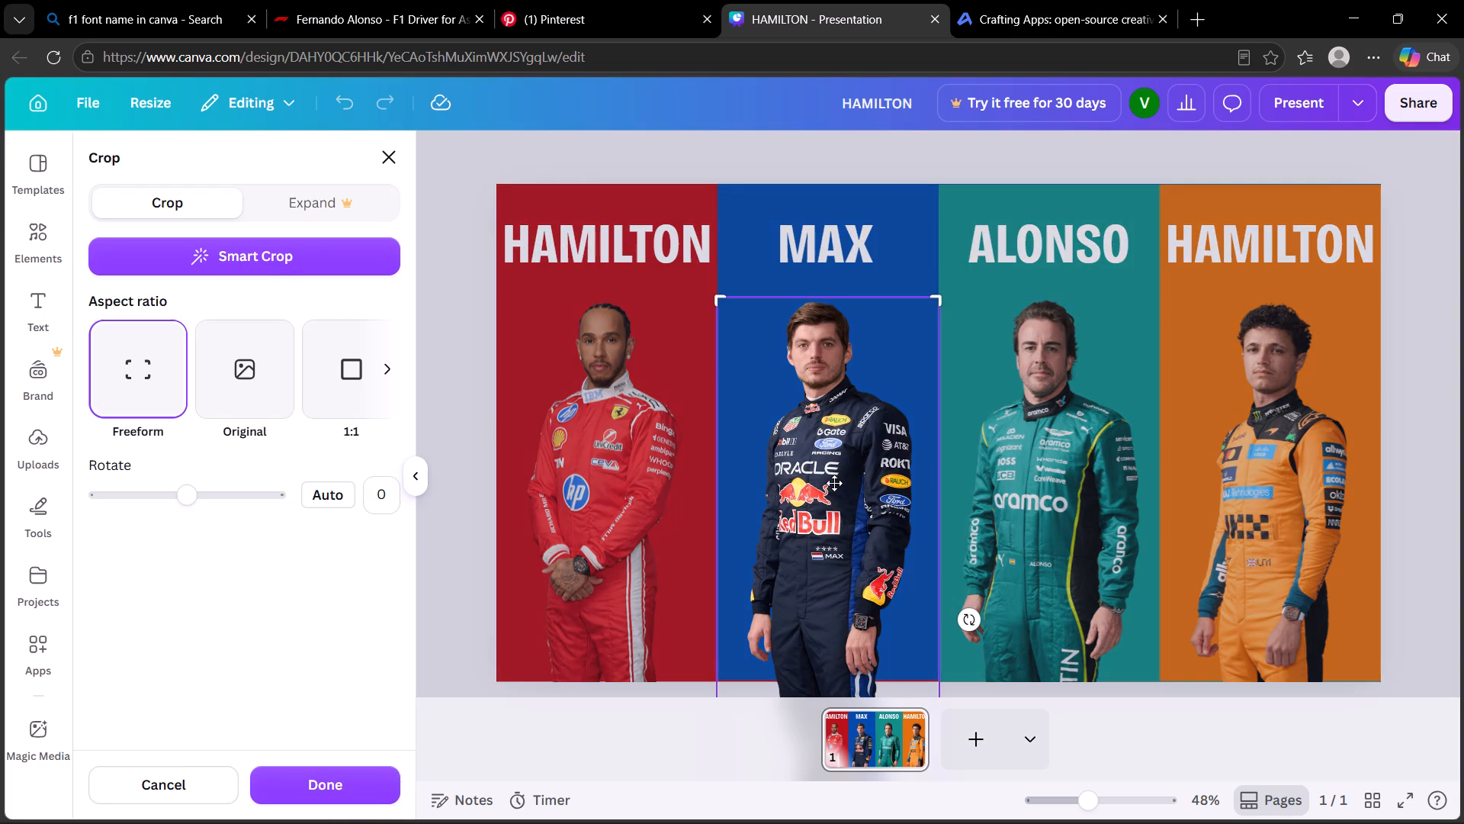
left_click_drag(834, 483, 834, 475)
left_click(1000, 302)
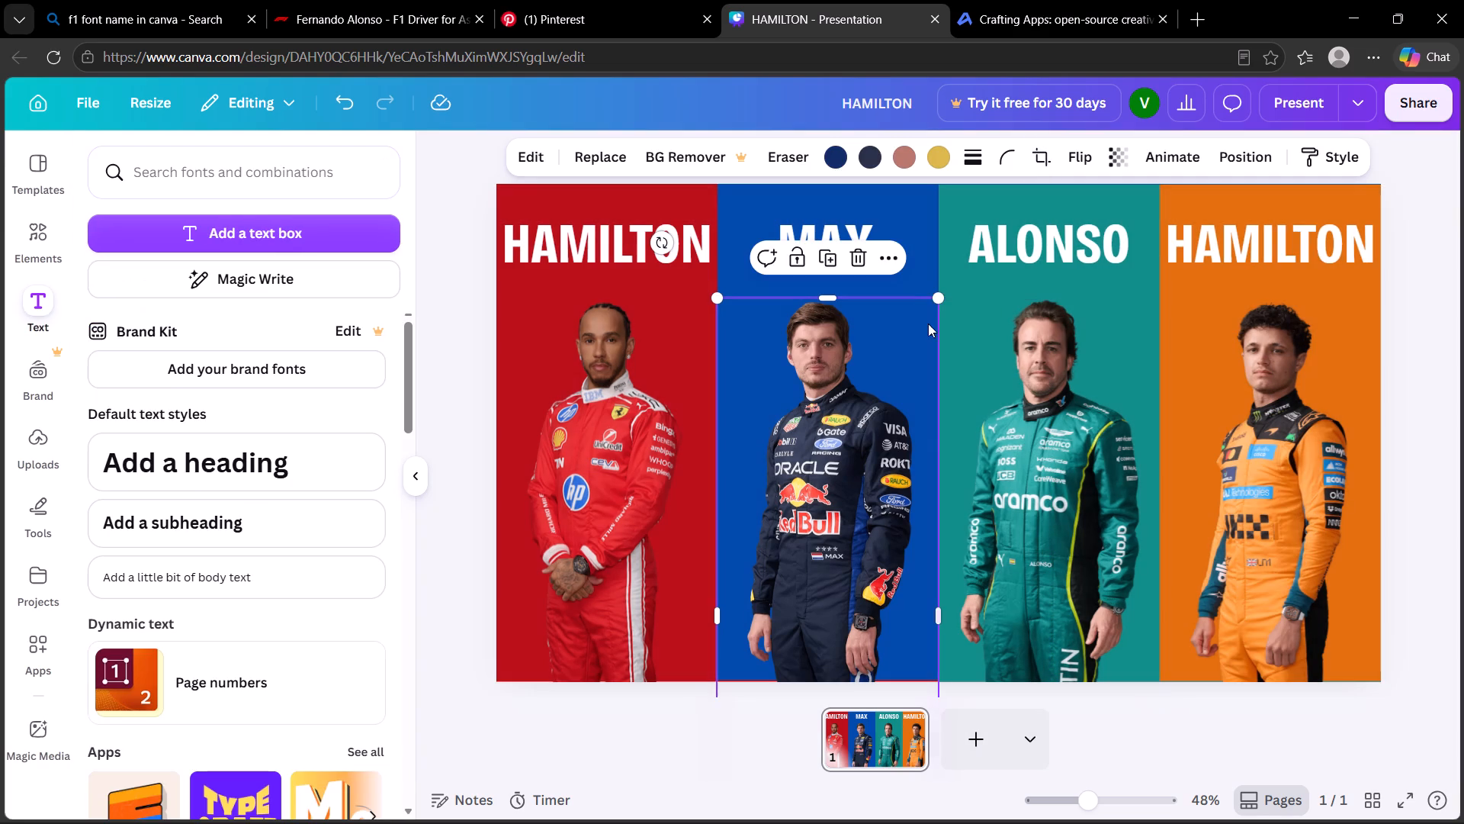
Shrink the blue panel's driver cut-out to about 457 × 1,313 and raise it level with the red panel's driver.
left_click_drag(938, 300, 913, 324)
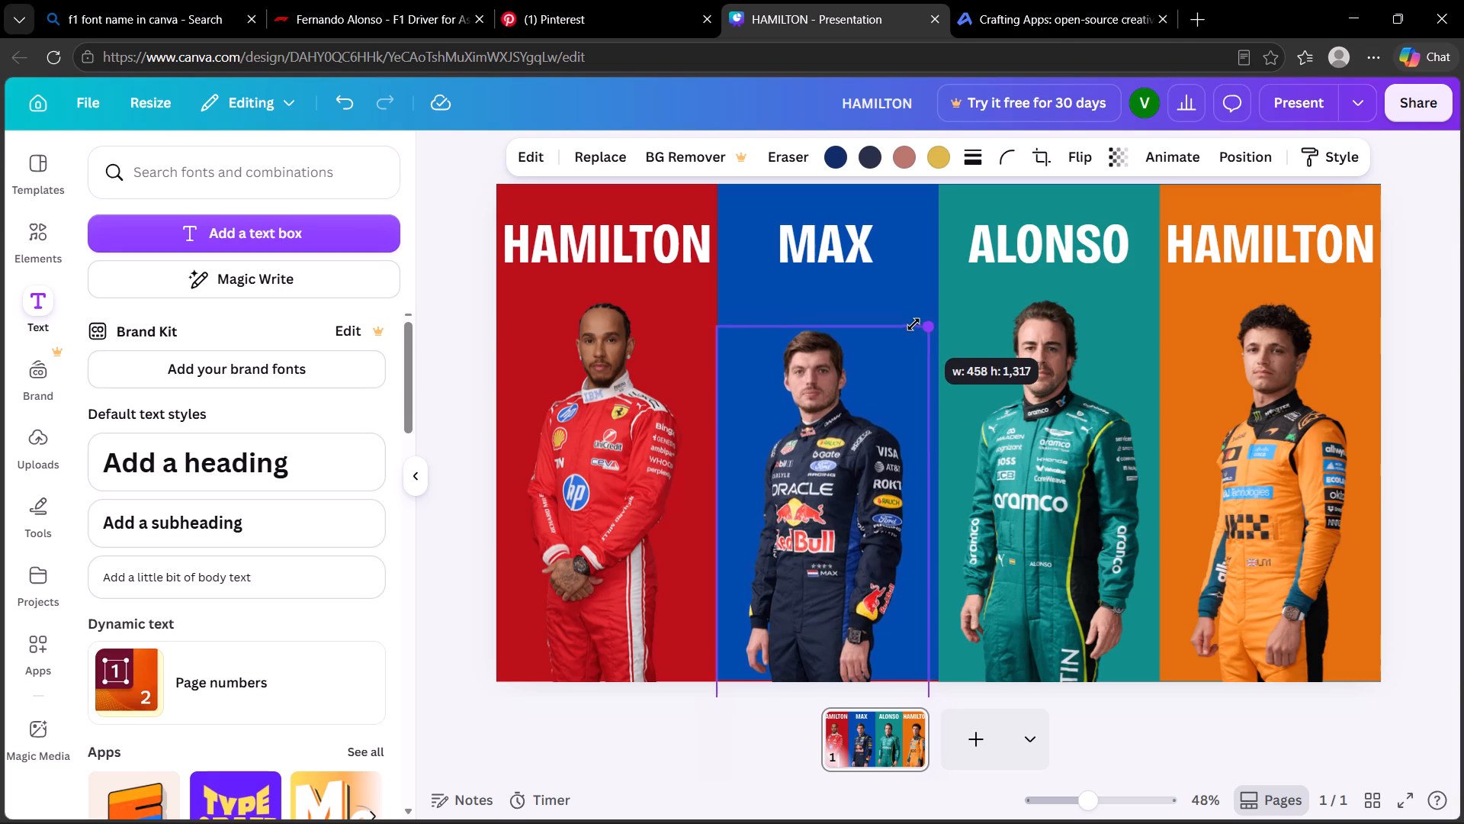
left_click_drag(913, 324, 913, 325)
left_click_drag(827, 452, 825, 421)
left_click(576, 410)
left_click(779, 410)
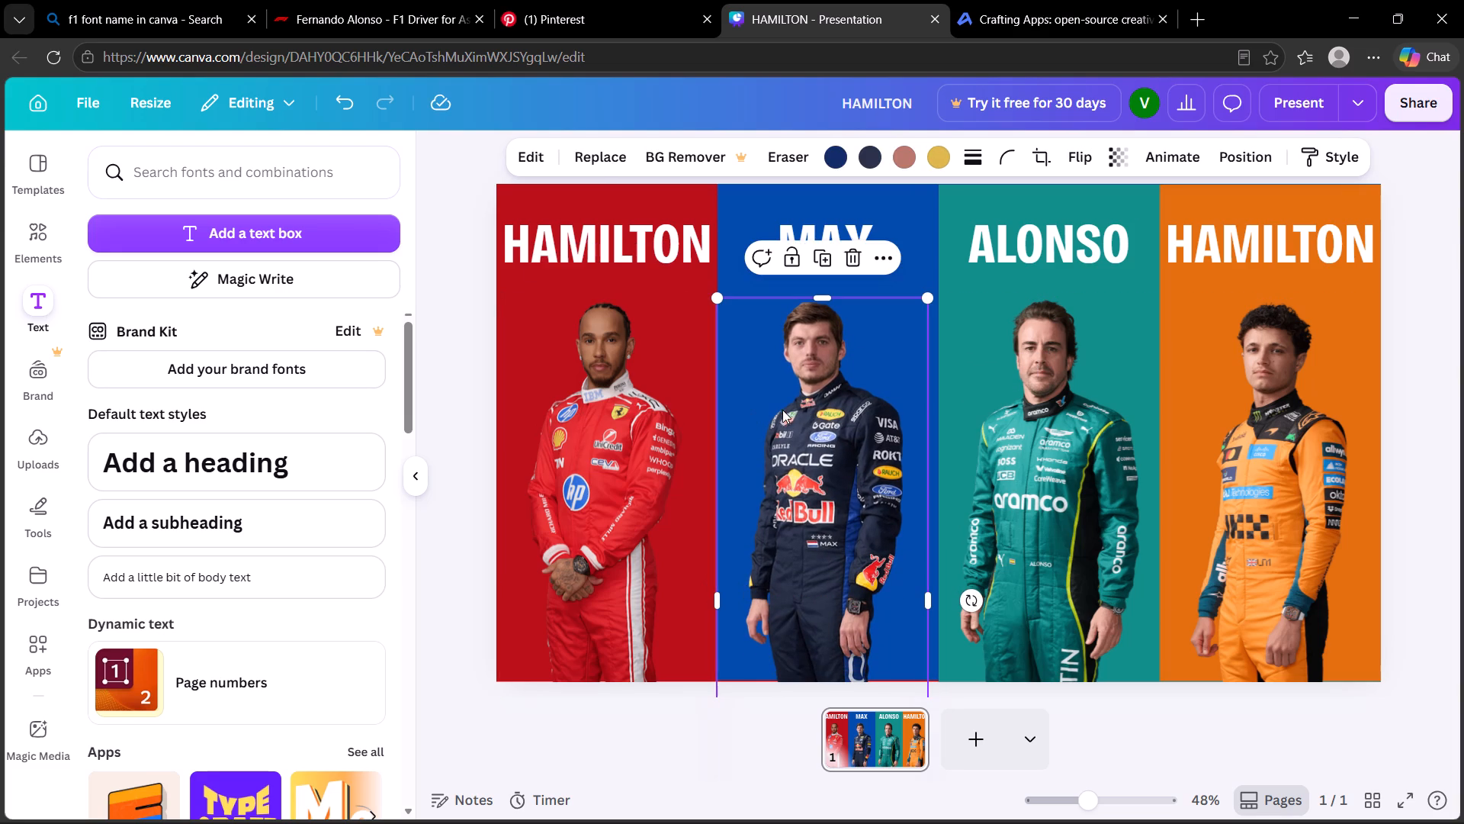
left_click(926, 298)
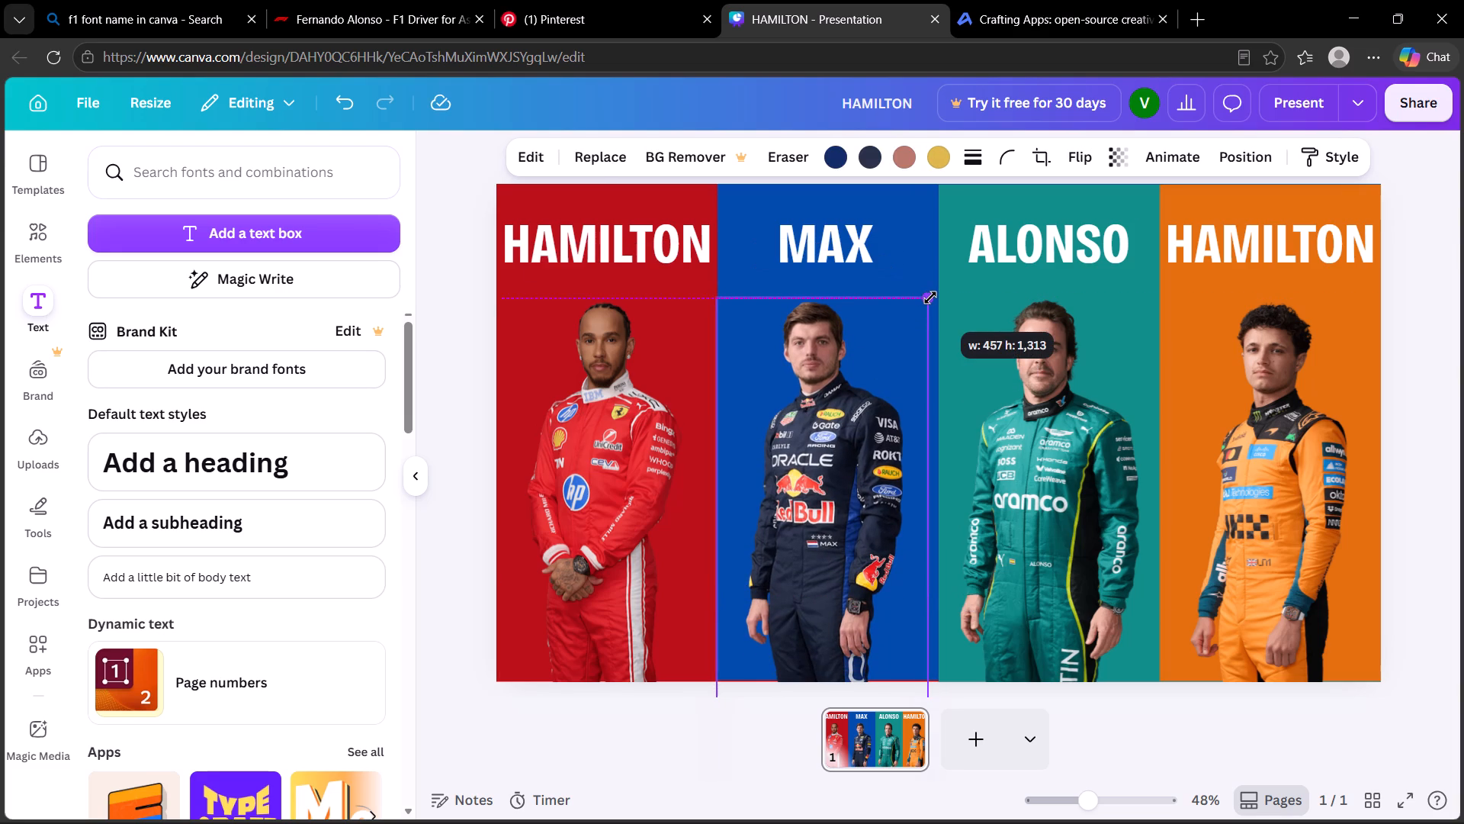
Shrink the green panel's driver cut-out slightly and raise it so its top aligns with the red and blue panels' drivers.
left_click(1038, 348)
left_click_drag(1158, 294, 1143, 295)
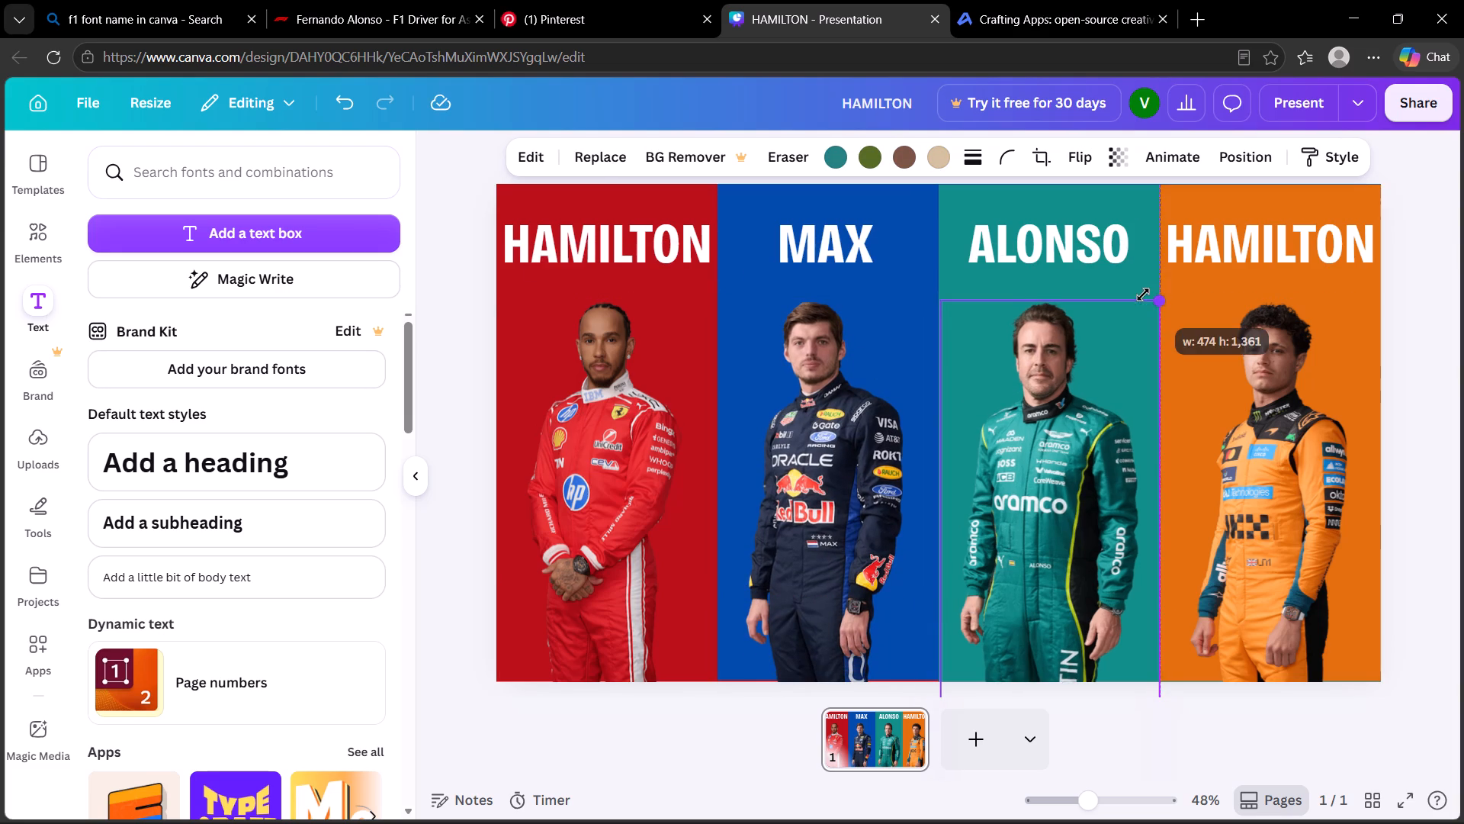
left_click_drag(1143, 295, 1119, 315)
left_click_drag(1085, 479, 1085, 448)
Shrink the orange panel's driver cut-out slightly and raise it so its top aligns with the other three drivers.
left_click(1303, 393)
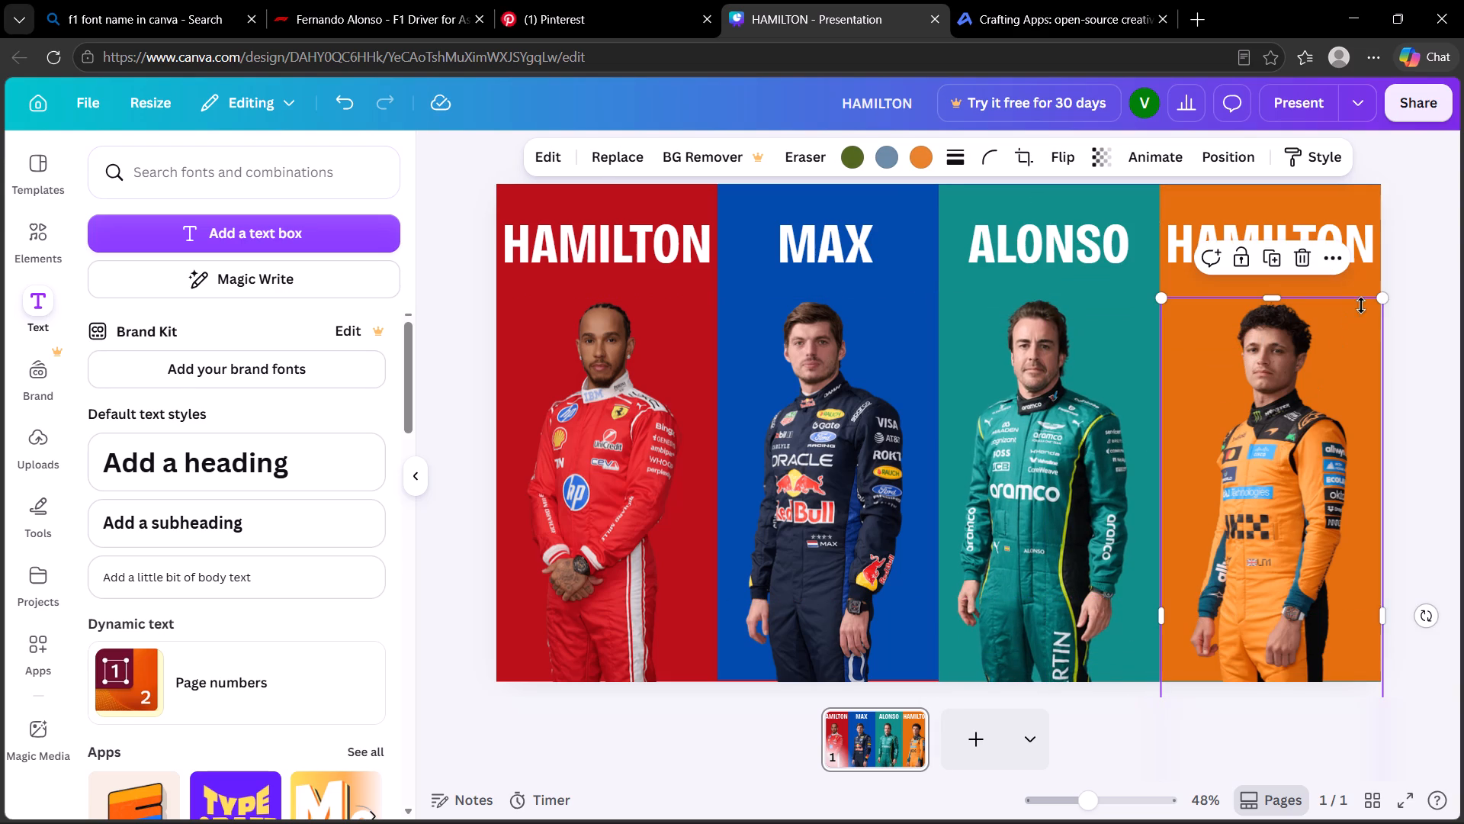
left_click_drag(1380, 298, 1344, 325)
left_click_drag(1292, 495, 1291, 475)
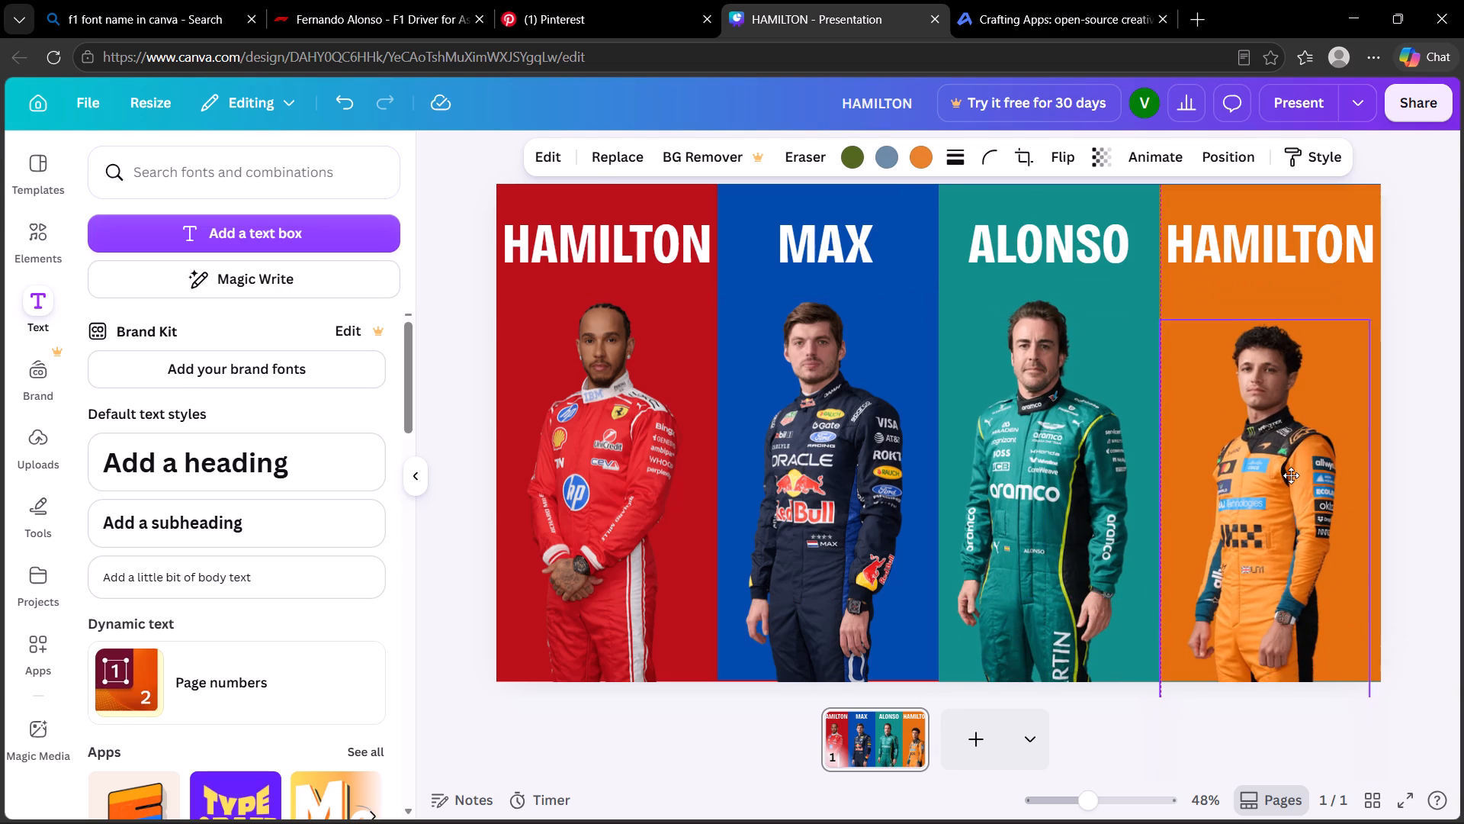
left_click_drag(1291, 475, 1290, 462)
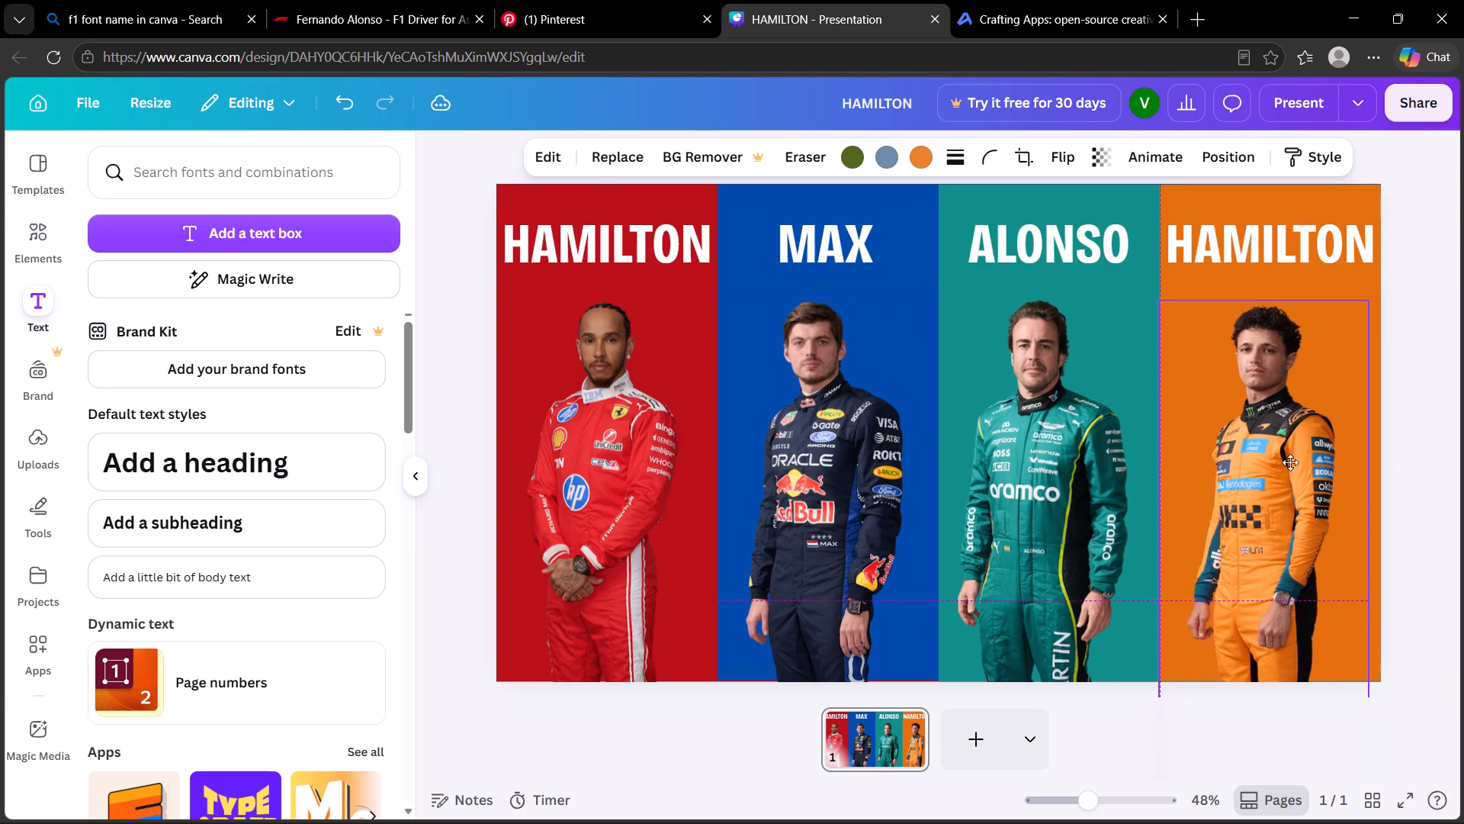
left_click_drag(1290, 462, 1290, 460)
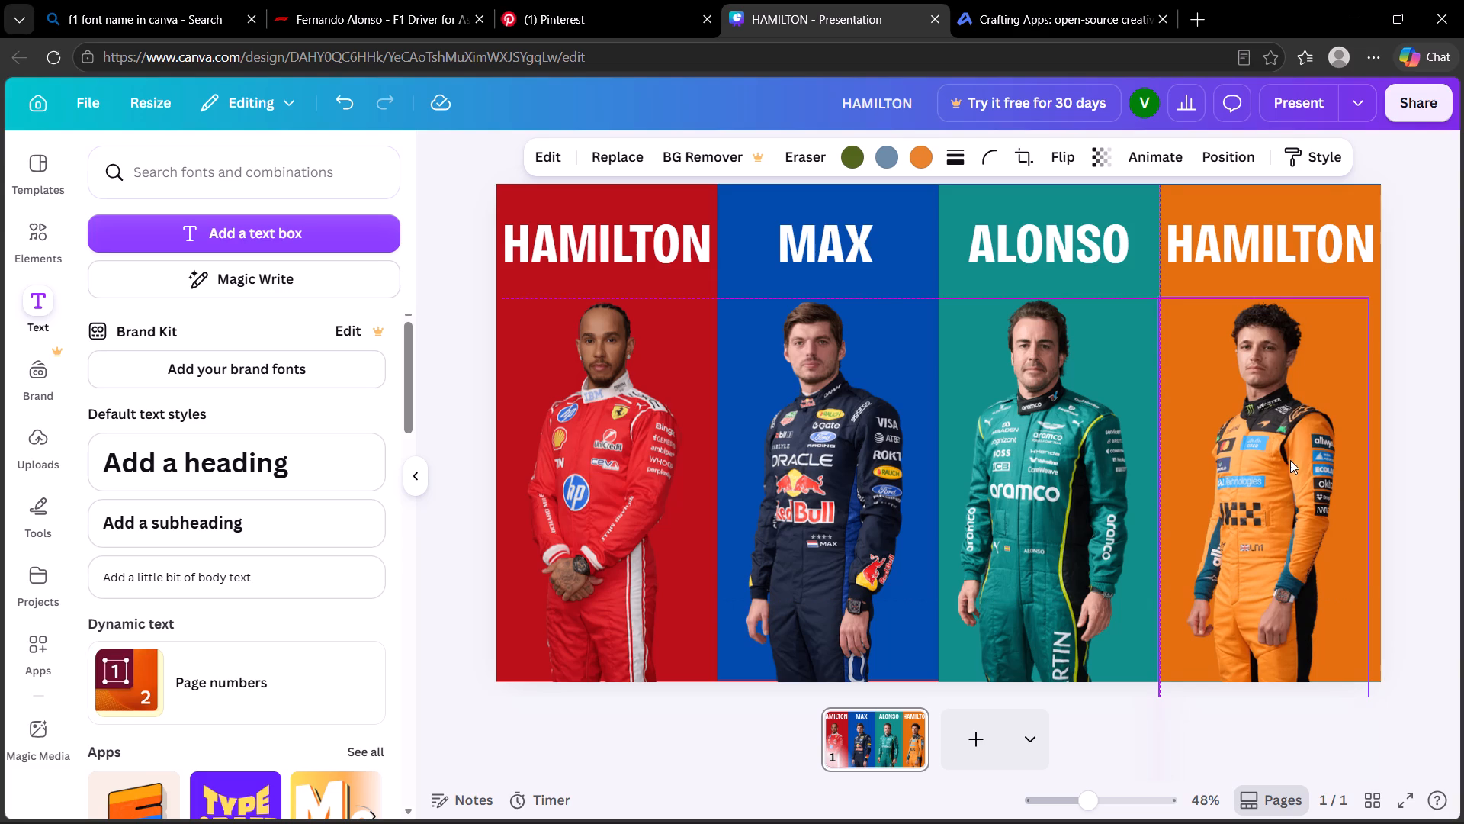
left_click(1446, 483)
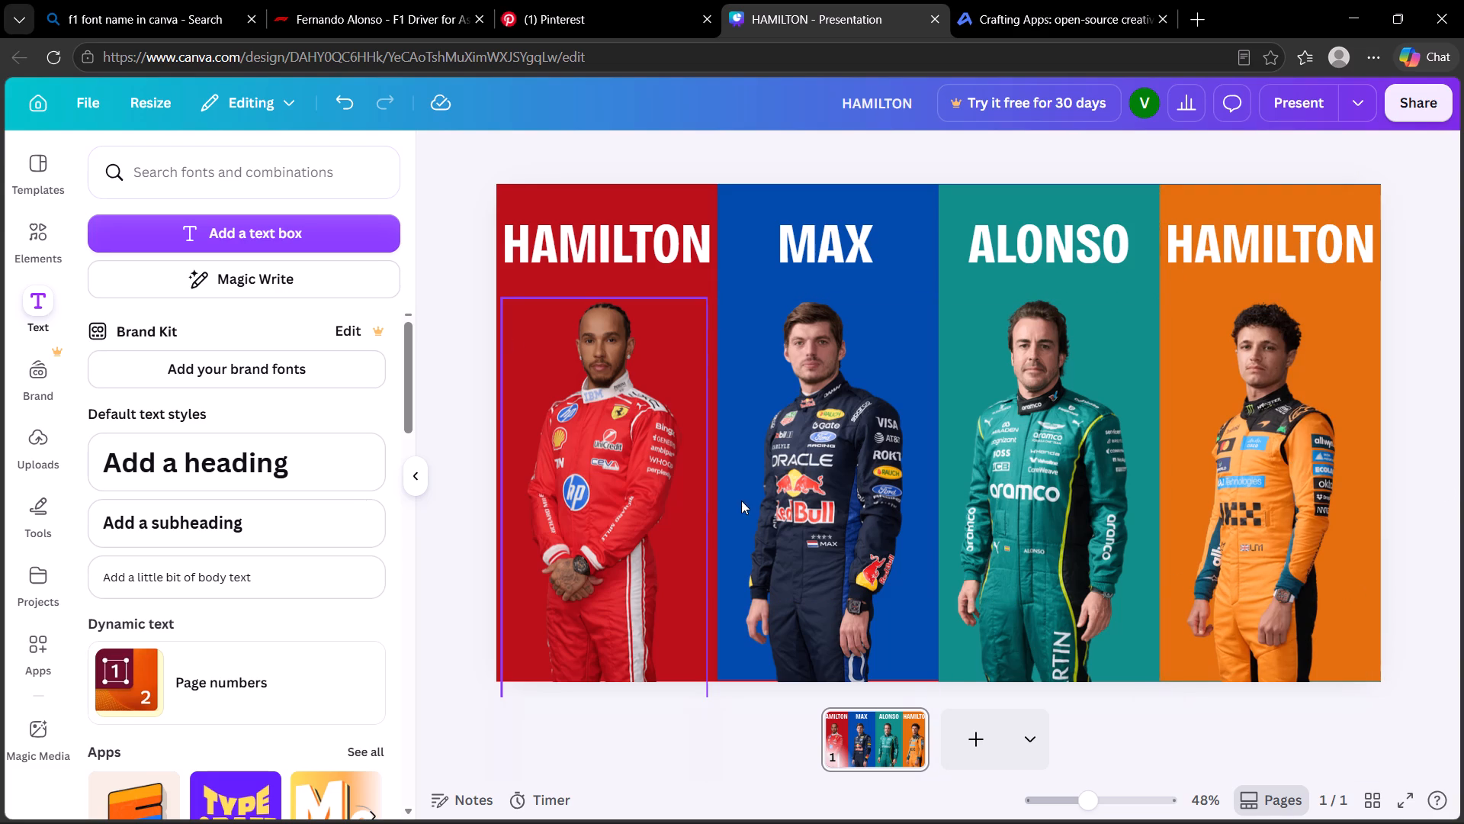
Scale the HAMILTON heading on the red panel down to font size 71.1, keeping it centred above the driver.
left_click(587, 245)
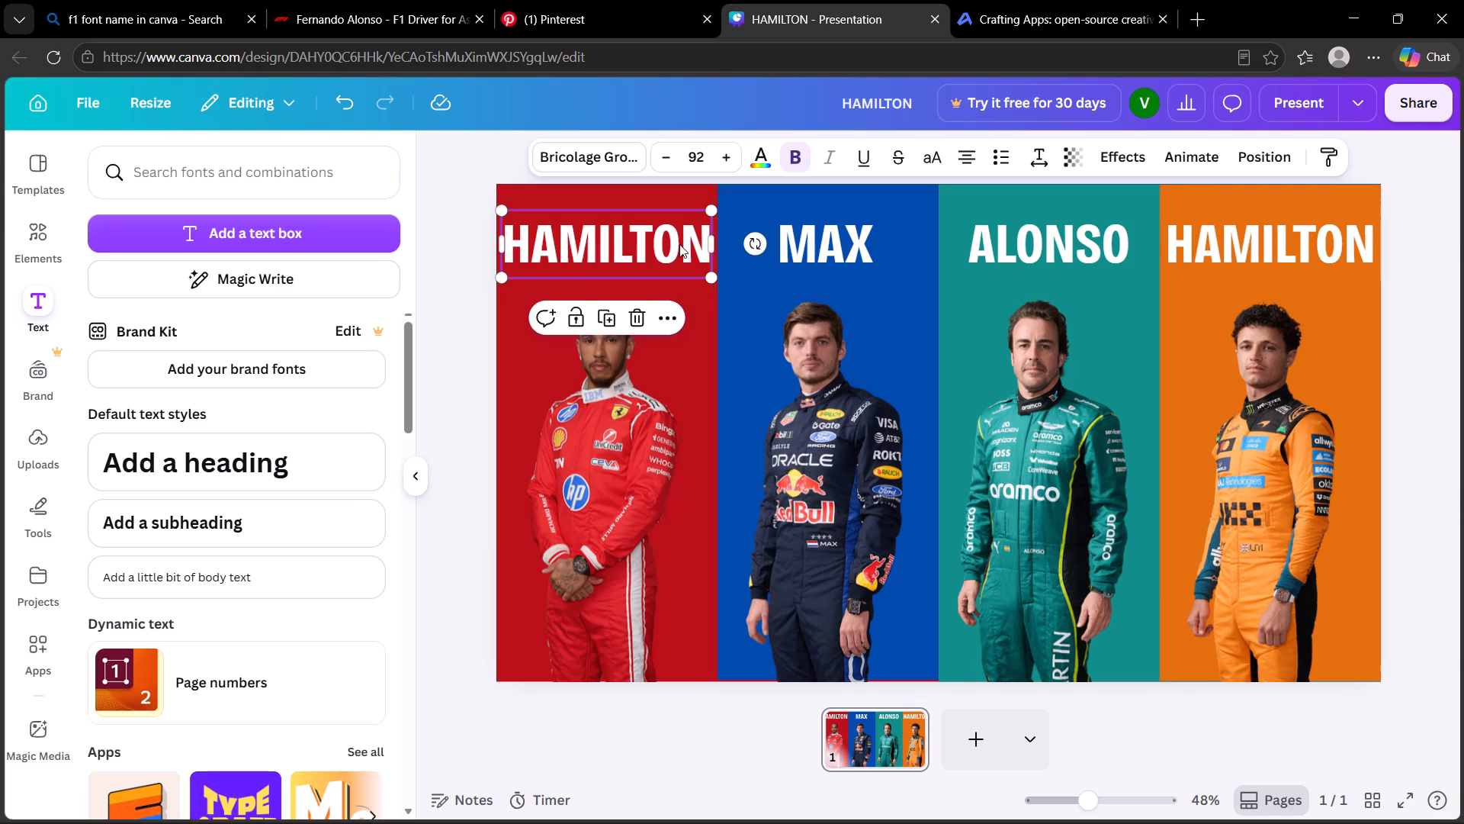
left_click_drag(710, 212, 699, 217)
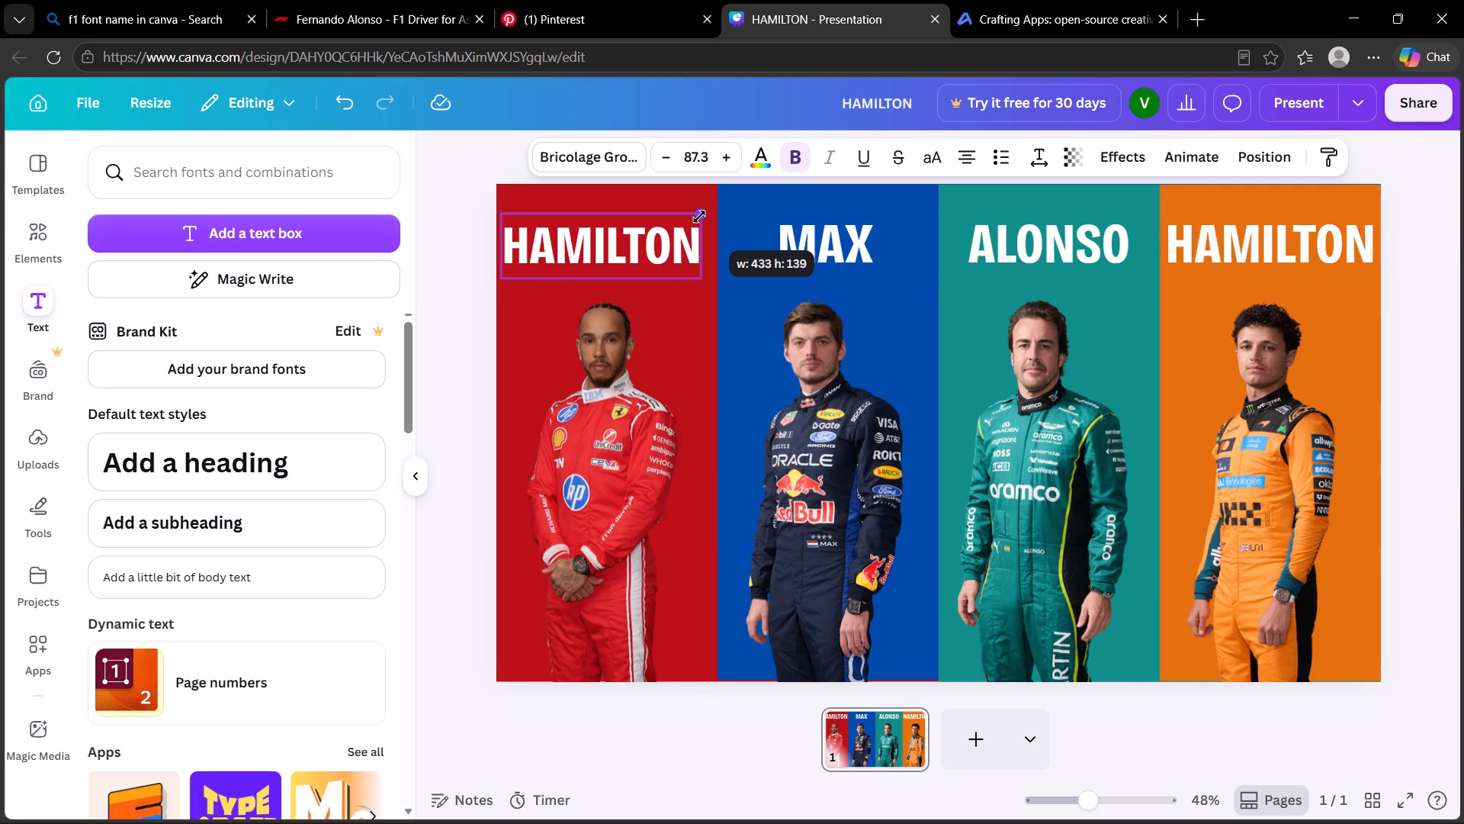
left_click_drag(699, 217, 690, 221)
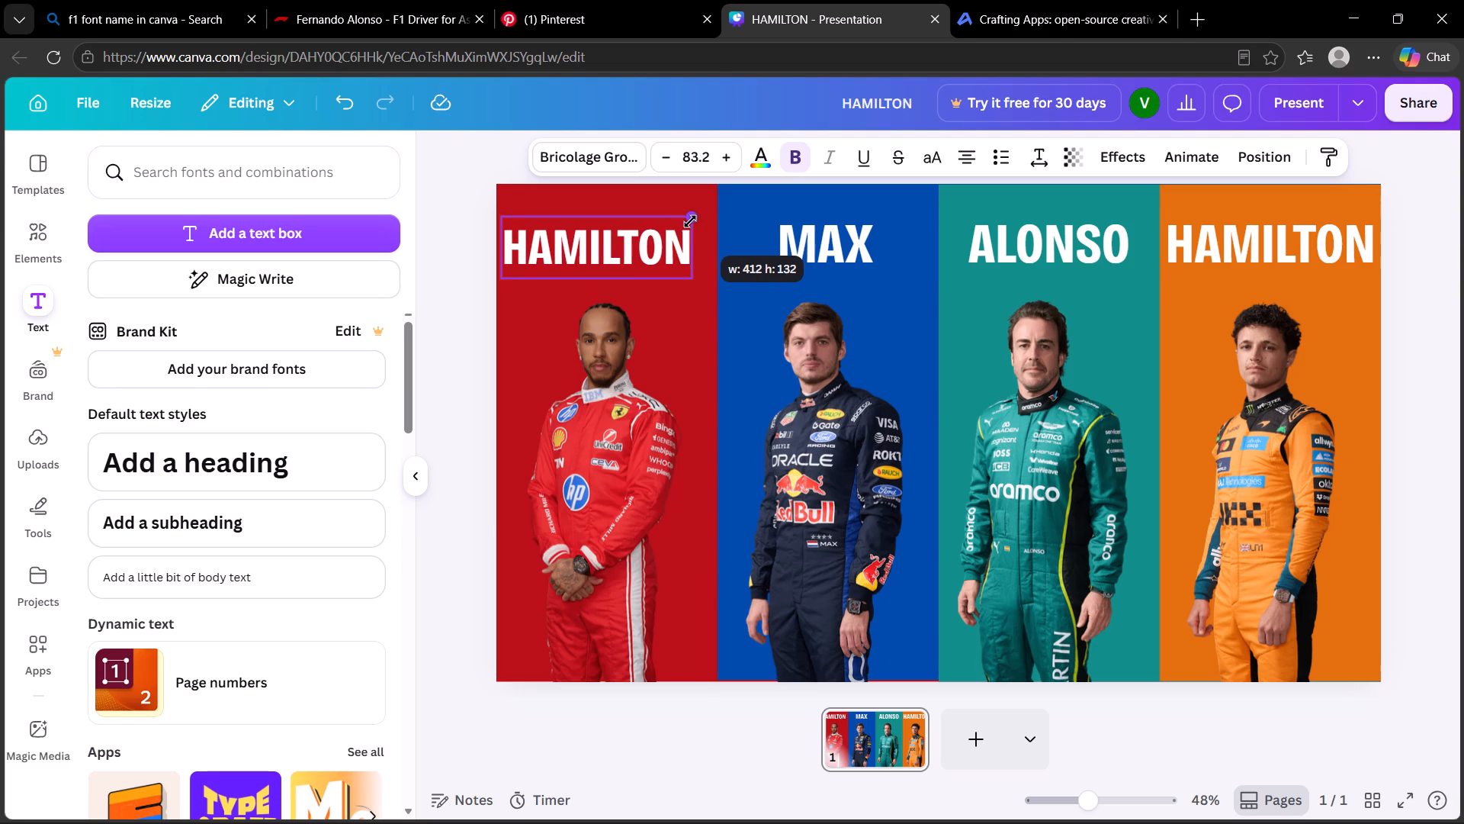
left_click_drag(690, 221, 691, 224)
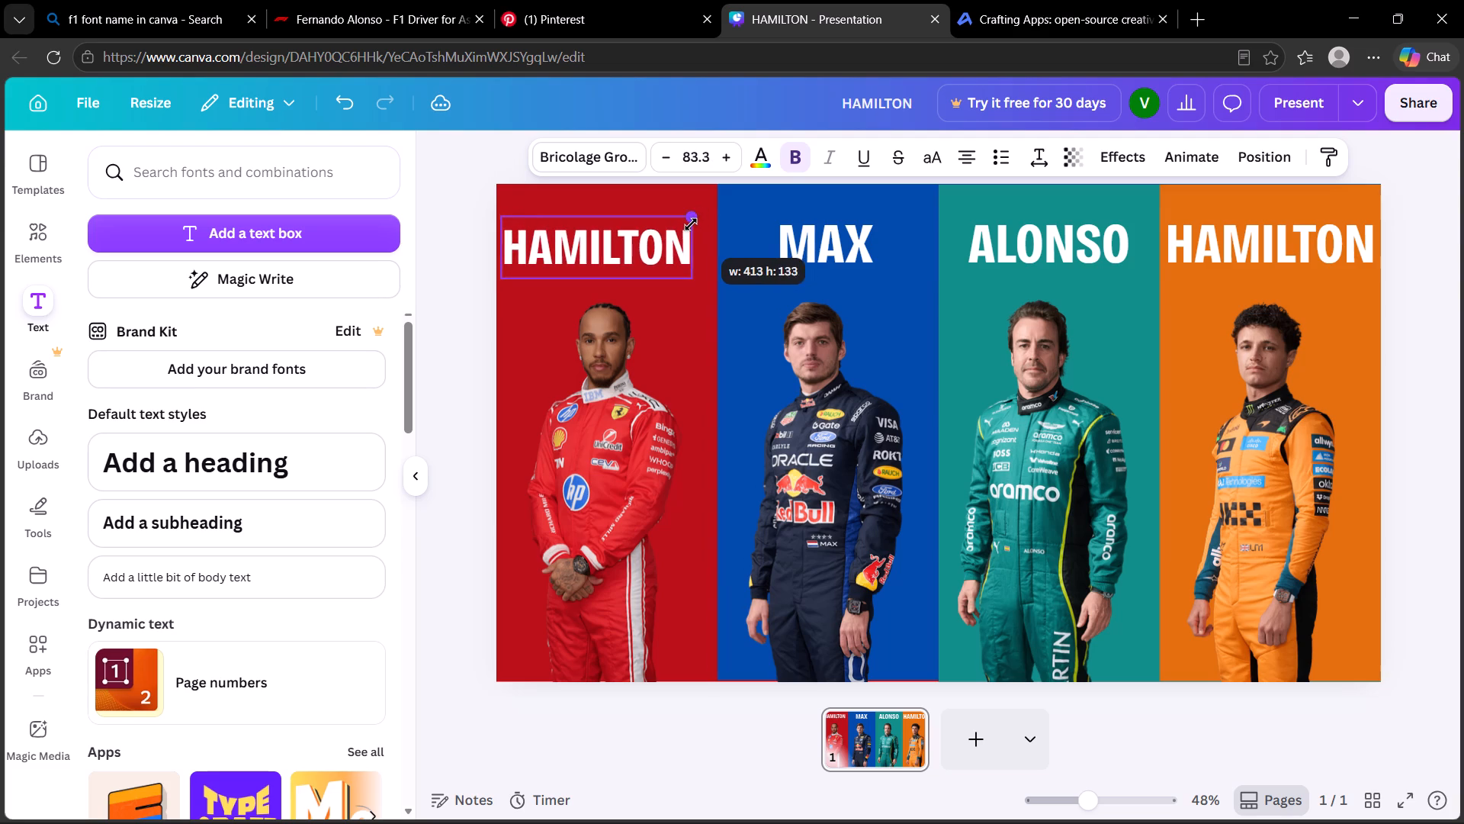
left_click_drag(691, 224, 693, 227)
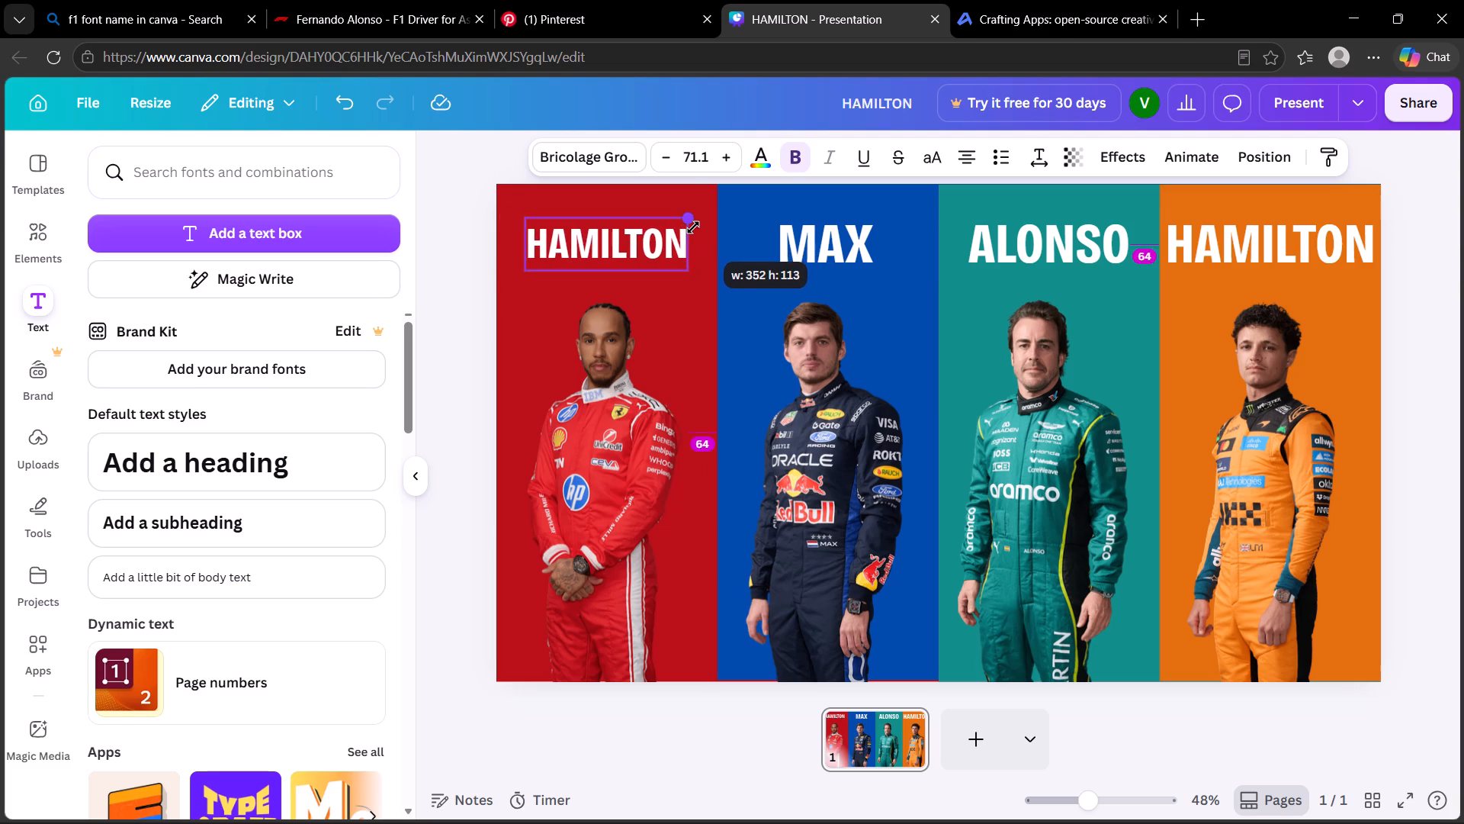
left_click_drag(693, 227, 697, 224)
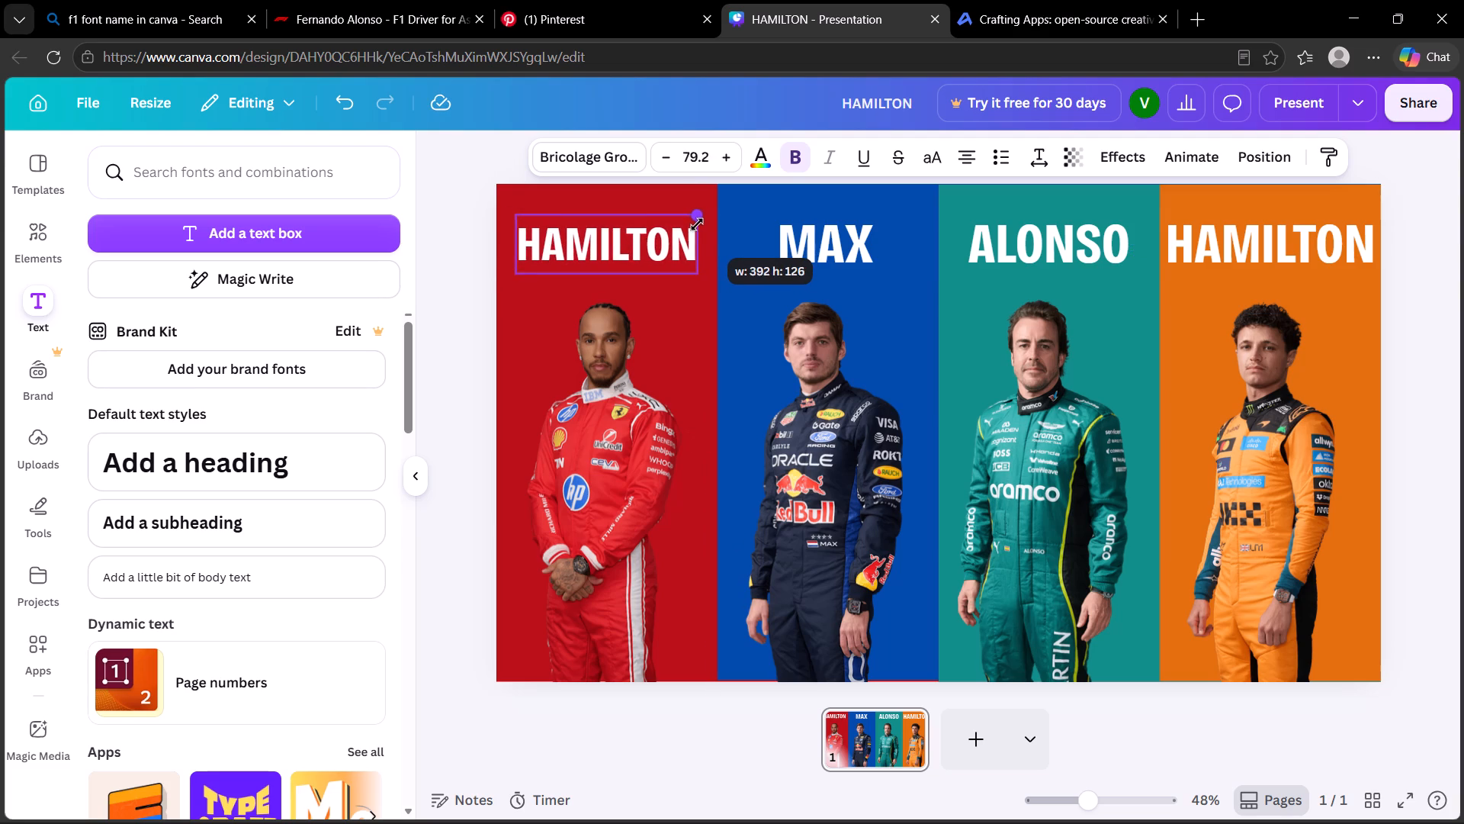
left_click_drag(697, 224, 689, 229)
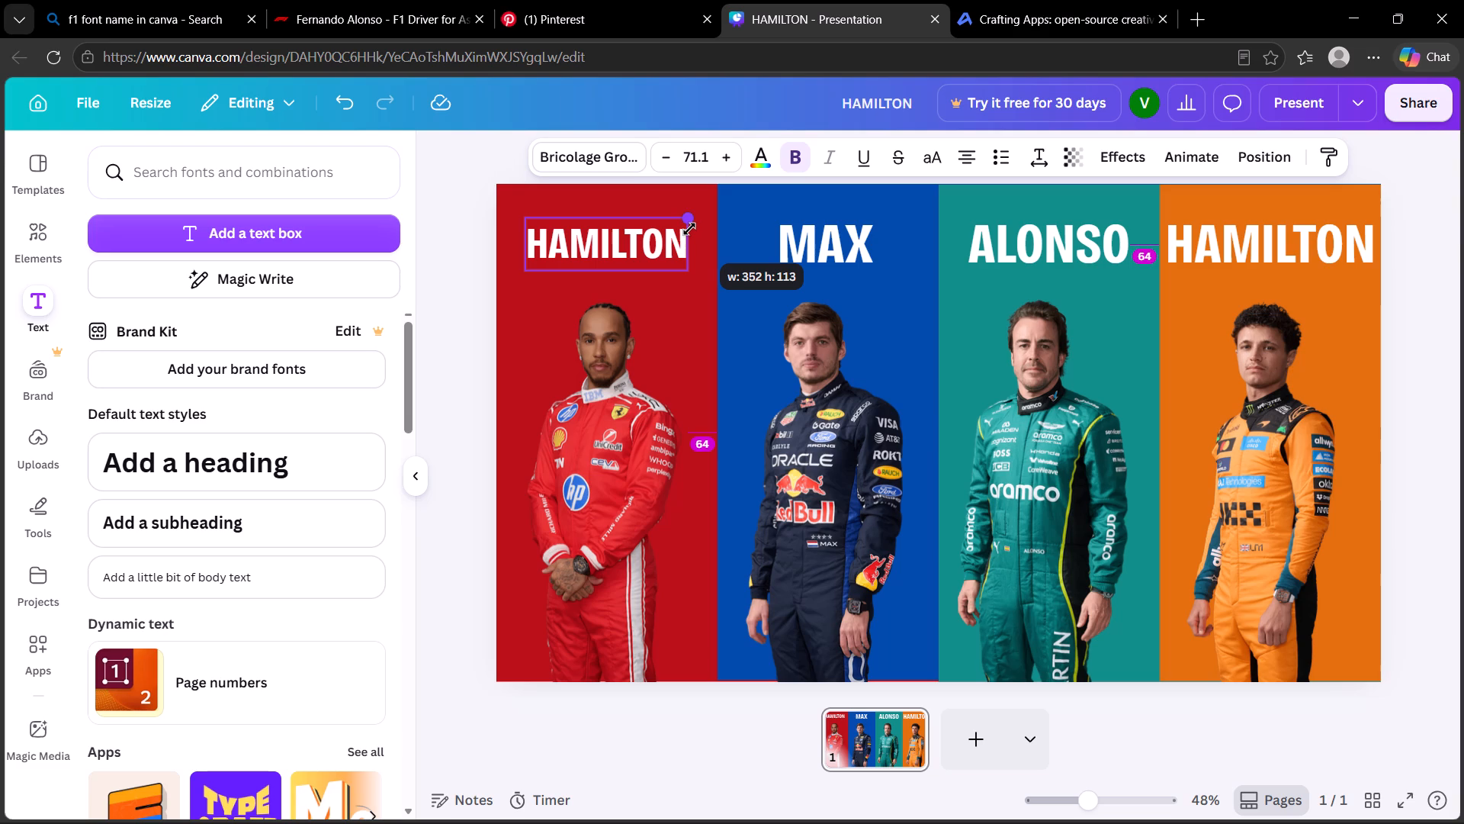
left_click_drag(689, 229, 691, 227)
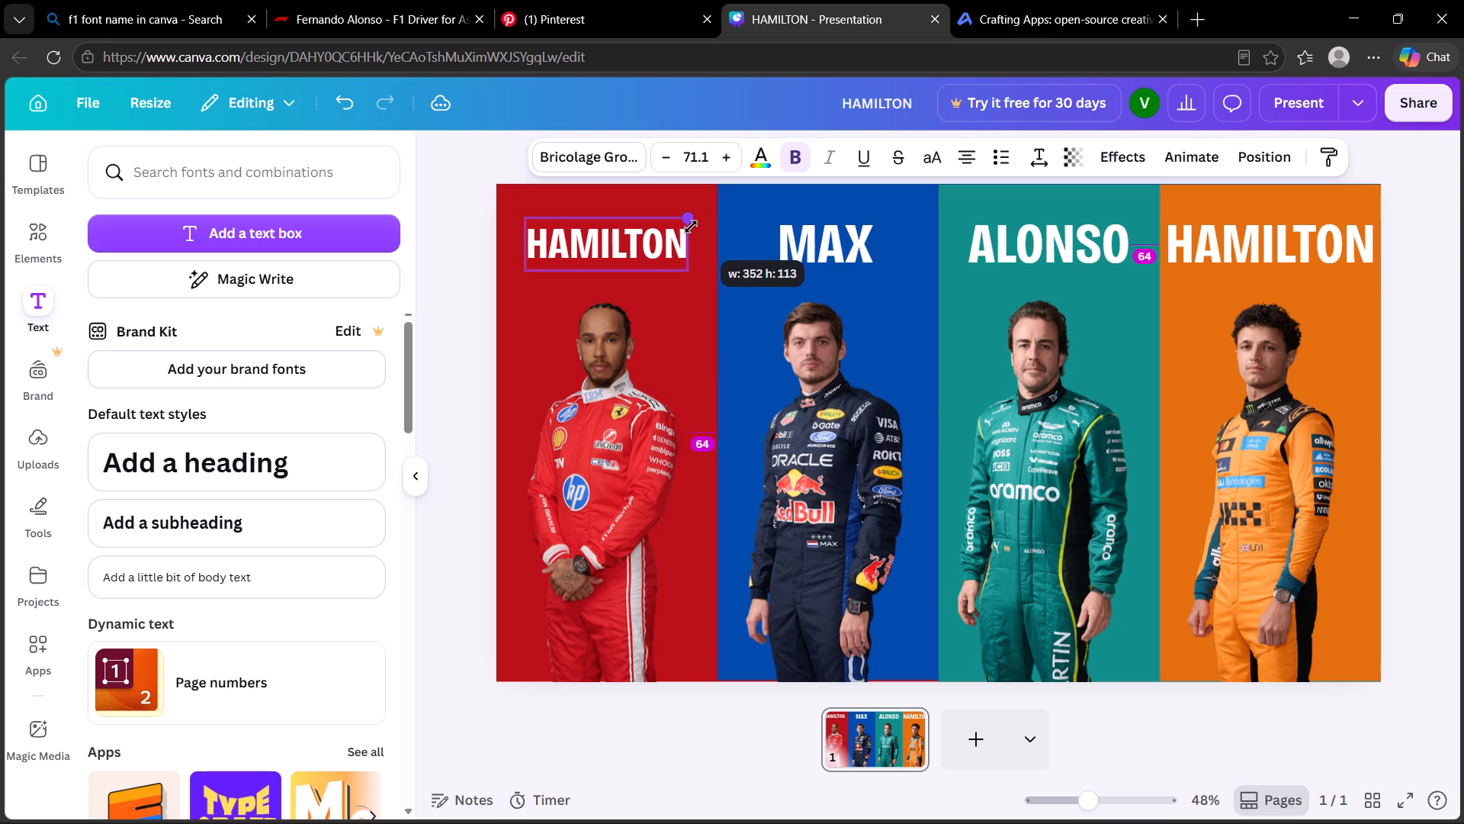
left_click_drag(691, 227, 685, 229)
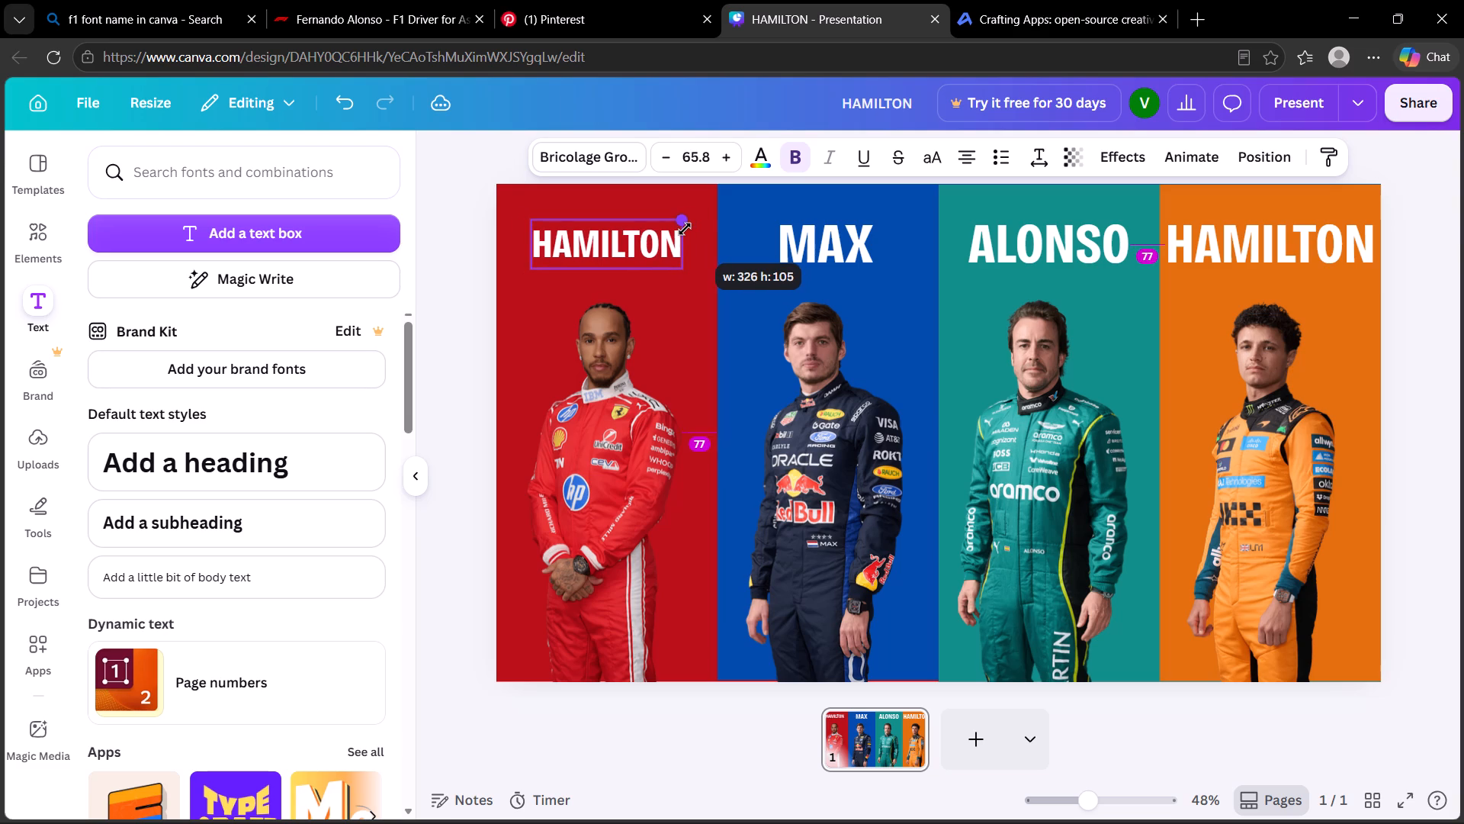
left_click_drag(685, 229, 698, 219)
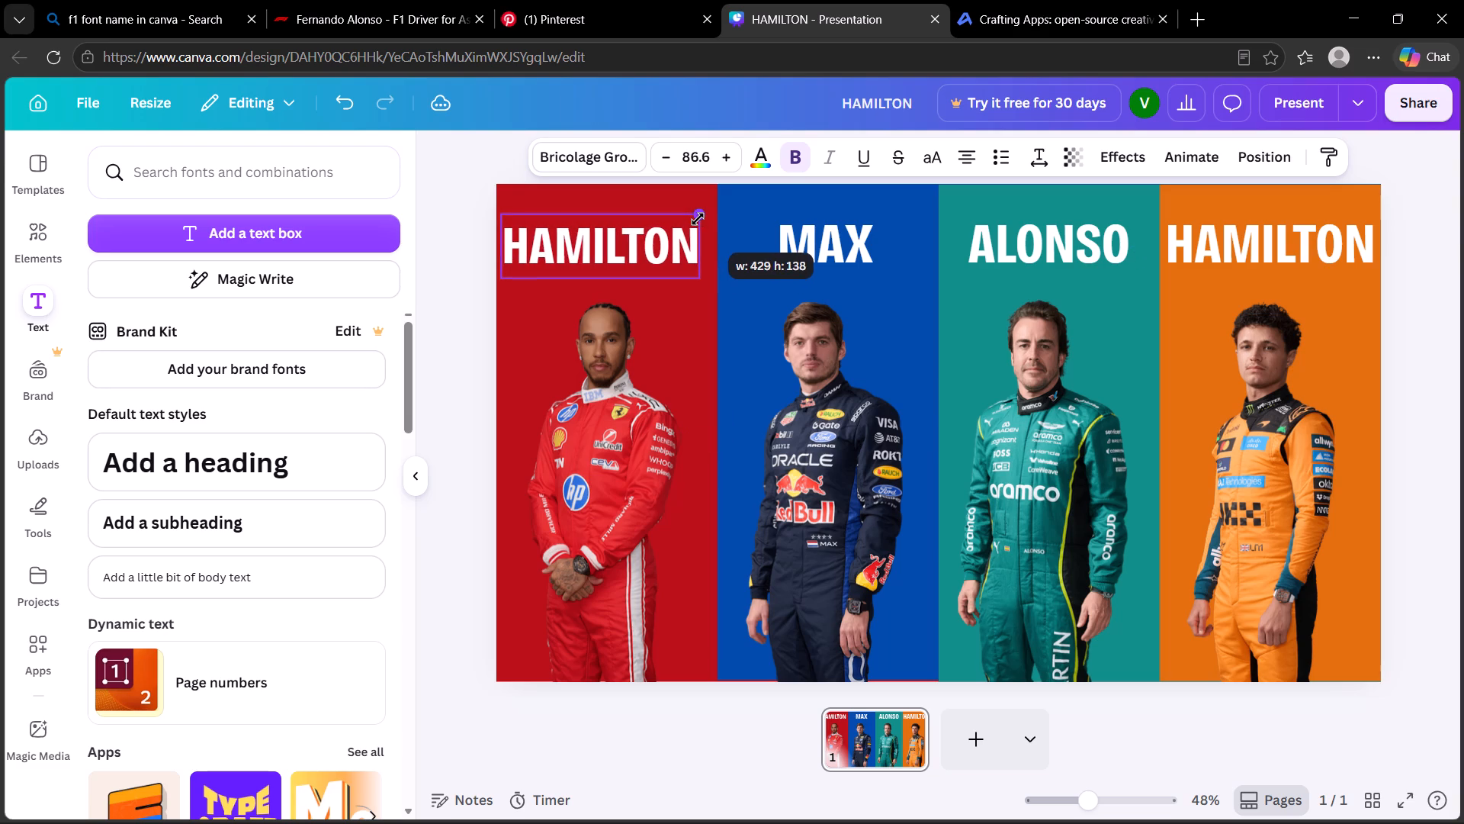
left_click_drag(698, 219, 685, 230)
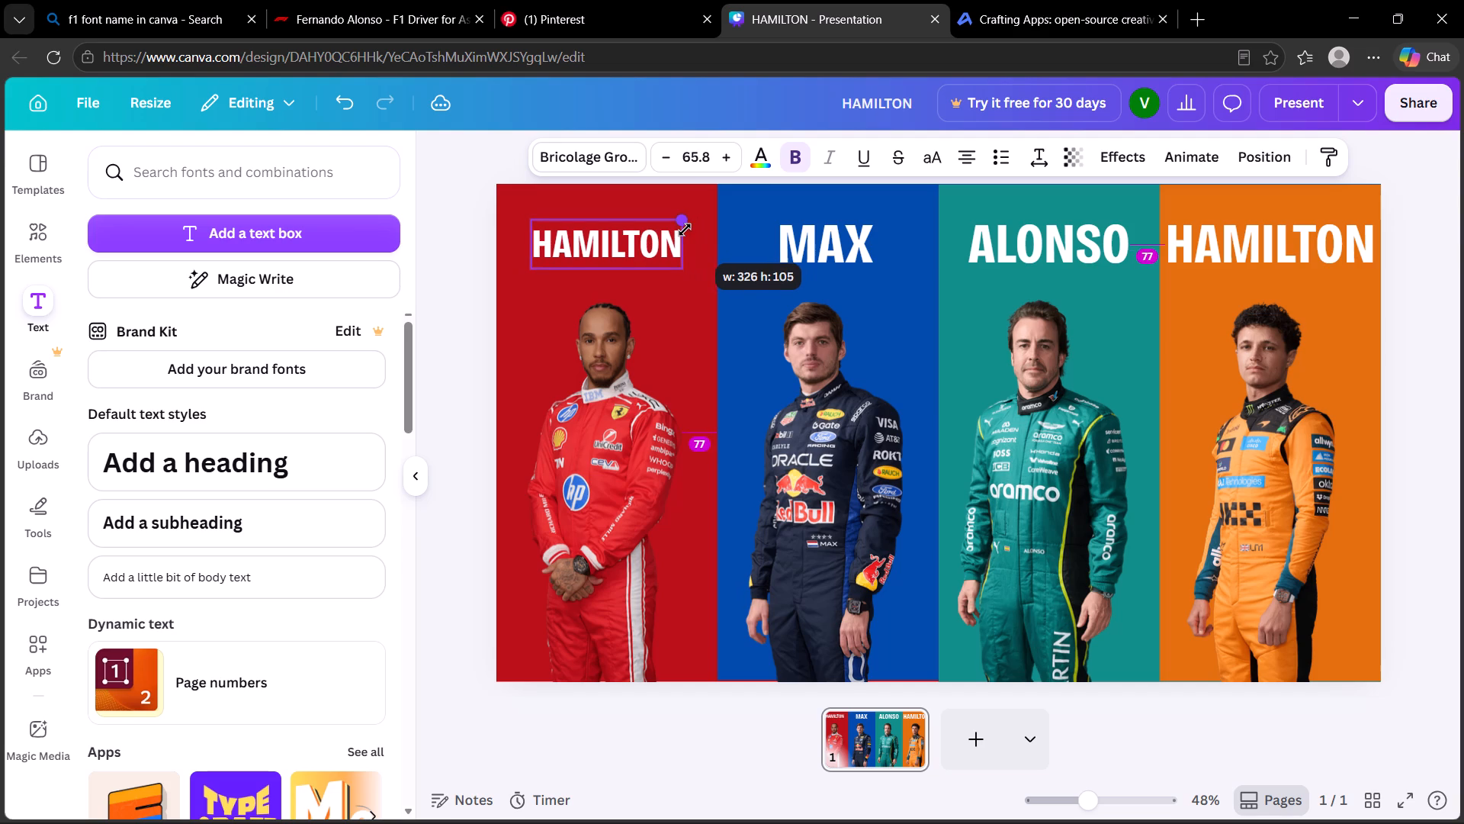
left_click_drag(685, 230, 688, 227)
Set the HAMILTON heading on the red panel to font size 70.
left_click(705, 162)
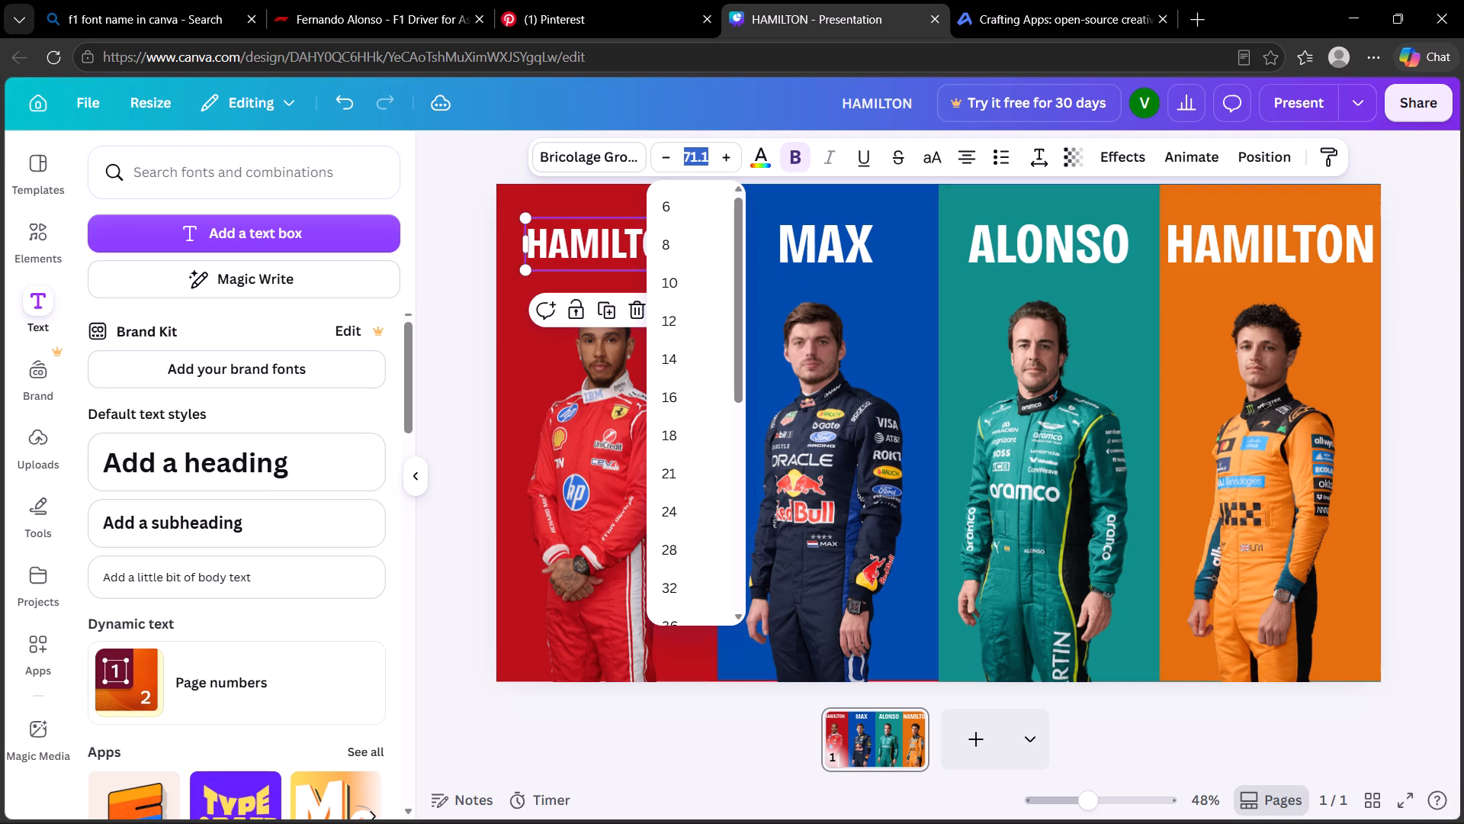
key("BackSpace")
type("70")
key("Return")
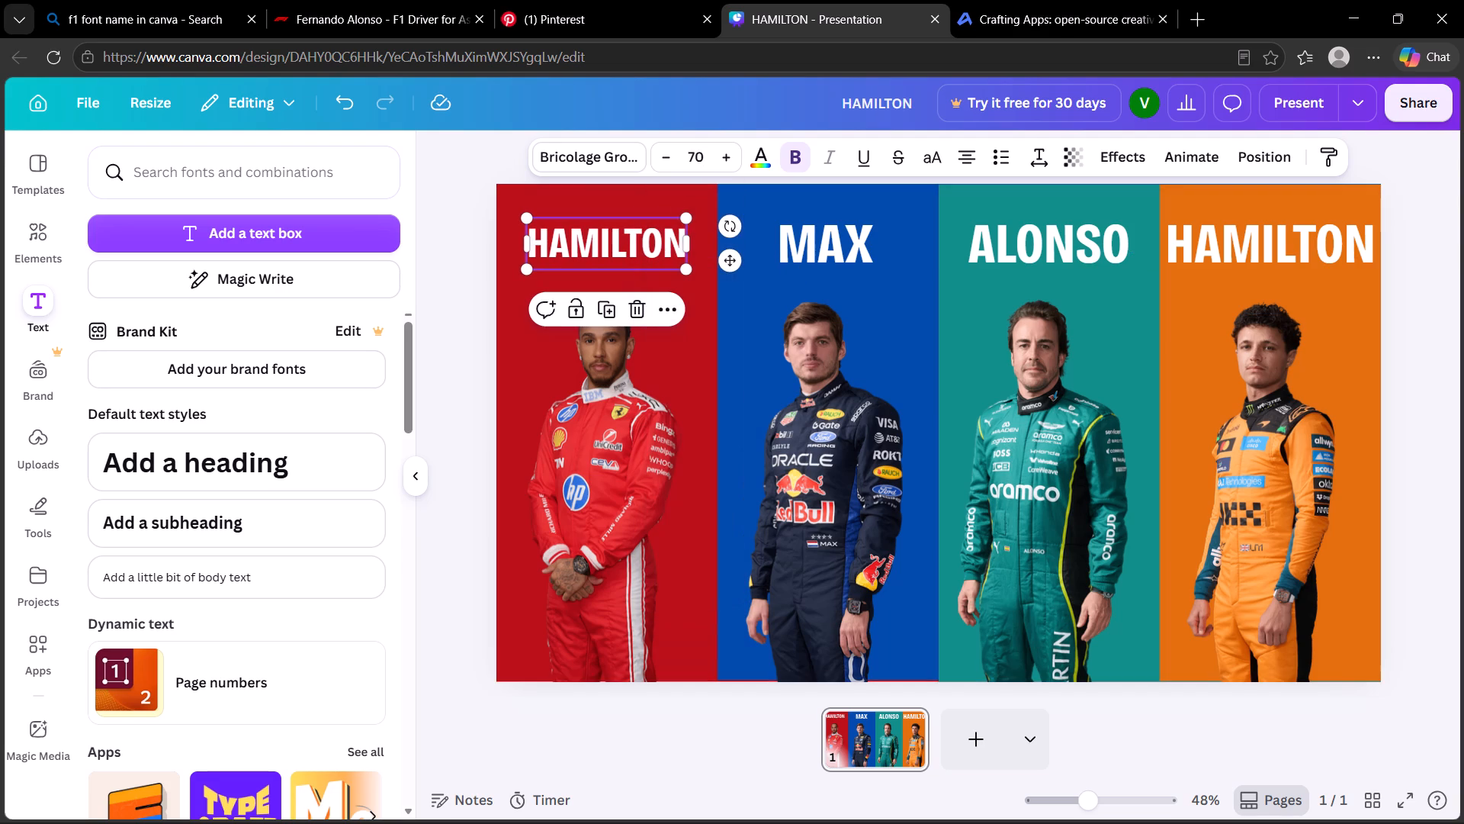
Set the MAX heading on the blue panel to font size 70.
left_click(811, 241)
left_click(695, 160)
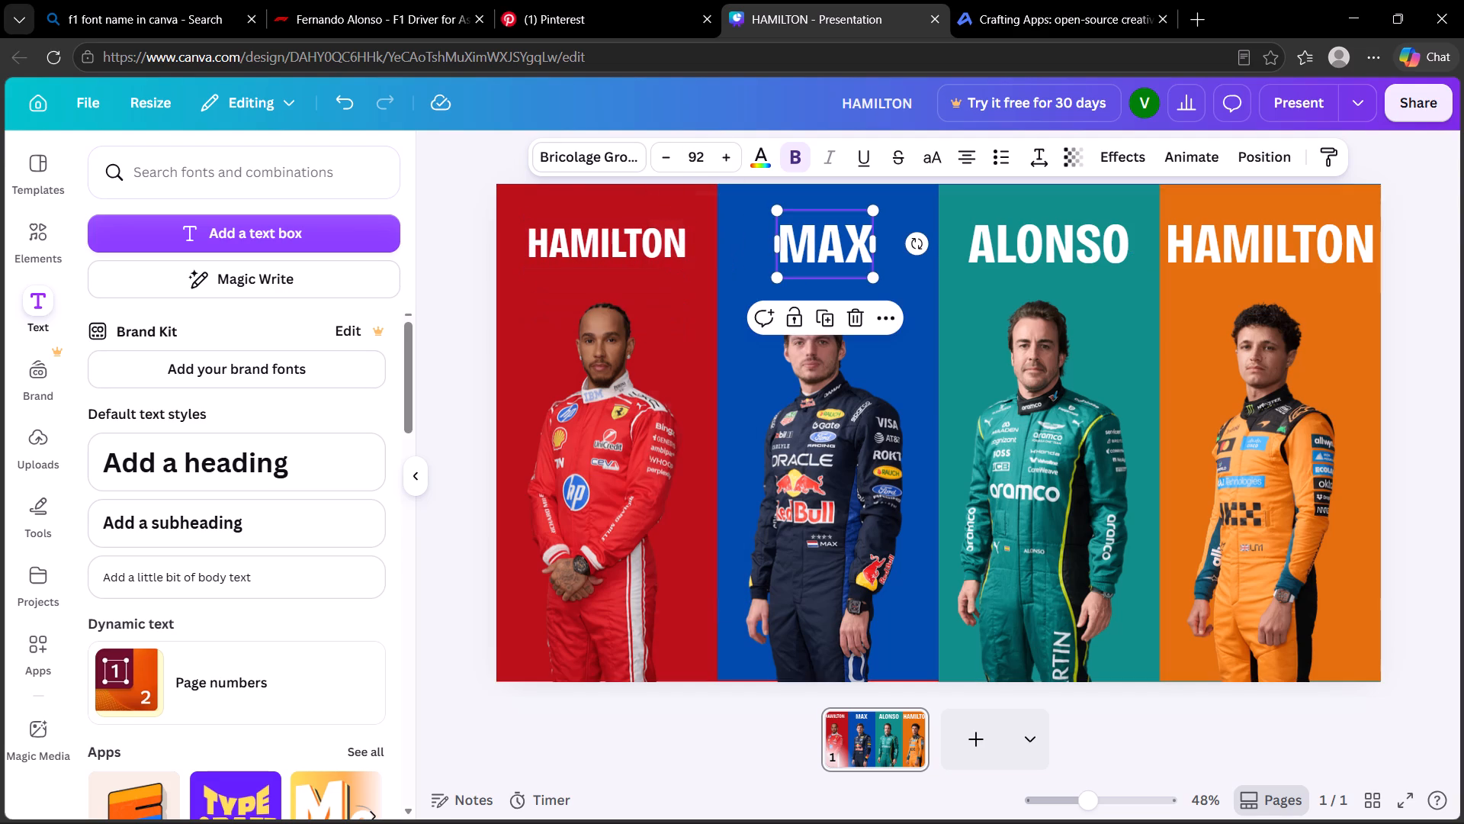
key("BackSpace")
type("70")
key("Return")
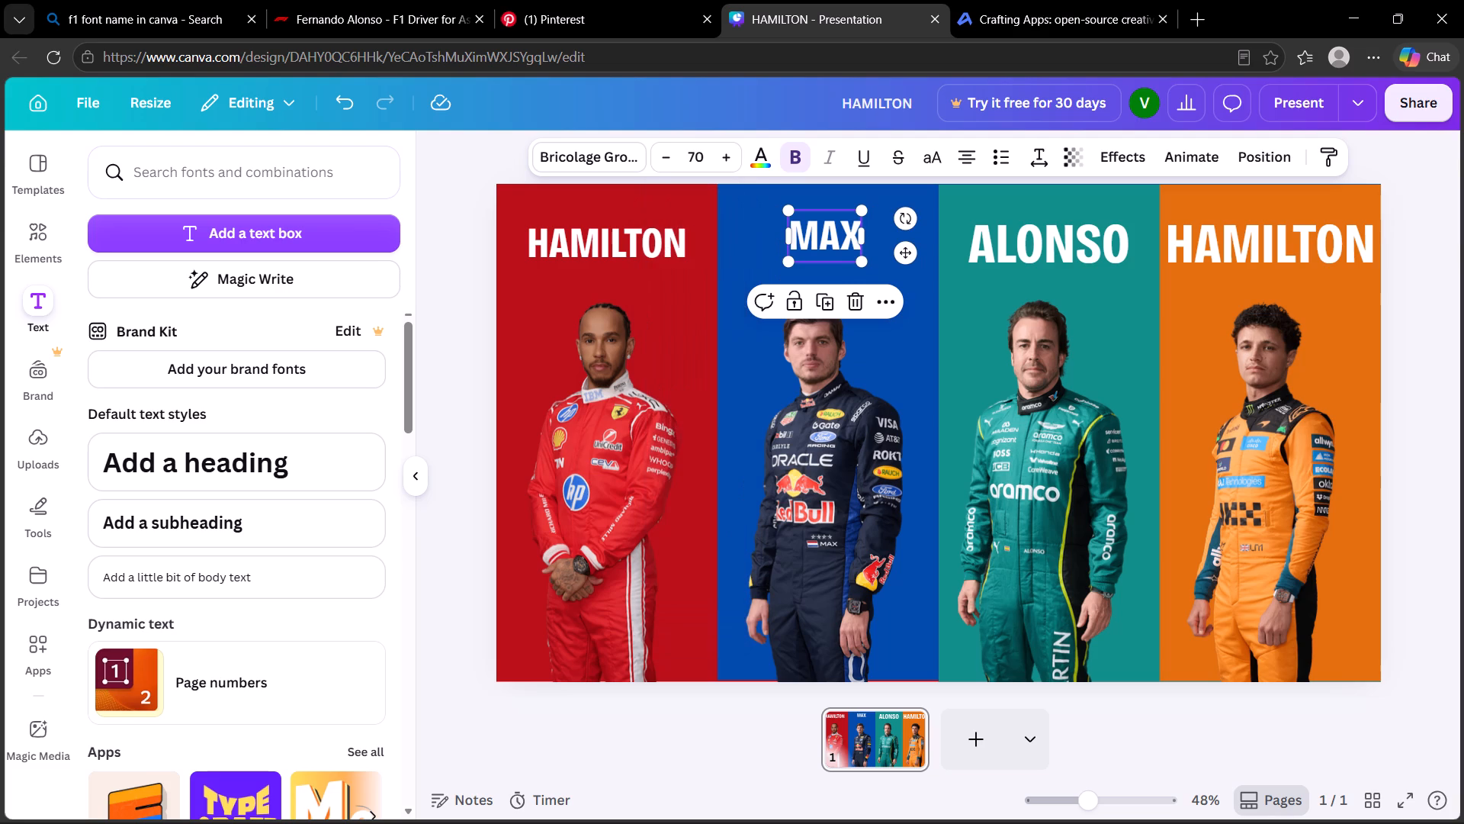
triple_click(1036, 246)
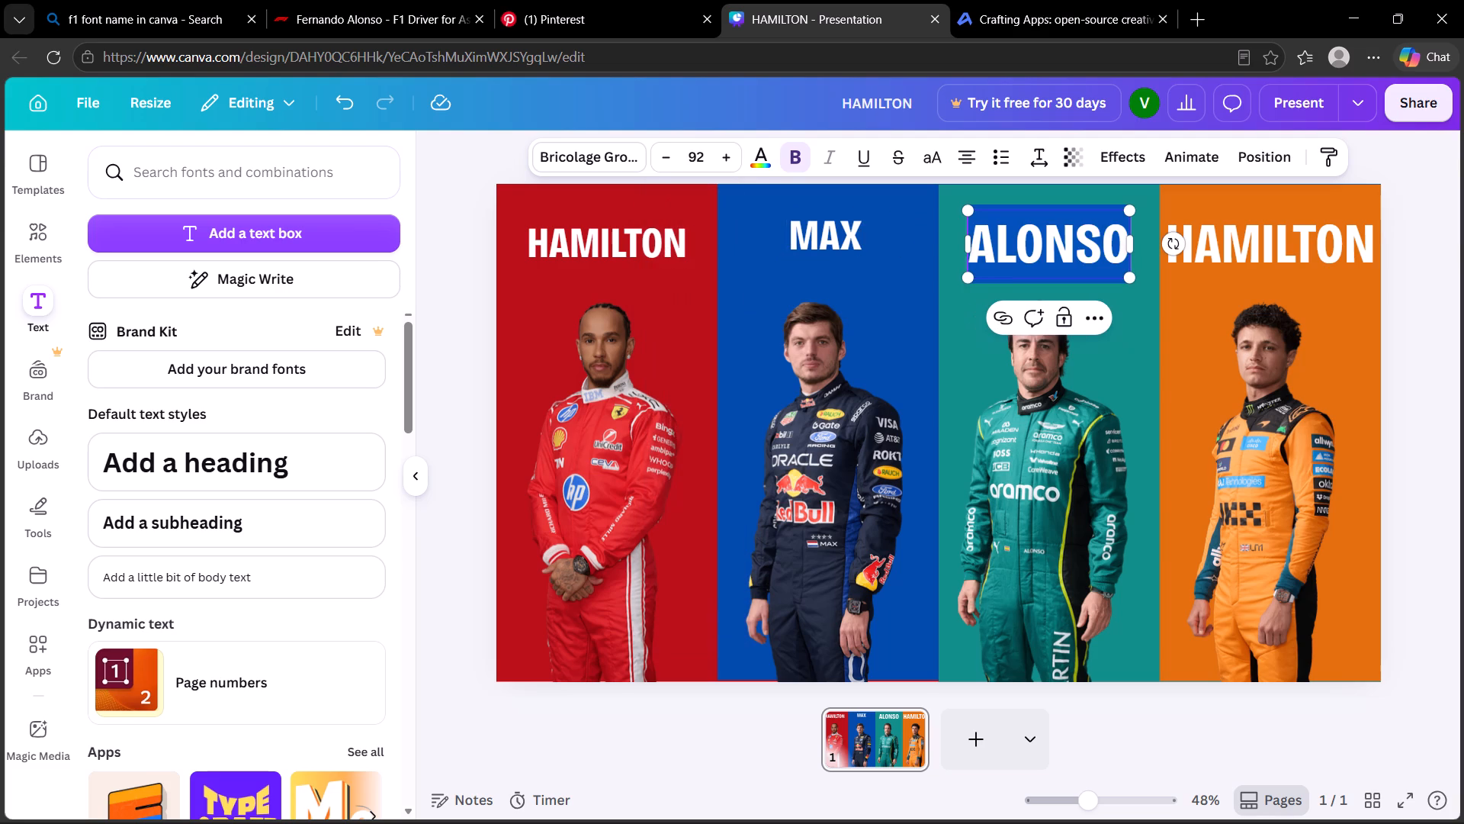
Set the HAMILTON heading on the red panel to font size 85.
left_click(587, 216)
left_click(714, 158)
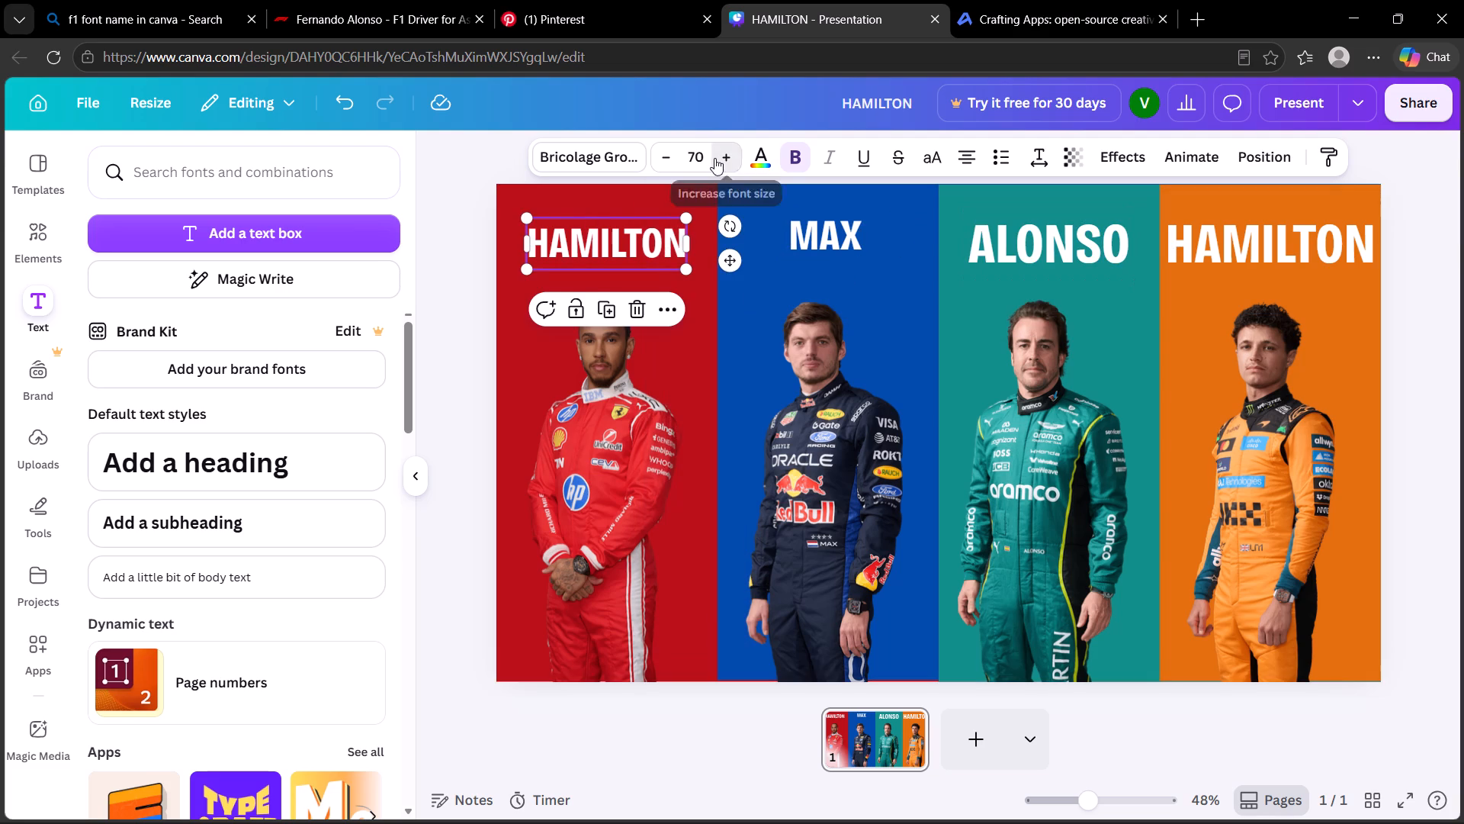
left_click(708, 158)
key("BackSpace")
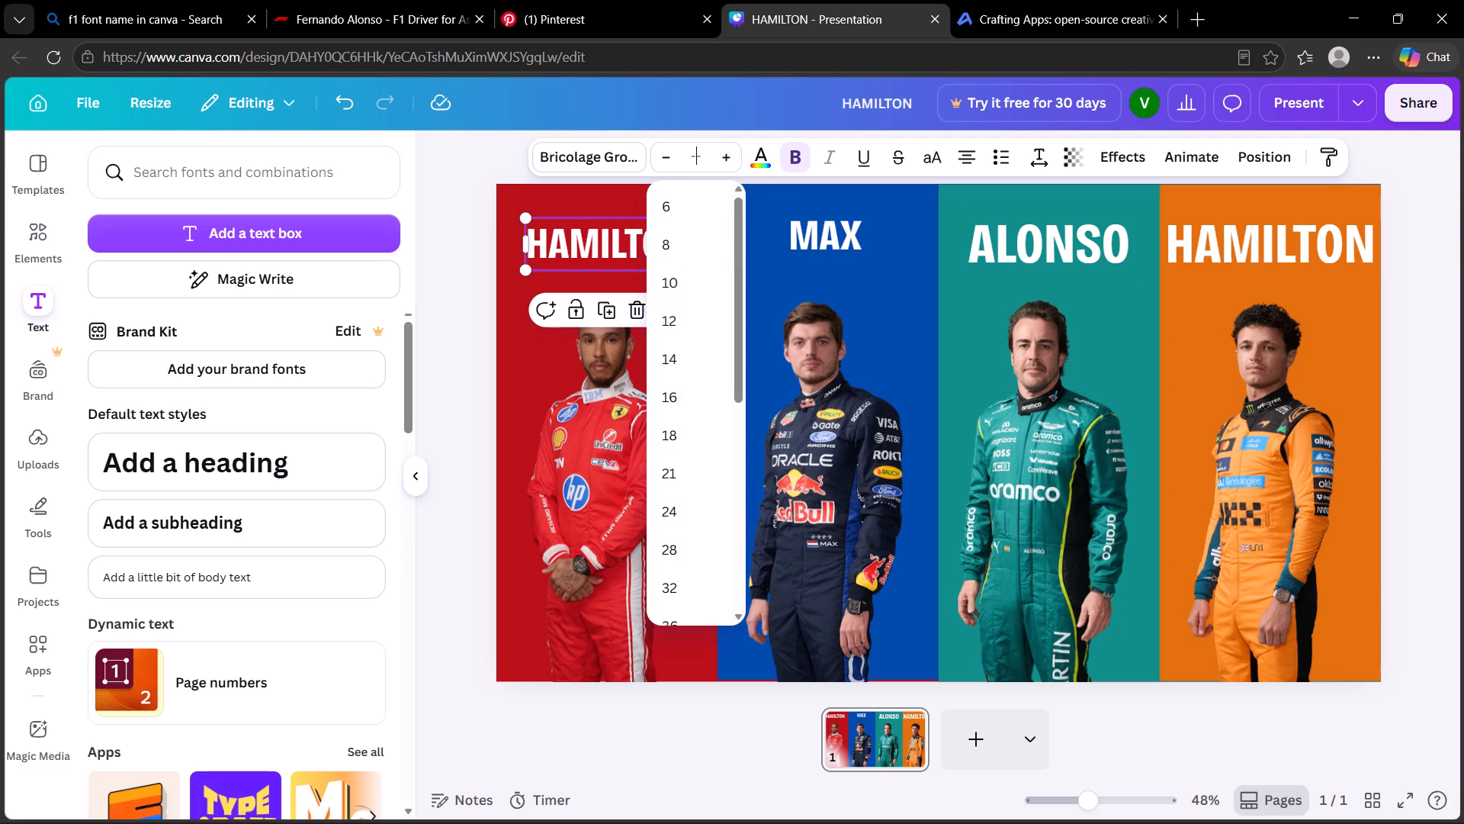
type("85")
key("Return")
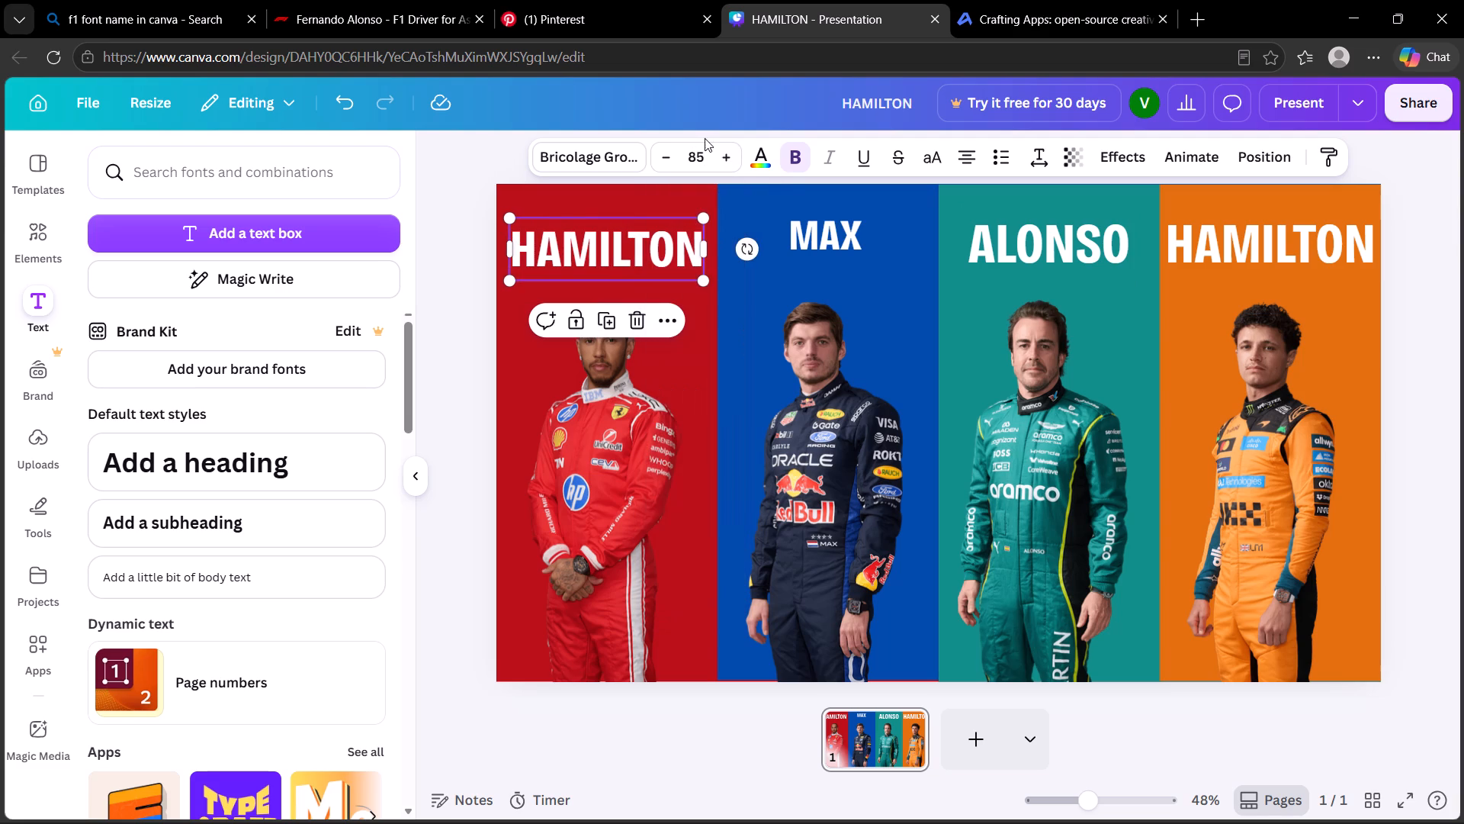
Set the MAX heading on the blue panel to font size 85.
left_click(829, 254)
left_click(830, 246)
double_click(834, 246)
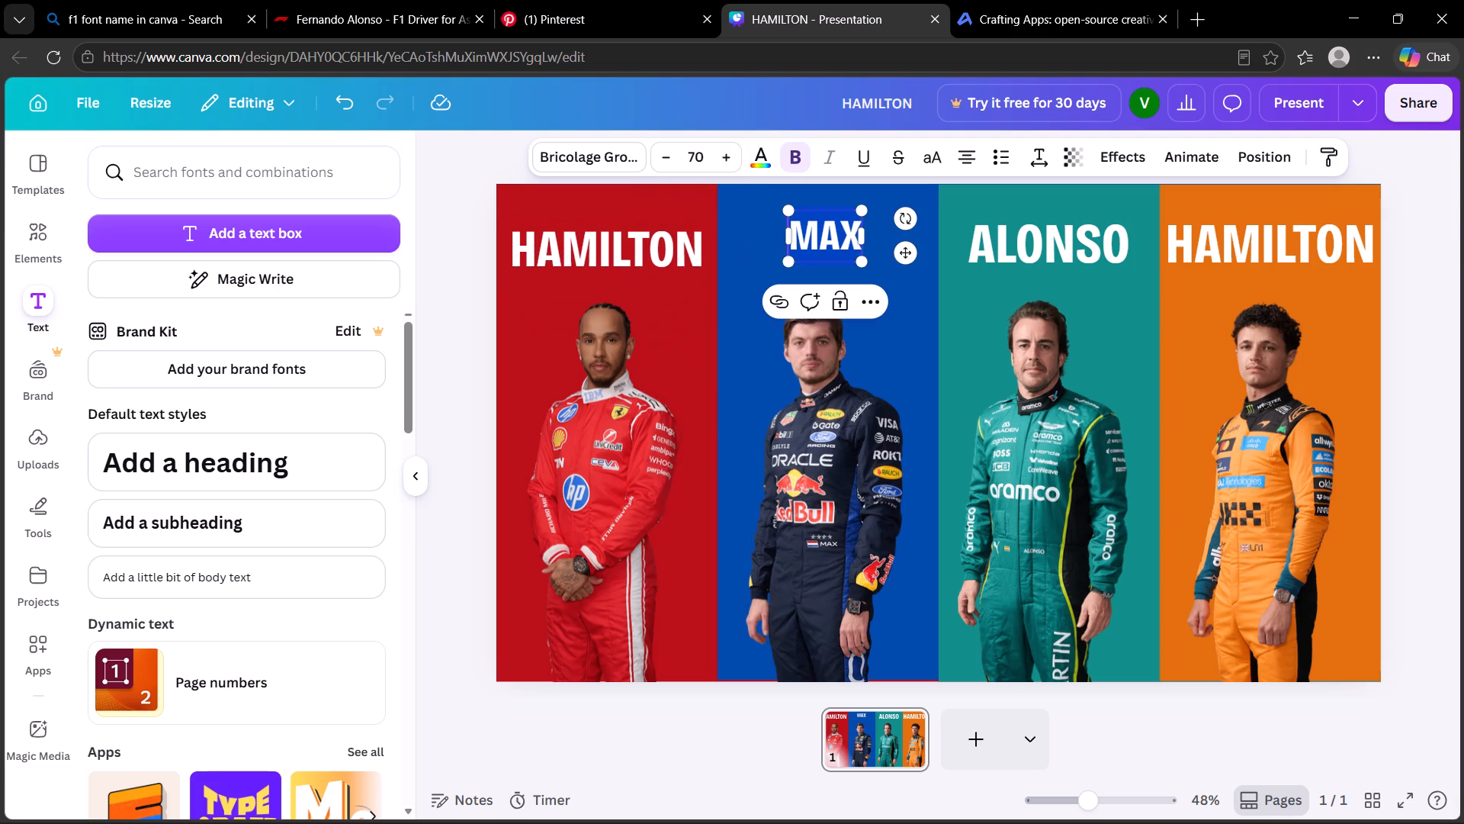
double_click(836, 245)
double_click(843, 224)
left_click(718, 161)
left_click(711, 159)
left_click(701, 158)
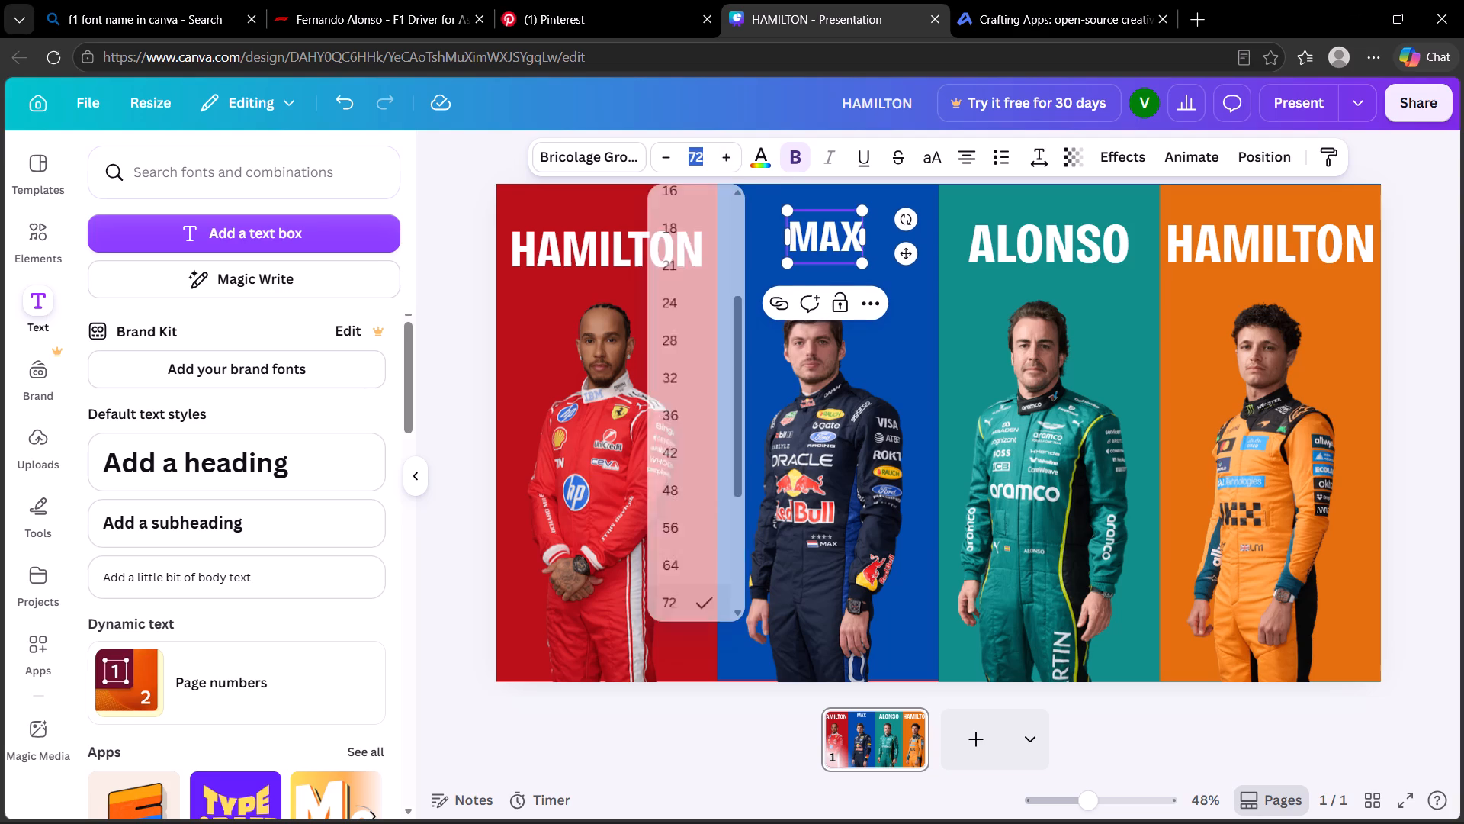
key("BackSpace")
type("85")
key("Return")
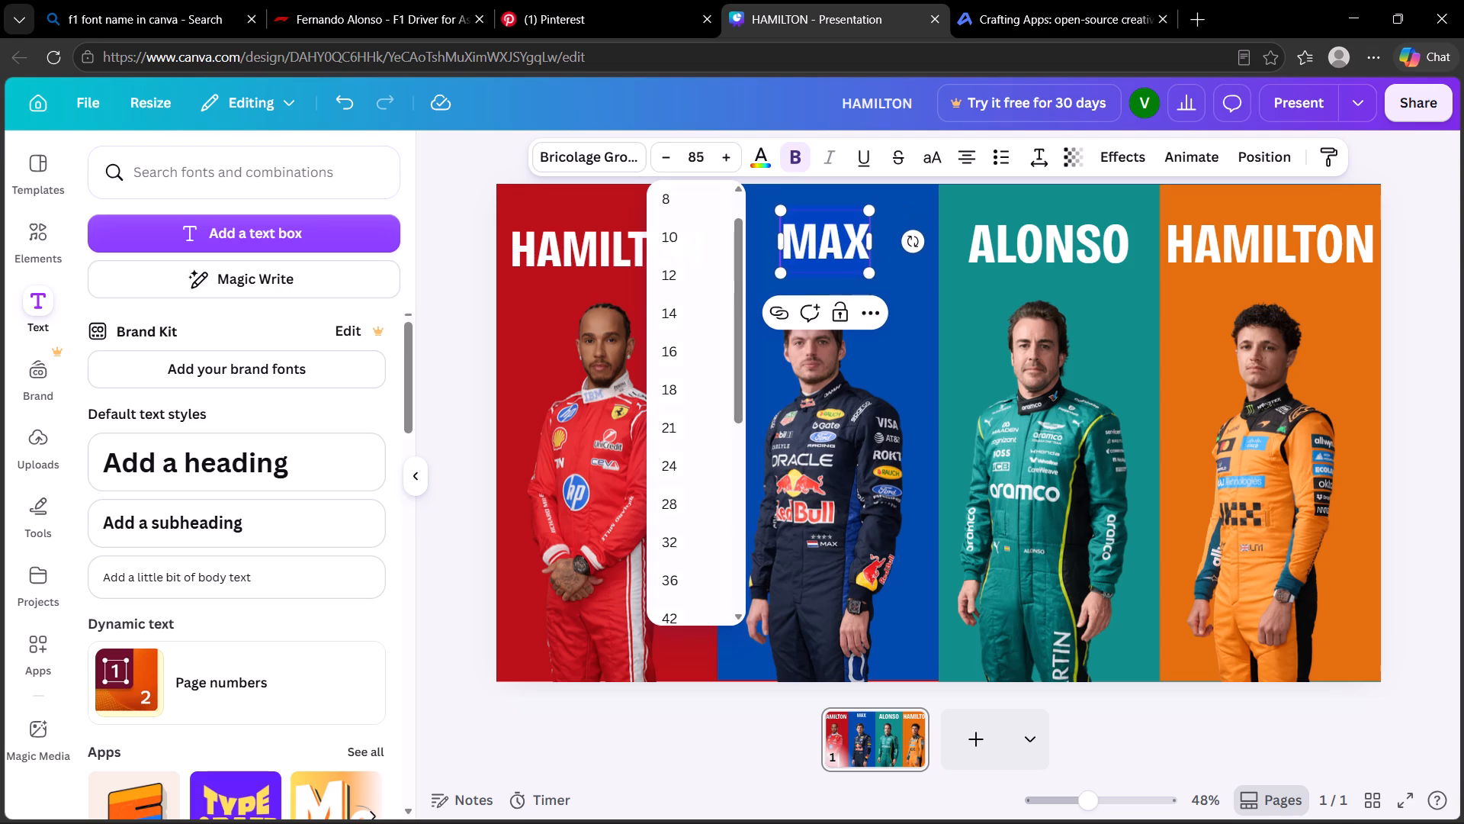
Set the ALONSO heading on the green panel to font size 85.
double_click(1058, 224)
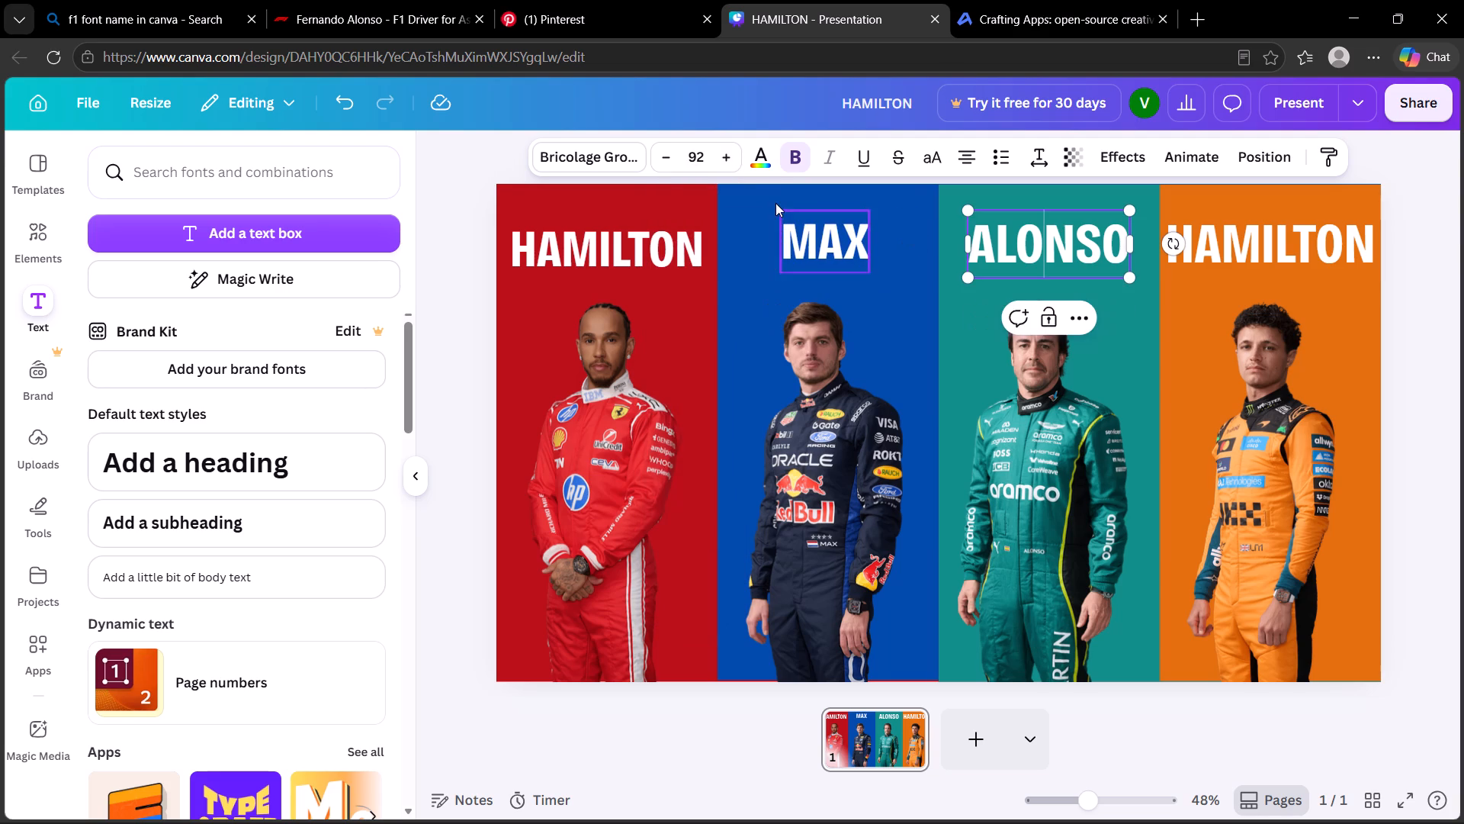
left_click(706, 161)
key("BackSpace")
type("85")
key("Return")
Set the HAMILTON heading on the orange panel to font size 85.
double_click(1301, 233)
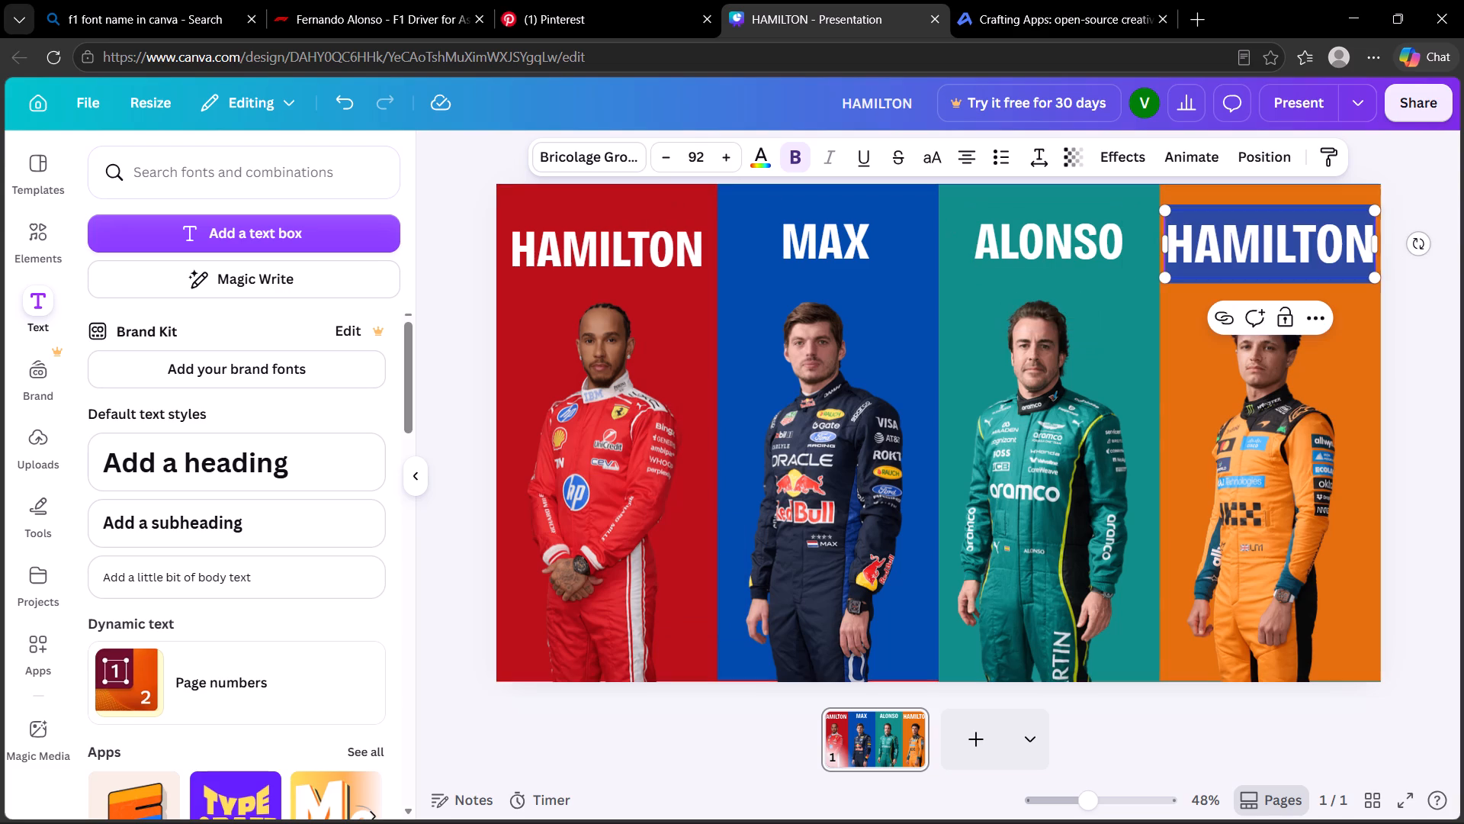
left_click(709, 153)
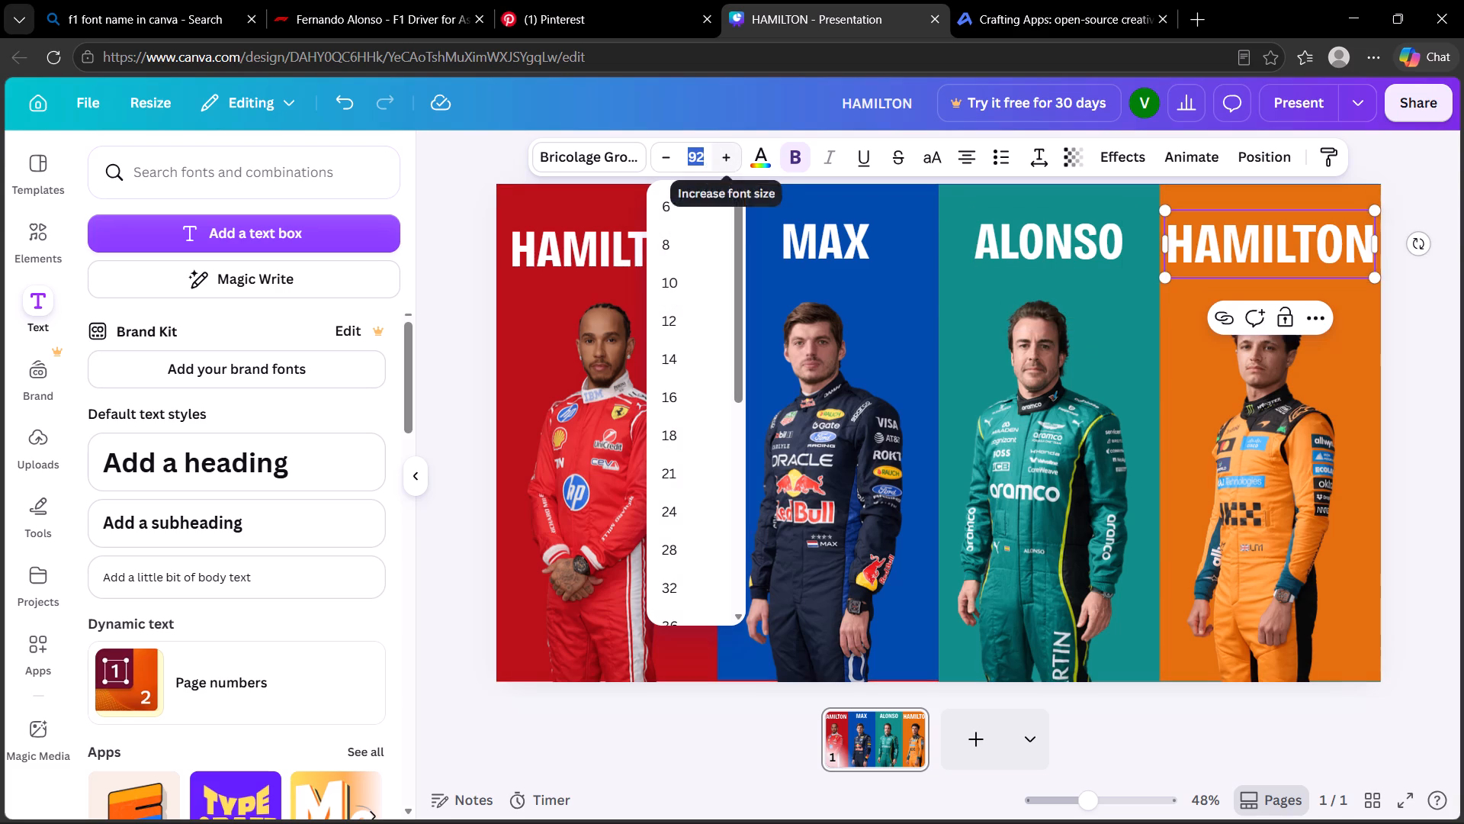
key("BackSpace")
type("85")
key("Return")
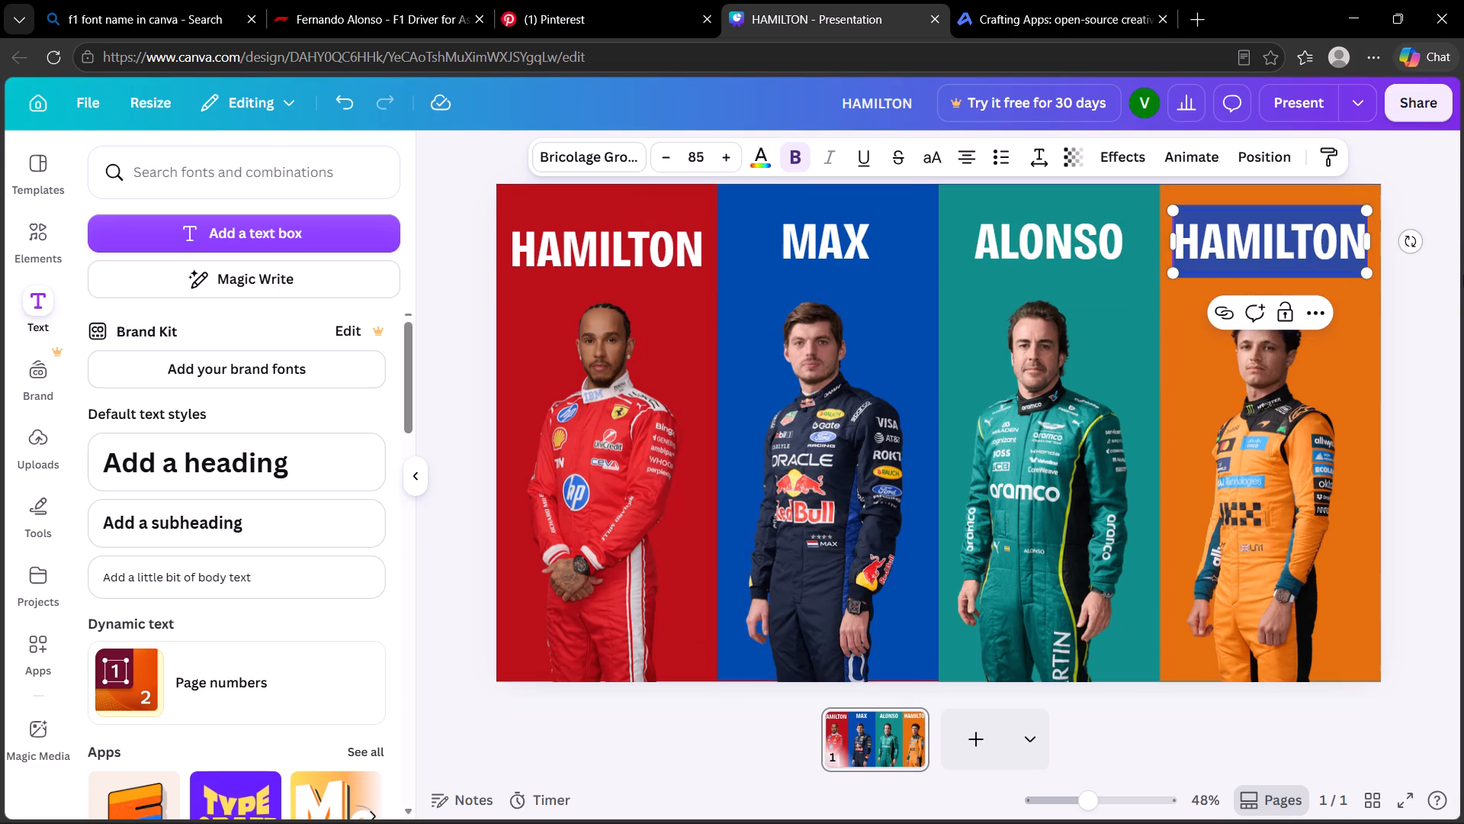
left_click(1408, 304)
Lower the headings on the blue, green and orange panels so they line up with the red panel's HAMILTON heading.
left_click(1273, 246)
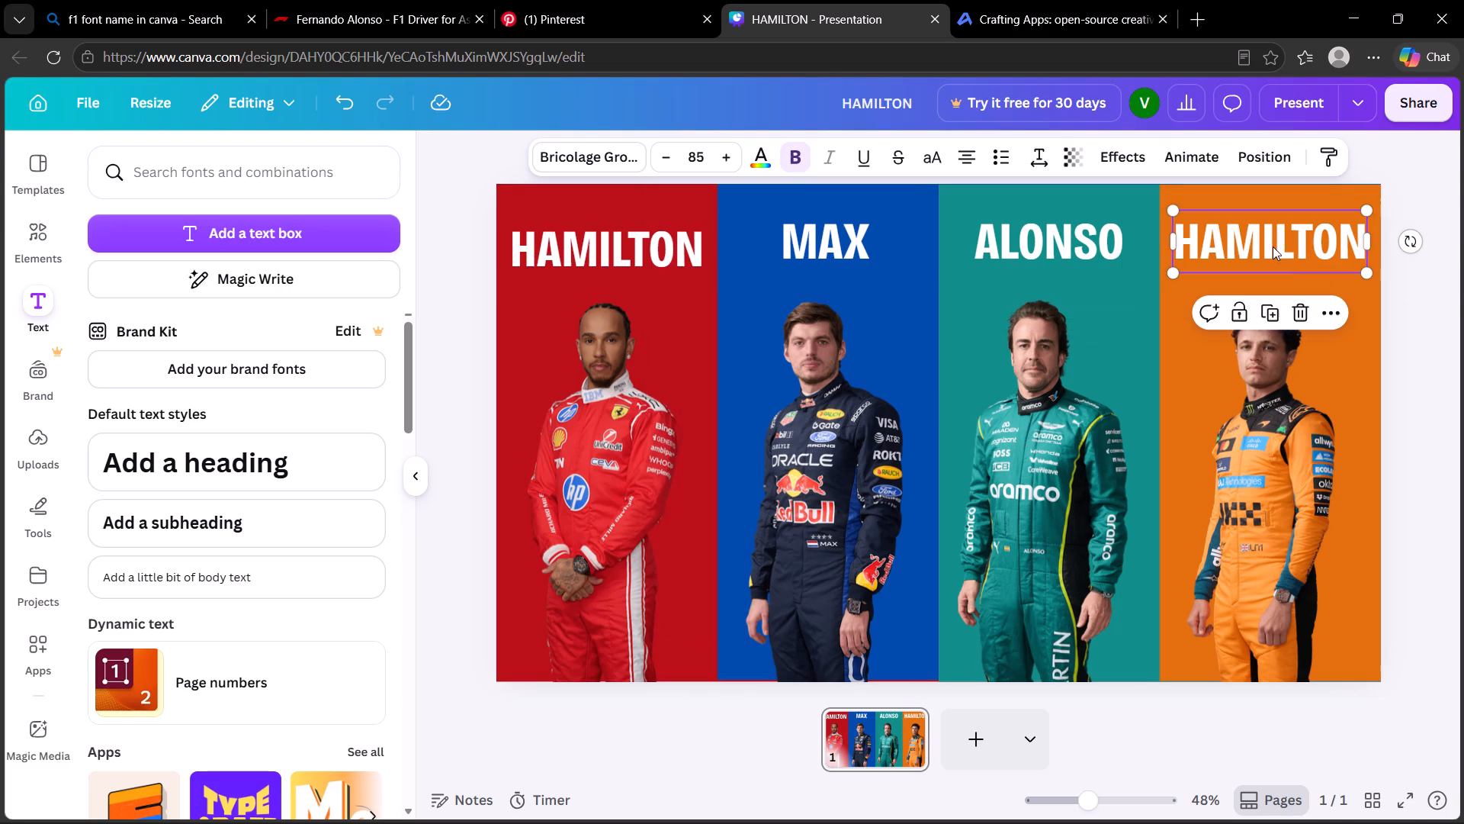
left_click_drag(830, 242, 830, 251)
left_click(1059, 238)
left_click_drag(1059, 238, 1066, 243)
left_click(1249, 227)
left_click_drag(1268, 227, 1272, 237)
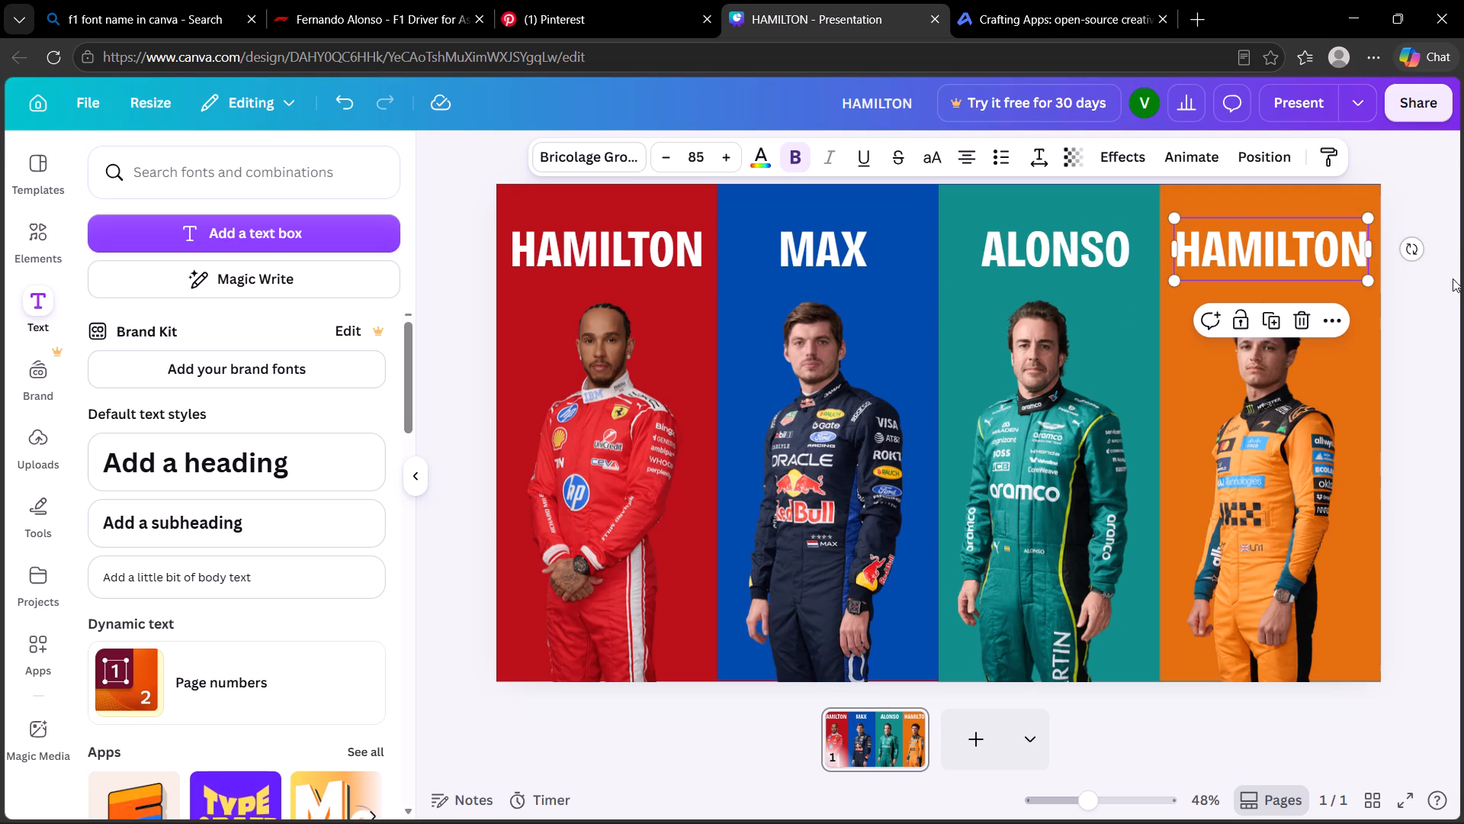
left_click(1444, 289)
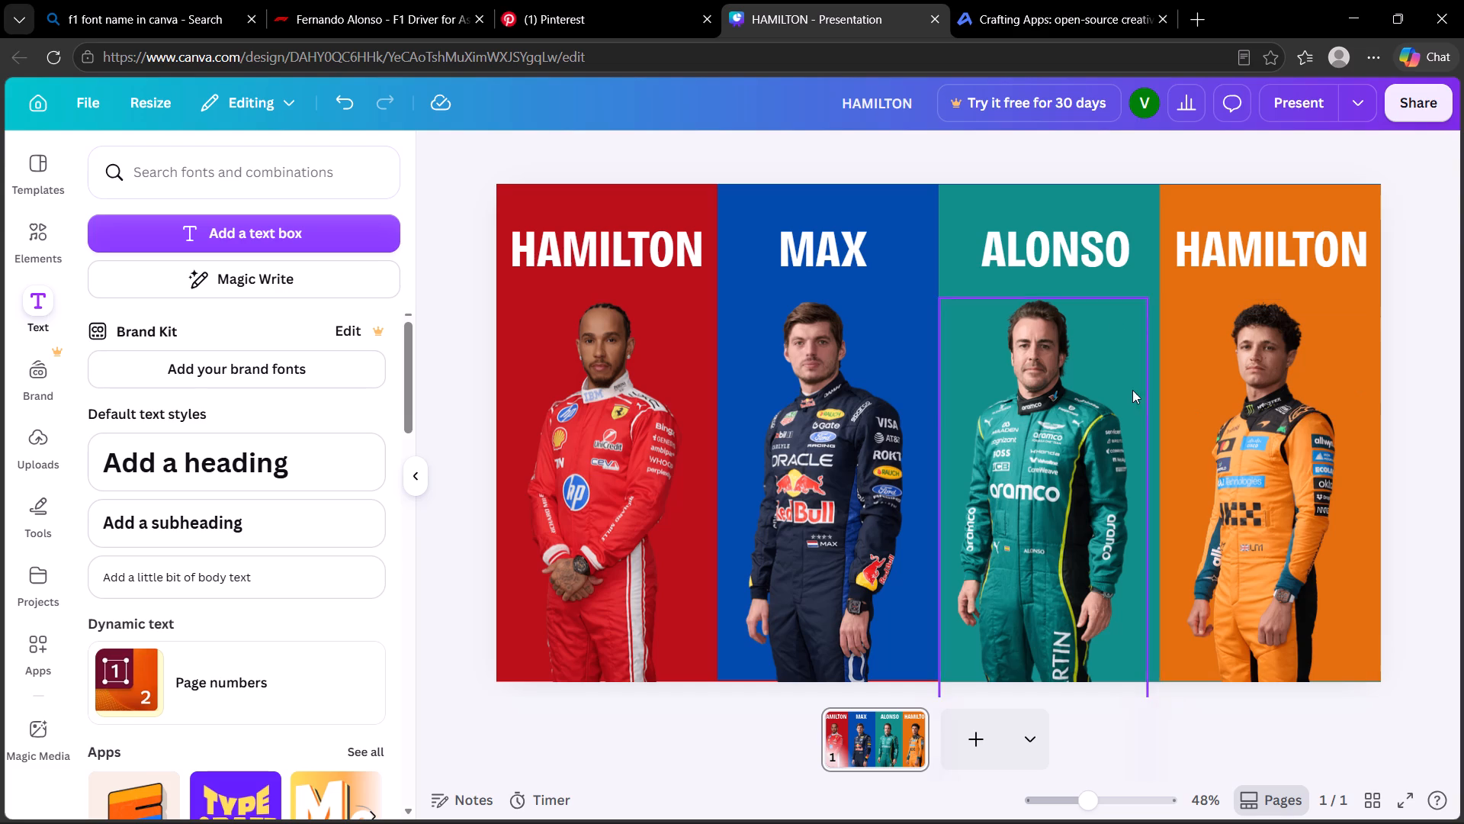
Replace the heading text on the orange panel with NORIS.
double_click(1236, 260)
key("BackSpace")
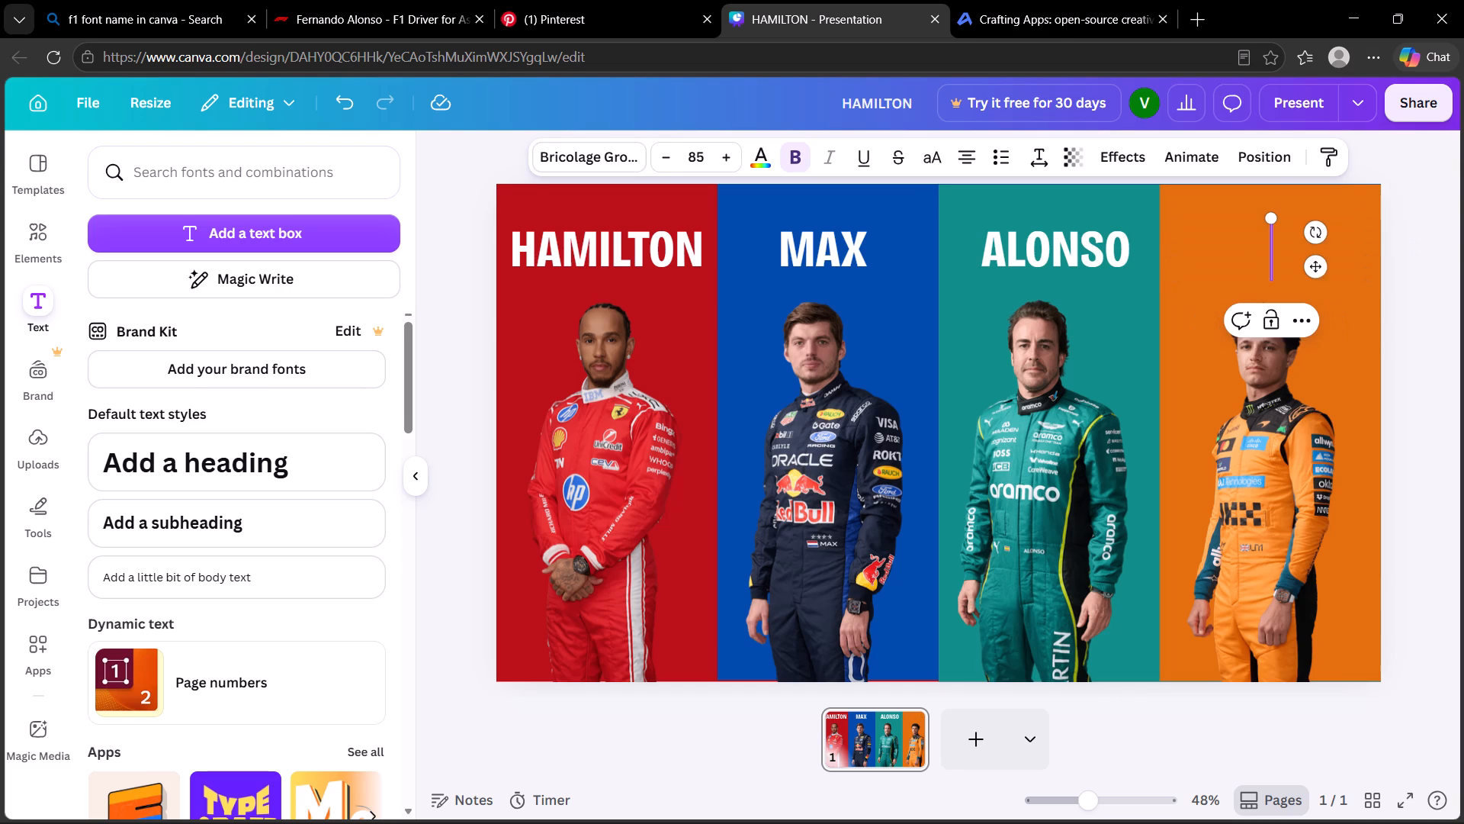
type("NORIS")
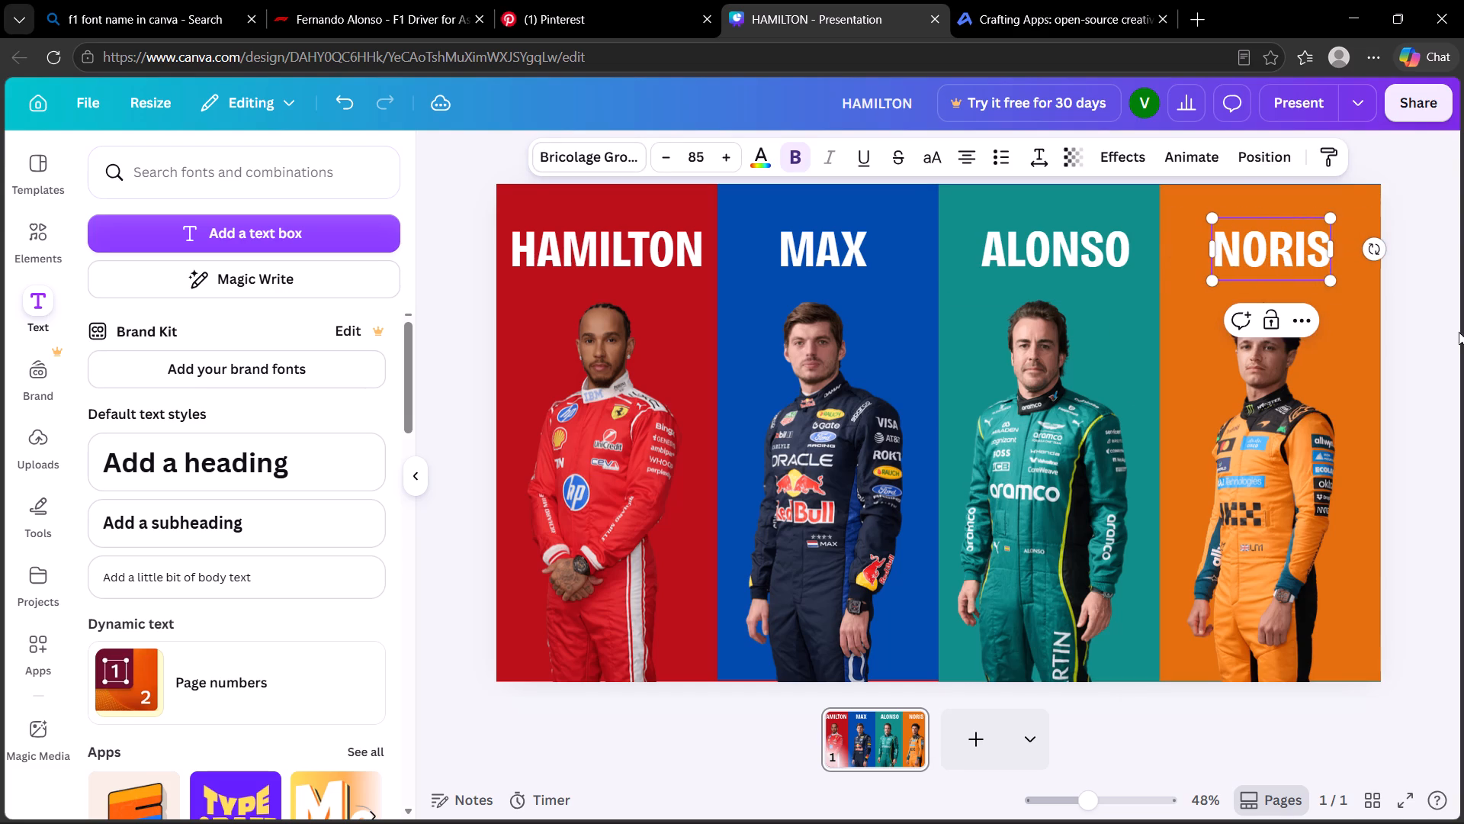
left_click(1427, 320)
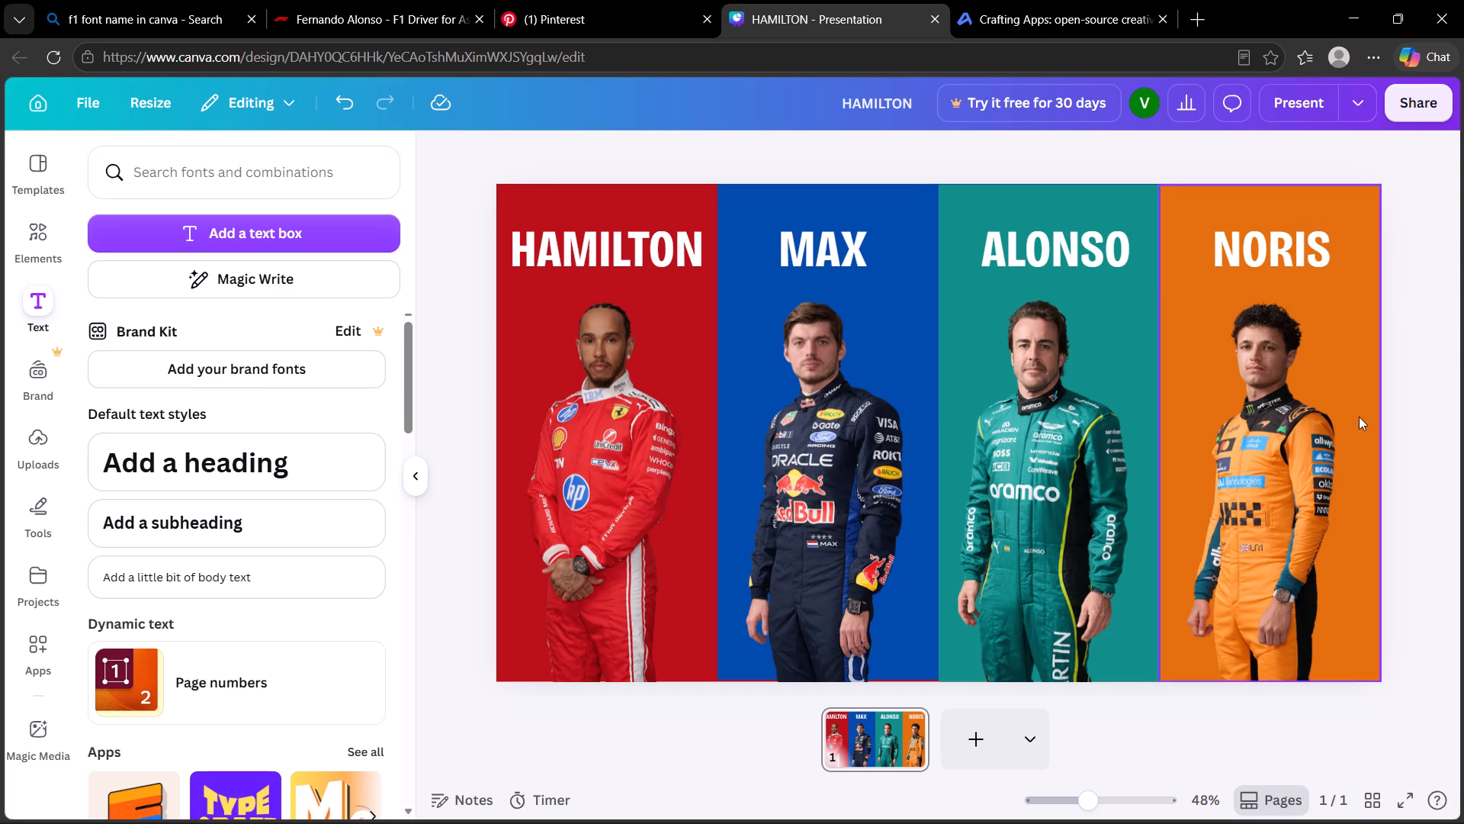
Browse the font search results, font suggestions and text styles for the red panel's HAMILTON heading.
left_click(45, 301)
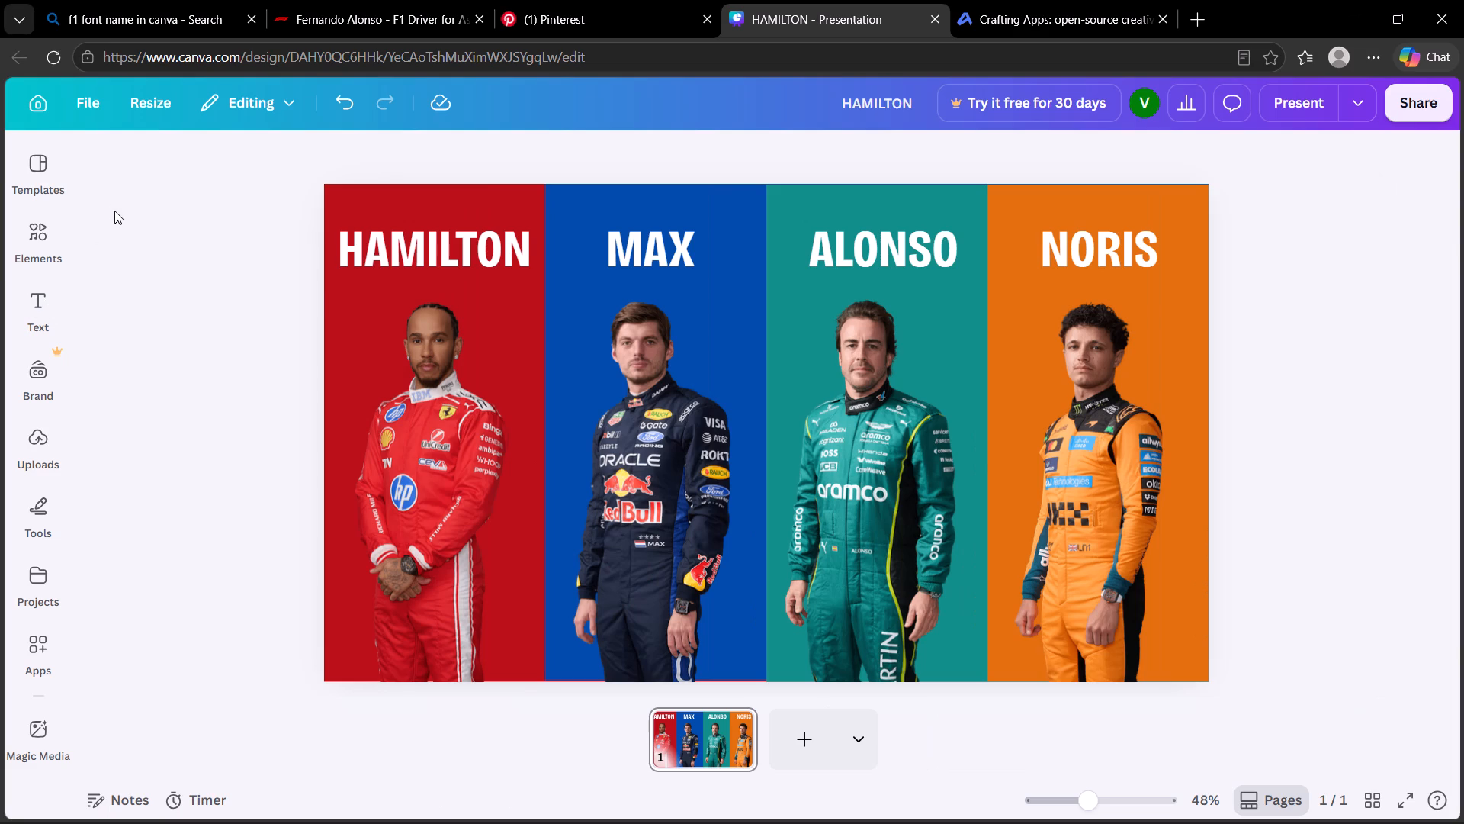
left_click(426, 248)
left_click(179, 385)
left_click(419, 250)
left_click(435, 166)
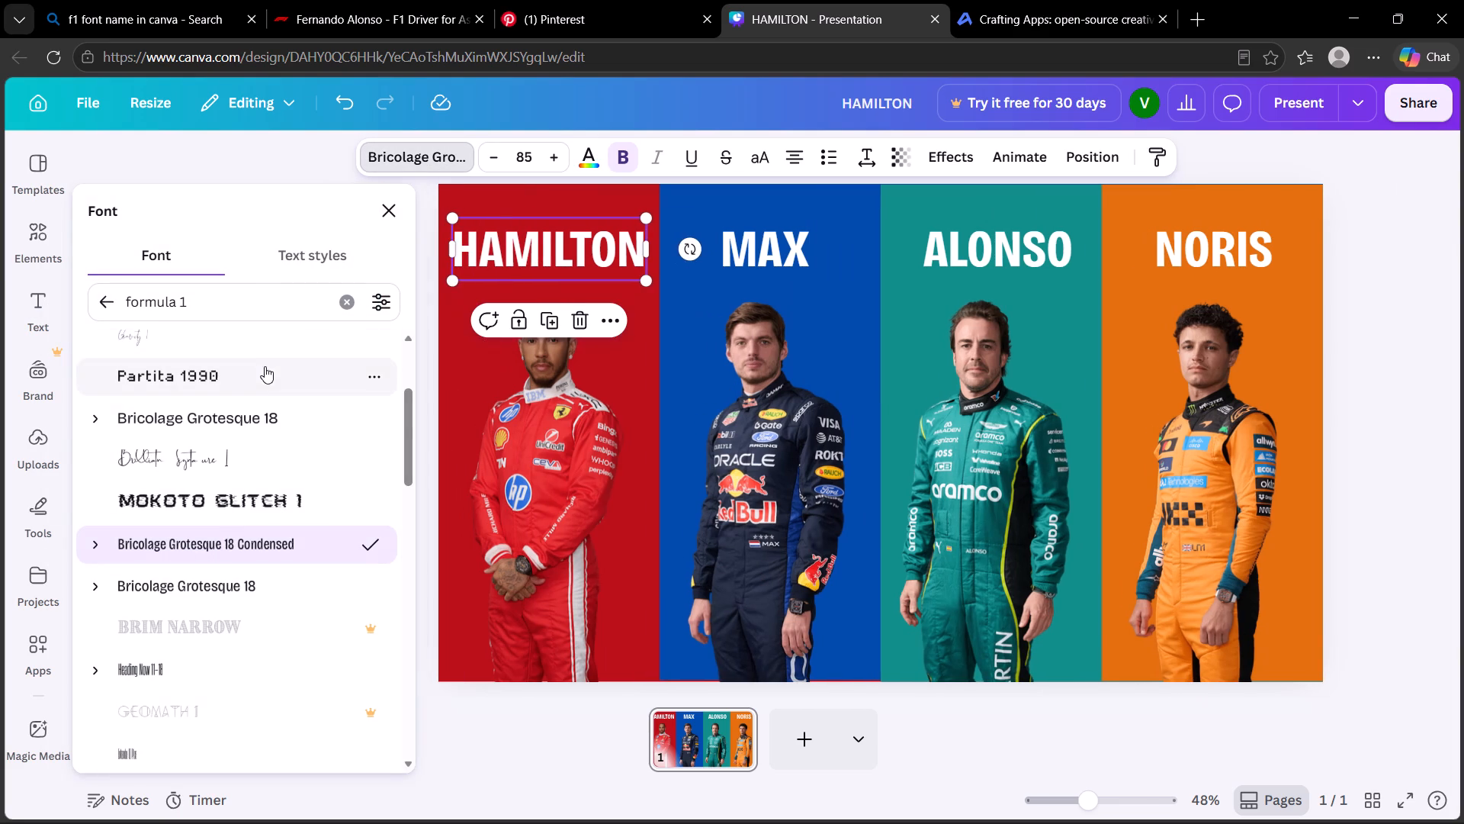
scroll(255, 487, "down", 2)
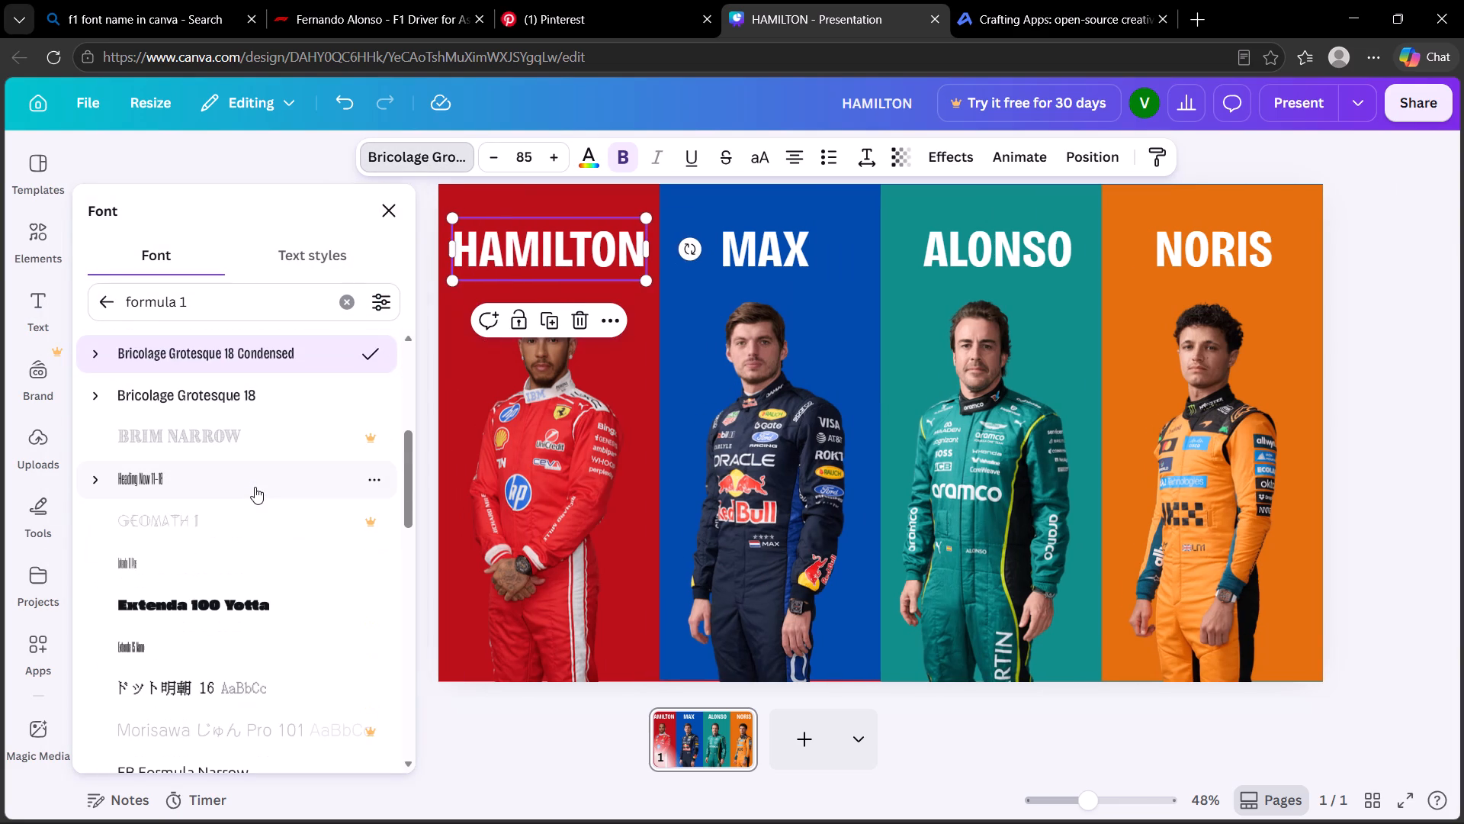
left_click(346, 306)
scroll(242, 521, "down", 5)
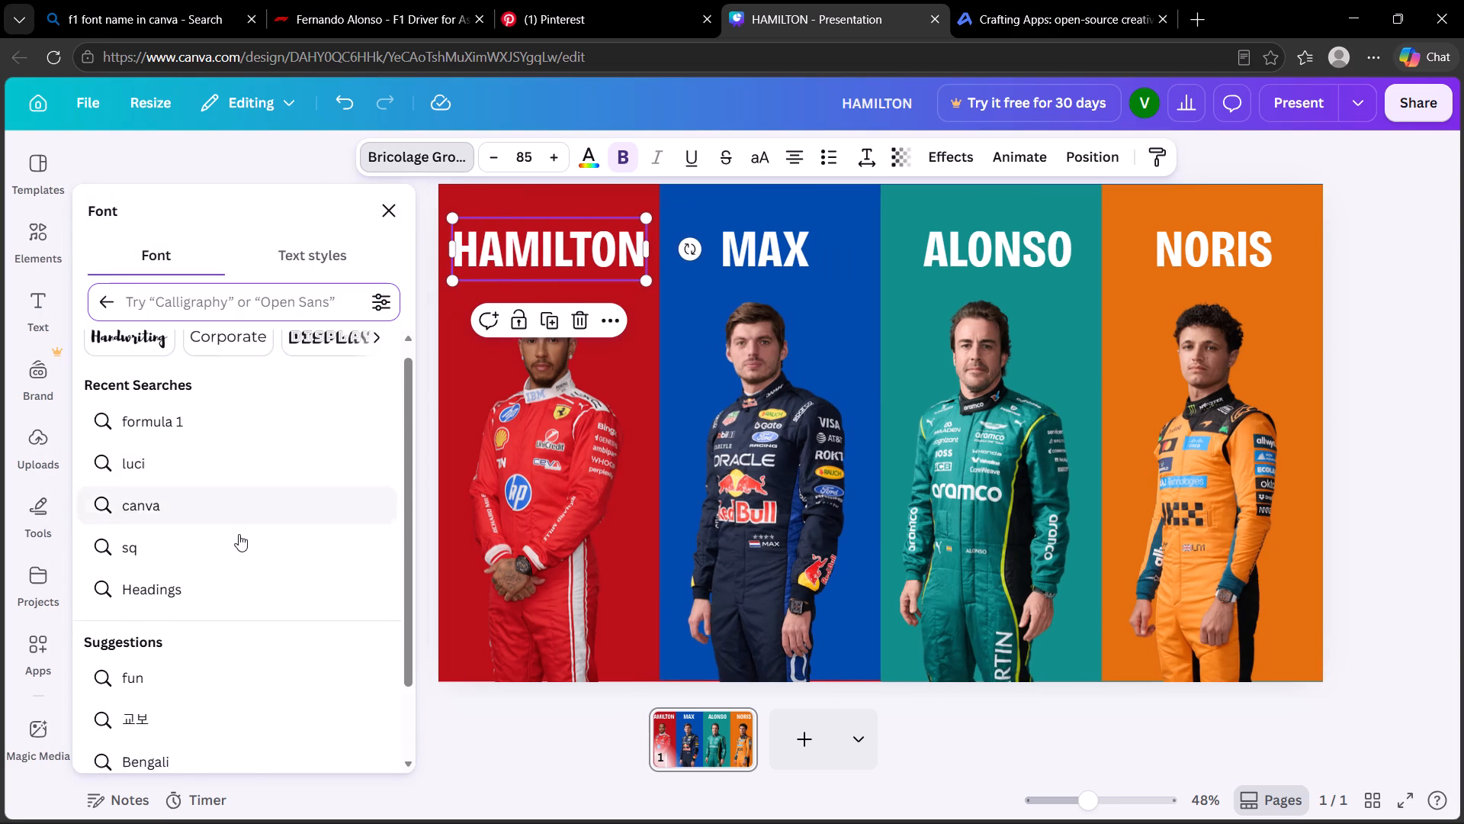
scroll(239, 534, "down", 4)
scroll(239, 535, "up", 5)
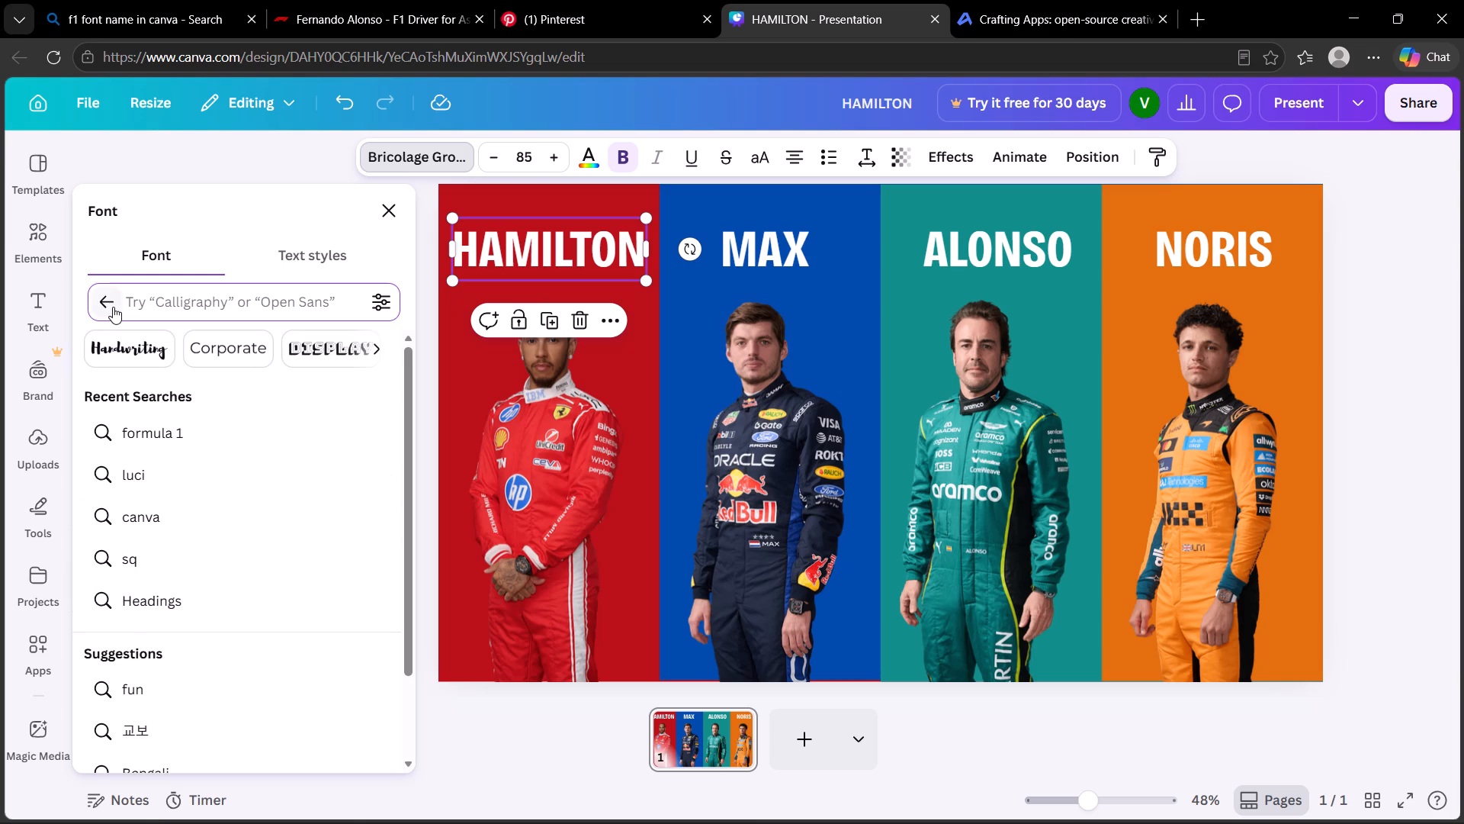
left_click(290, 279)
left_click(305, 261)
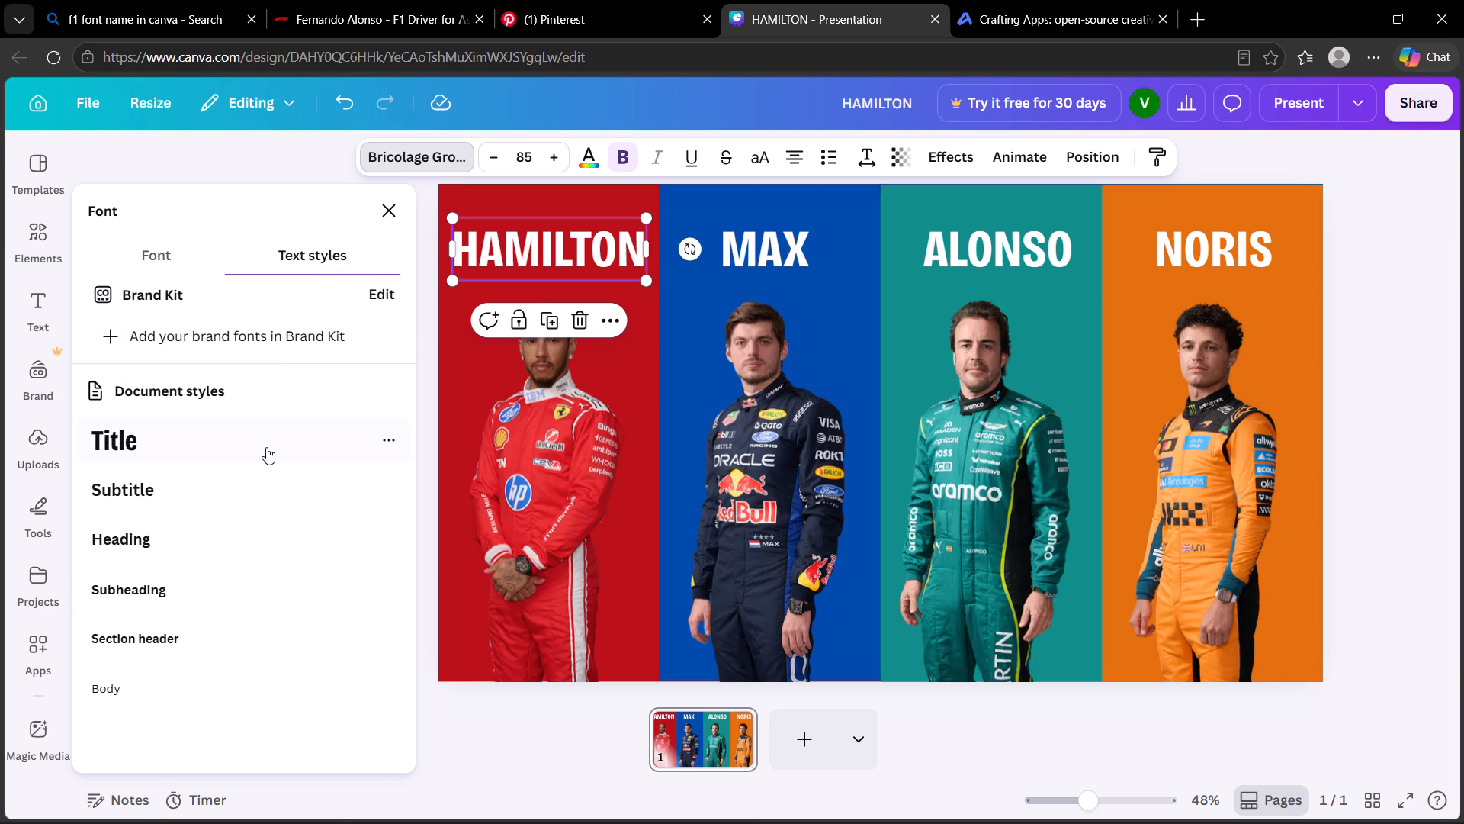
left_click(180, 252)
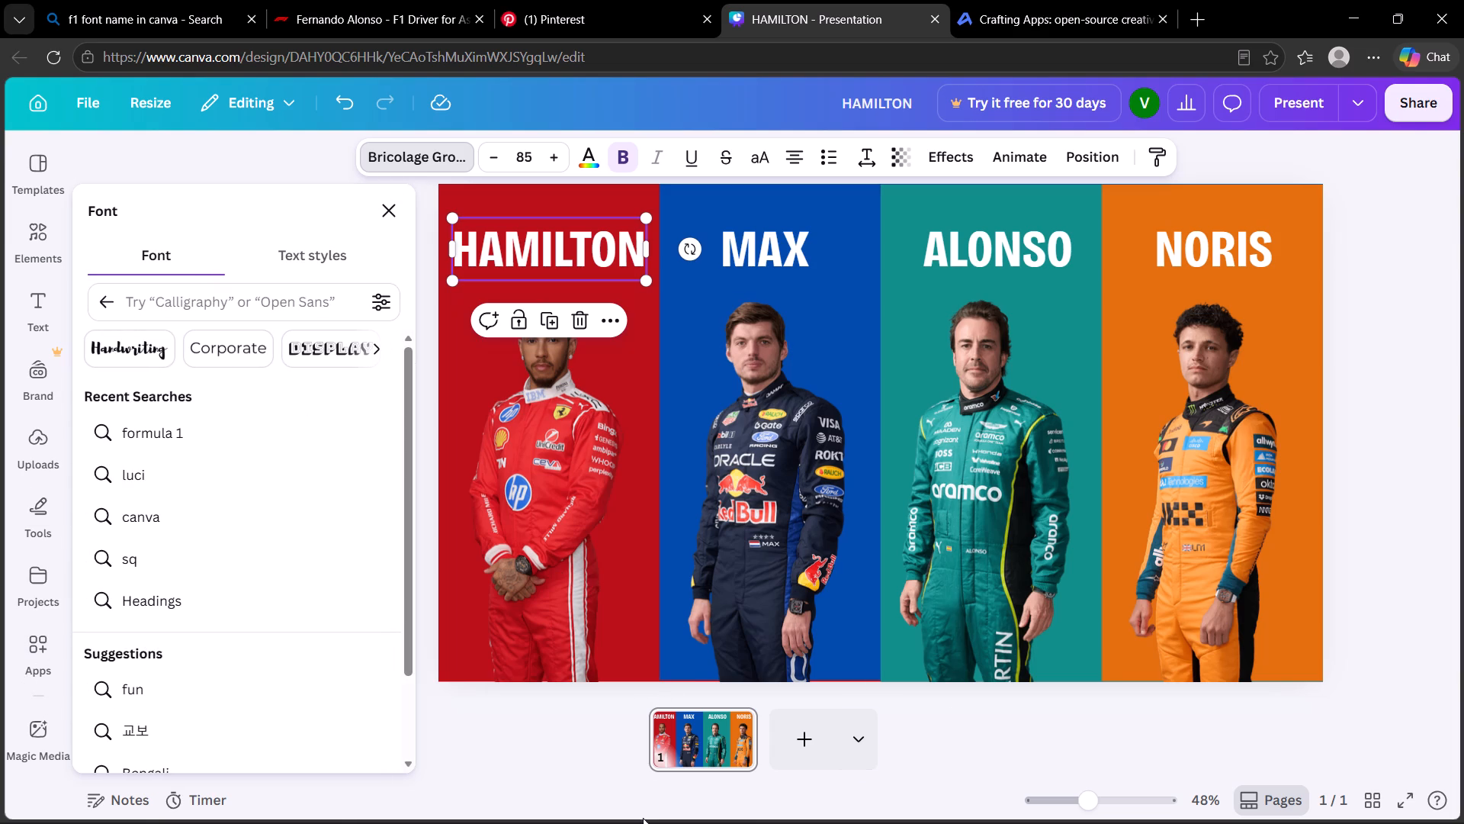
left_click(1426, 394)
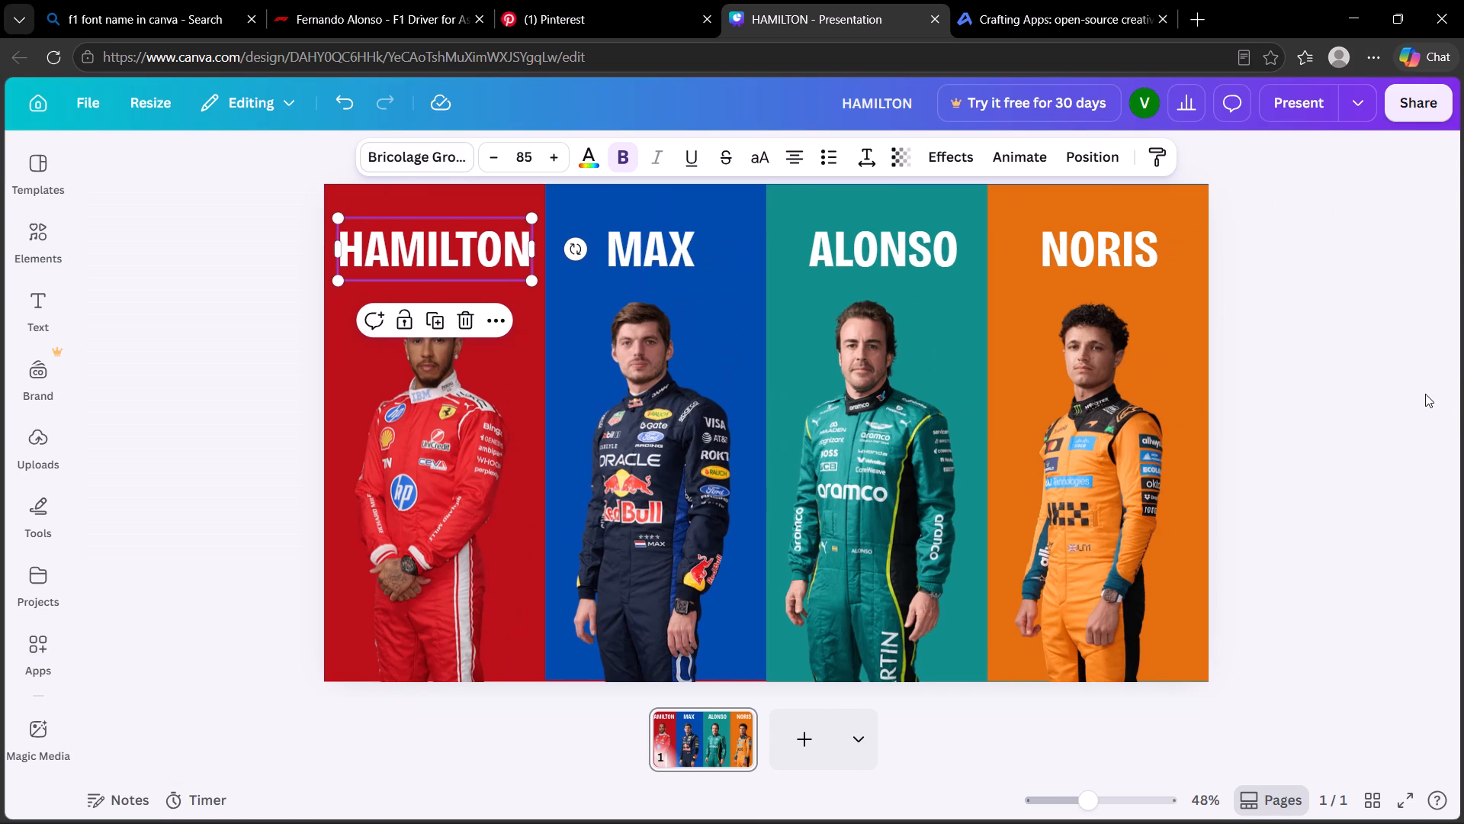
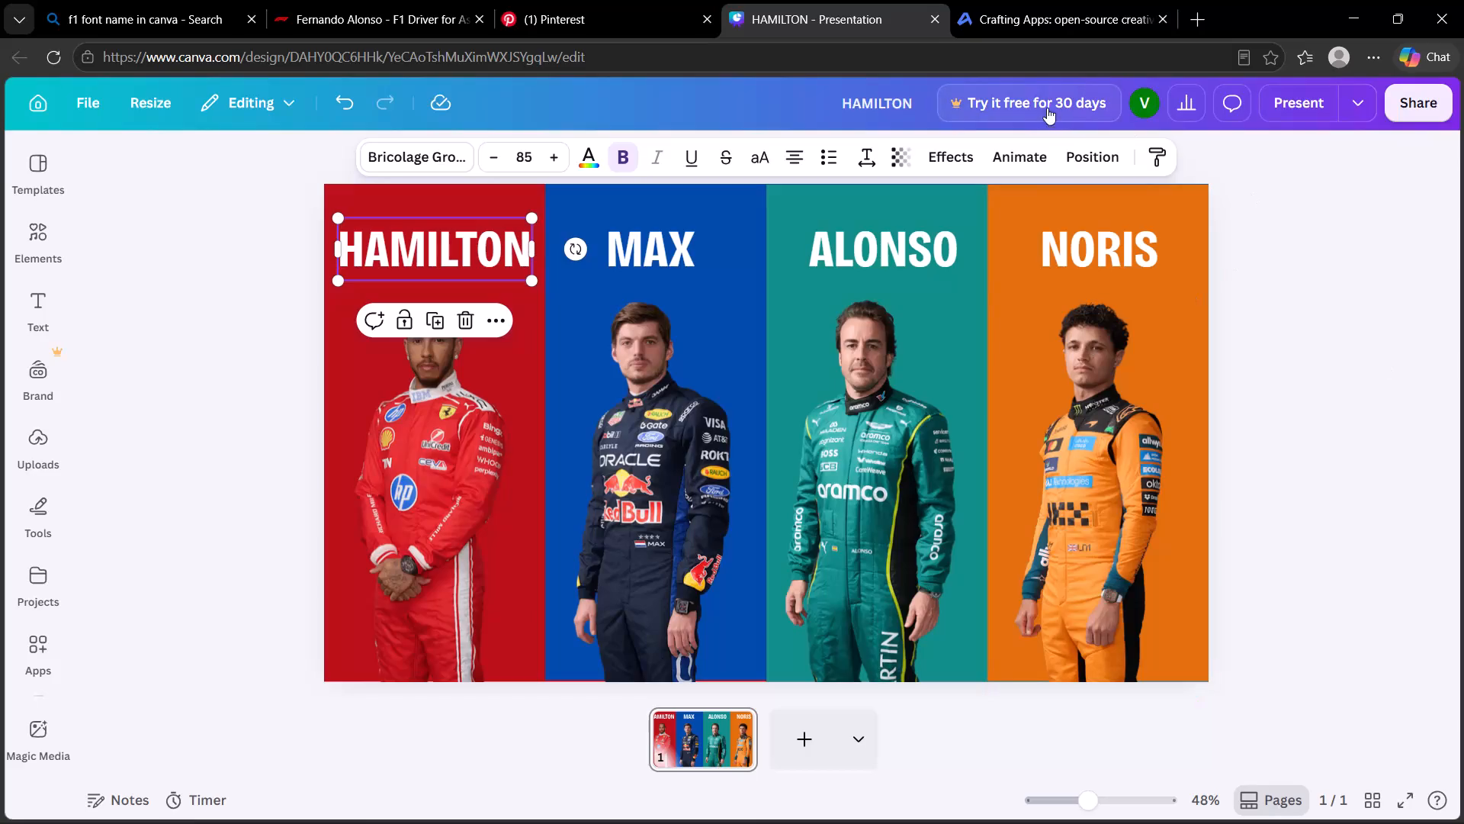
Move the four driver cut-out layers together above the name headings, to the top of the page's layer order.
left_click(1177, 197)
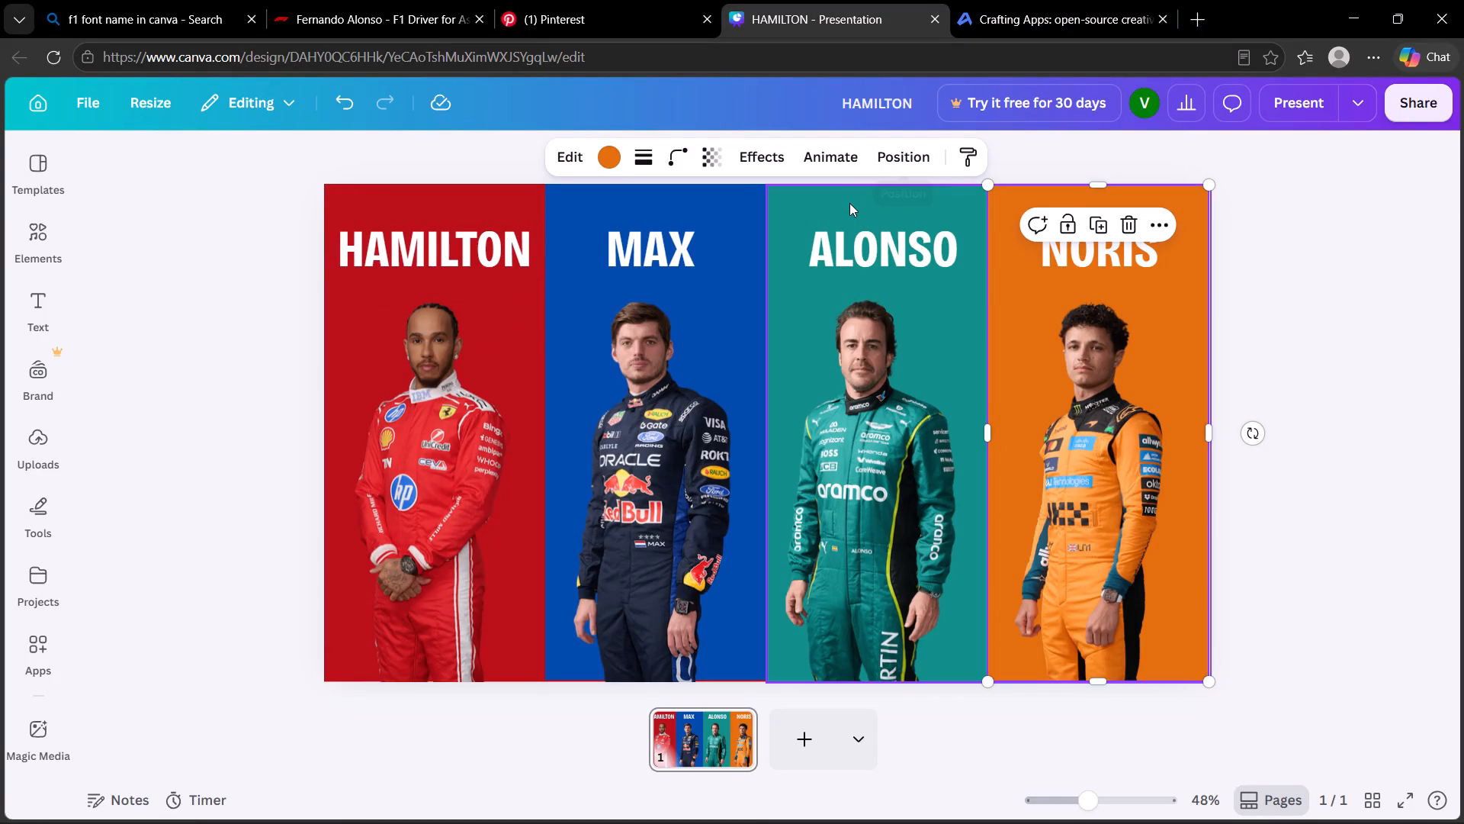
left_click(1270, 188)
left_click(885, 207)
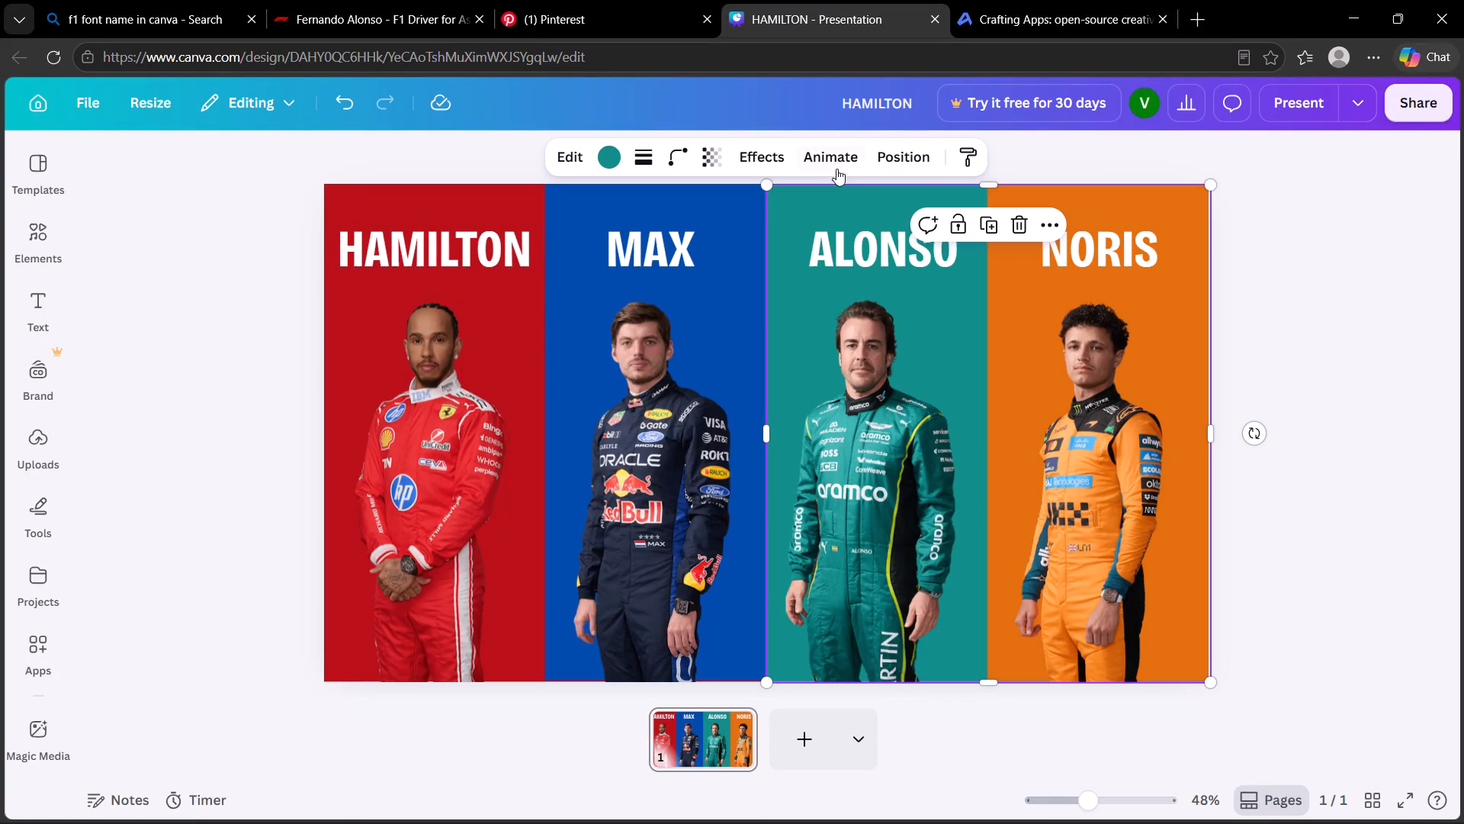
left_click(890, 162)
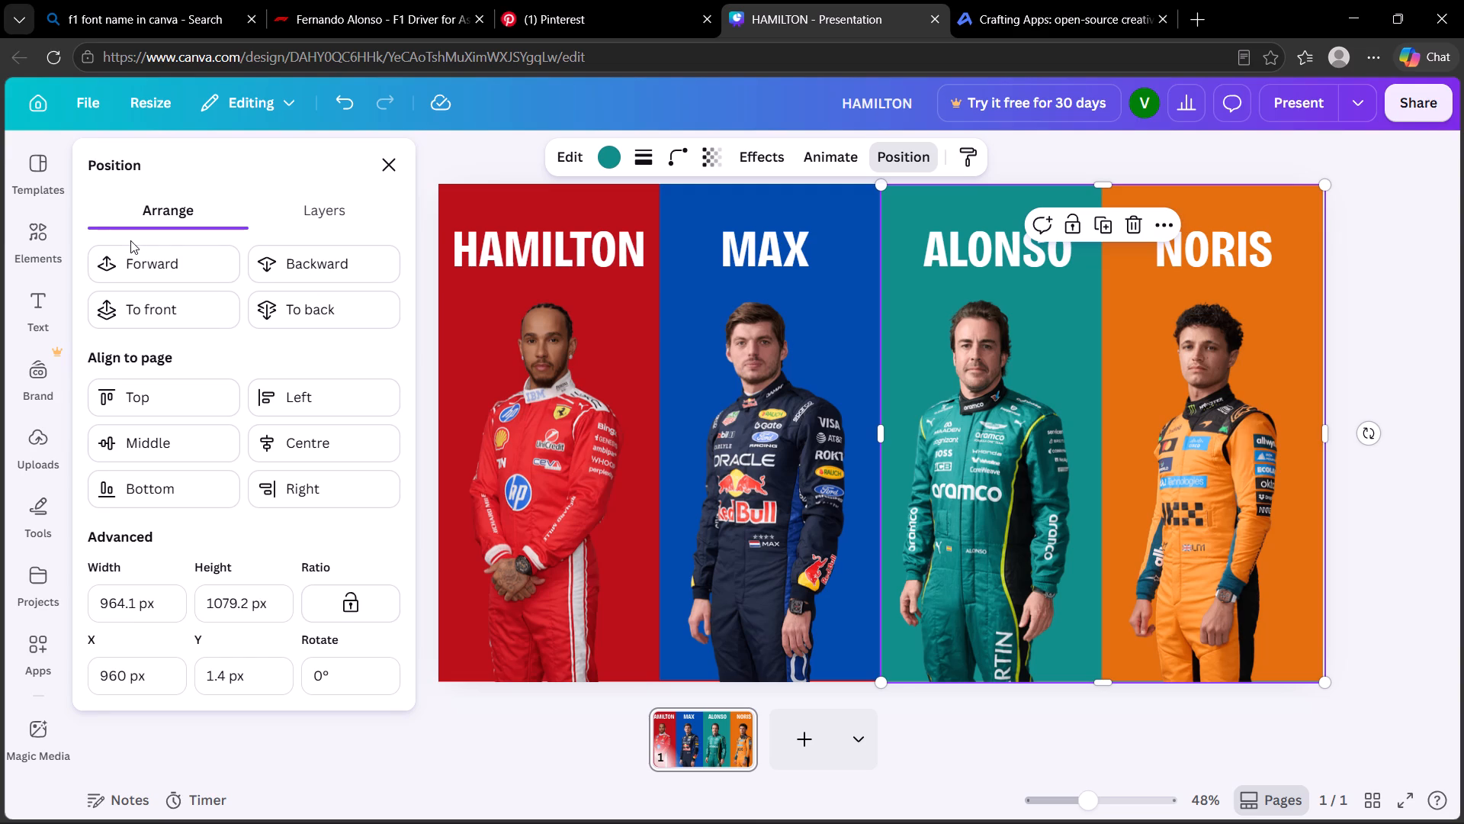
left_click(315, 208)
scroll(316, 541, "down", 1)
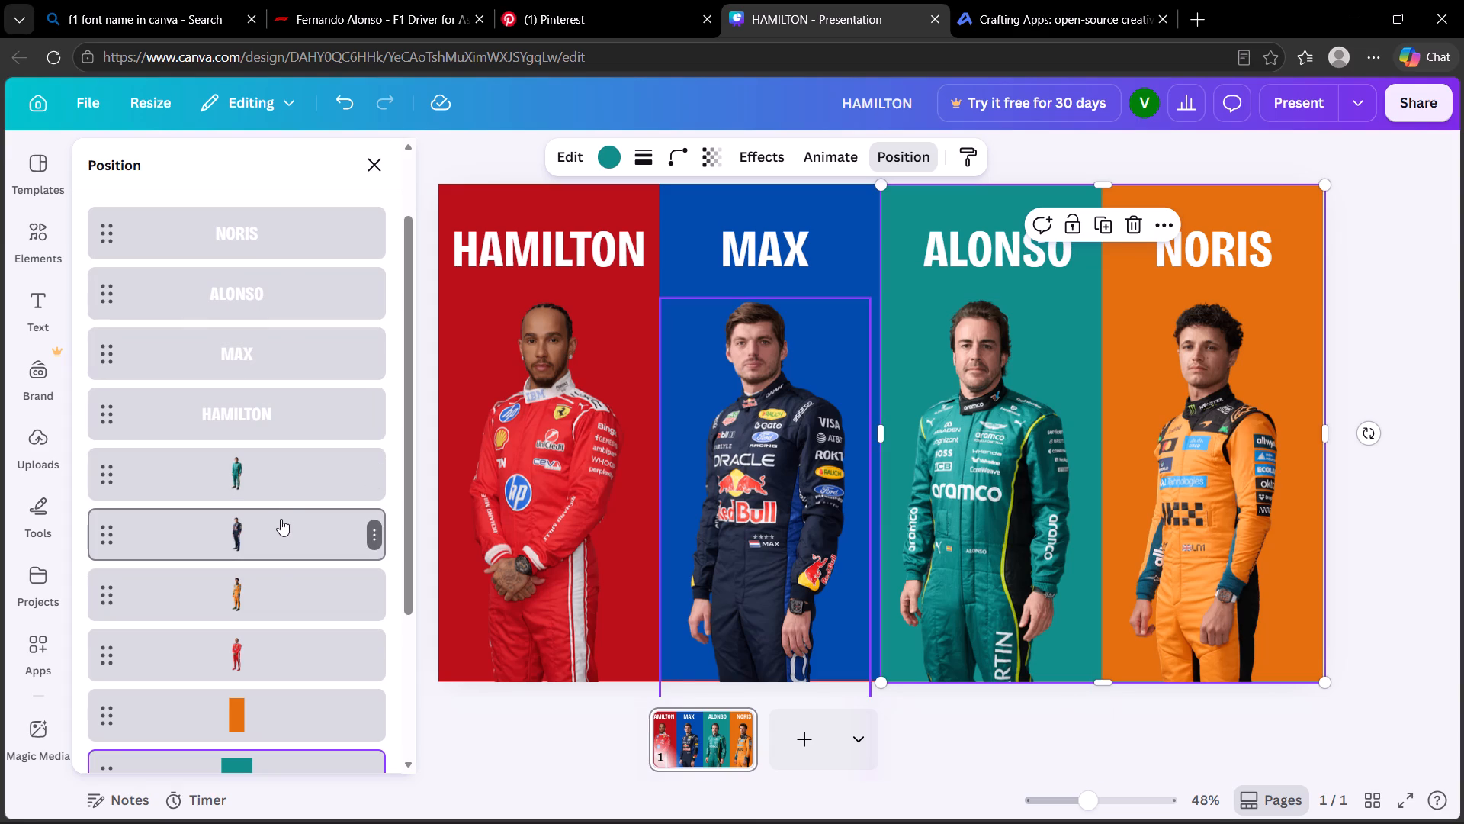
left_click(277, 672)
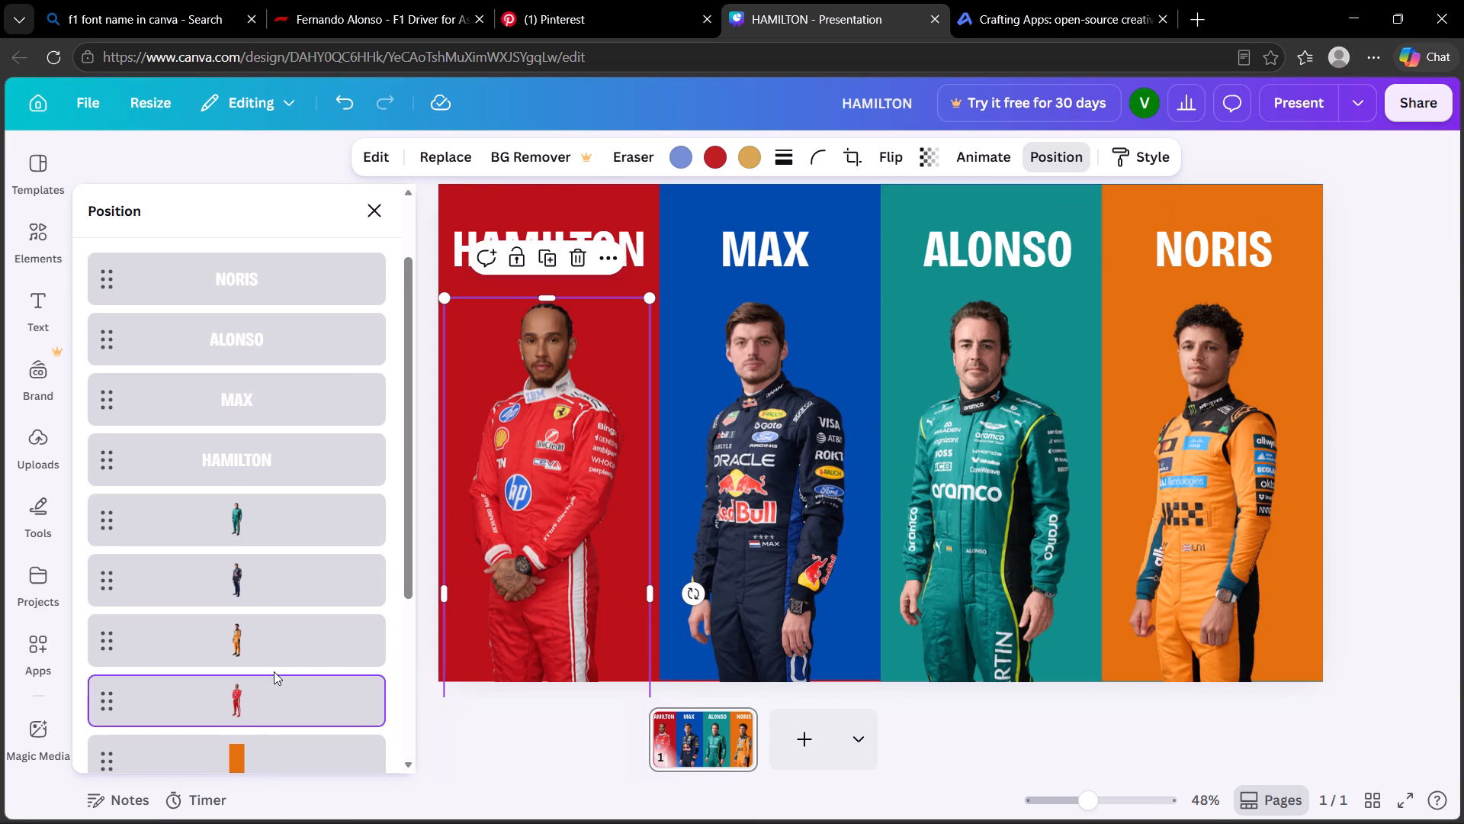
left_click(260, 621, "shift")
left_click(255, 546, "shift")
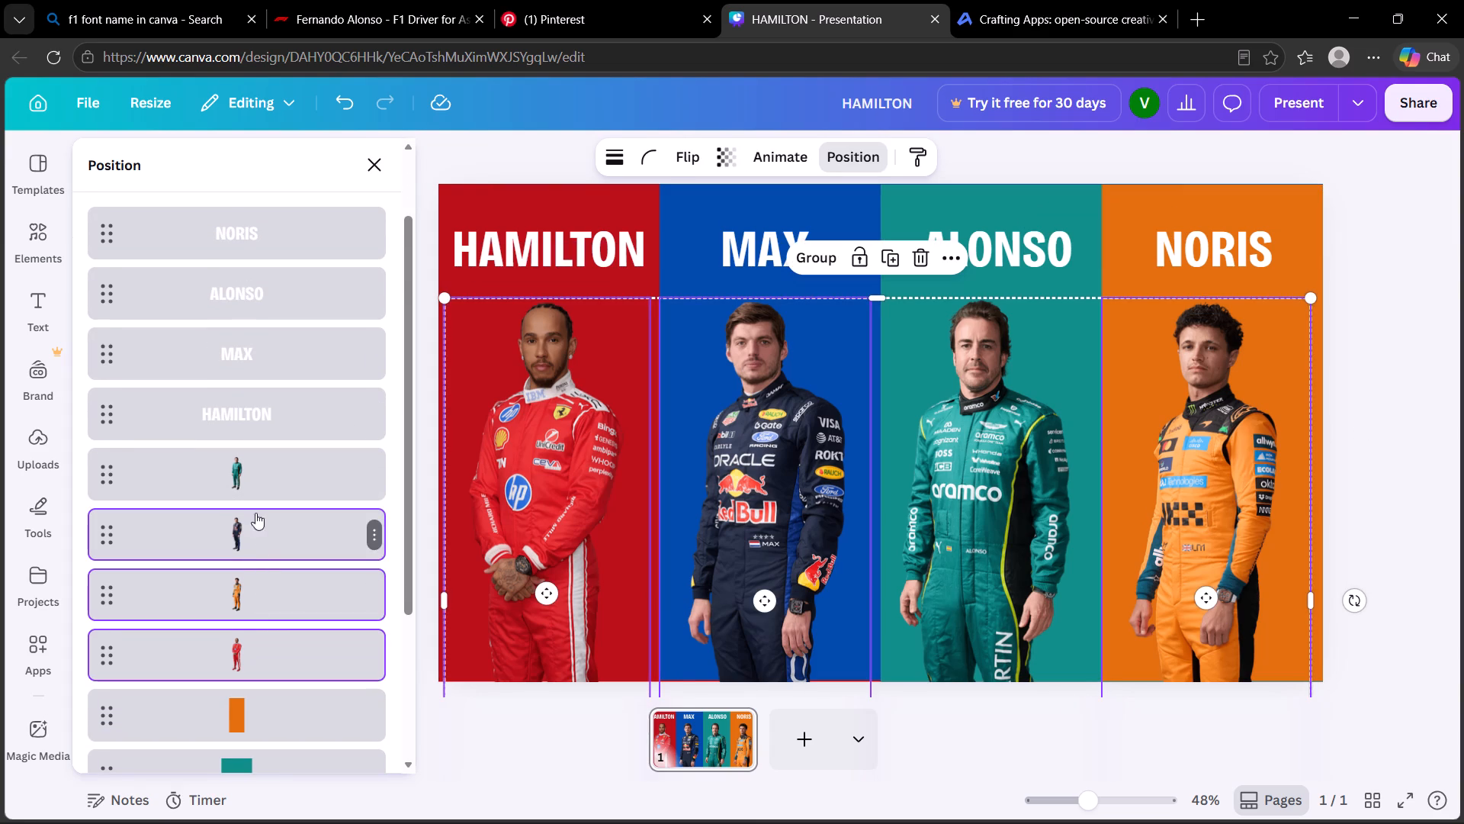
left_click(255, 472, "shift")
left_click_drag(252, 551, 243, 484)
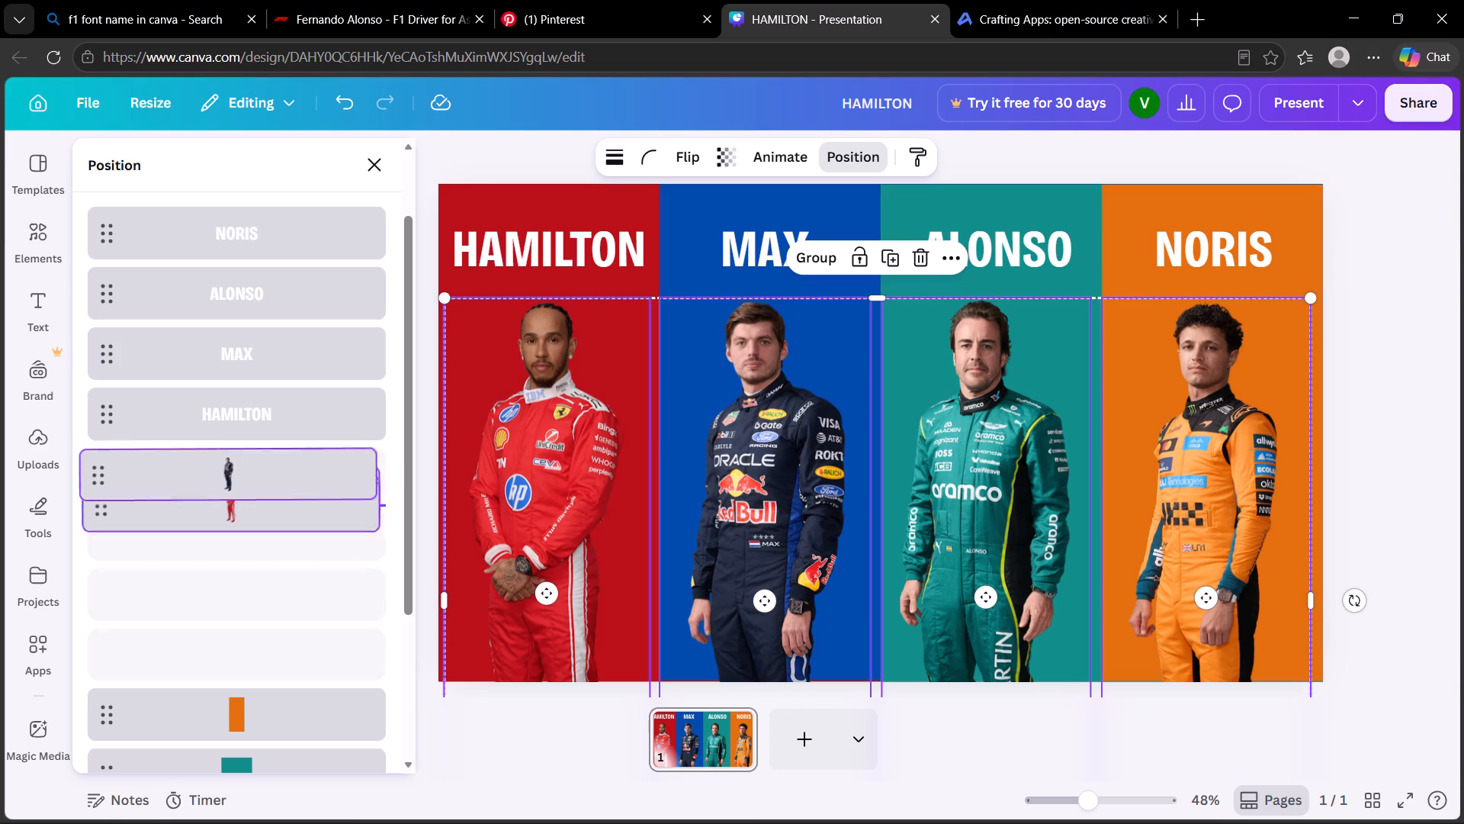
left_click_drag(243, 484, 255, 191)
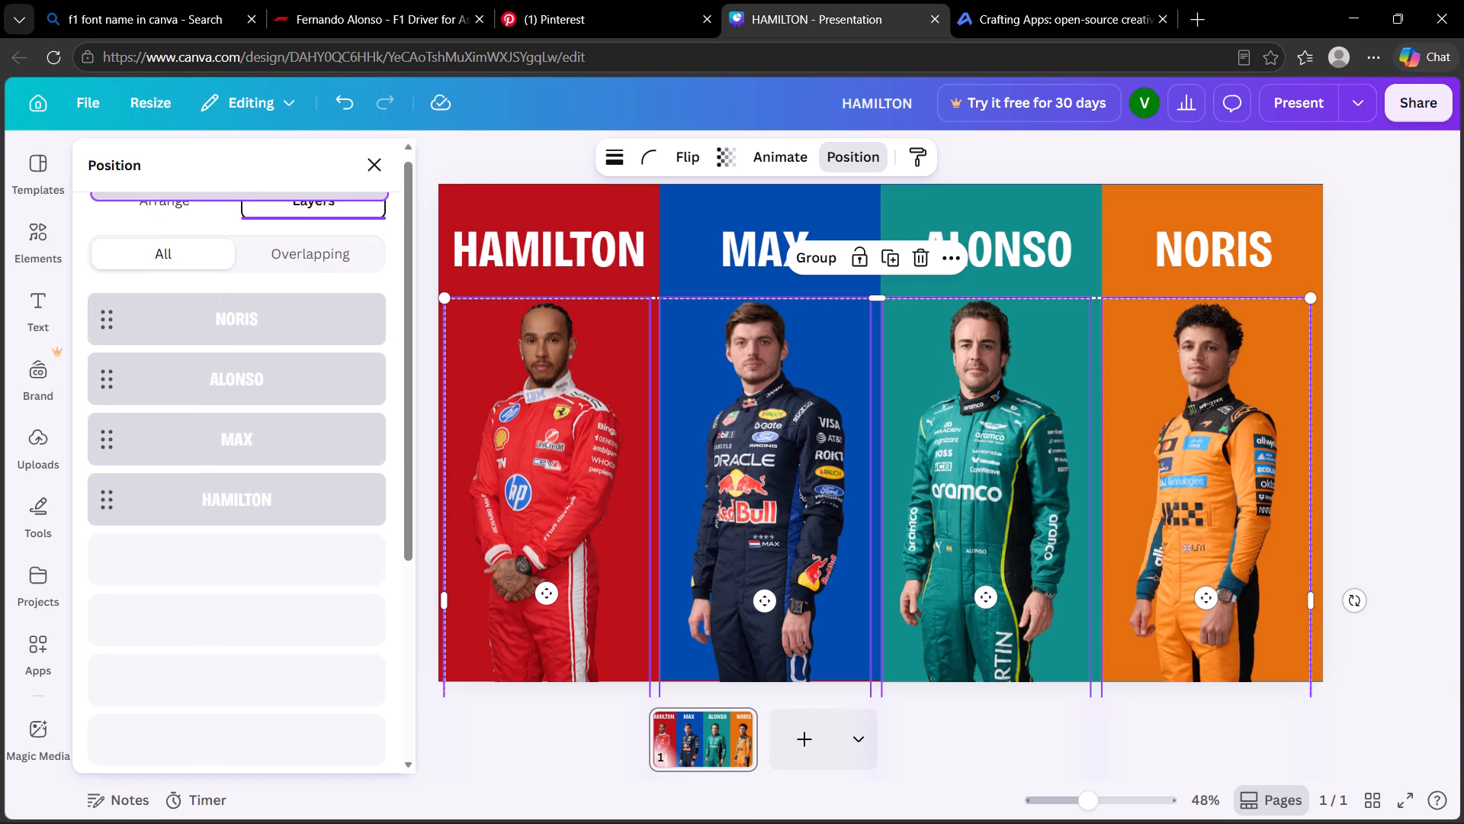
left_click_drag(255, 191, 254, 294)
left_click_drag(230, 691, 222, 623)
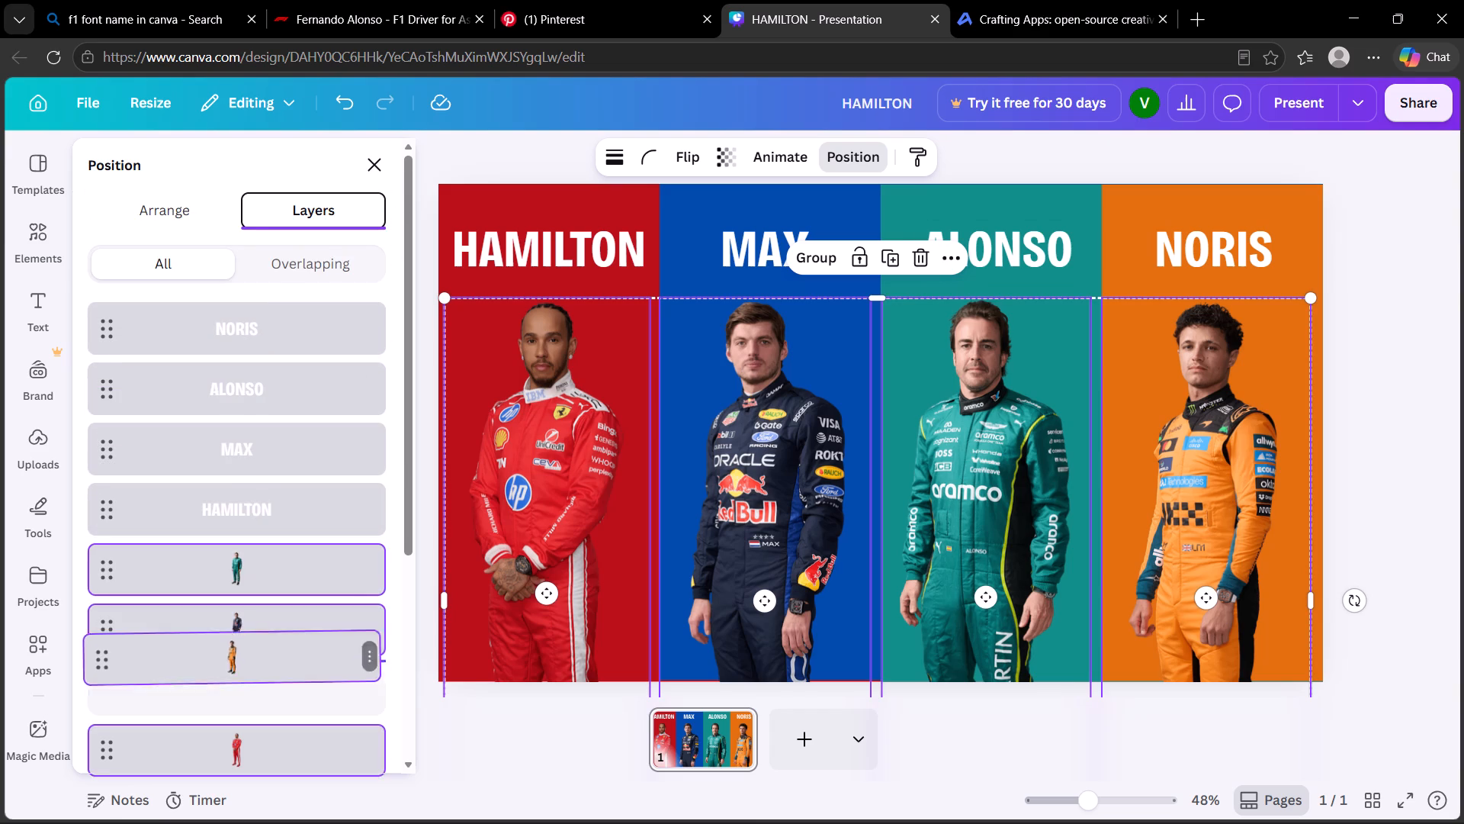
left_click_drag(222, 623, 220, 305)
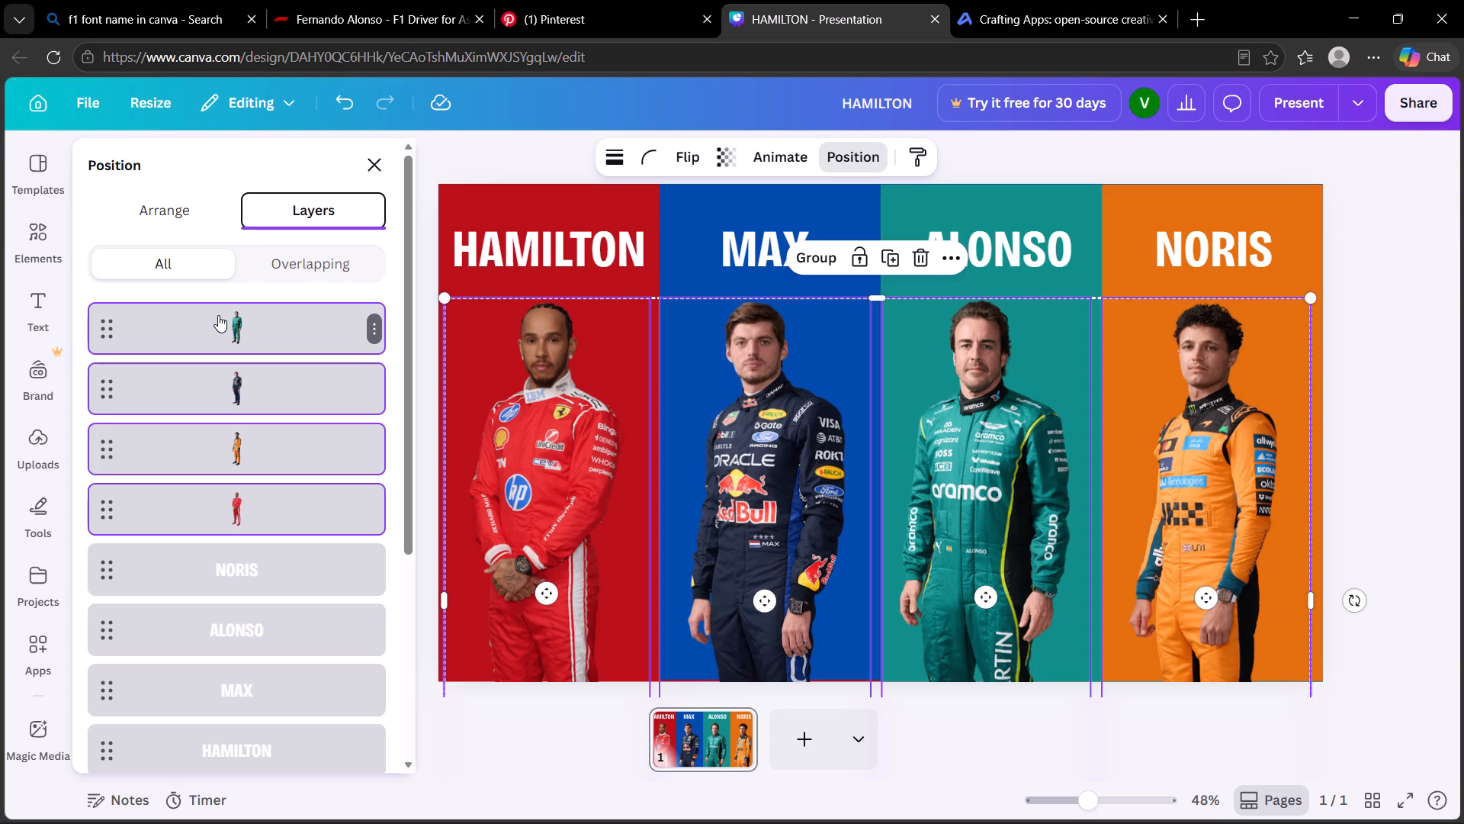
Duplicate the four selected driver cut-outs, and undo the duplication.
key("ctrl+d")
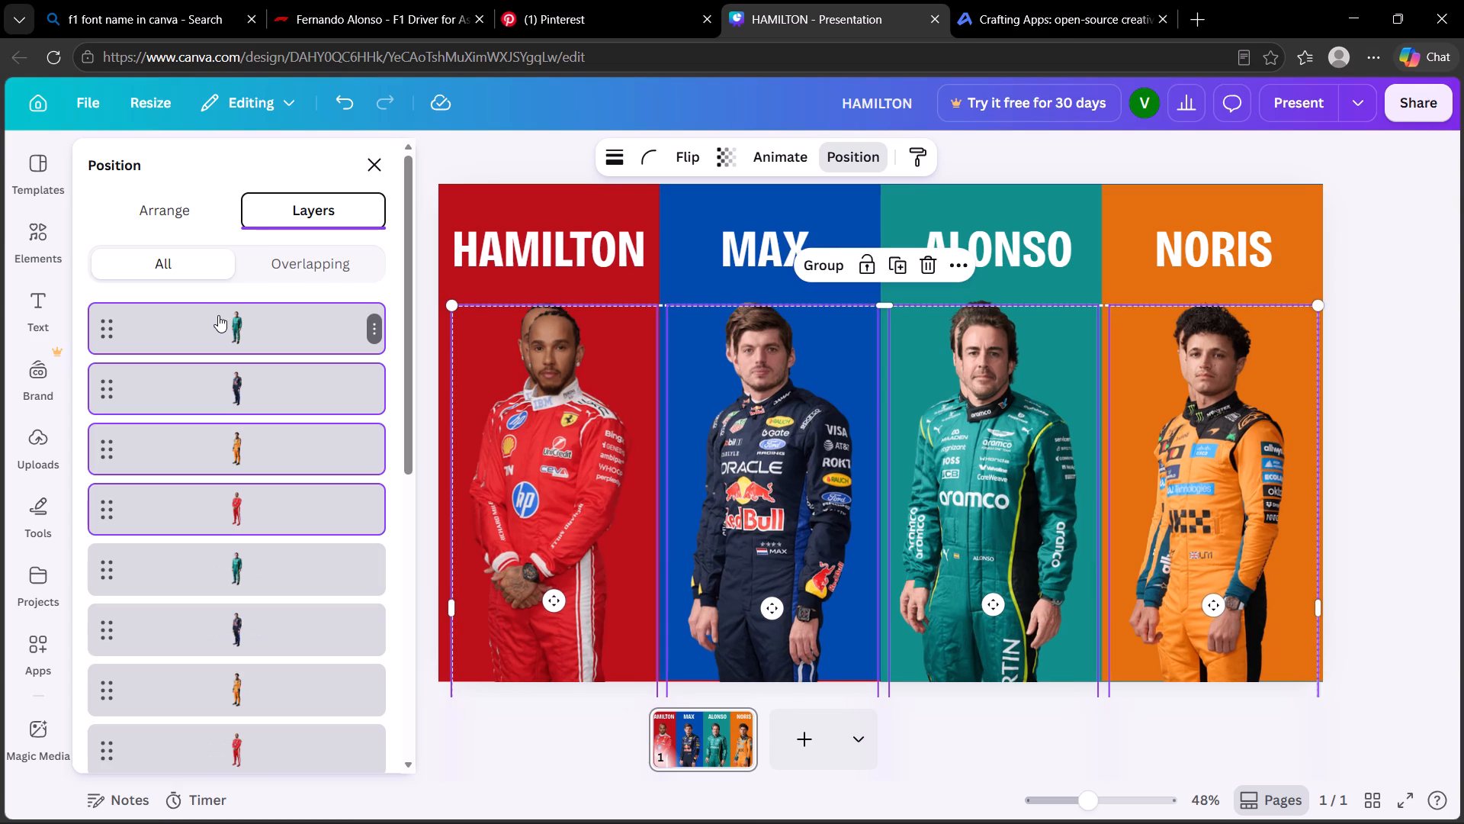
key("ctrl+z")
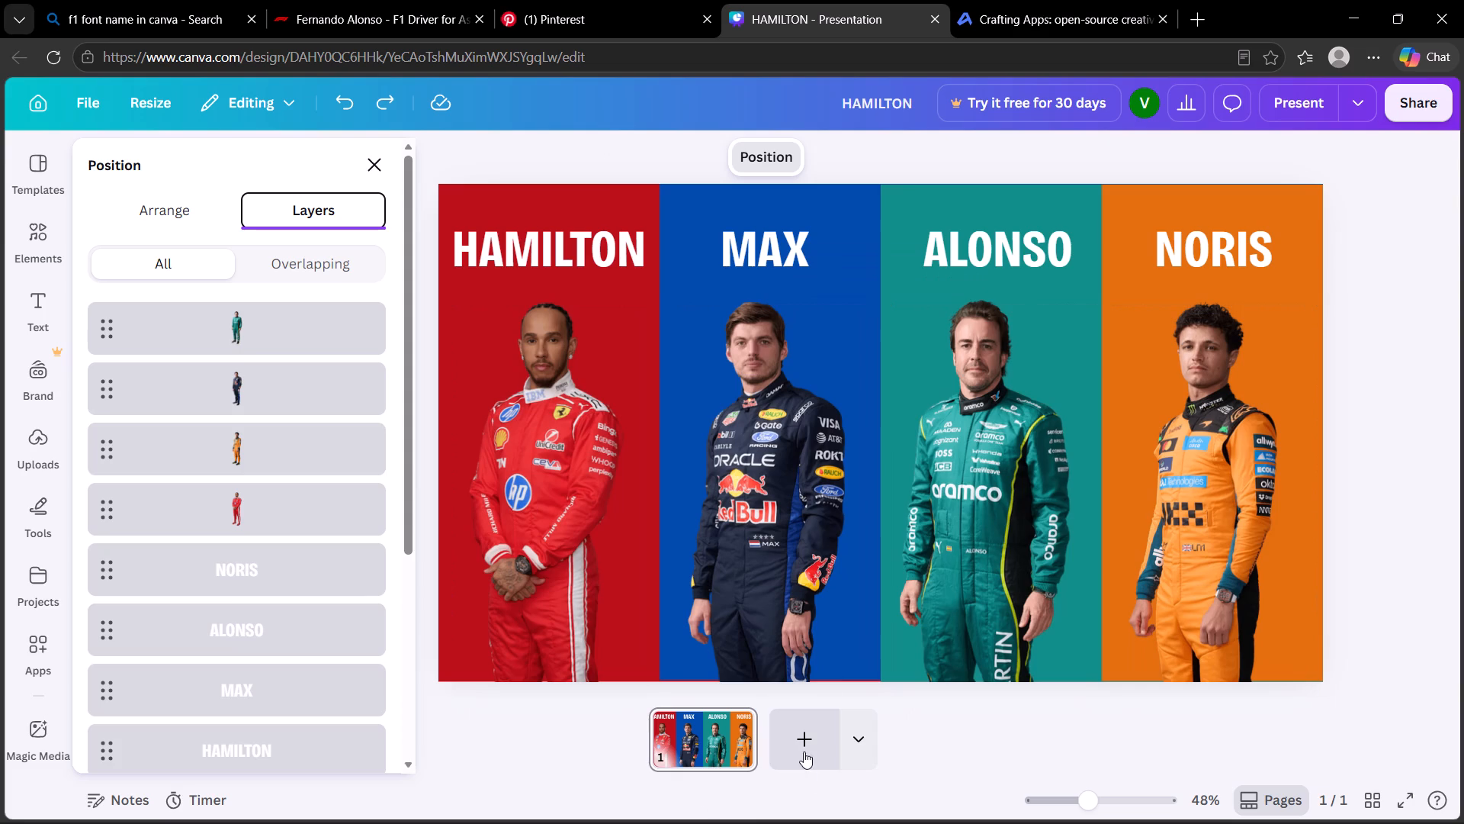
Add a blank page after the driver page and duplicate that blank page.
left_click(804, 741)
key("ctrl+d")
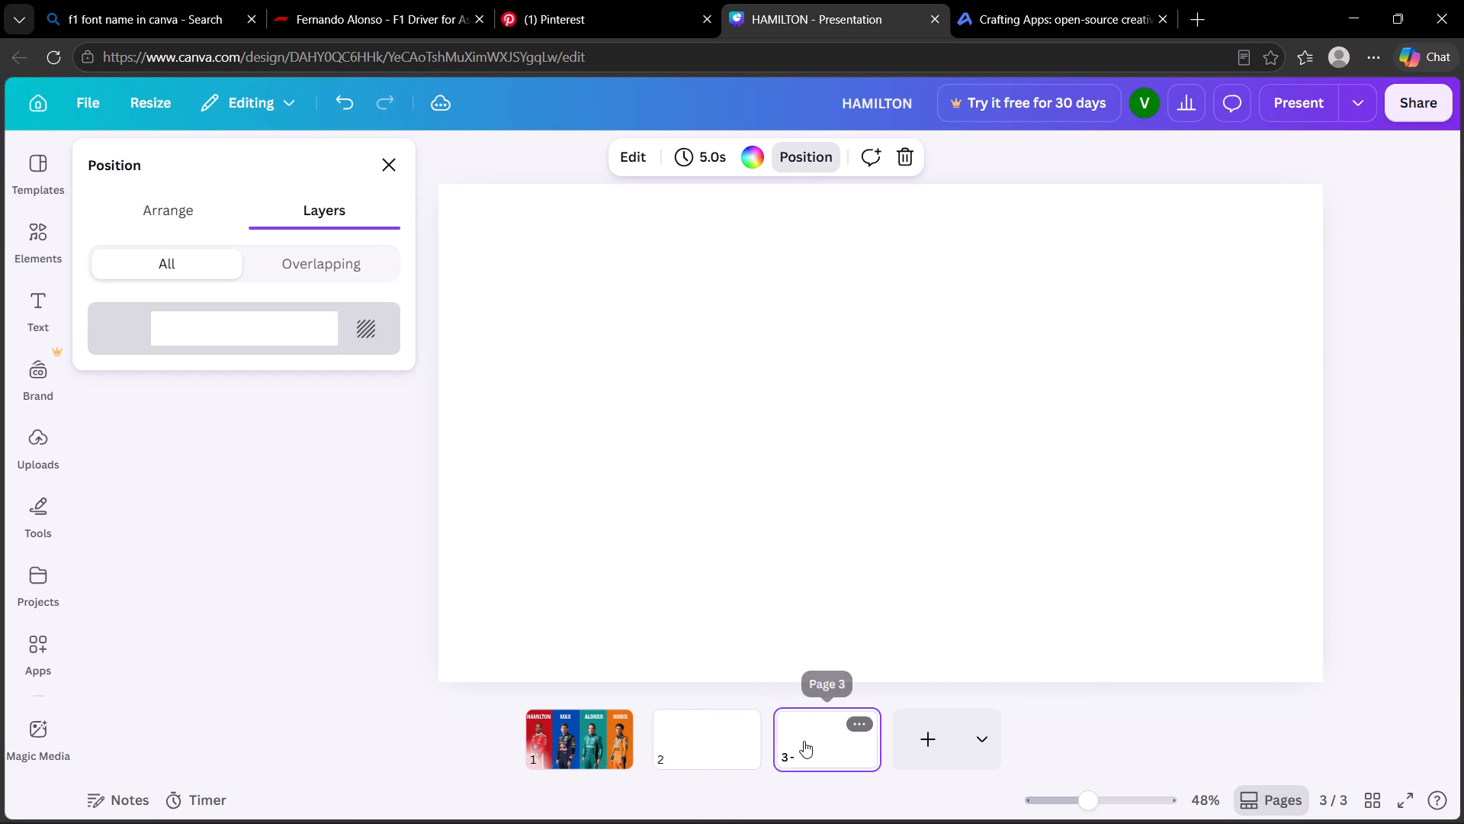
Copy the four-driver page 1 and paste it after blank page 2, allowing the site clipboard access.
left_click(714, 738)
left_click(617, 737)
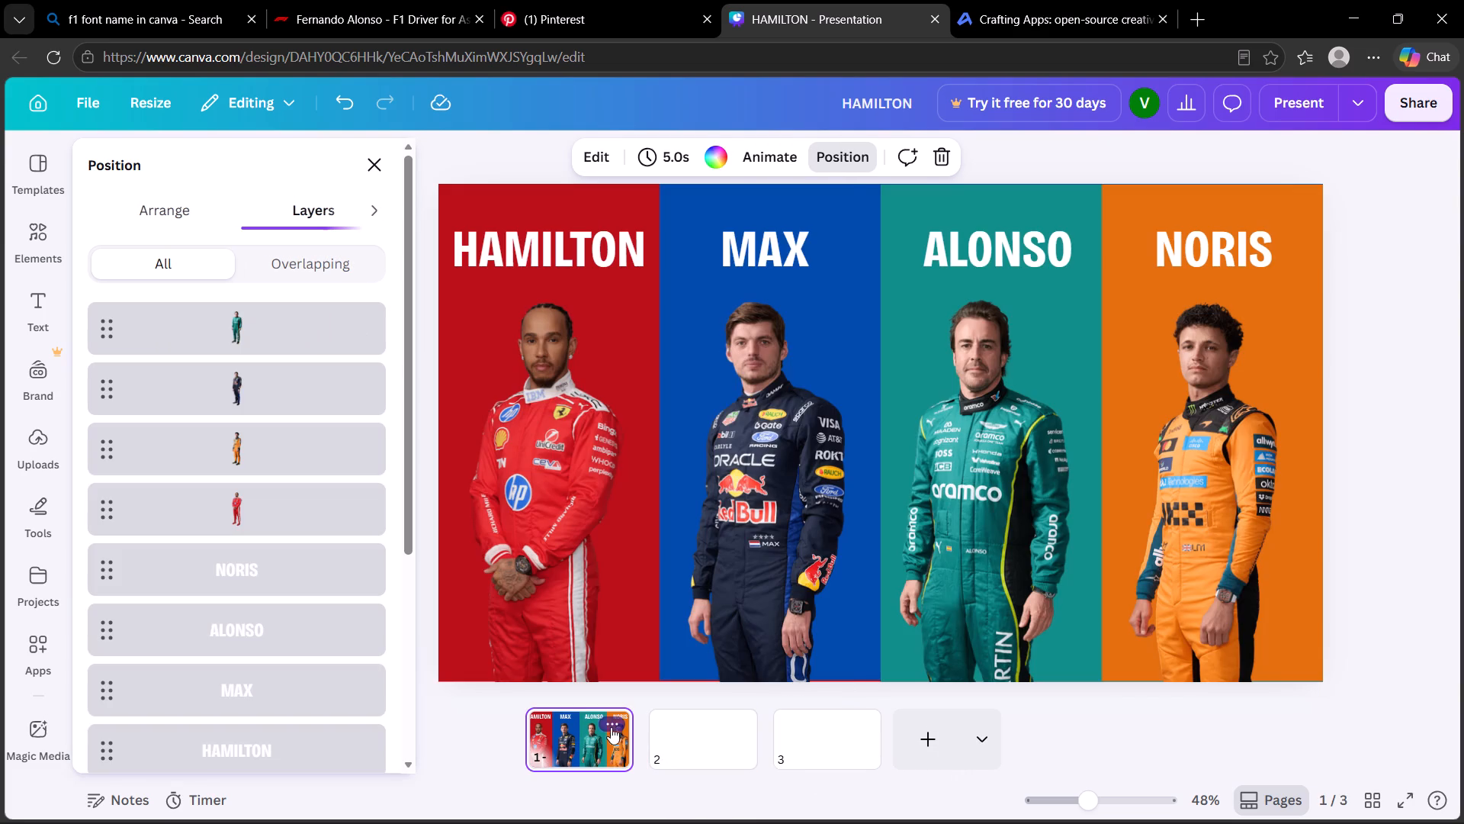
left_click(611, 727)
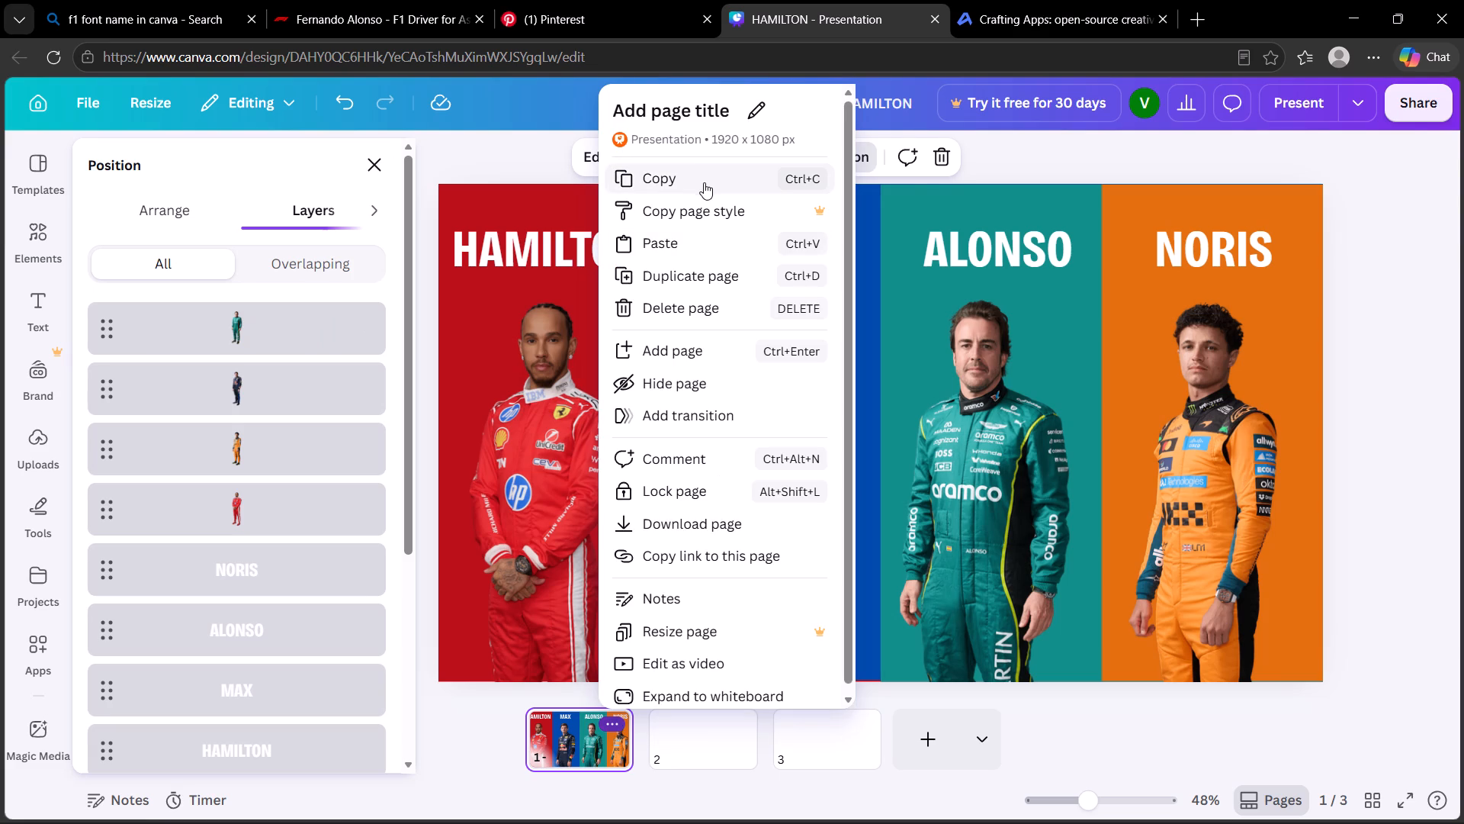
left_click(704, 182)
left_click(695, 739)
left_click(738, 719)
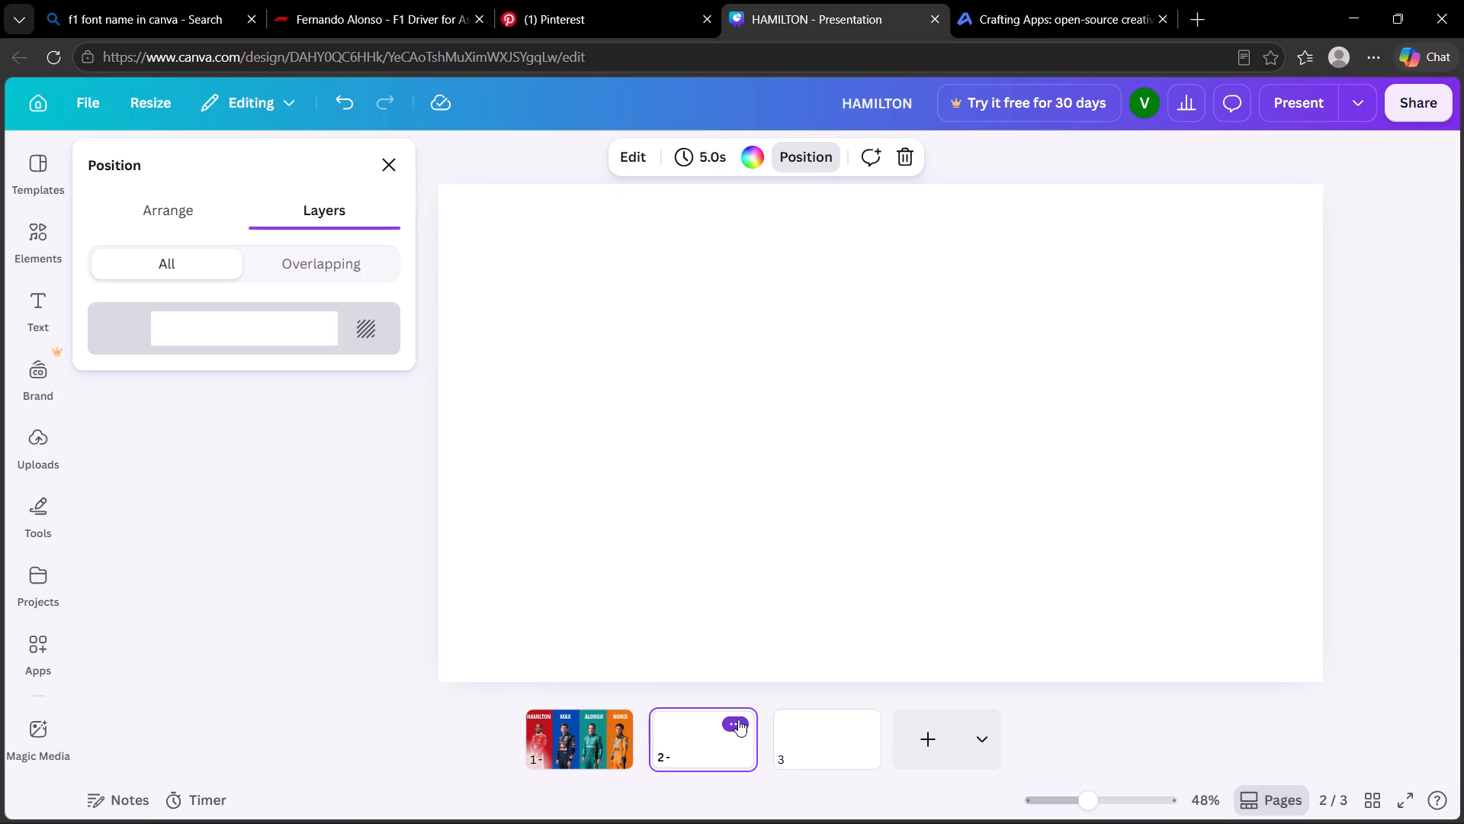
left_click(788, 273)
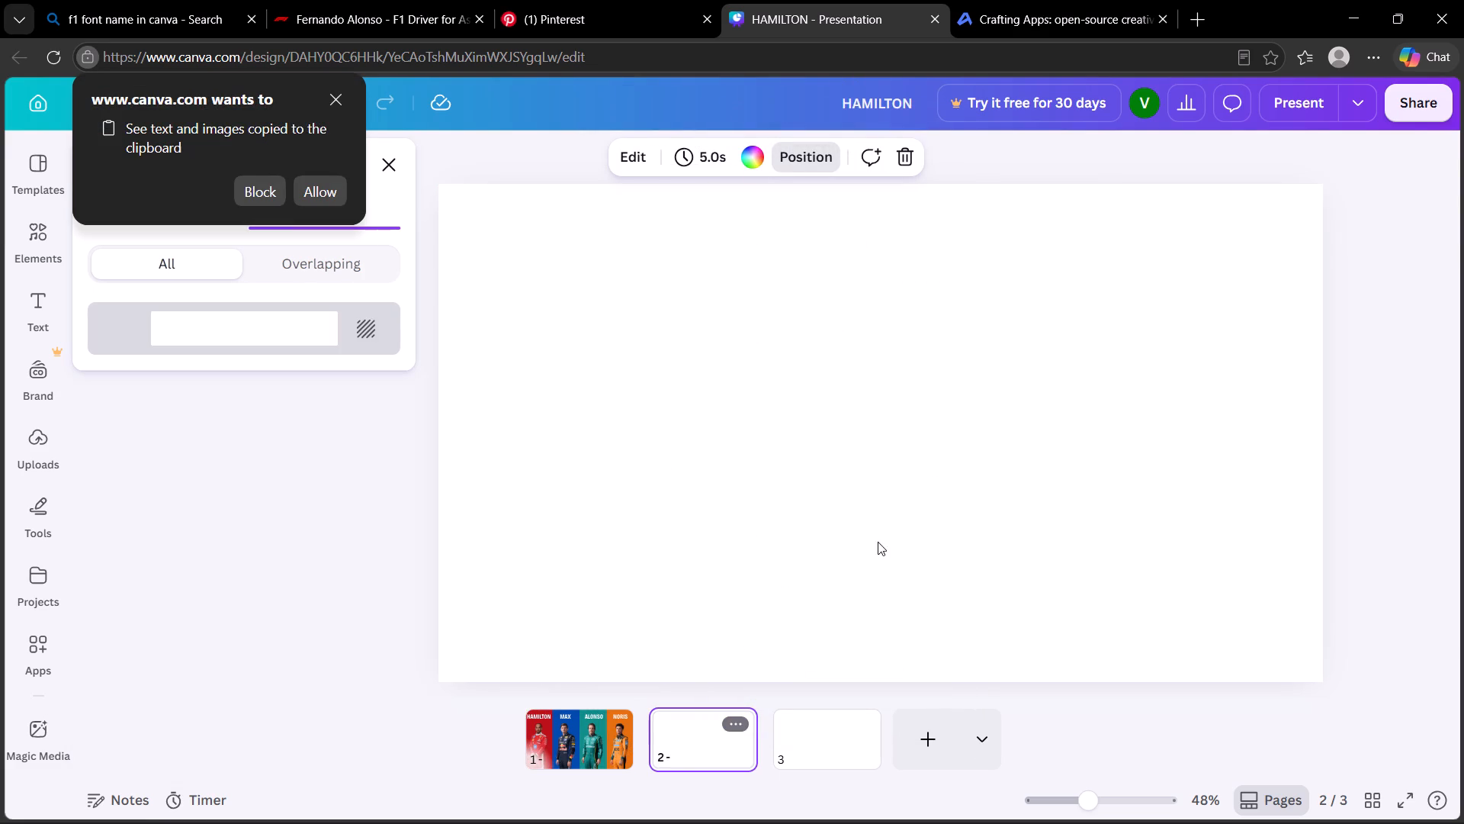
left_click(302, 197)
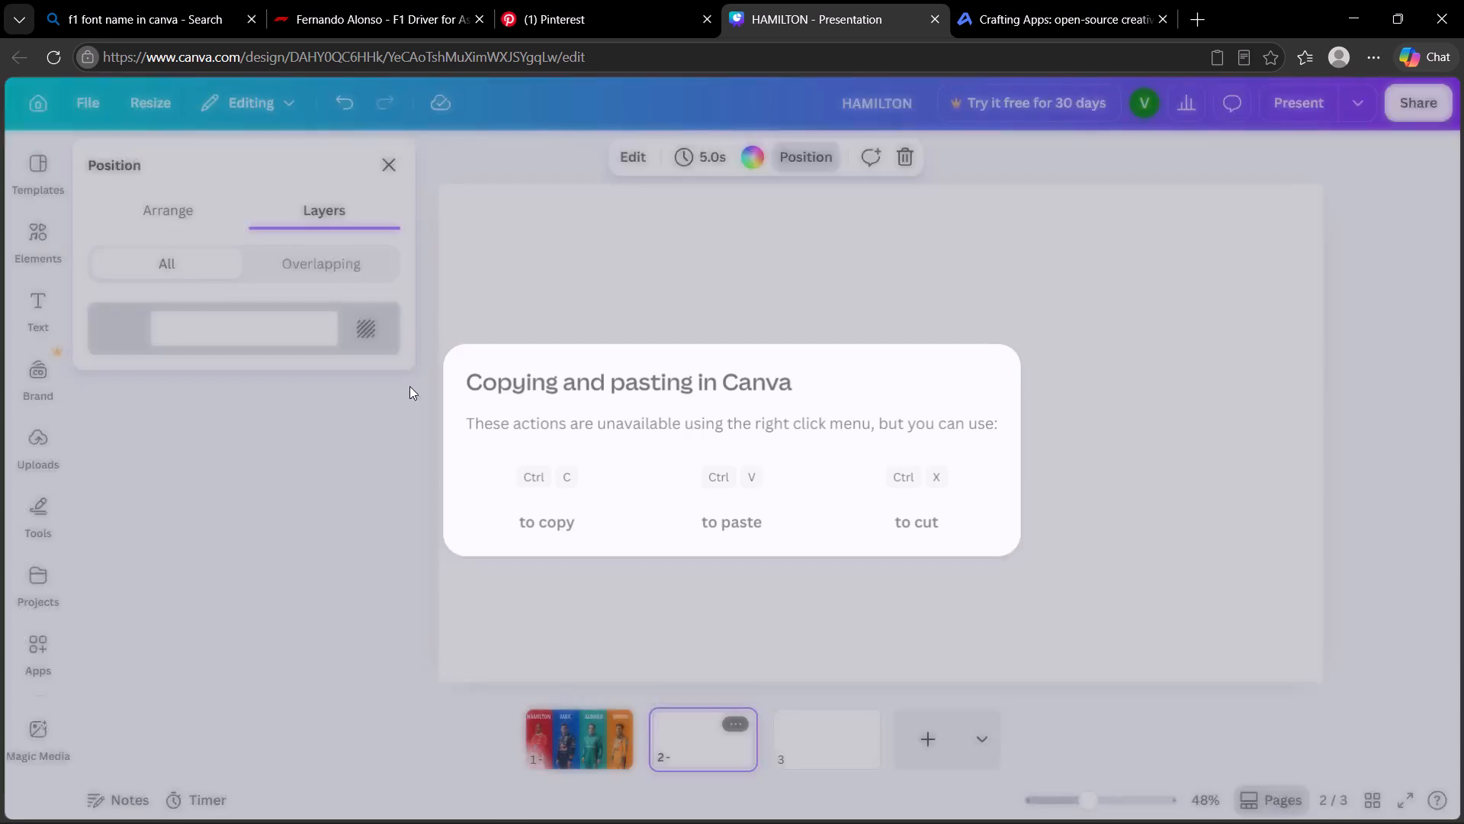
left_click(1039, 361)
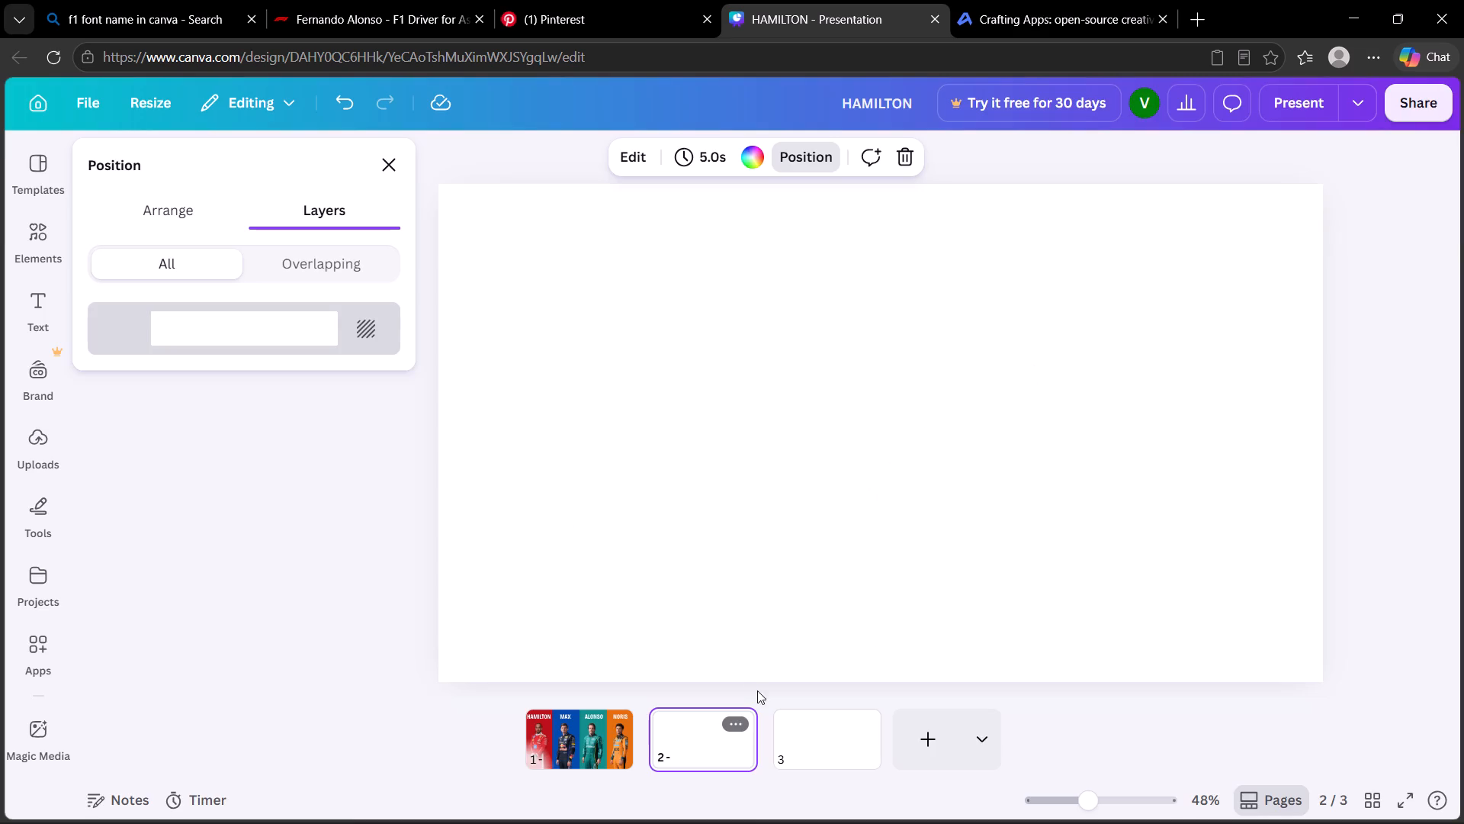
key("ctrl+v")
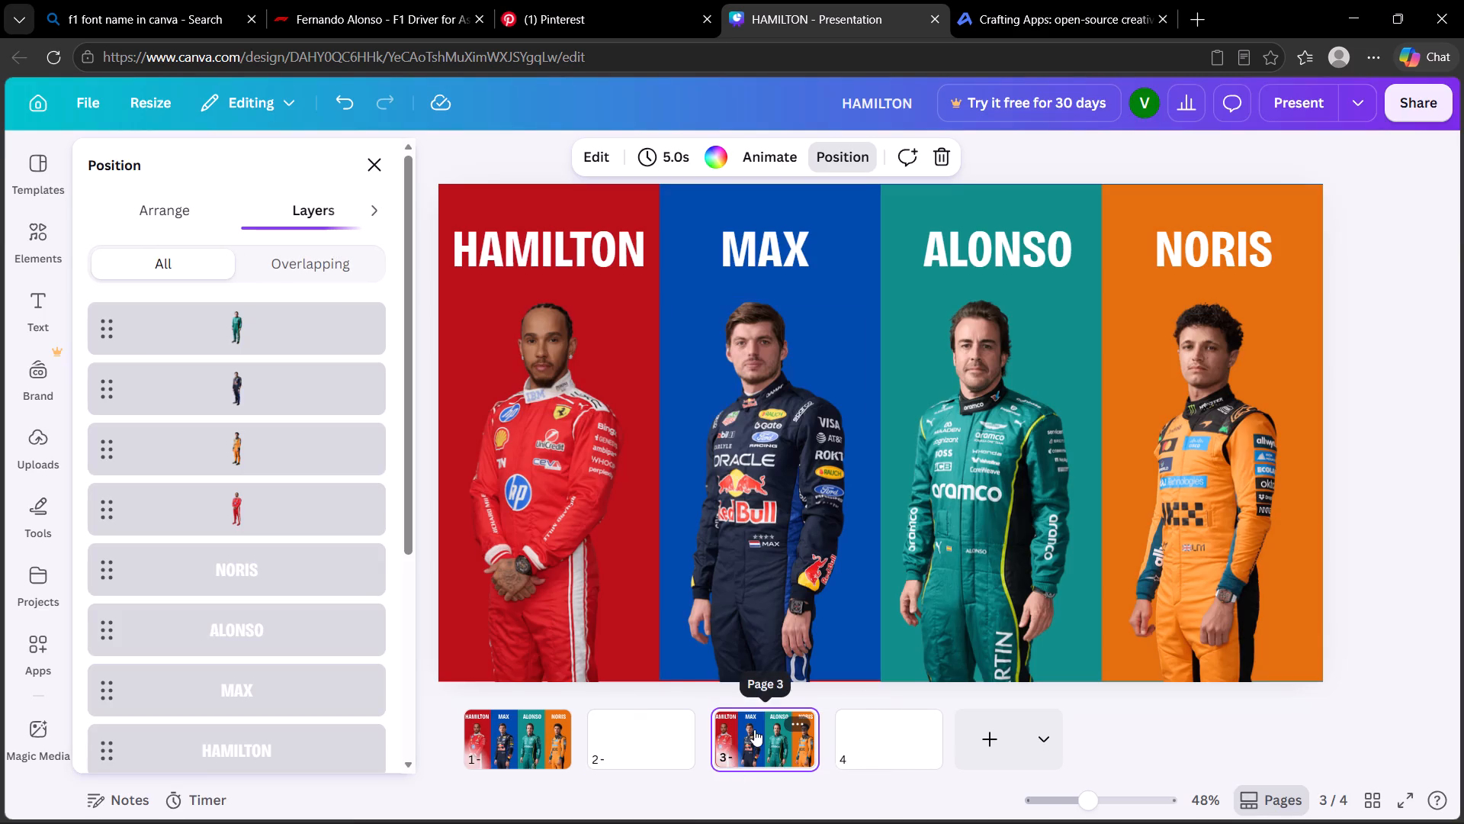
Move the pasted four-driver page ahead of the first blank page, into the page 2 position.
left_click(624, 733)
left_click_drag(744, 726, 658, 726)
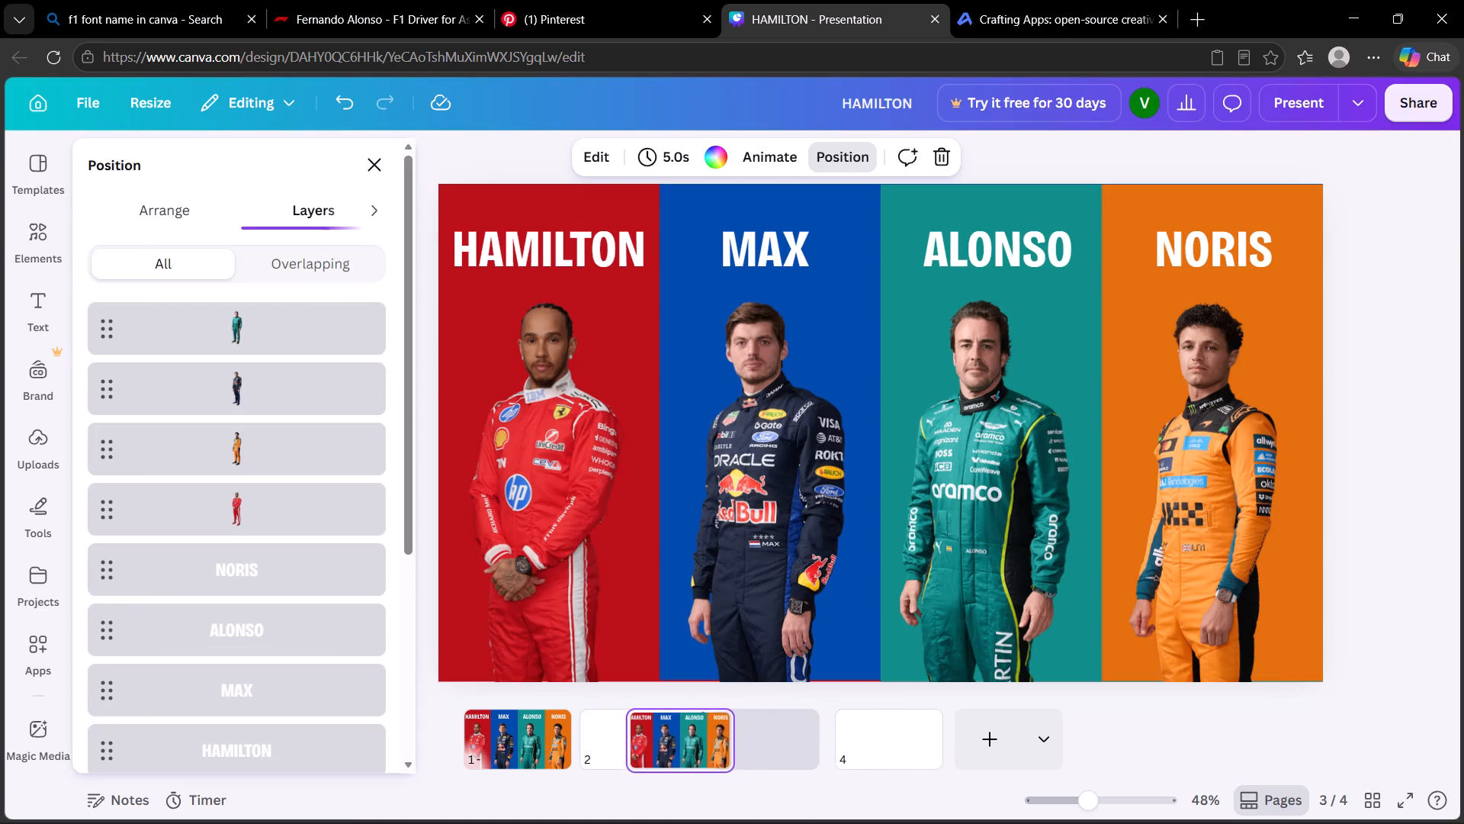
left_click_drag(658, 726, 637, 722)
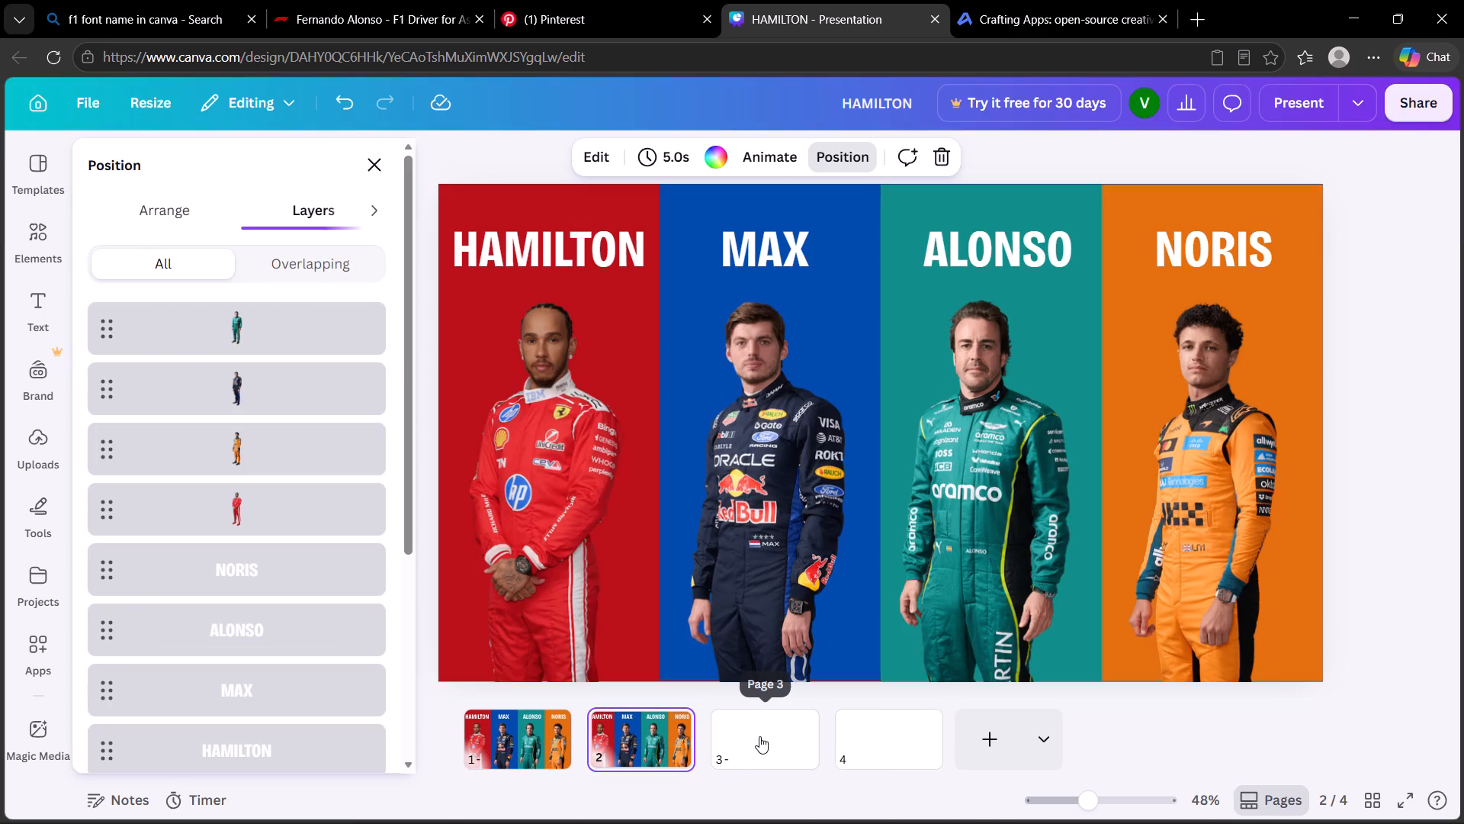
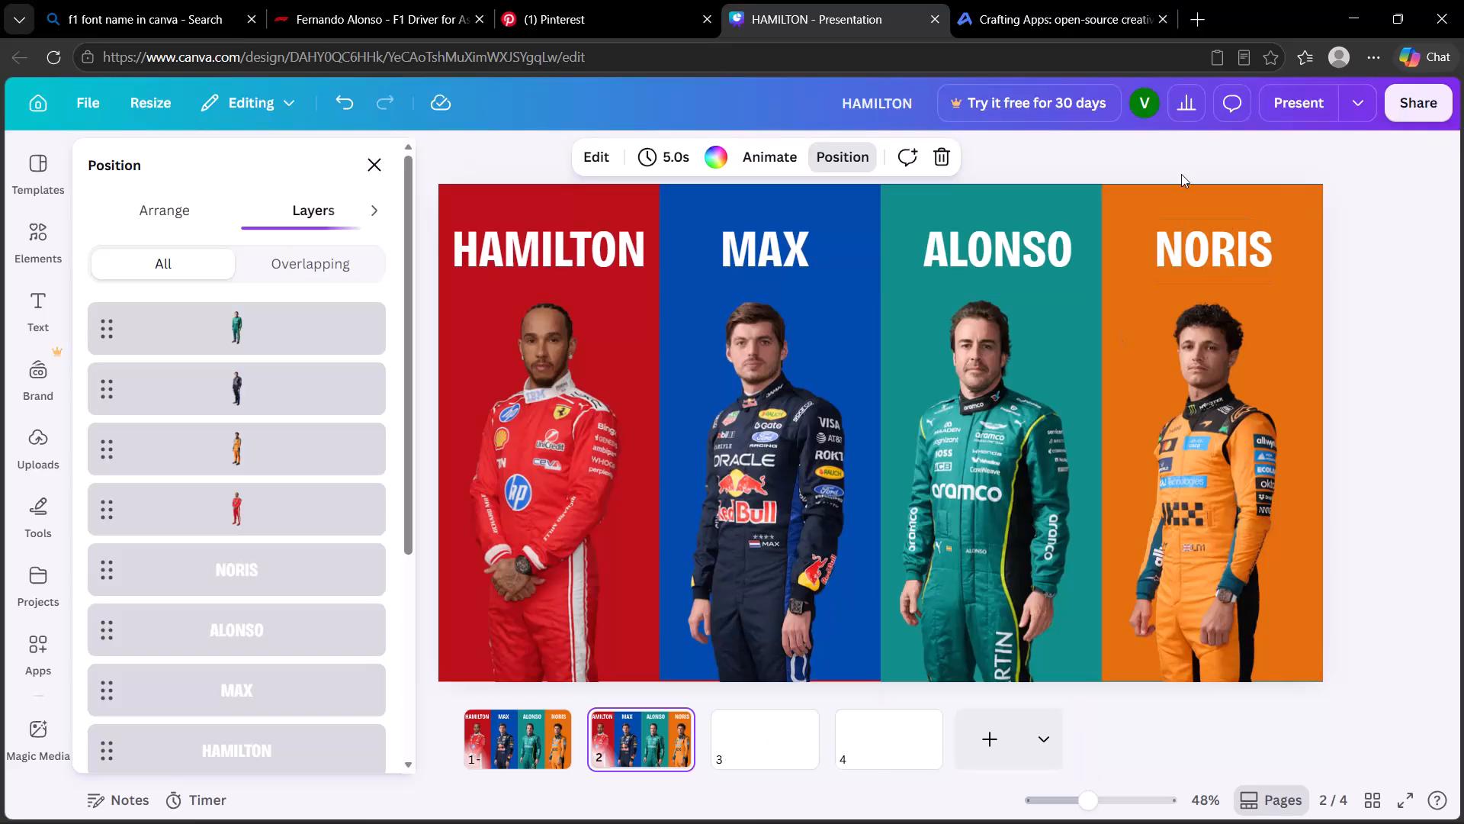
Shrink the Max, Alonso and Noris panels with their names and drivers together and fit them into page 2's lower-right corner.
left_click_drag(1382, 173, 762, 522)
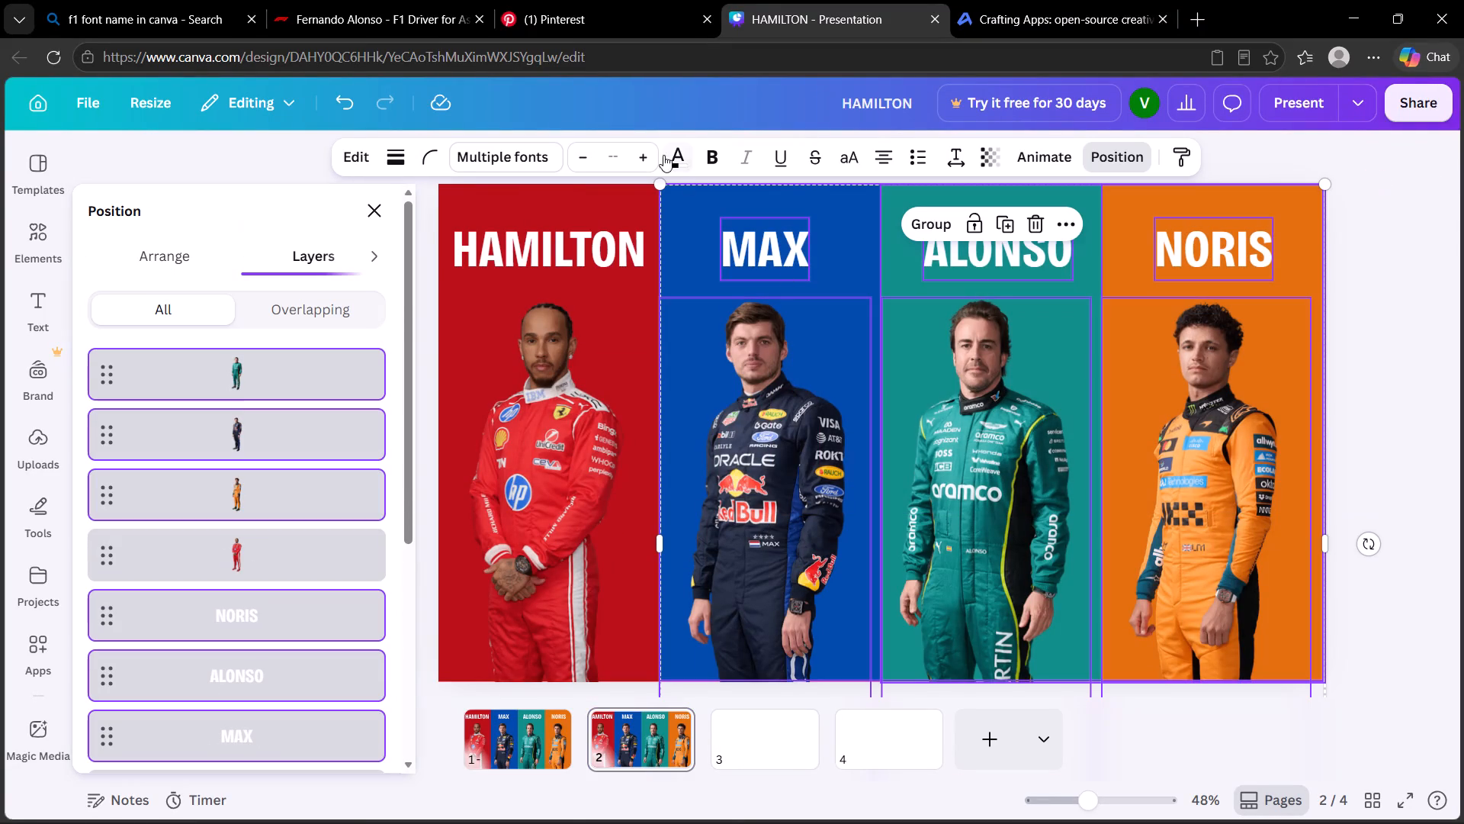
left_click_drag(659, 185, 1061, 472)
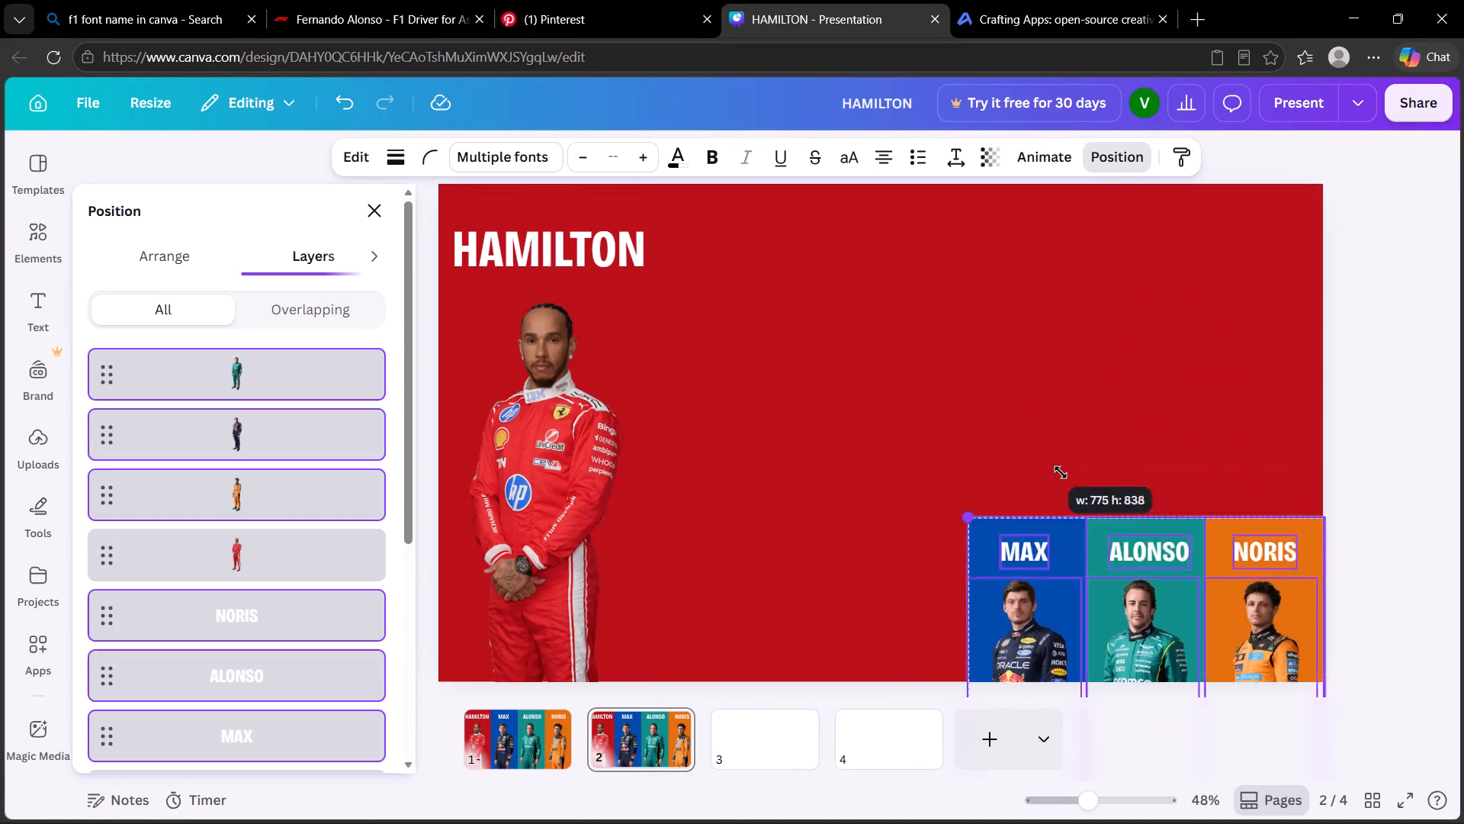
left_click_drag(1061, 472, 1101, 506)
left_click_drag(1218, 615, 1218, 581)
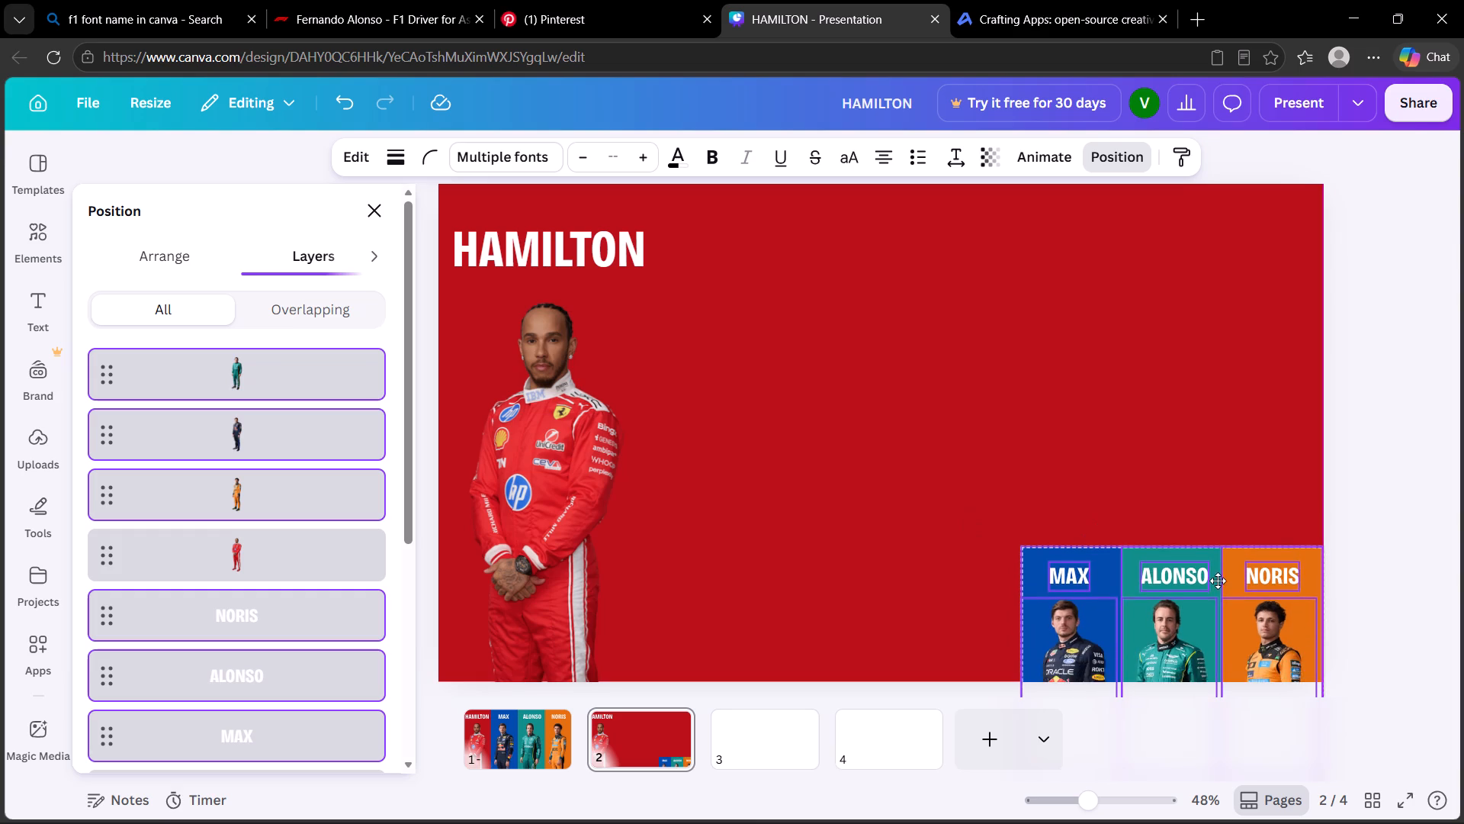
left_click_drag(1218, 581, 1221, 501)
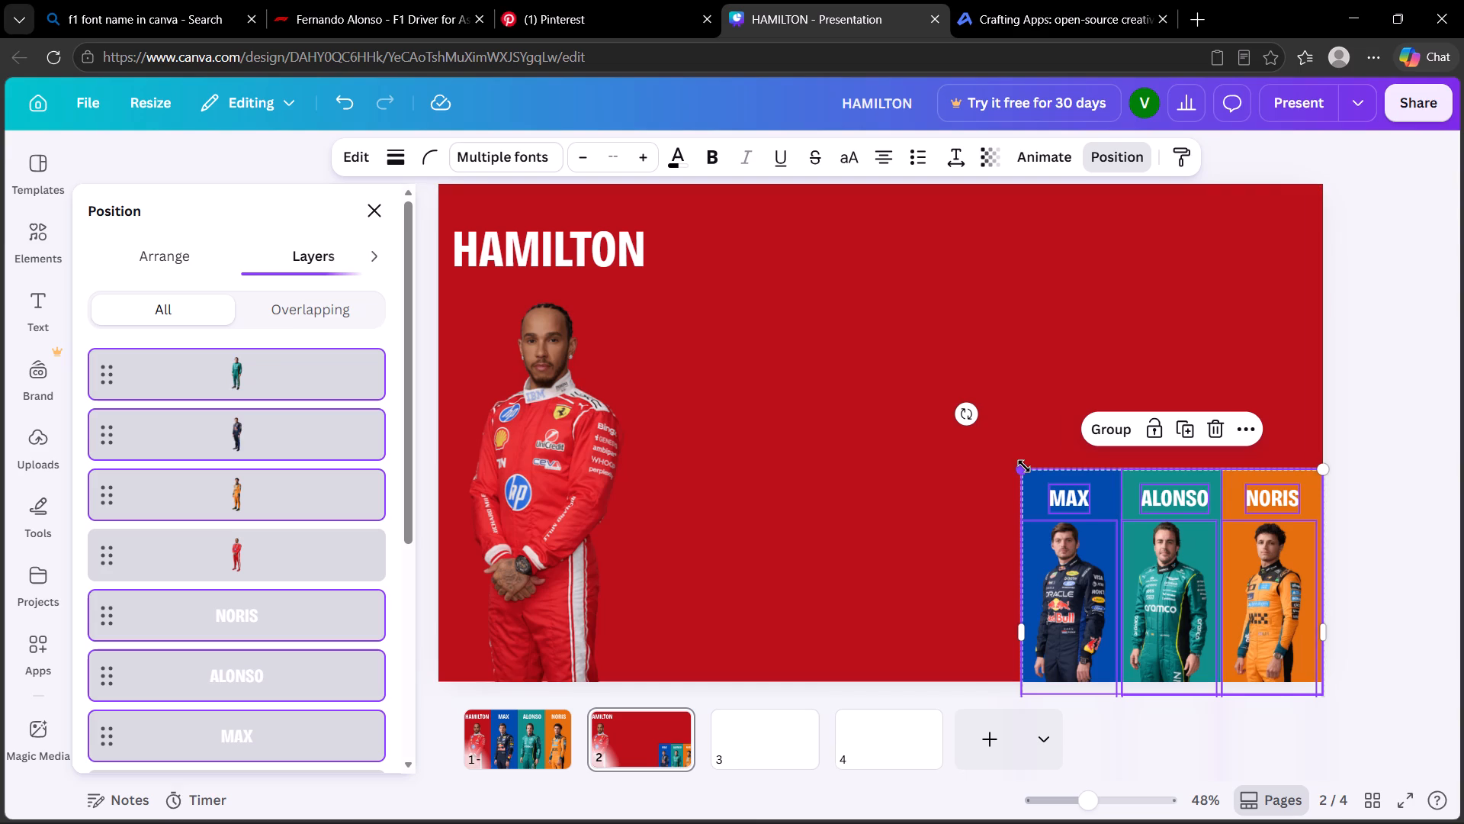
left_click_drag(1024, 466, 1055, 476, "alt")
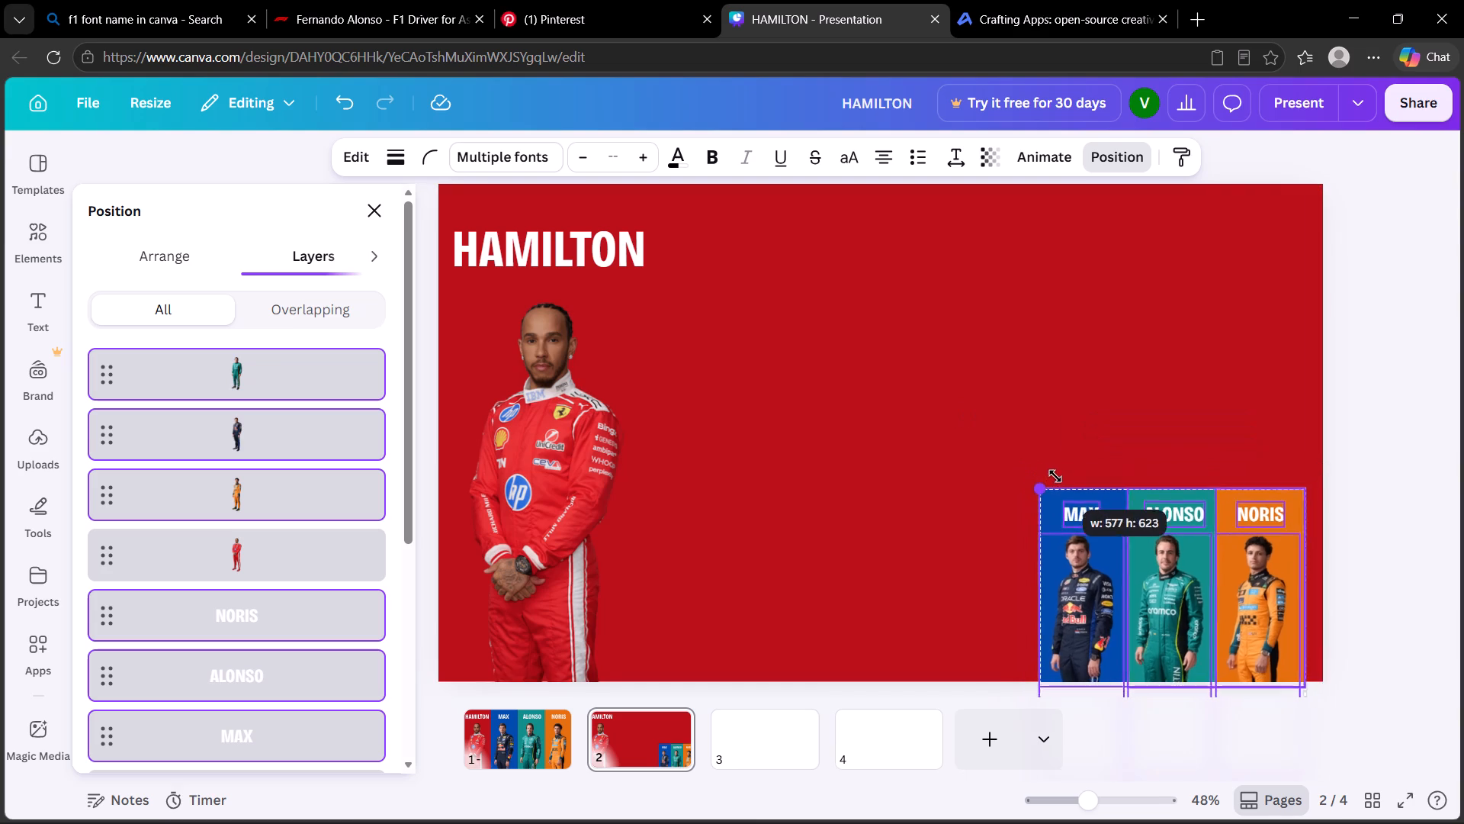
left_click_drag(1055, 476, 1064, 481, "alt")
left_click_drag(1167, 512, 1198, 513)
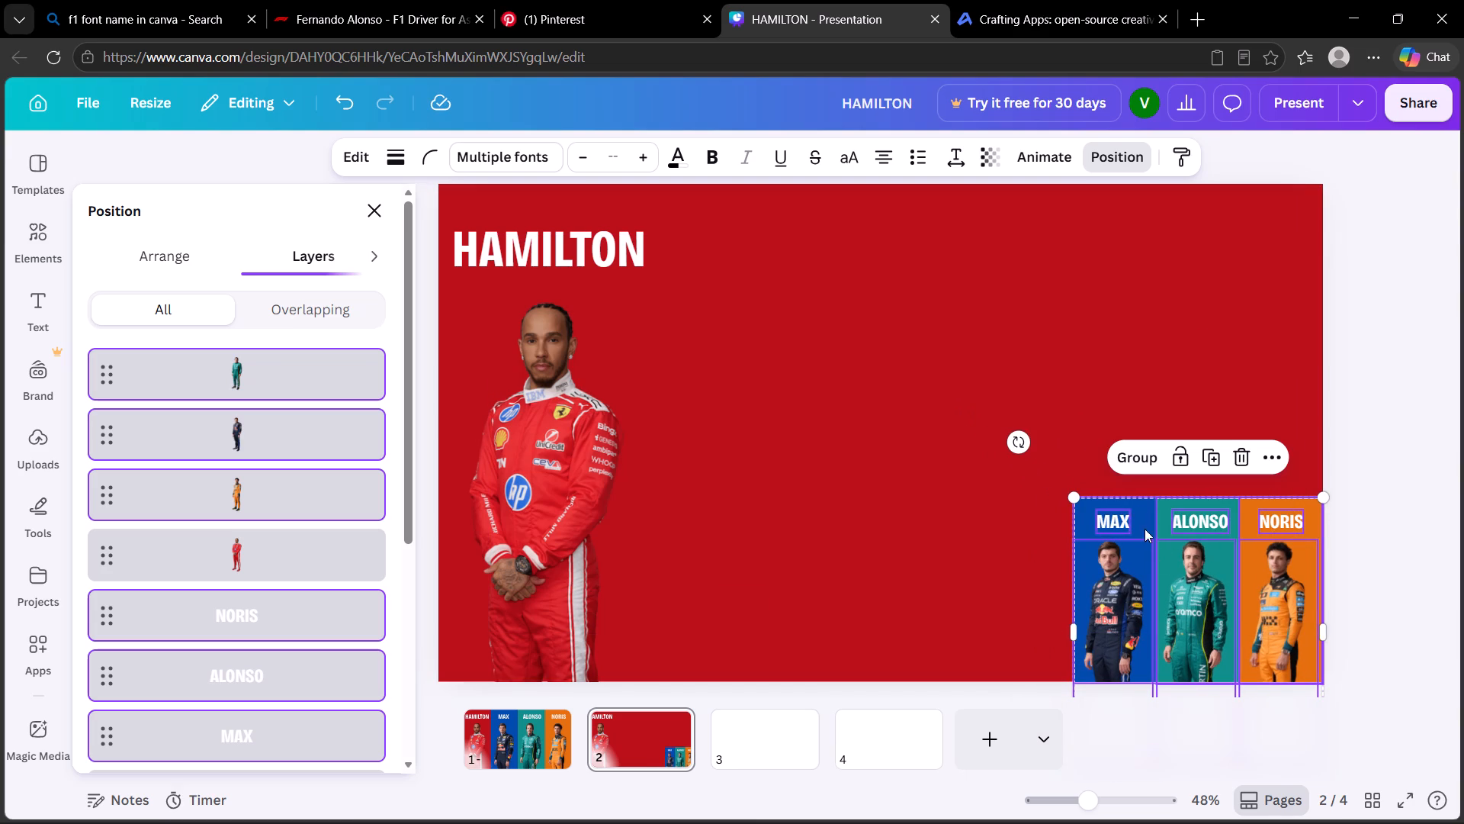
left_click(1411, 523)
Stretch the blue, teal and orange background panels together upward to the top edge of page 2.
left_click(1273, 511)
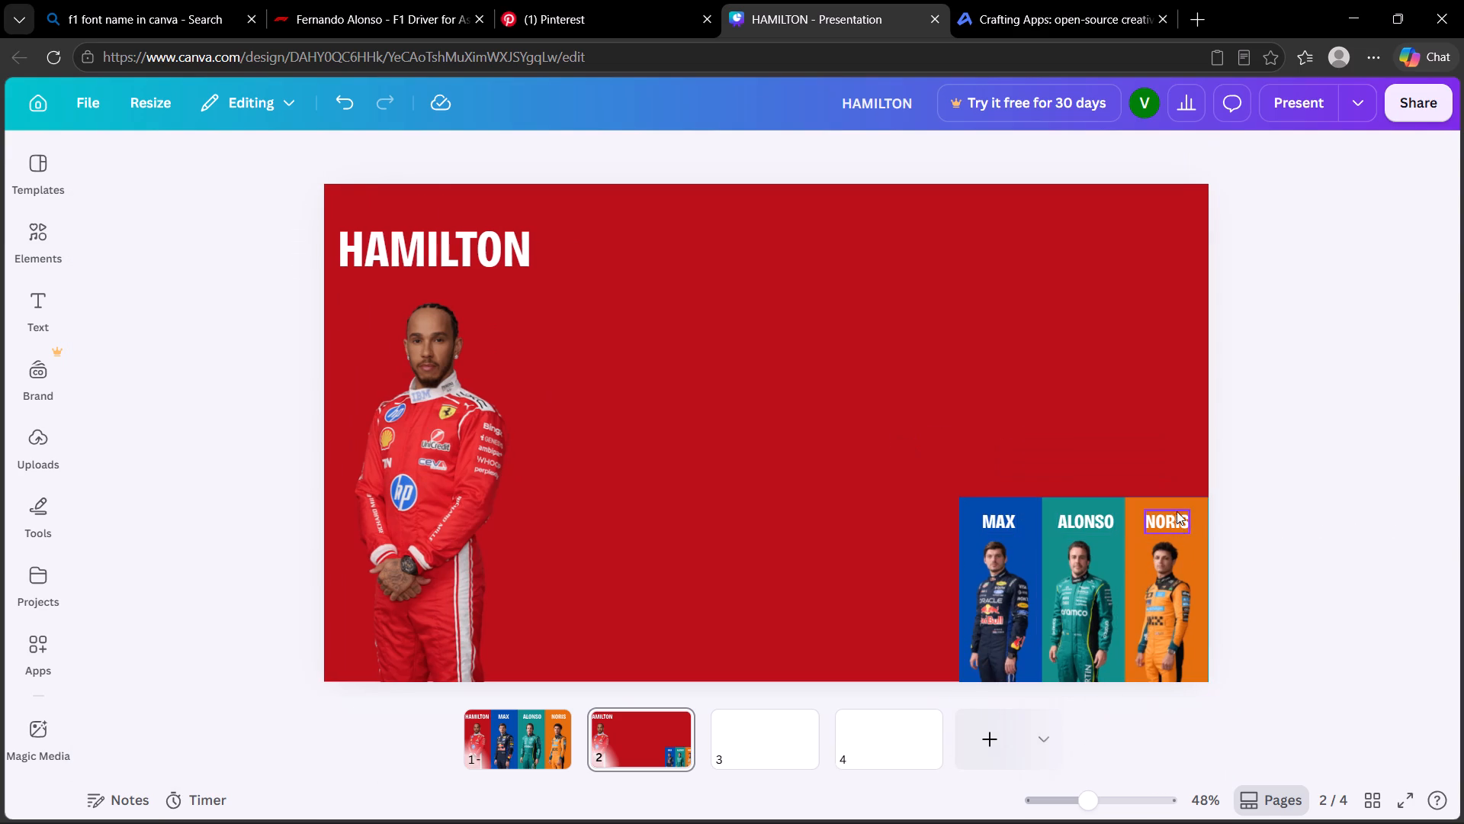
left_click(1186, 497, "shift")
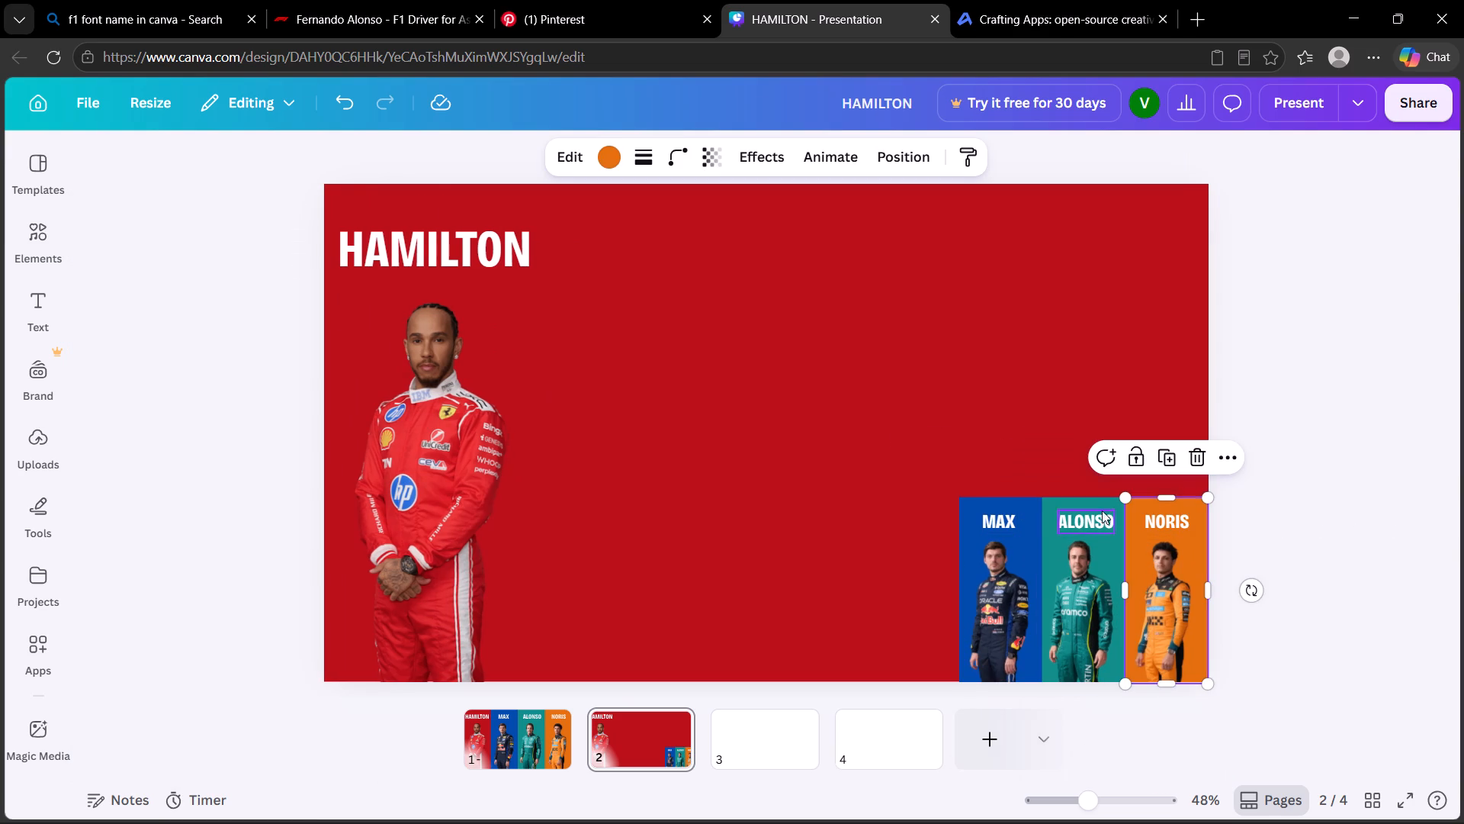
left_click(1094, 502, "shift")
left_click(1010, 501, "shift")
left_click_drag(1090, 496, 1091, 185)
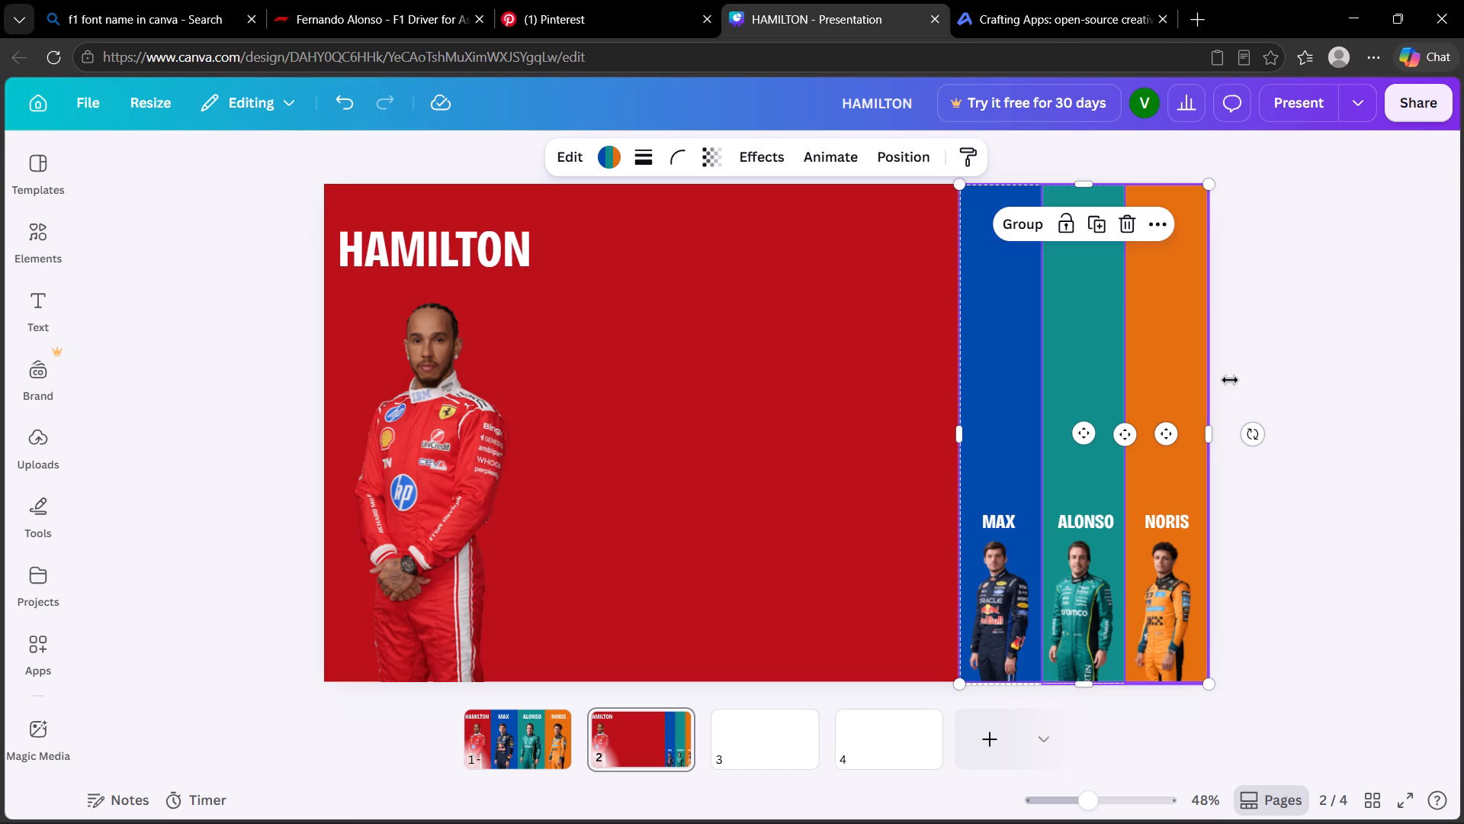
Enlarge the HAMILTON heading to a font size of about 255 and place it across the top of the red area.
left_click(423, 262)
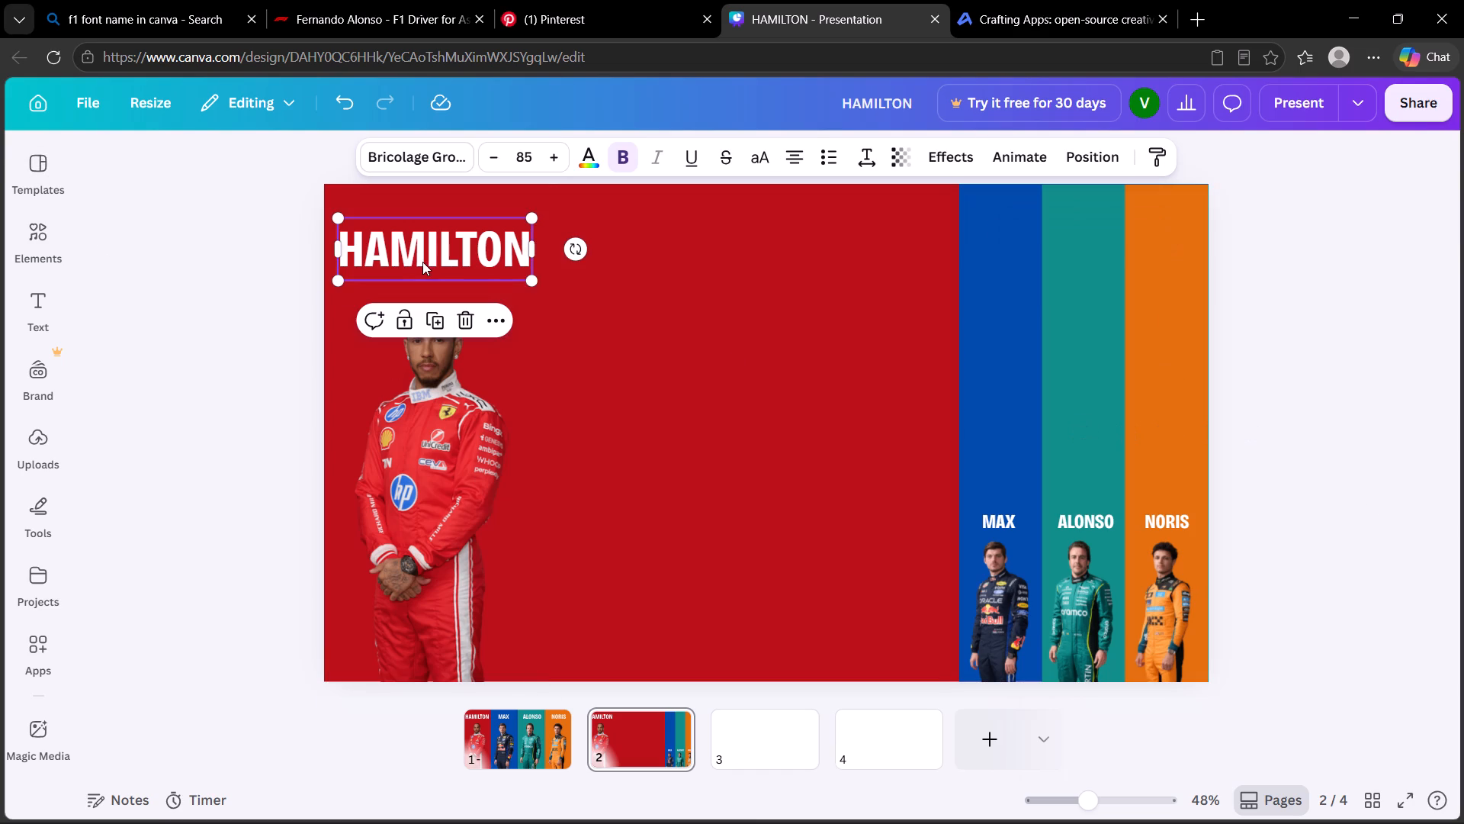
left_click_drag(529, 281, 769, 344, "alt")
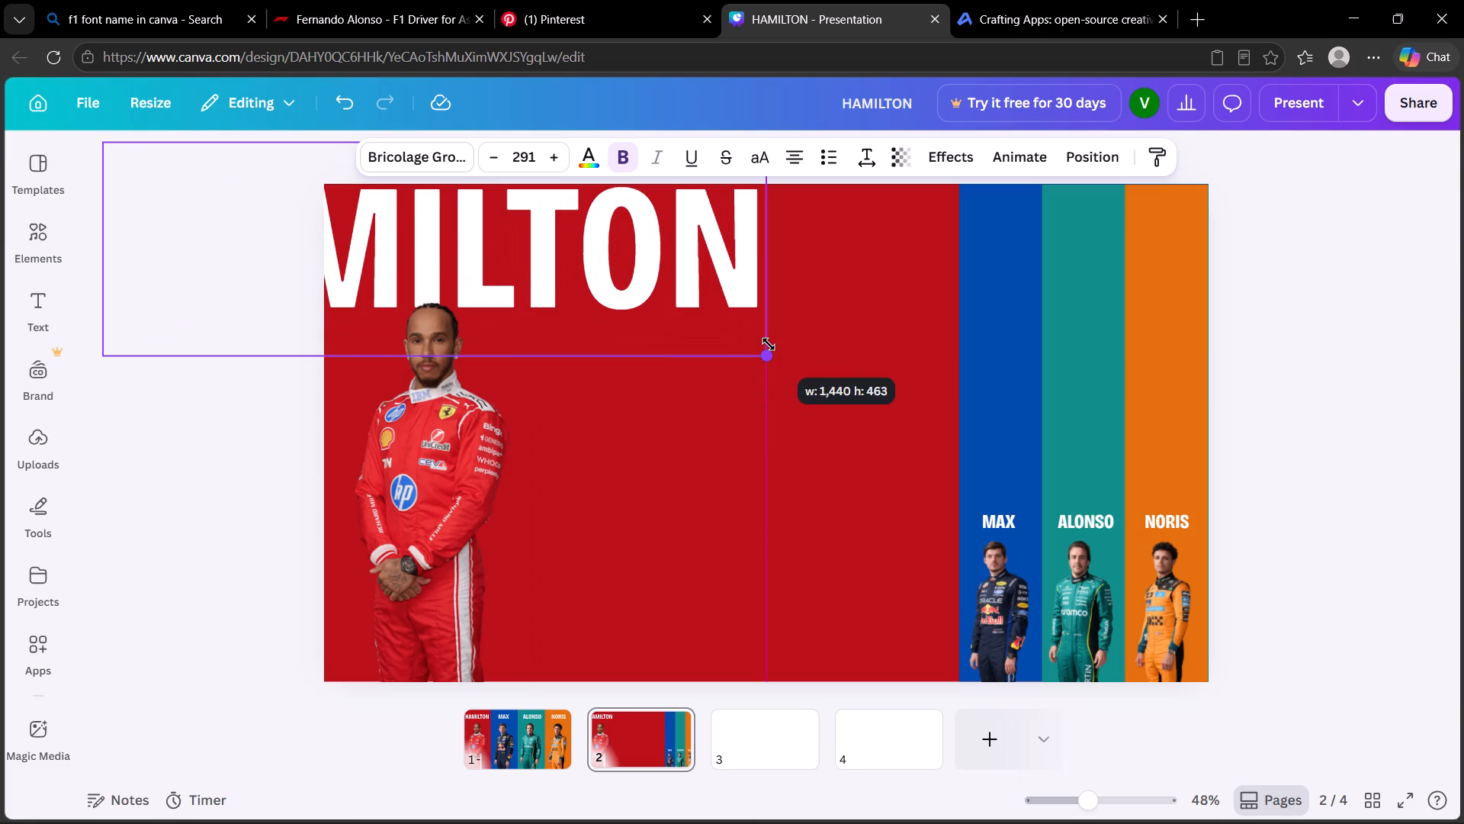
left_click_drag(769, 344, 769, 344, "alt")
left_click_drag(575, 262, 698, 285)
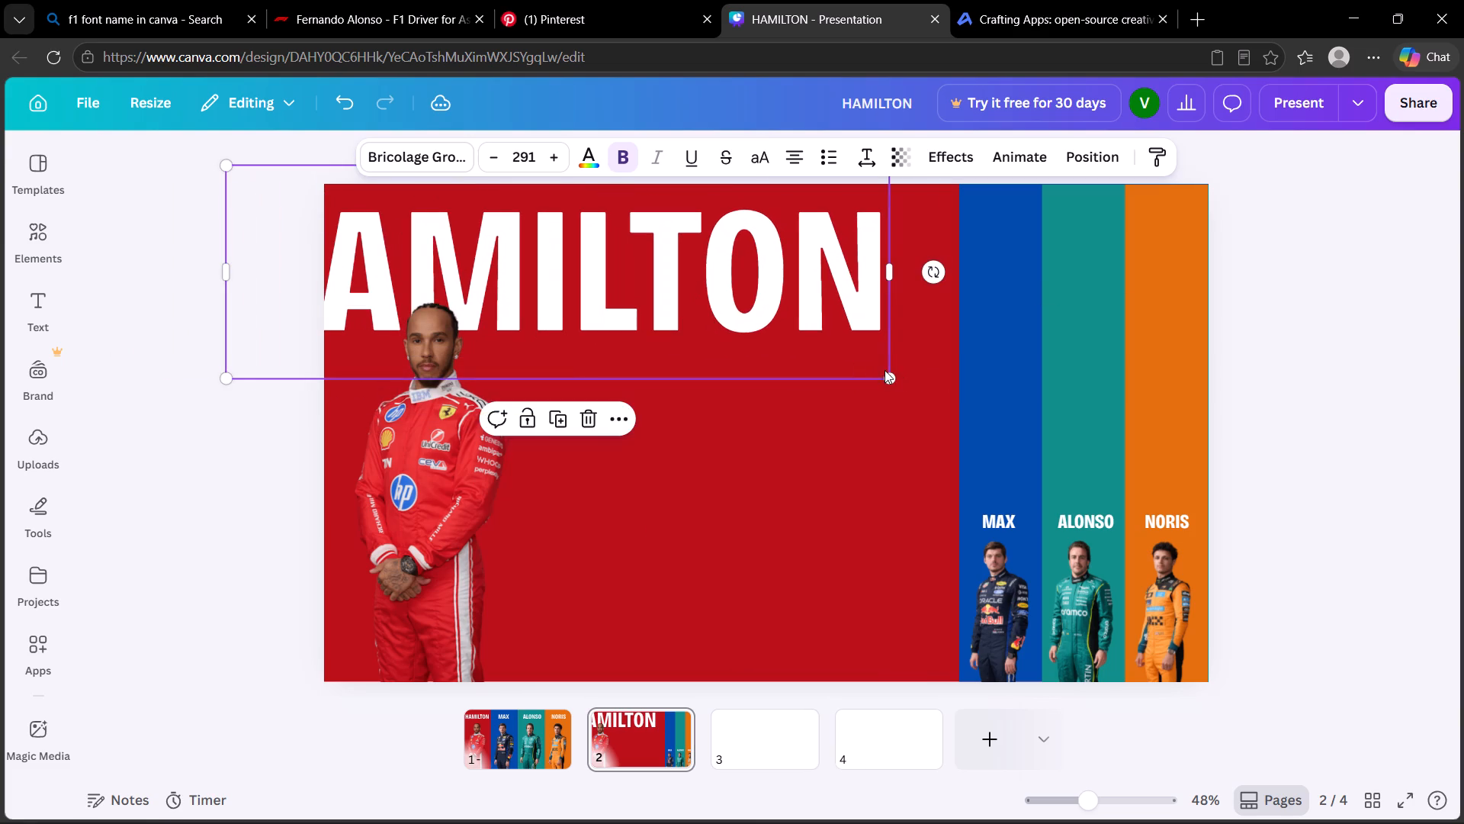
left_click_drag(894, 377, 762, 315, "alt")
left_click_drag(607, 281, 683, 276)
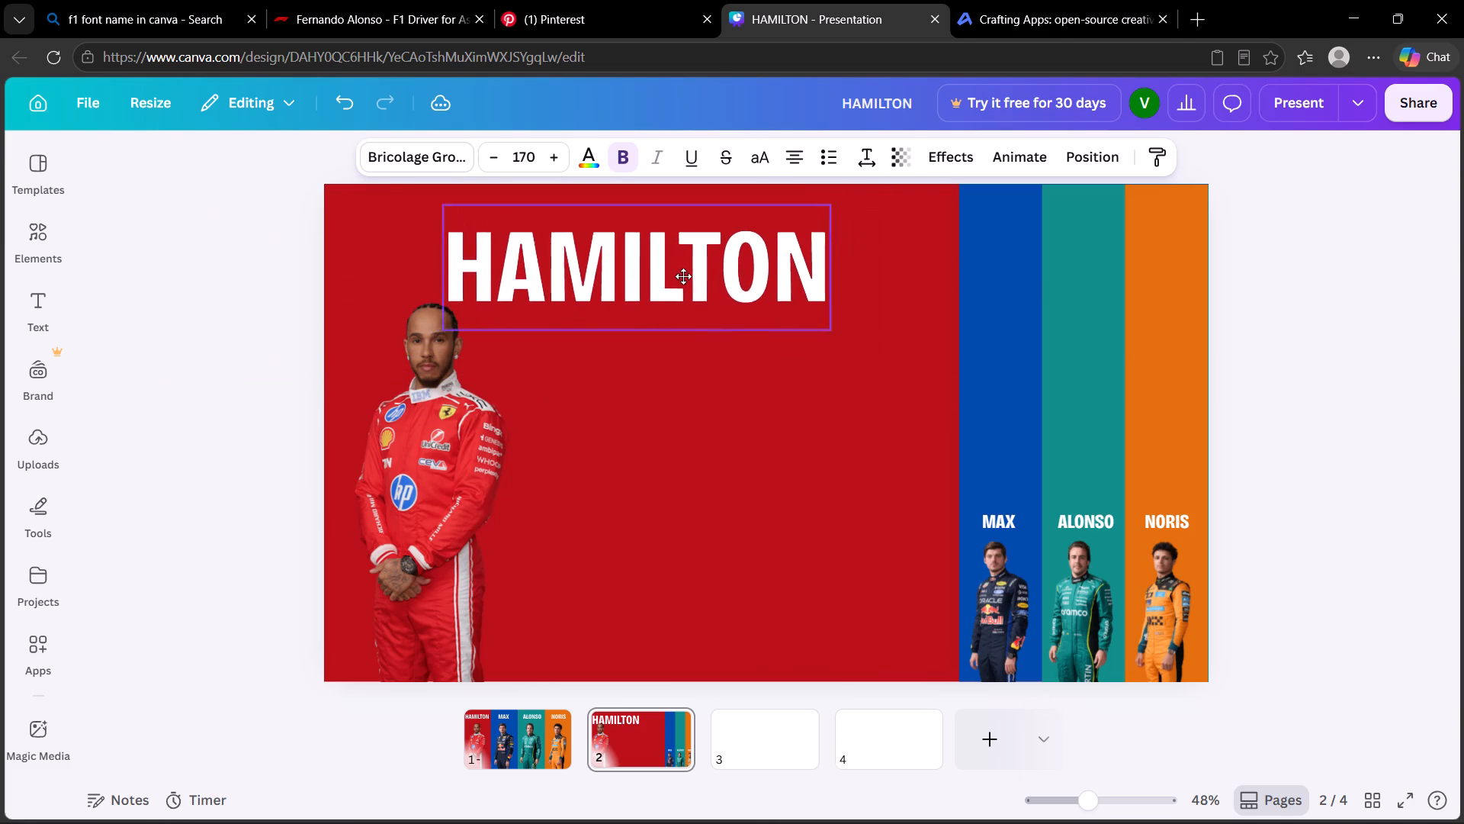
left_click_drag(683, 276, 595, 286)
left_click_drag(740, 214, 817, 211, "alt")
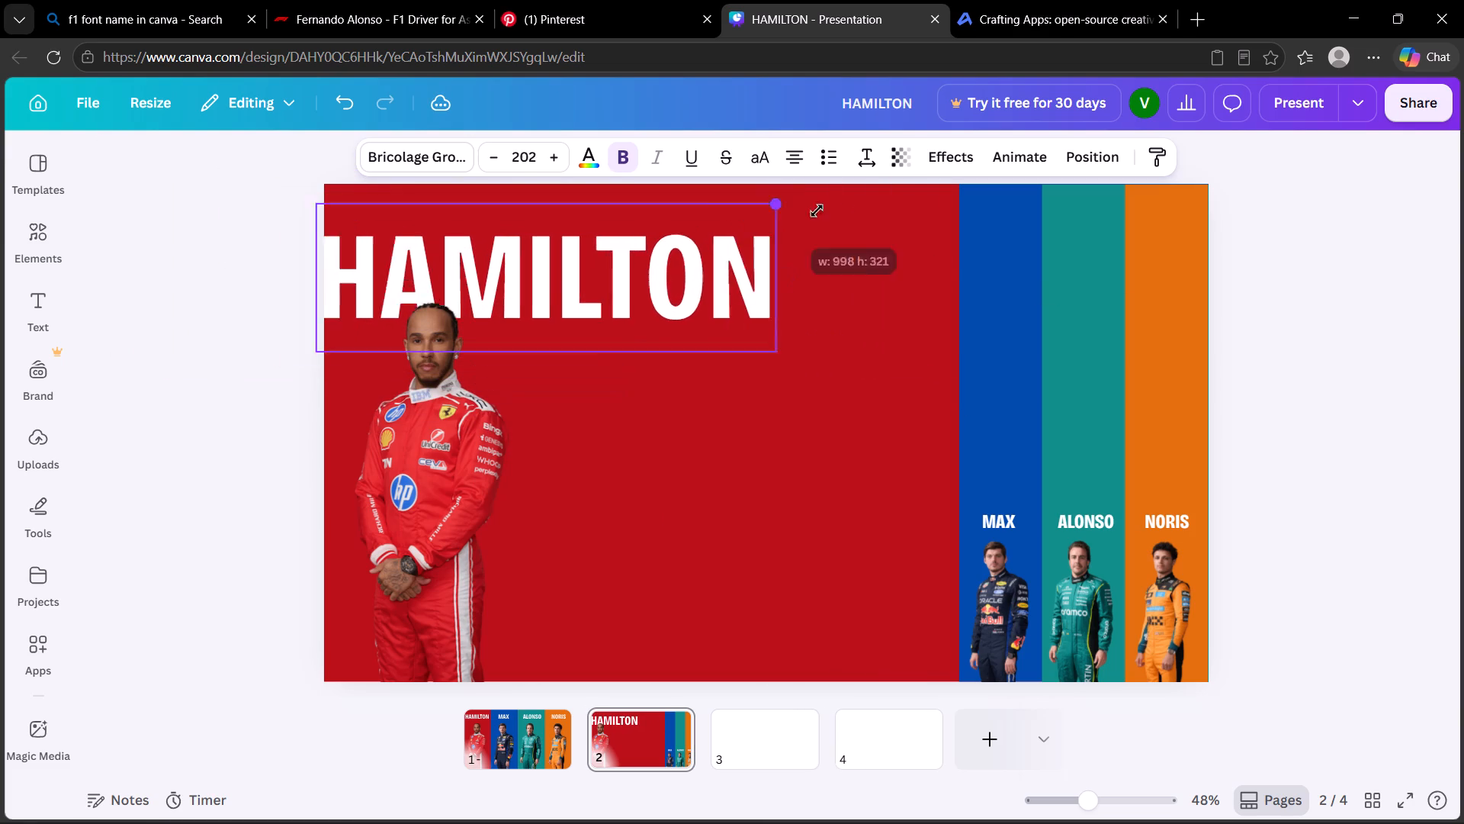
left_click_drag(817, 211, 845, 208, "alt")
left_click_drag(710, 259, 805, 256)
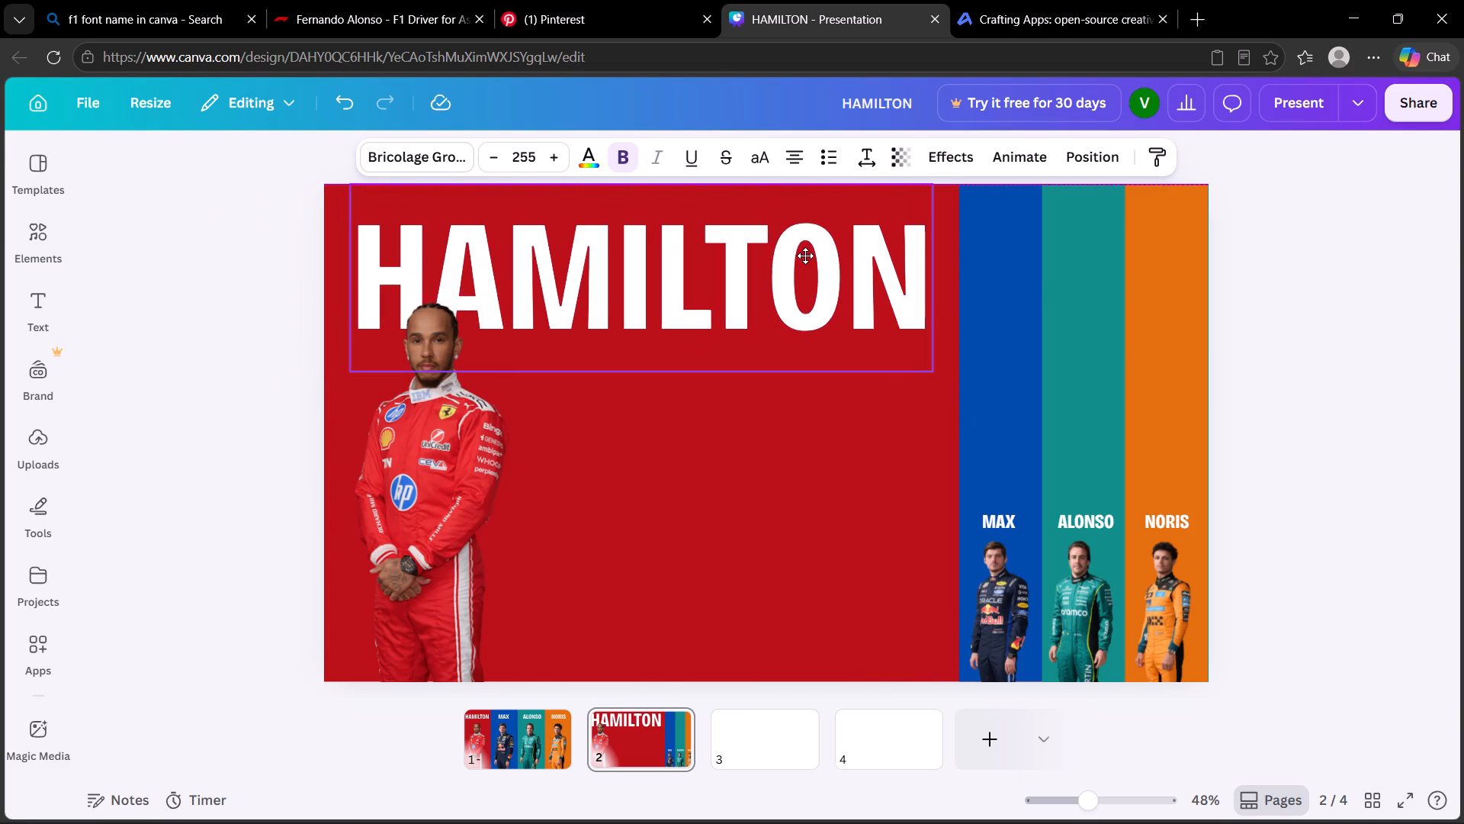
left_click_drag(805, 256, 804, 256)
Enlarge the Hamilton cut-out and move it so his head overlaps the first letters of the heading.
left_click(477, 466)
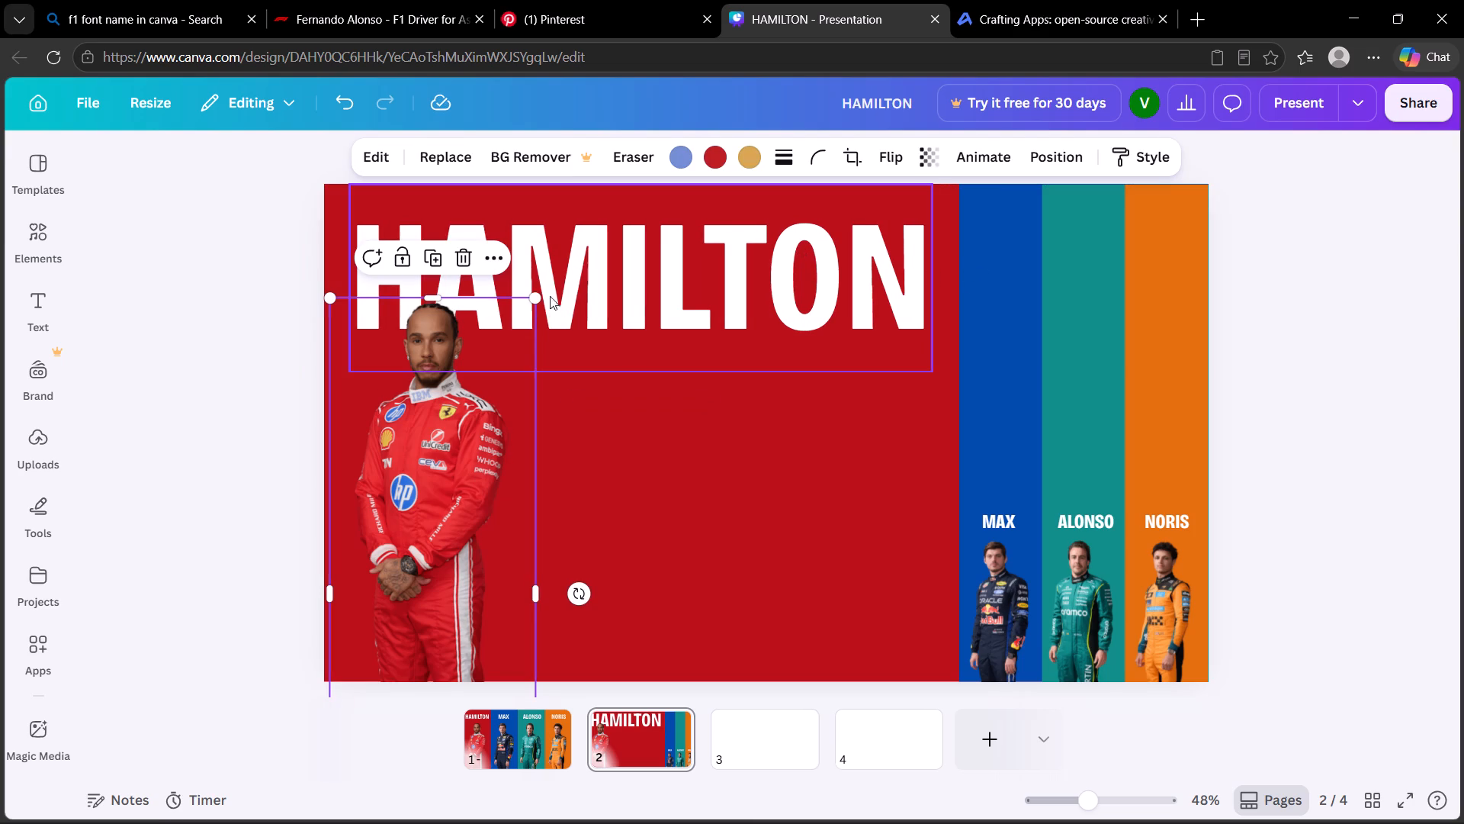
left_click_drag(538, 296, 615, 245)
left_click_drag(419, 420, 461, 449)
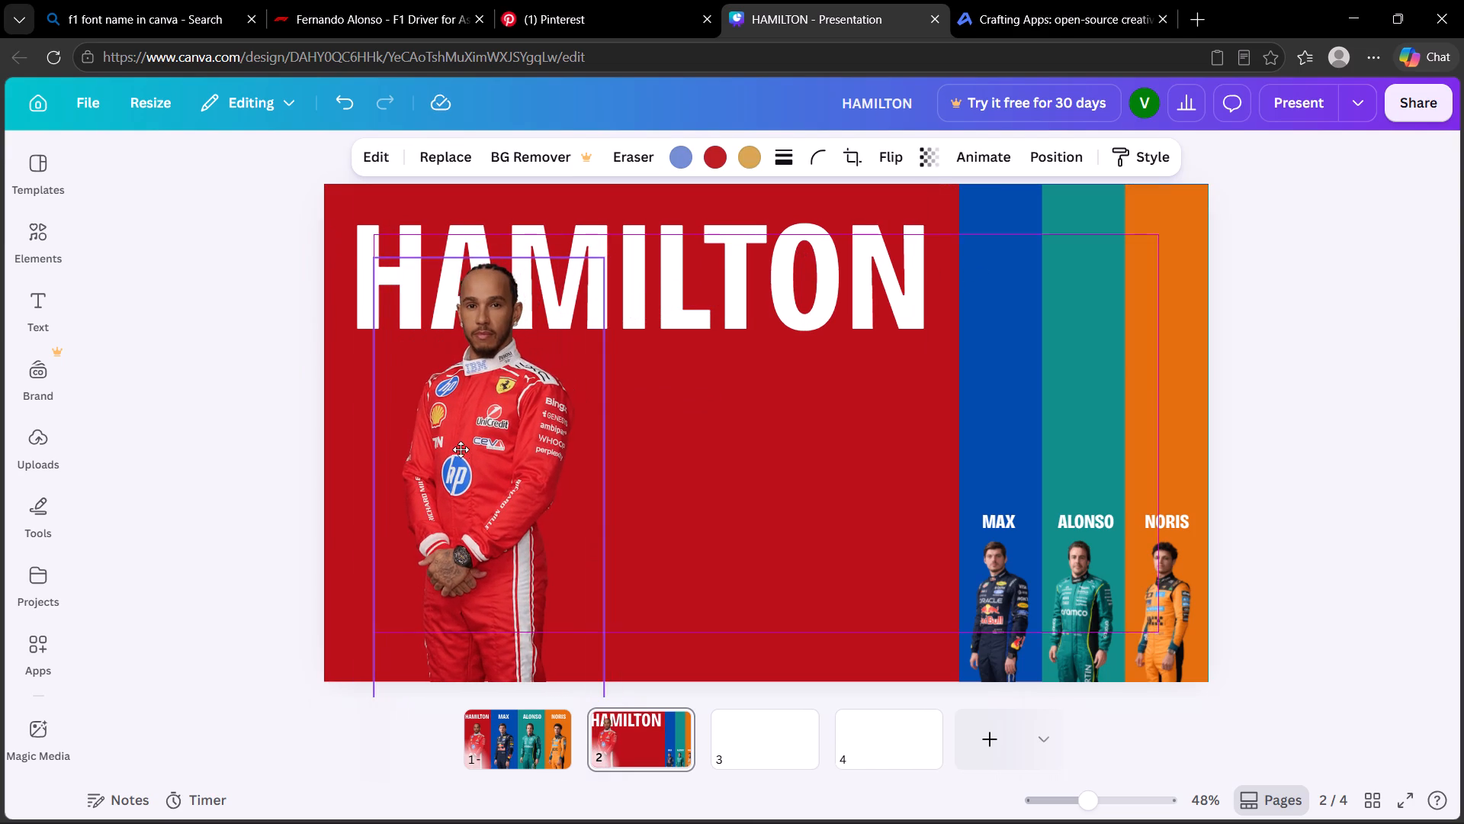
left_click_drag(461, 449, 499, 439)
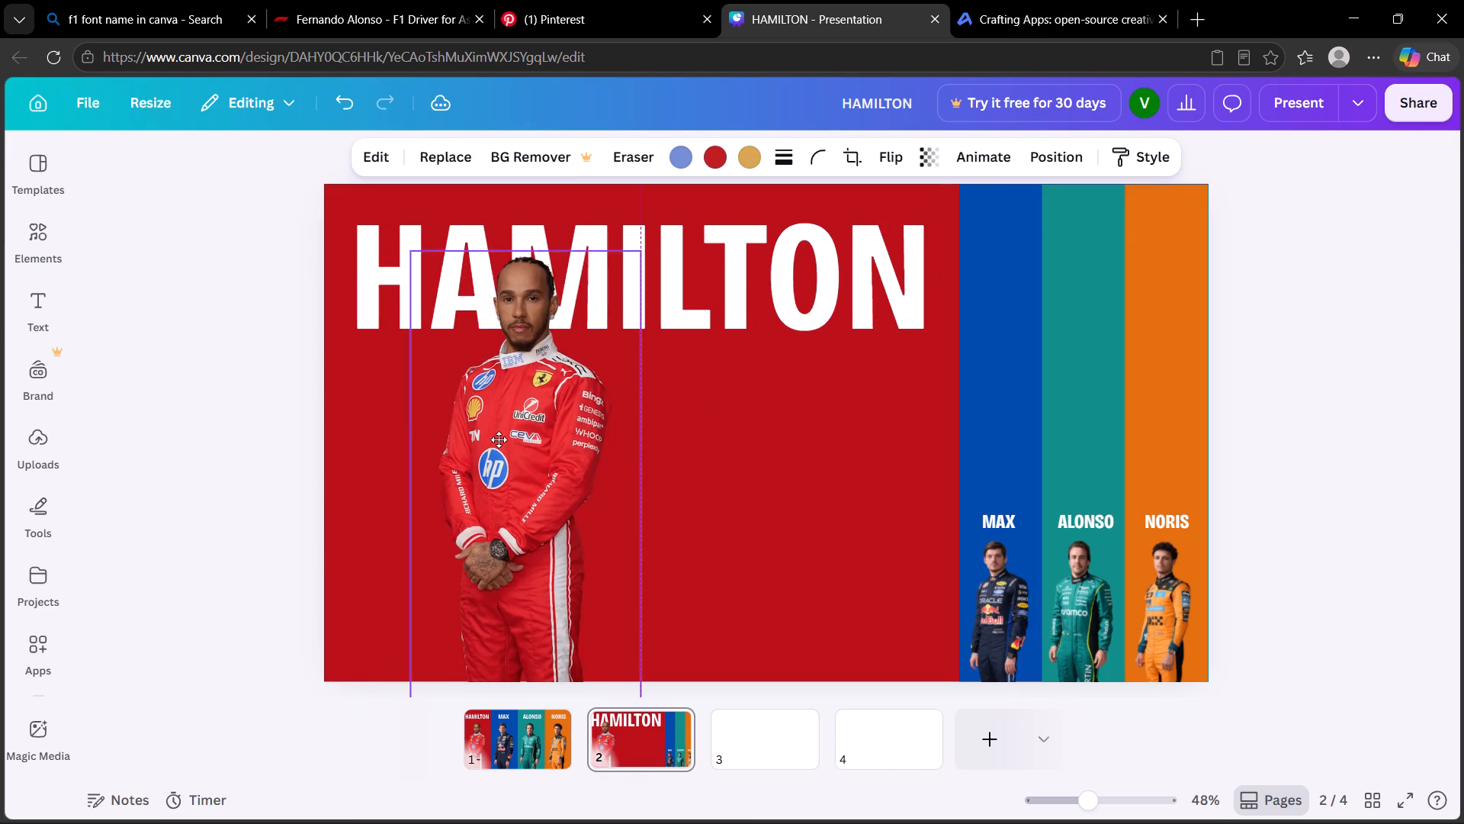
left_click_drag(499, 439, 495, 423)
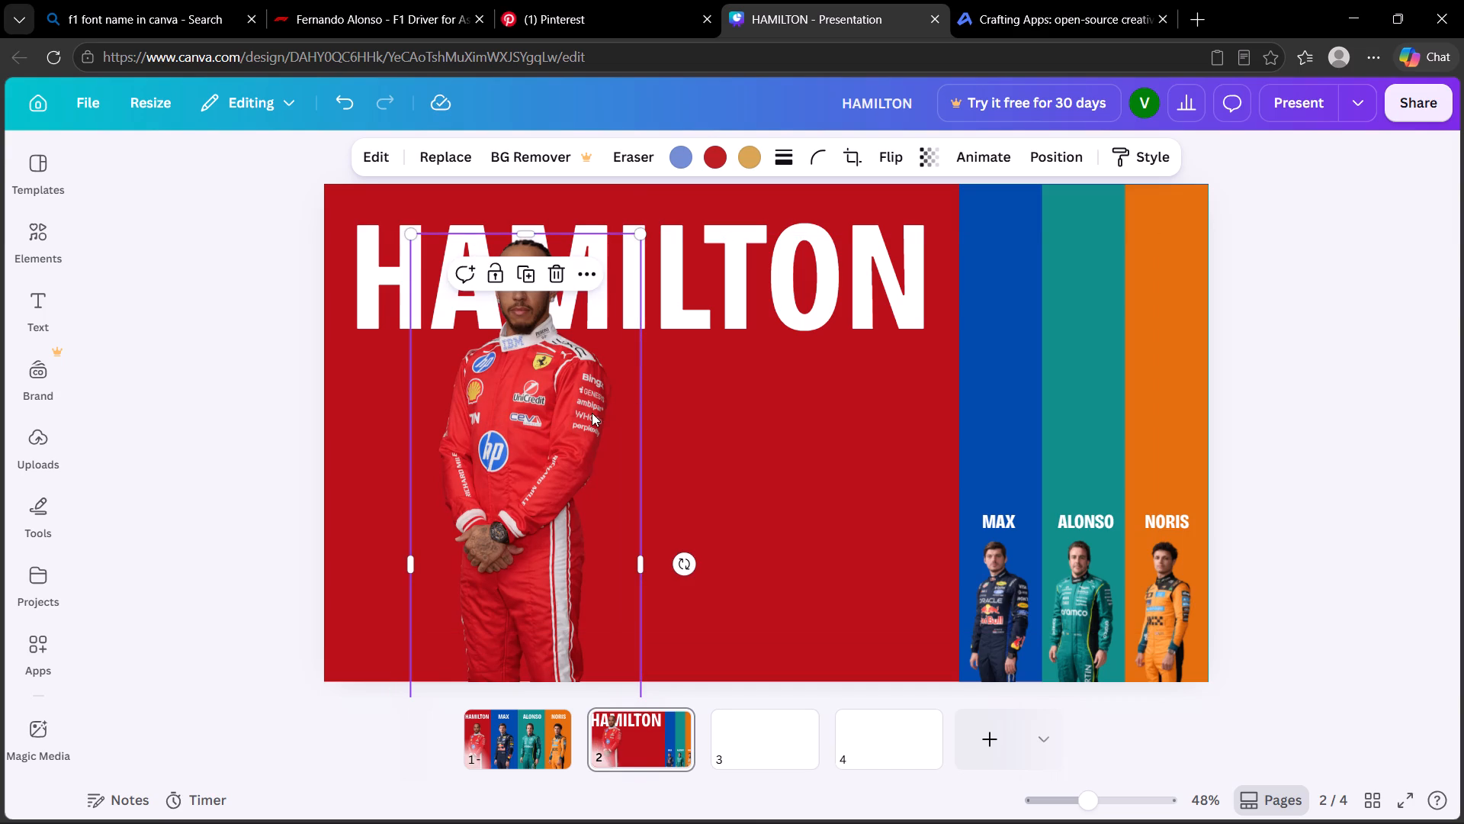
left_click_drag(563, 430, 545, 427)
left_click(689, 475)
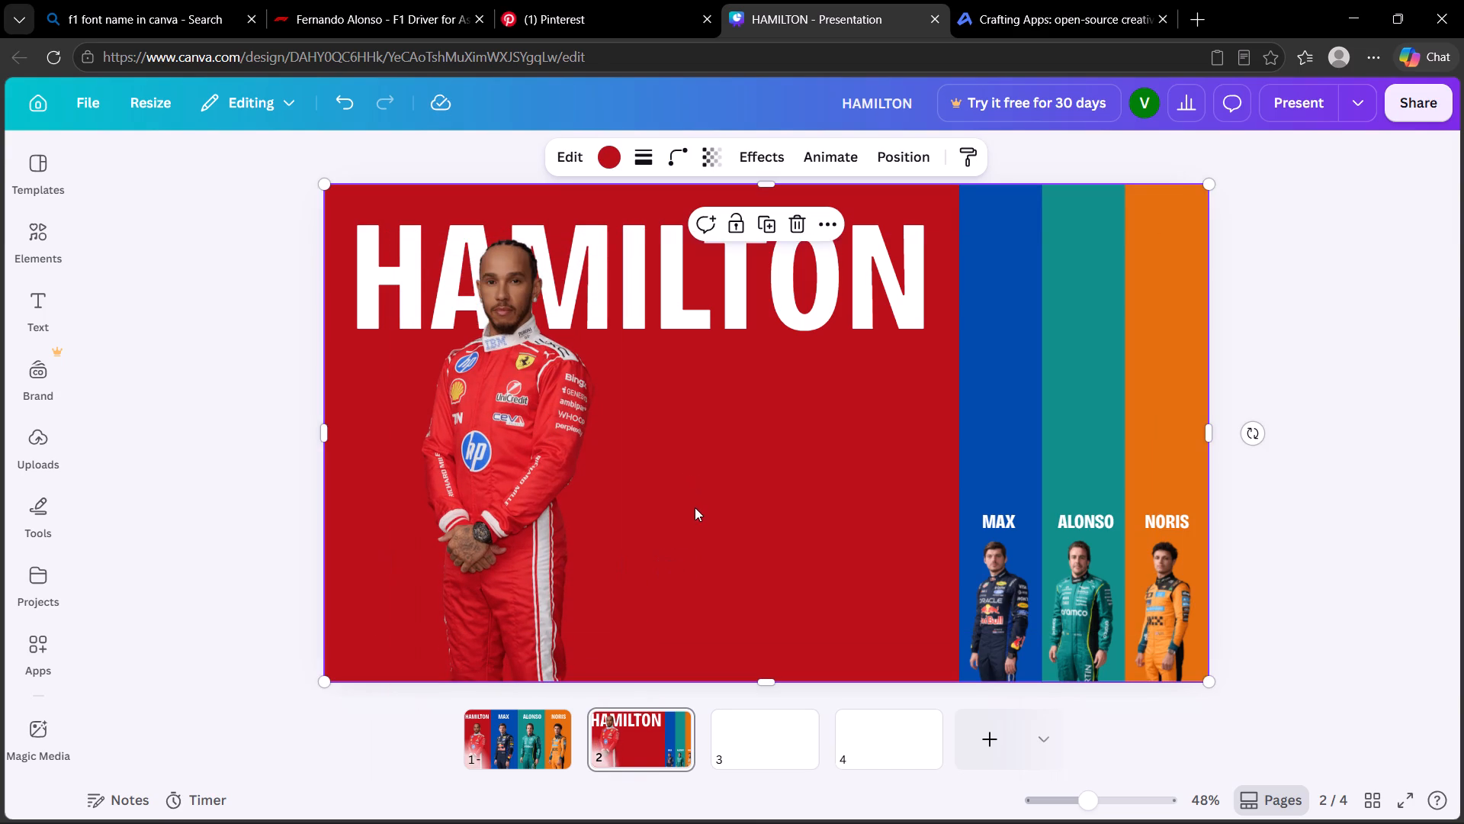
Resize the HAMILTON heading to a font size of about 248 and align it with the page's top edge.
left_click(753, 330)
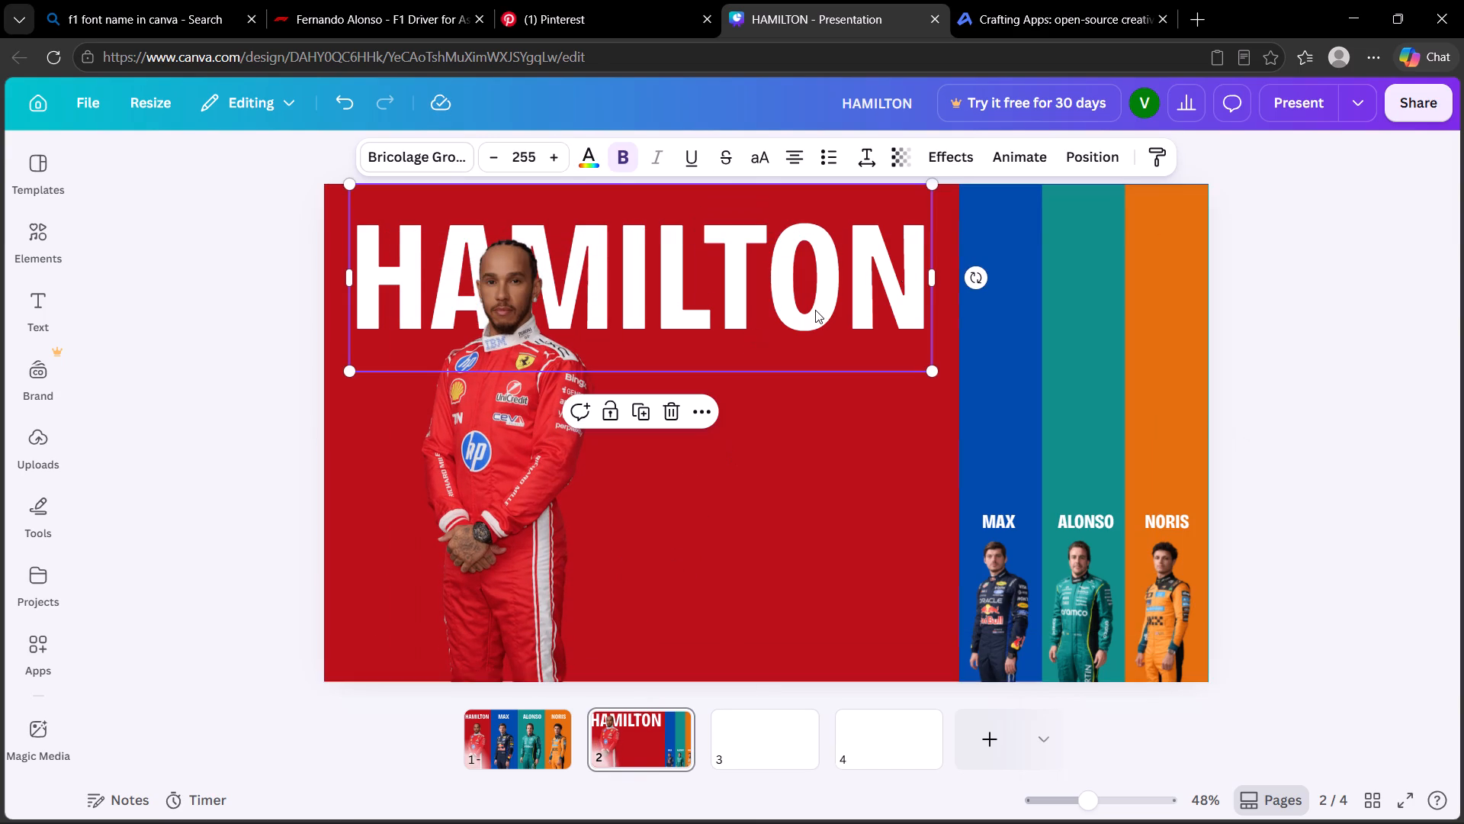
left_click_drag(933, 184, 914, 194, "alt")
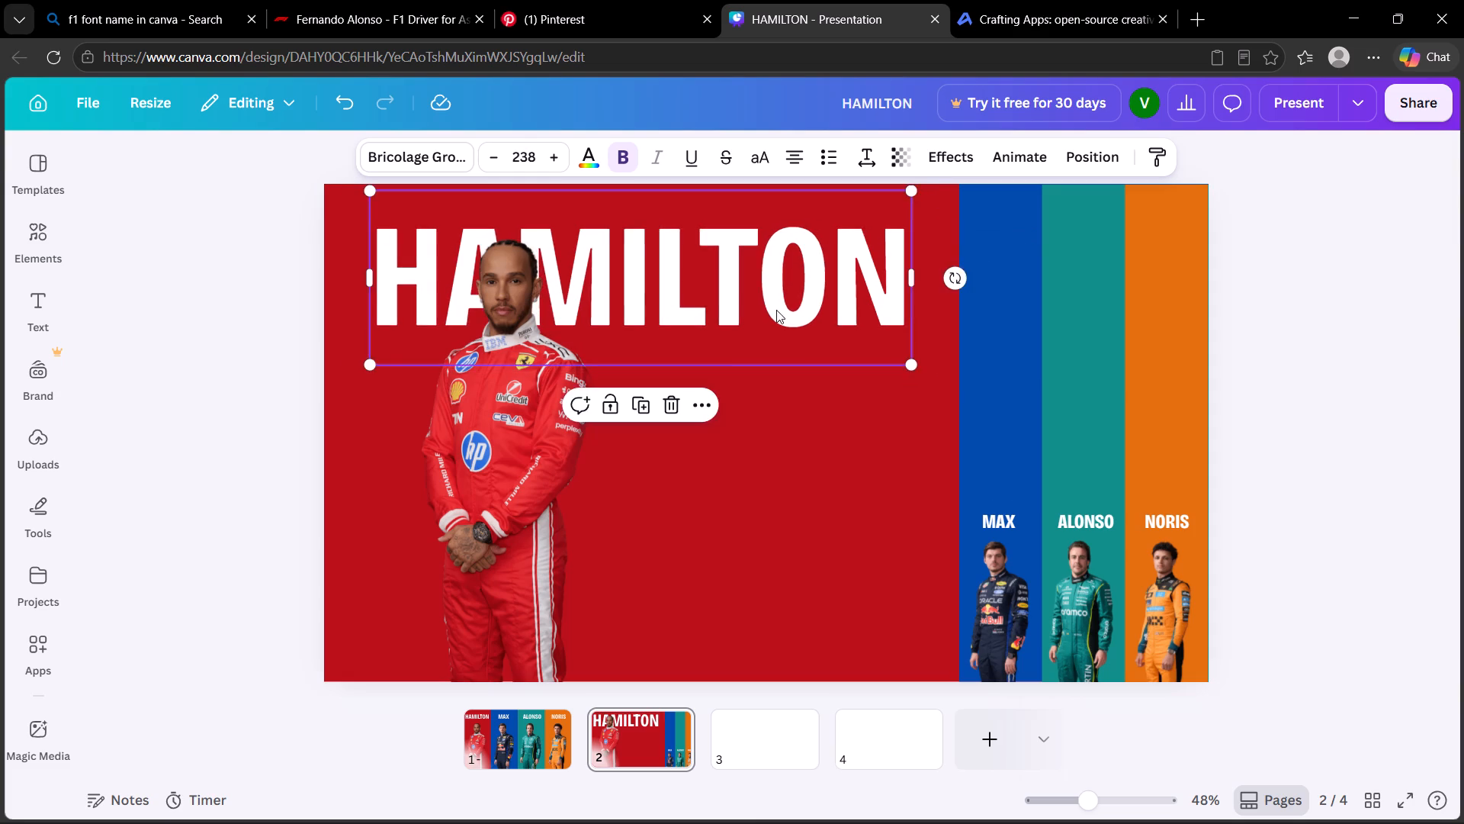
left_click(774, 312)
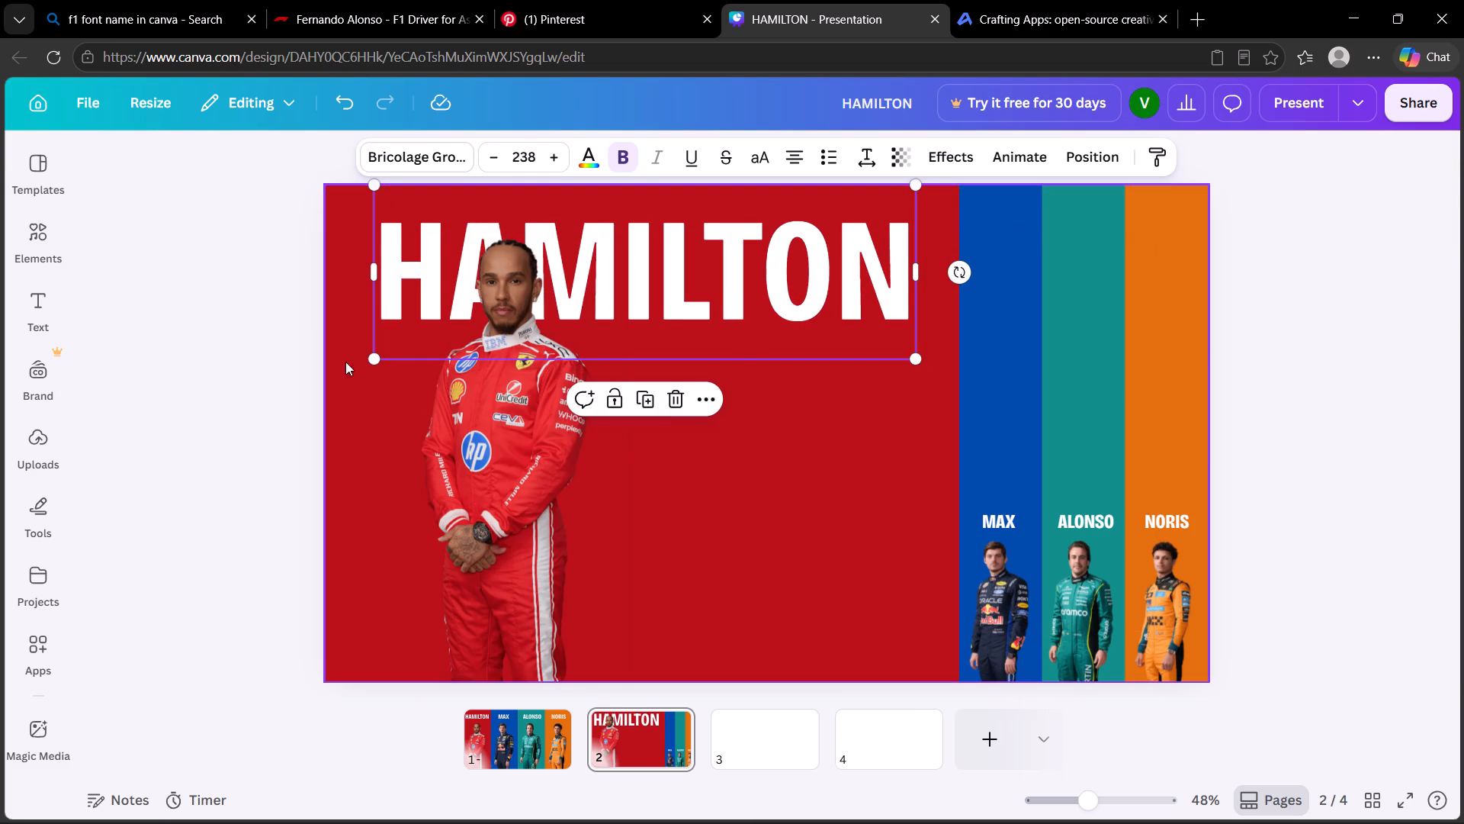
left_click_drag(374, 356, 352, 371)
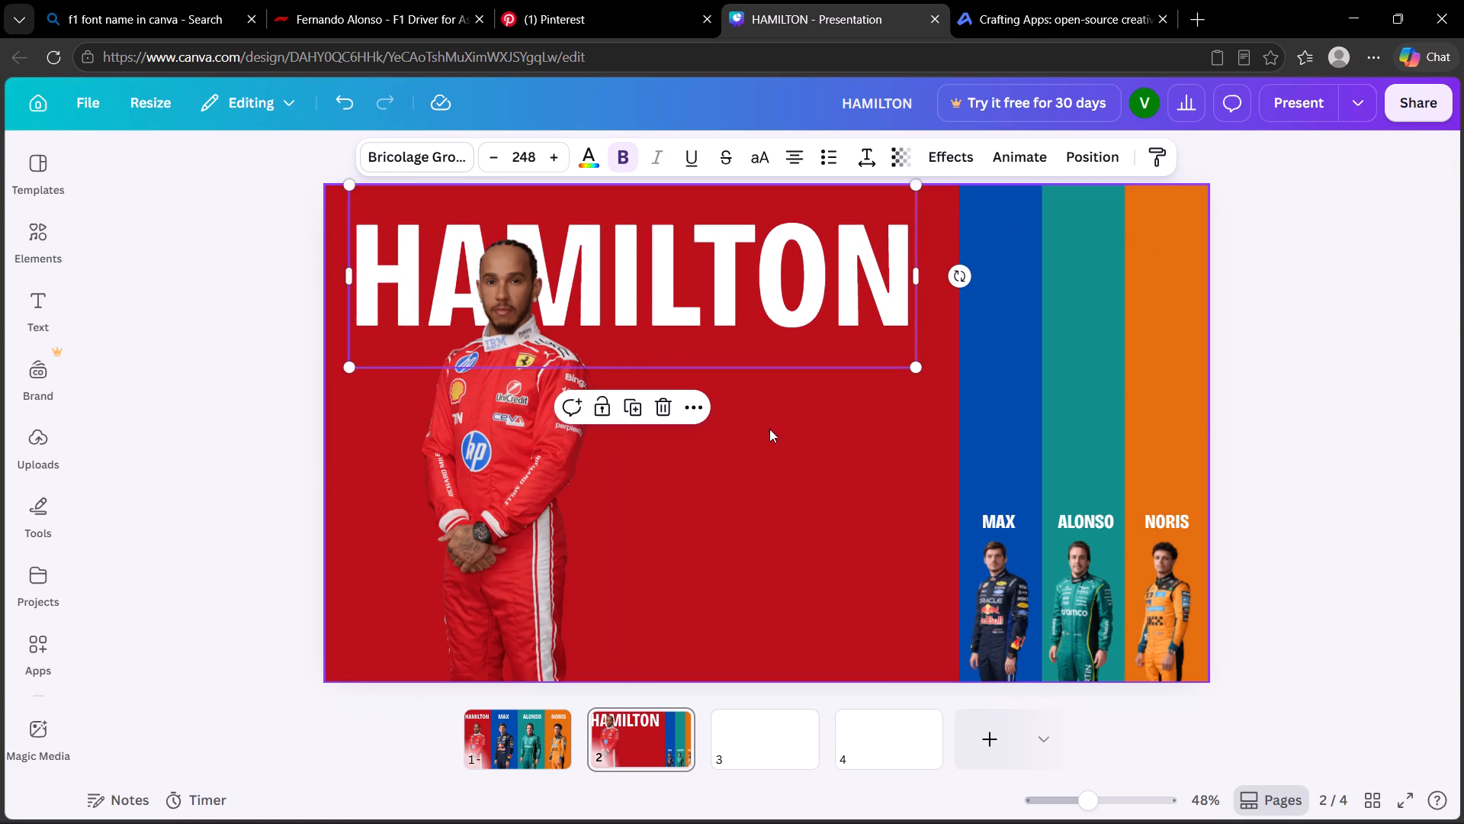
Shift the Hamilton cut-out slightly to the right beneath the heading and deselect it.
left_click(537, 518)
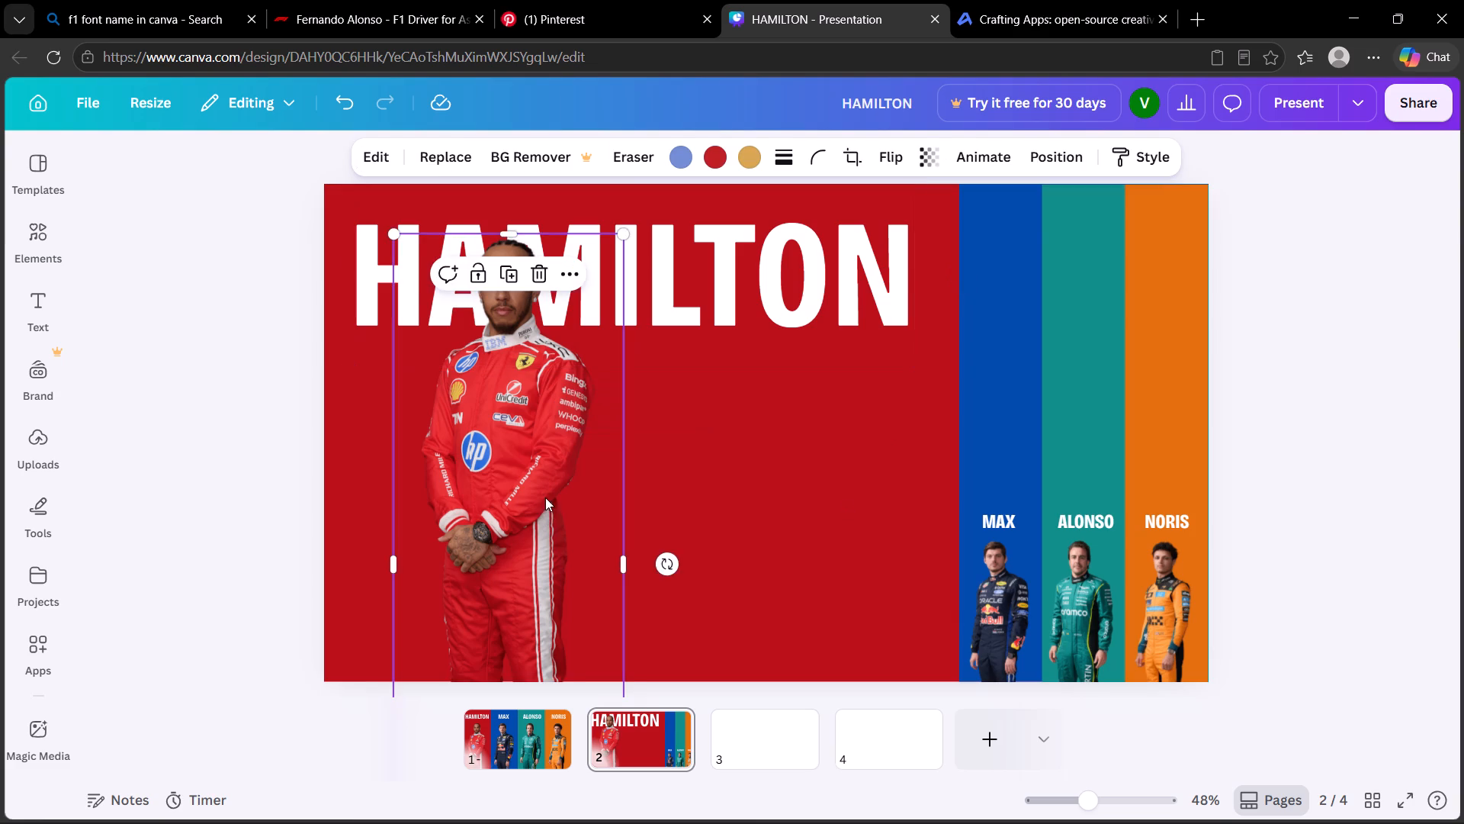
left_click_drag(545, 497, 557, 500)
left_click(1373, 464)
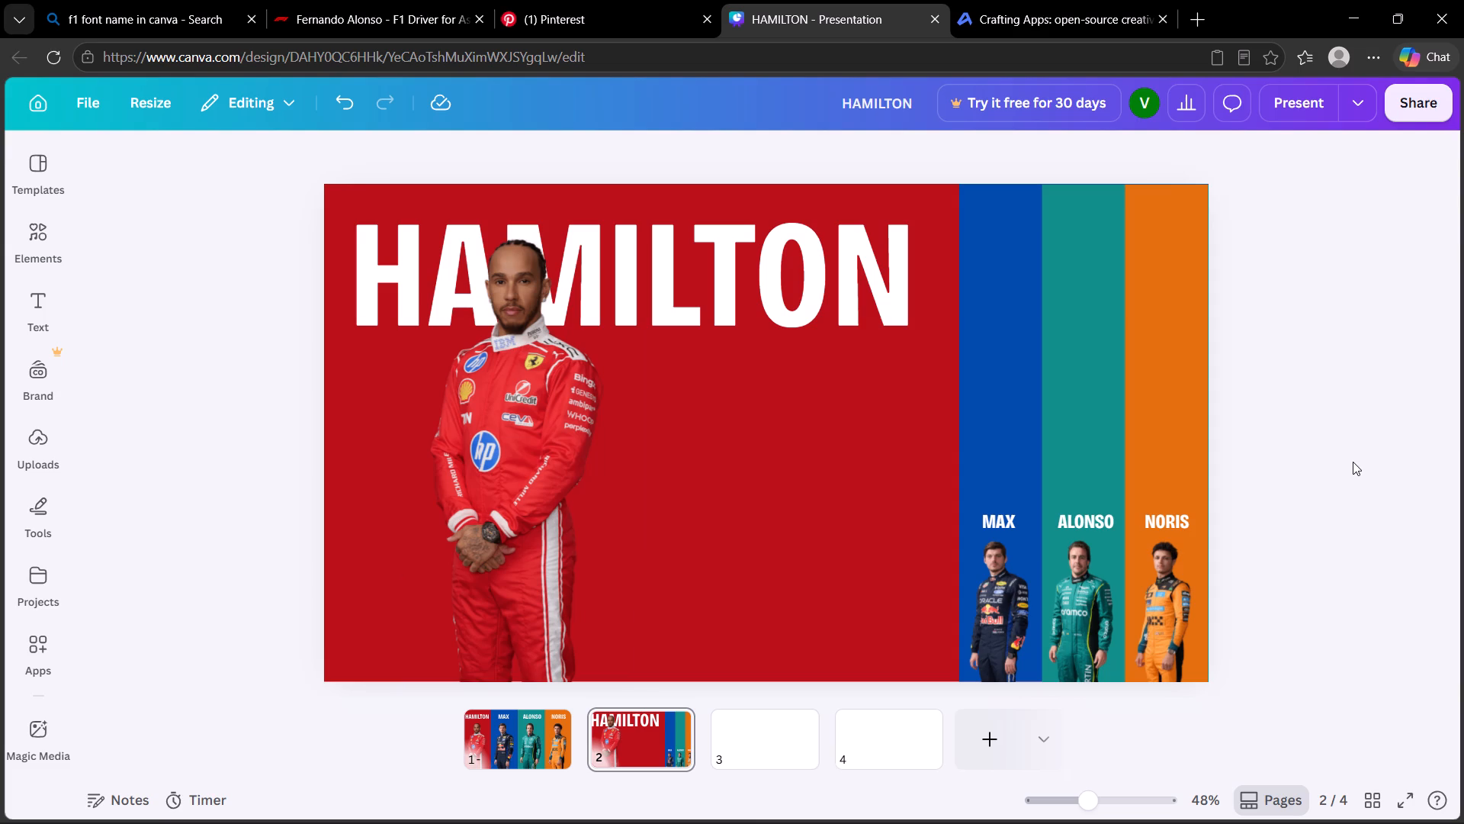
Switch to the Formula 1 website and go back from Fernando Alonso's driver page to the Aston Martin team page.
left_click(389, 0)
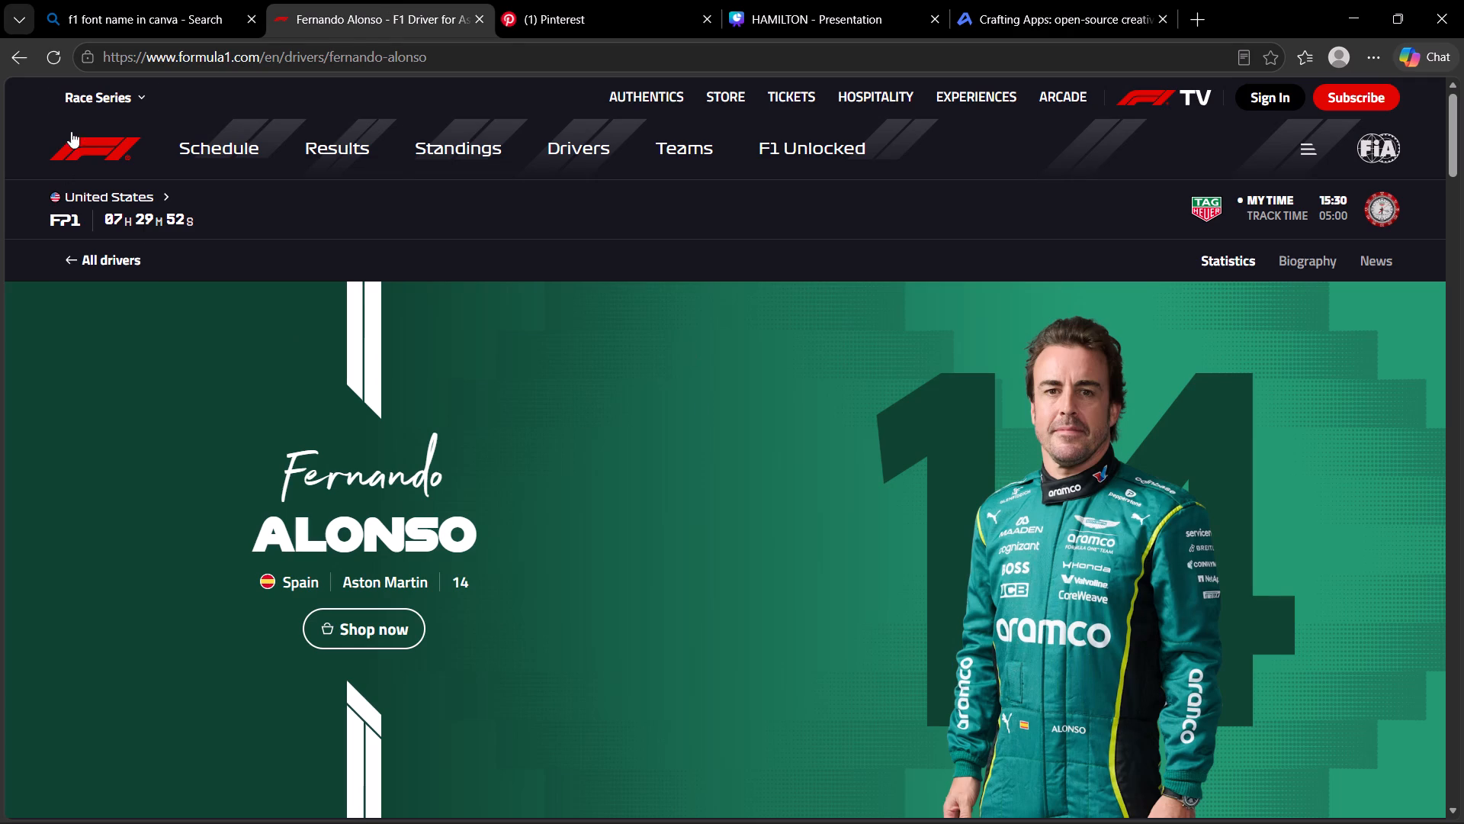
left_click(26, 77)
left_click(25, 69)
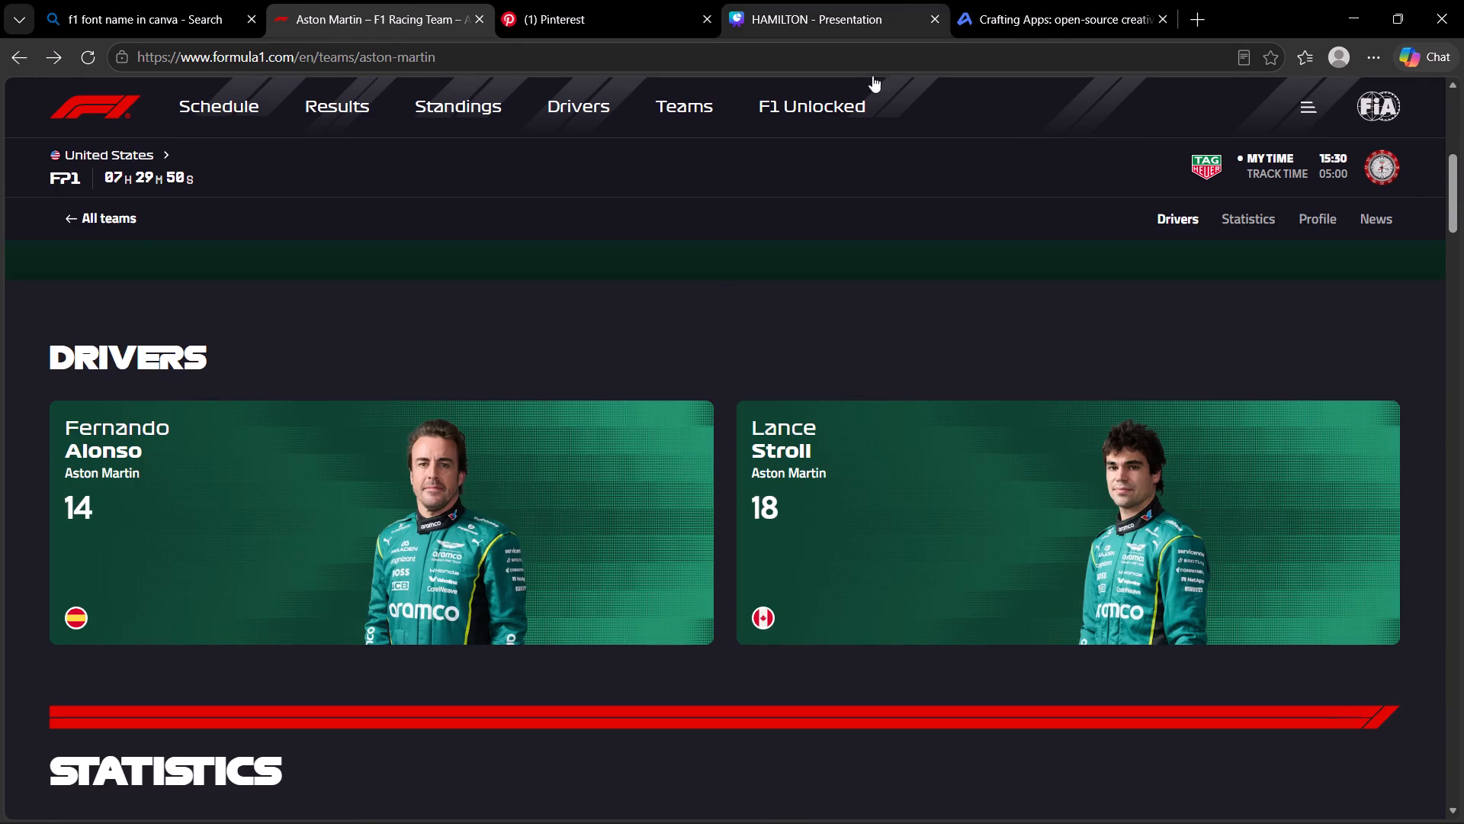
Switch to Spotify, resume the paused song 5-7, and return to the browser.
left_click(733, 804)
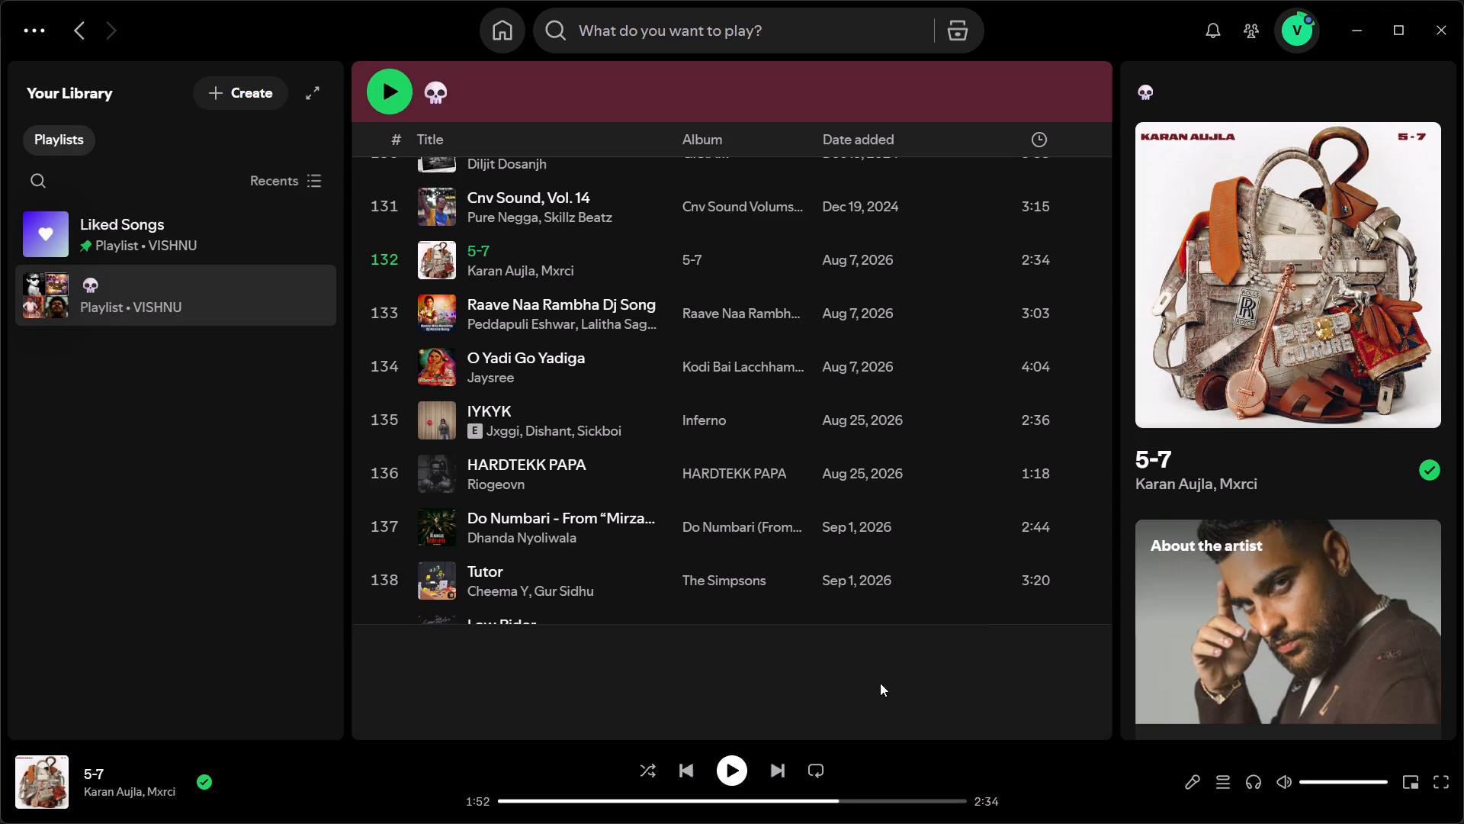
left_click(717, 771)
left_click(1349, 27)
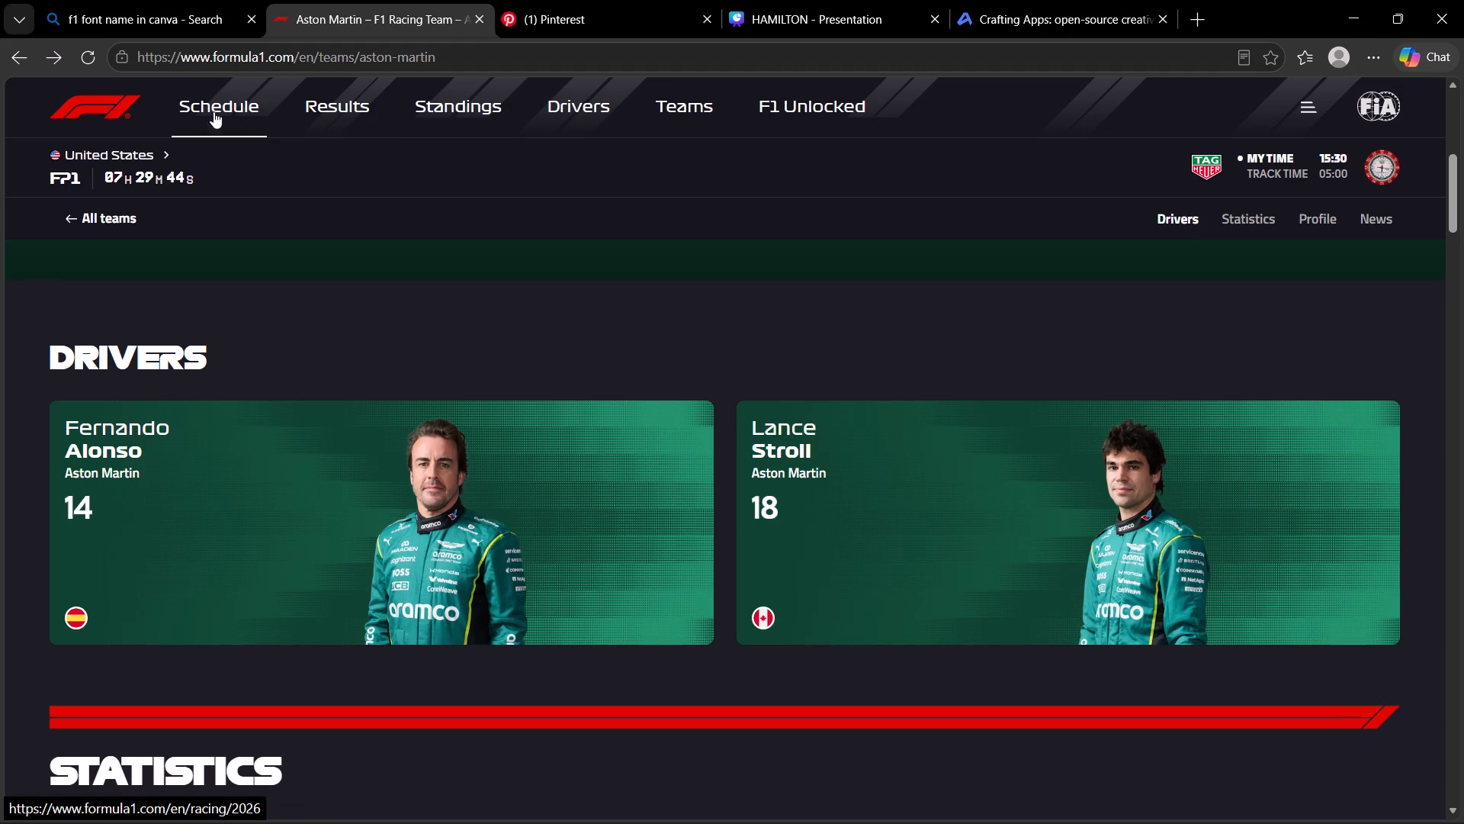
Go back to the Formula 1 teams list, open the Ferrari team page and open Lewis Hamilton's driver page.
left_click(0, 66)
scroll(608, 470, "up", 14)
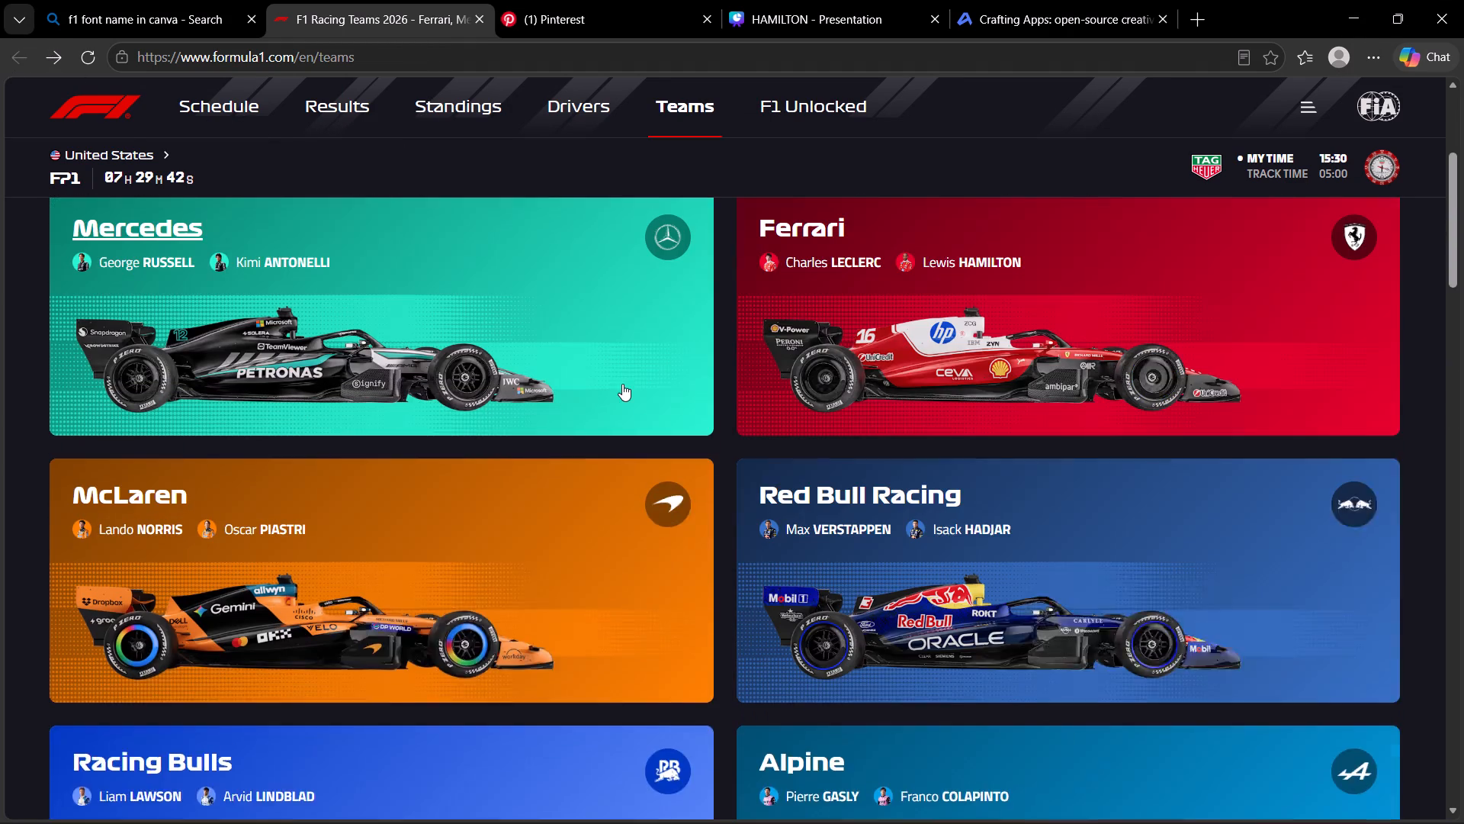
left_click(942, 351)
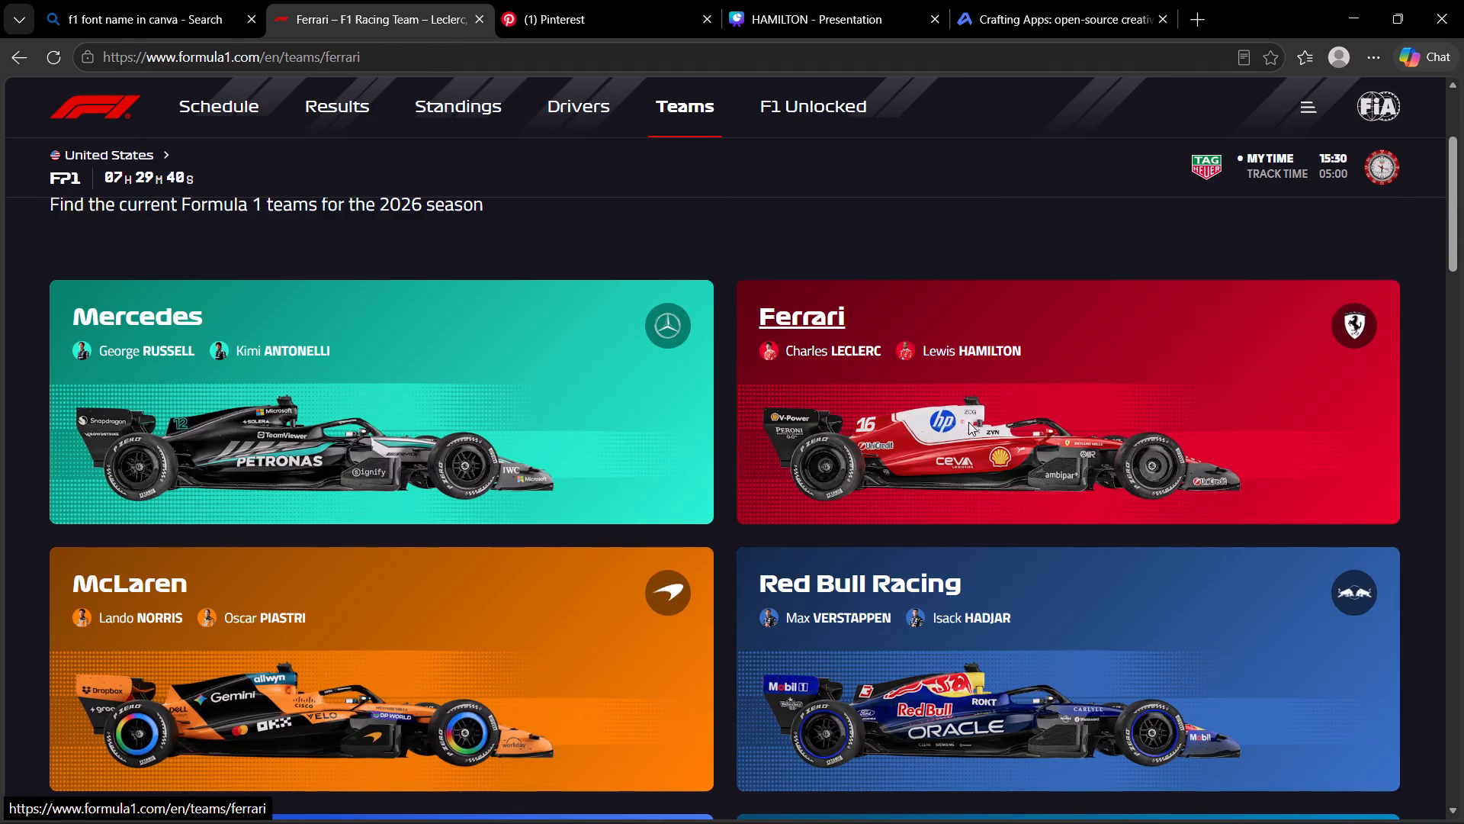
scroll(780, 516, "down", 6)
left_click(832, 451)
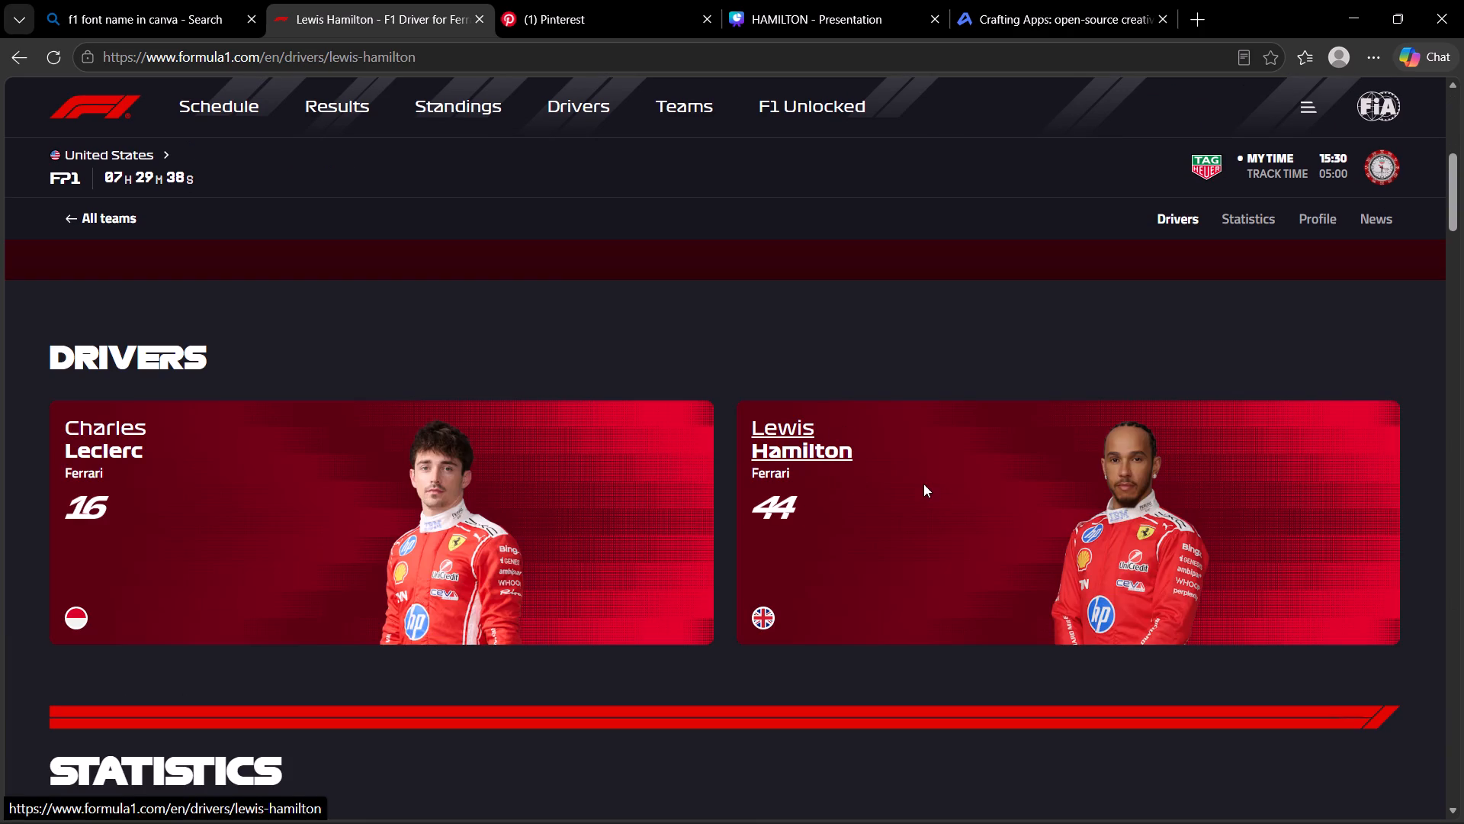
Find Hamilton's quote about driving a Scuderia Ferrari HP car in the biography section and copy its full text.
scroll(703, 398, "down", 11)
scroll(702, 410, "up", 4)
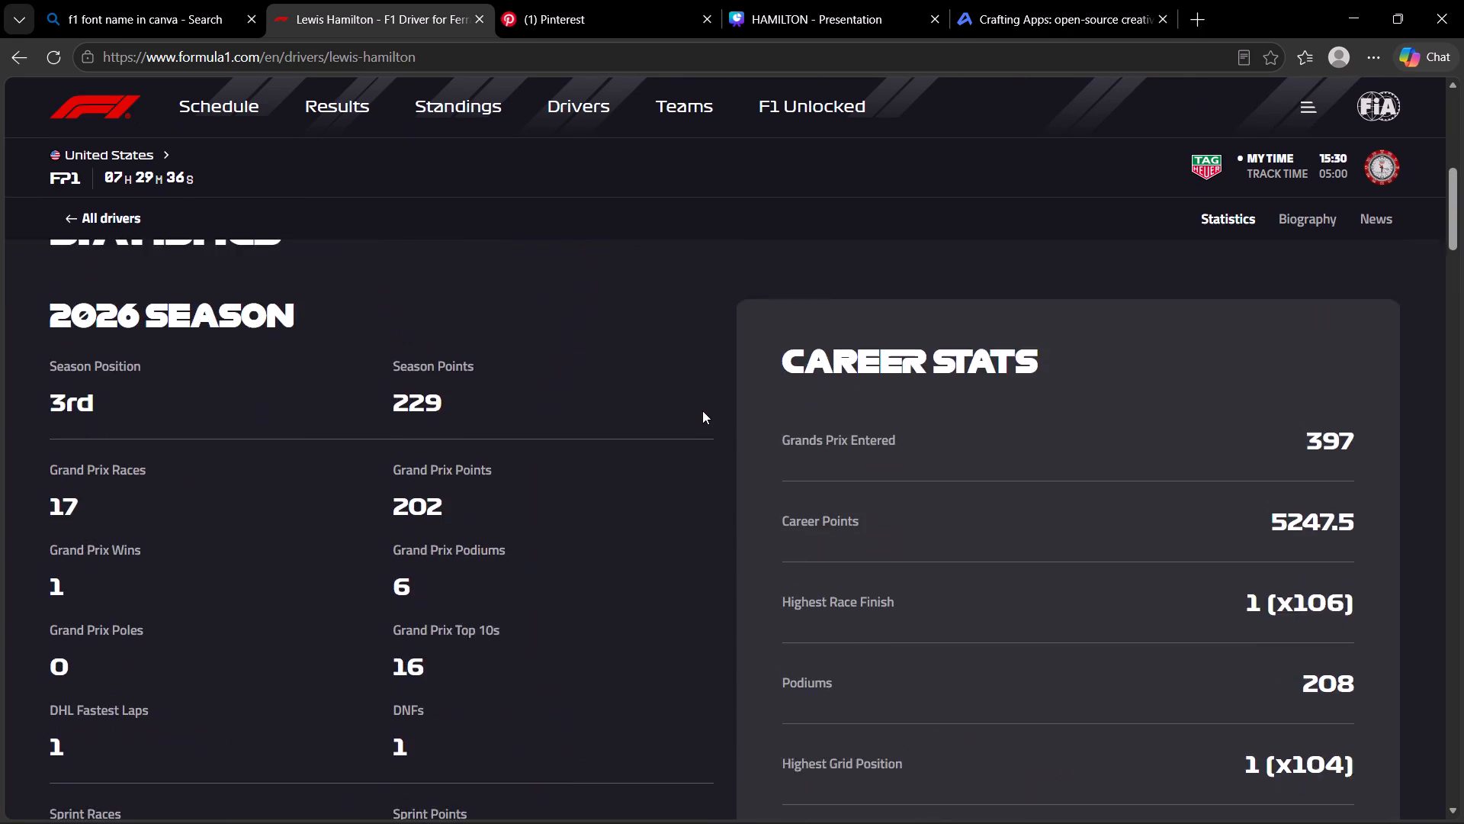
scroll(702, 410, "down", 13)
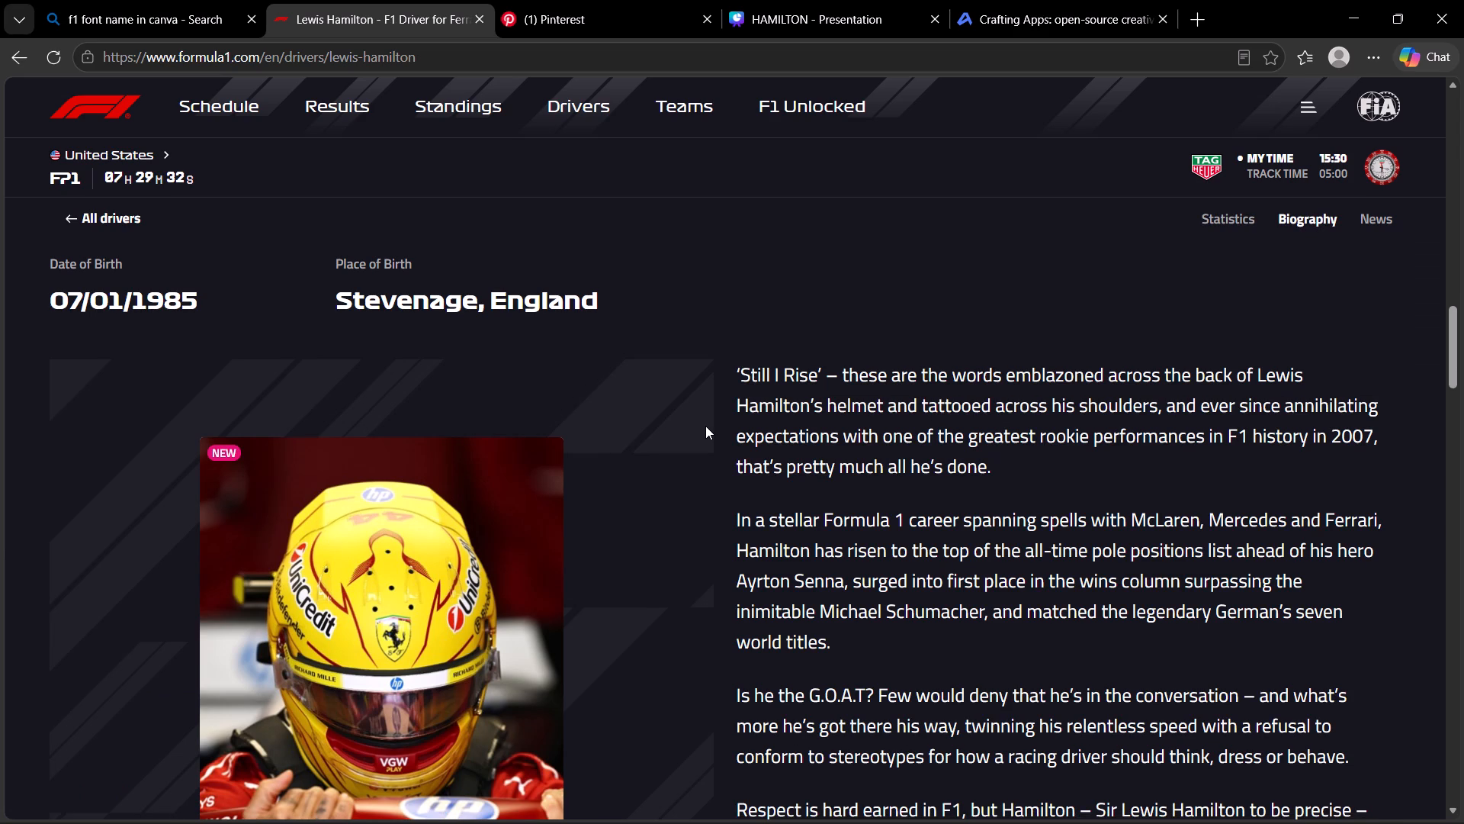
scroll(708, 425, "down", 1)
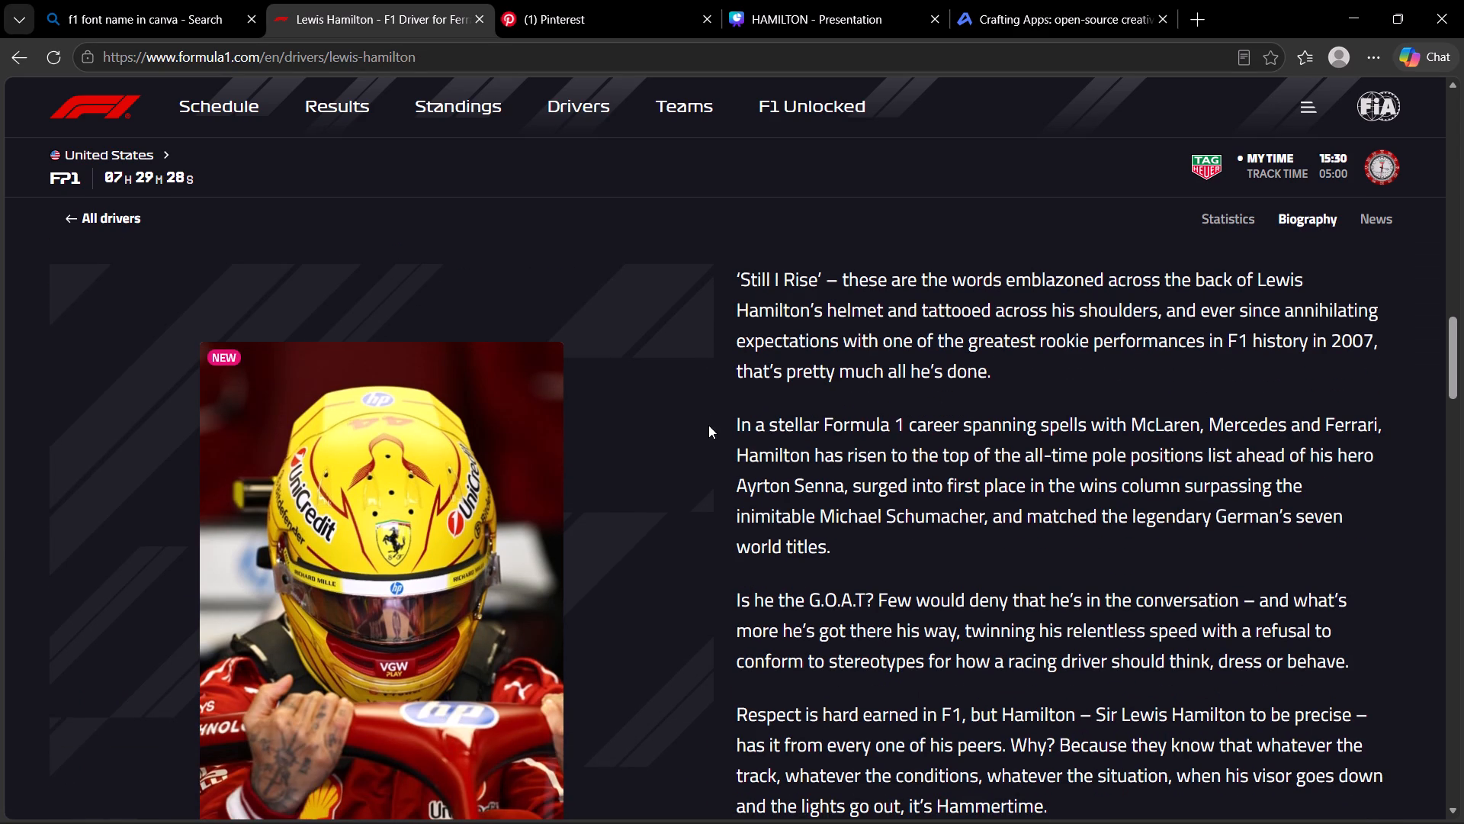
scroll(708, 423, "down", 4)
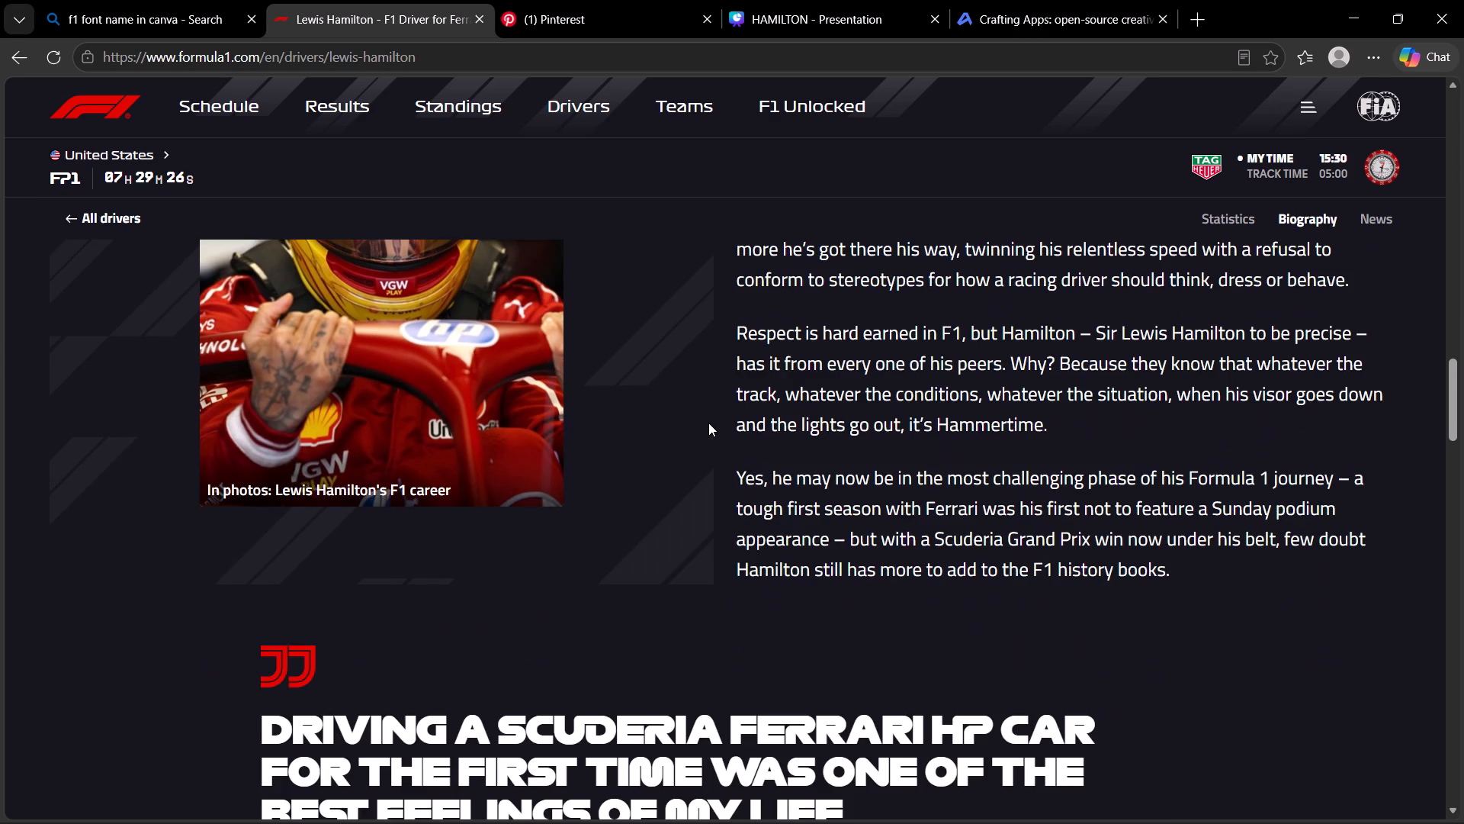
scroll(708, 423, "down", 3)
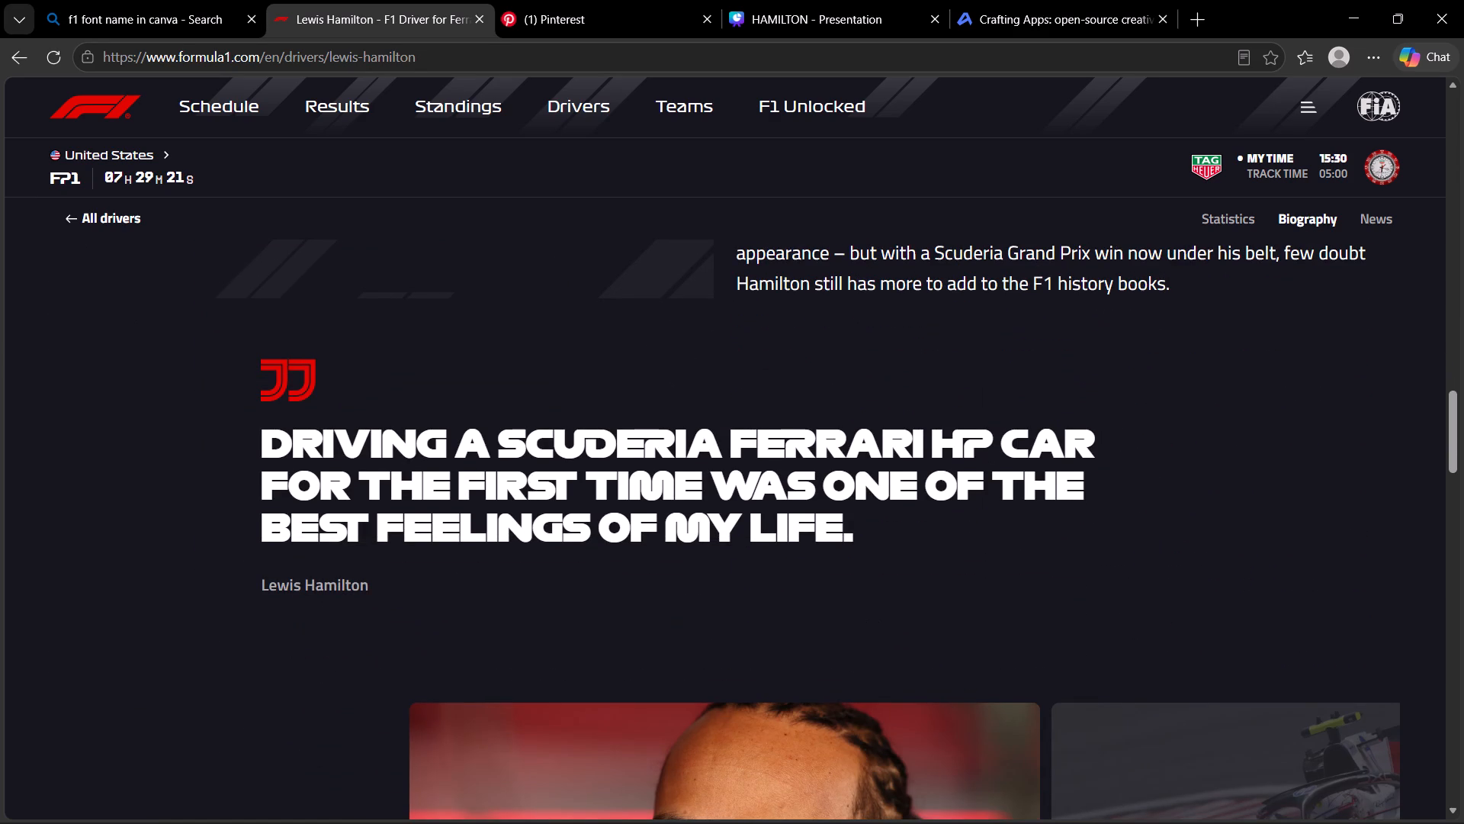
left_click_drag(257, 360, 399, 450)
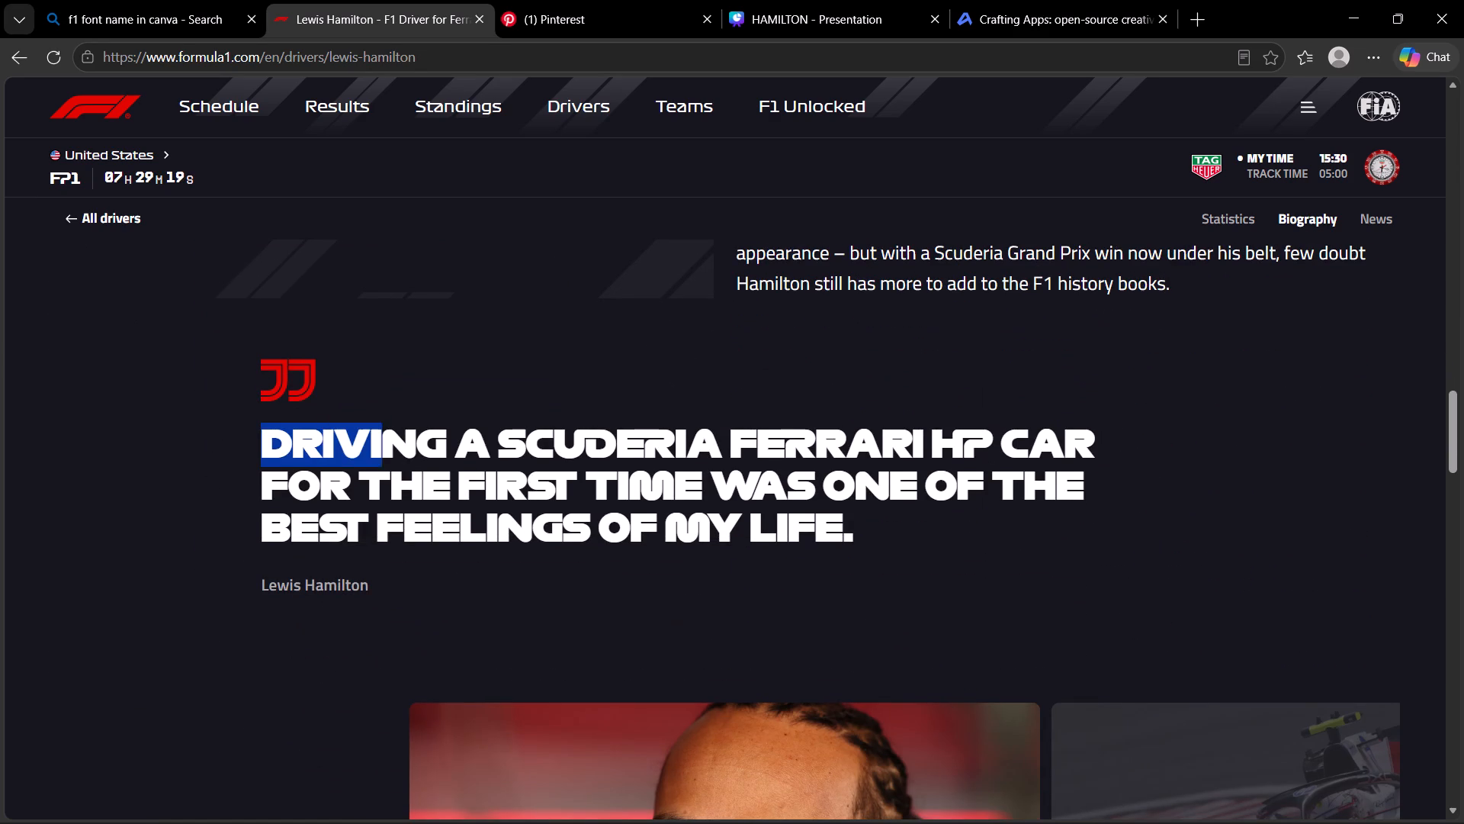
left_click_drag(399, 450, 859, 543)
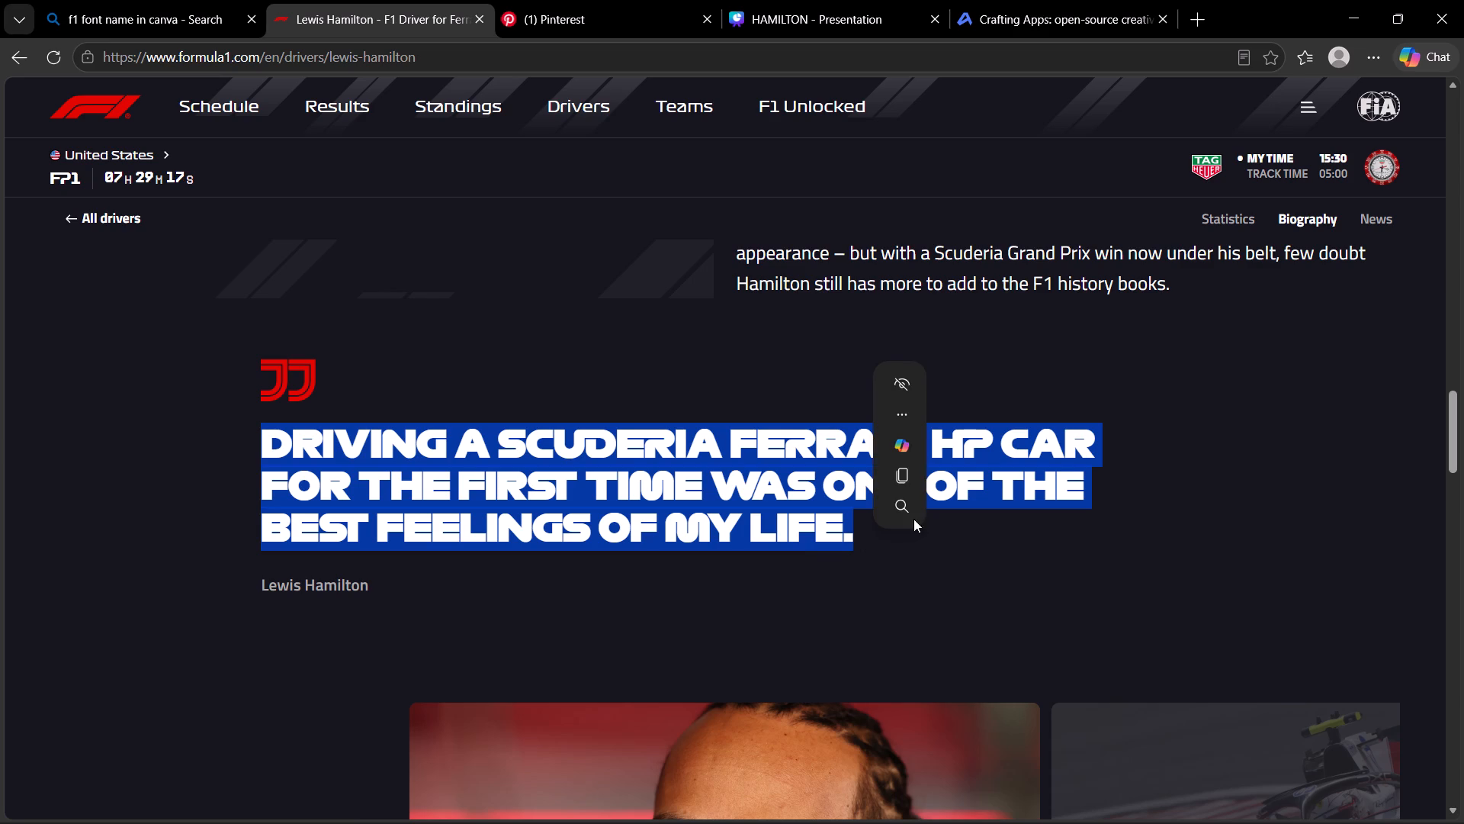
left_click(910, 471)
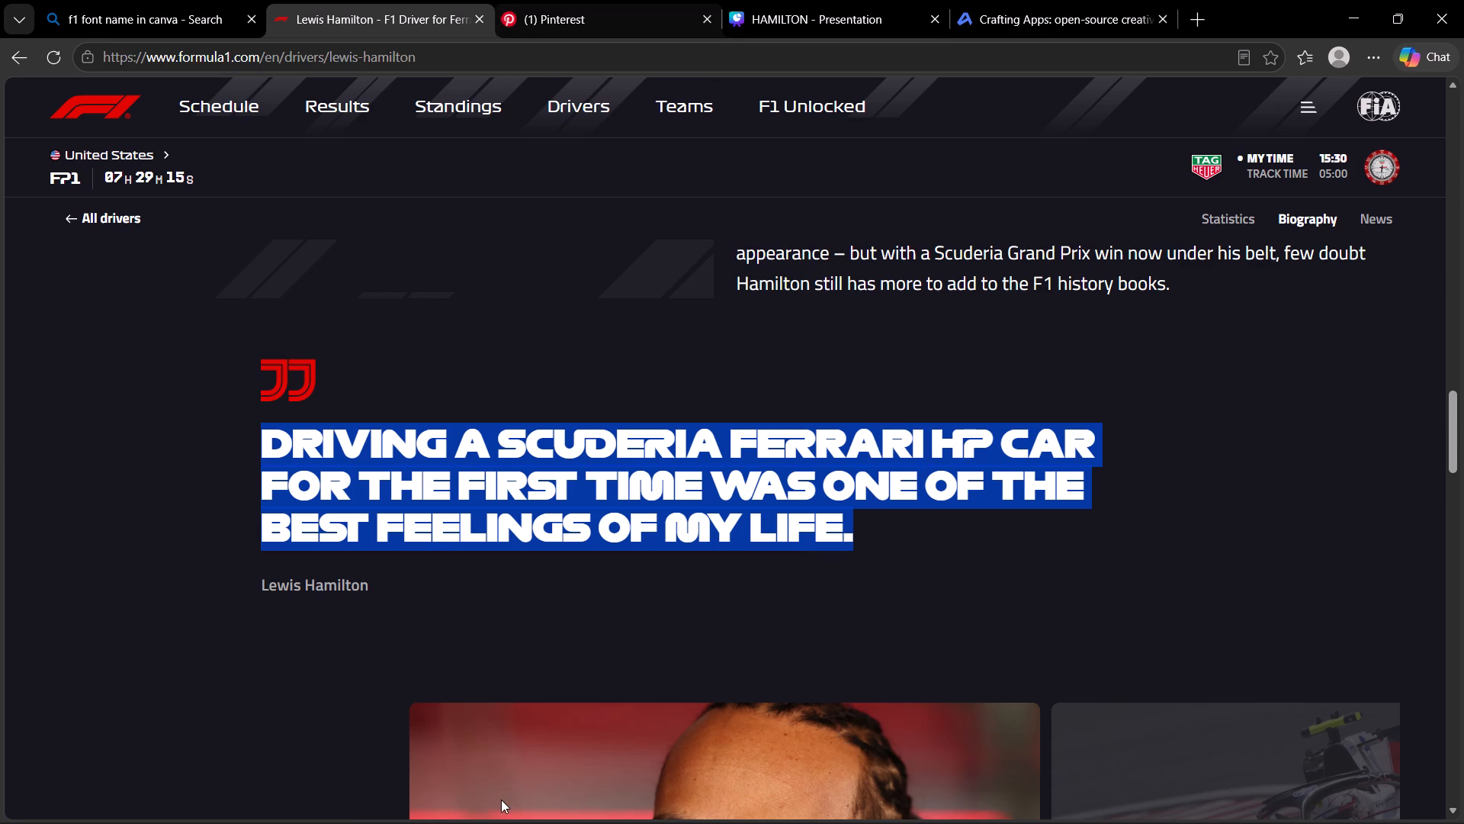
Switch to Spotify, play the song IYKYK from the playlist, and return to the browser.
left_click(753, 793)
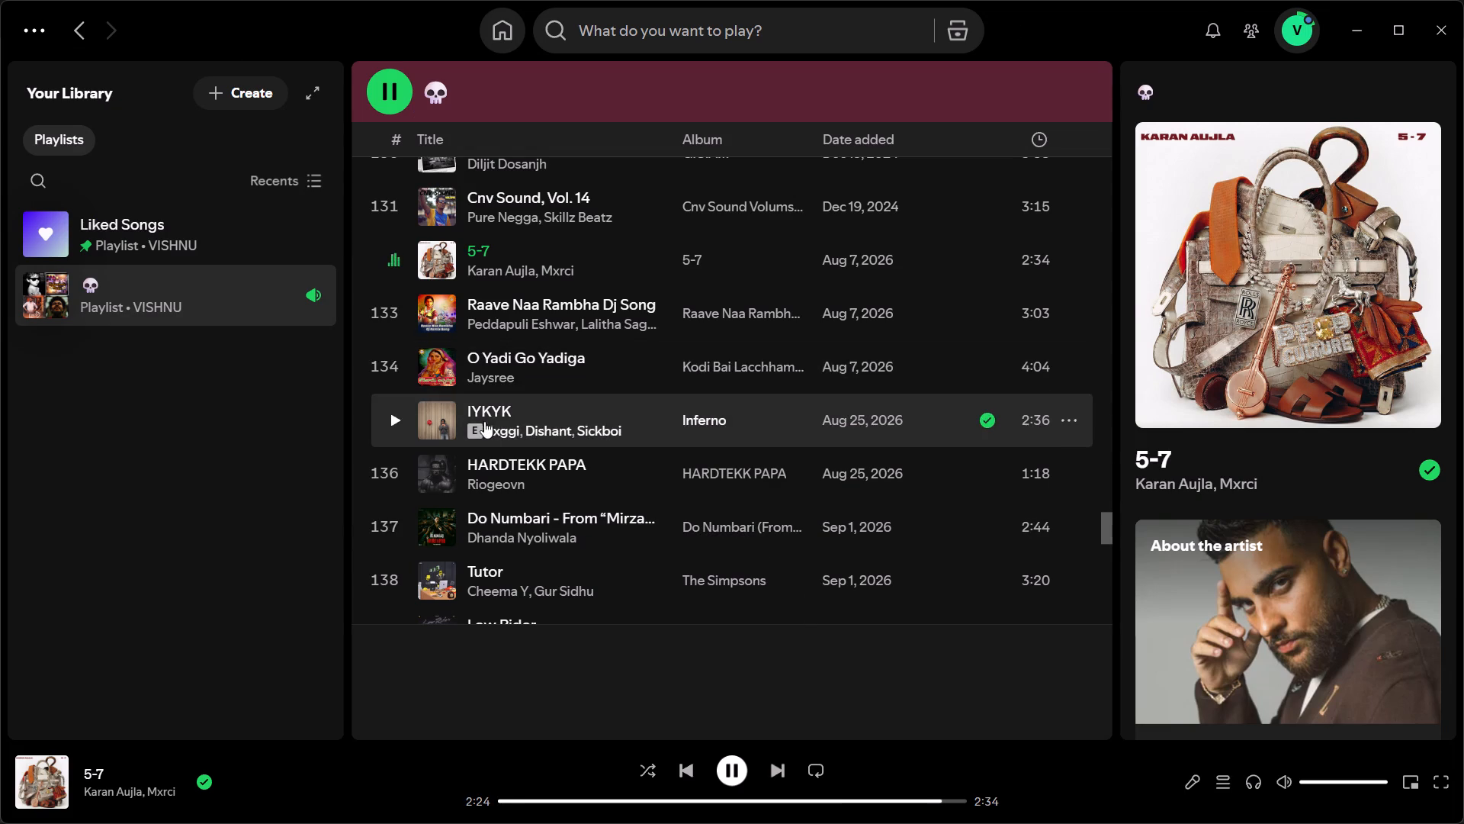
left_click(396, 421)
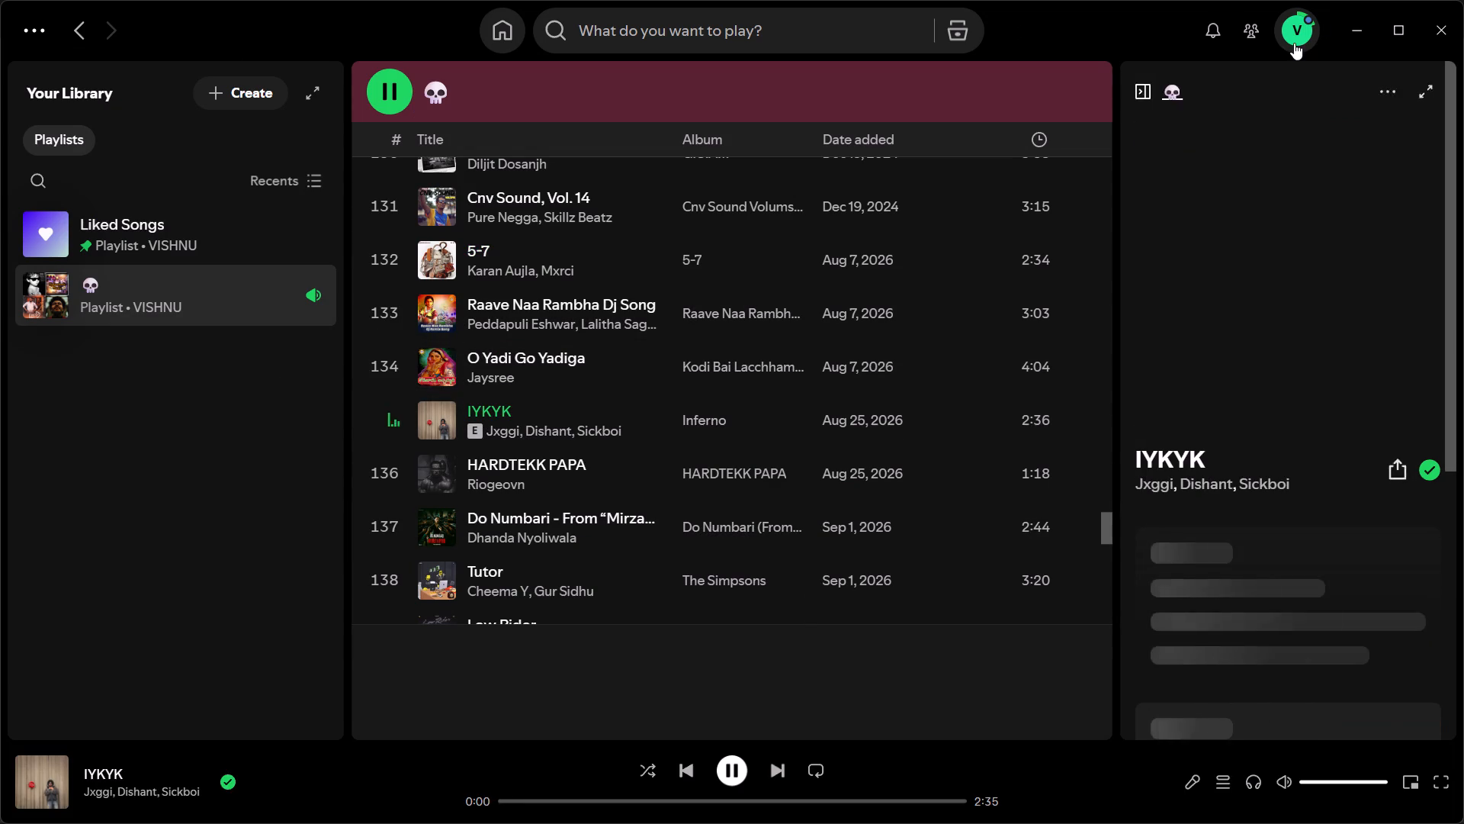
left_click(1349, 27)
Look through the photos, videos and related articles below the quote on Hamilton's driver page.
scroll(543, 526, "down", 5)
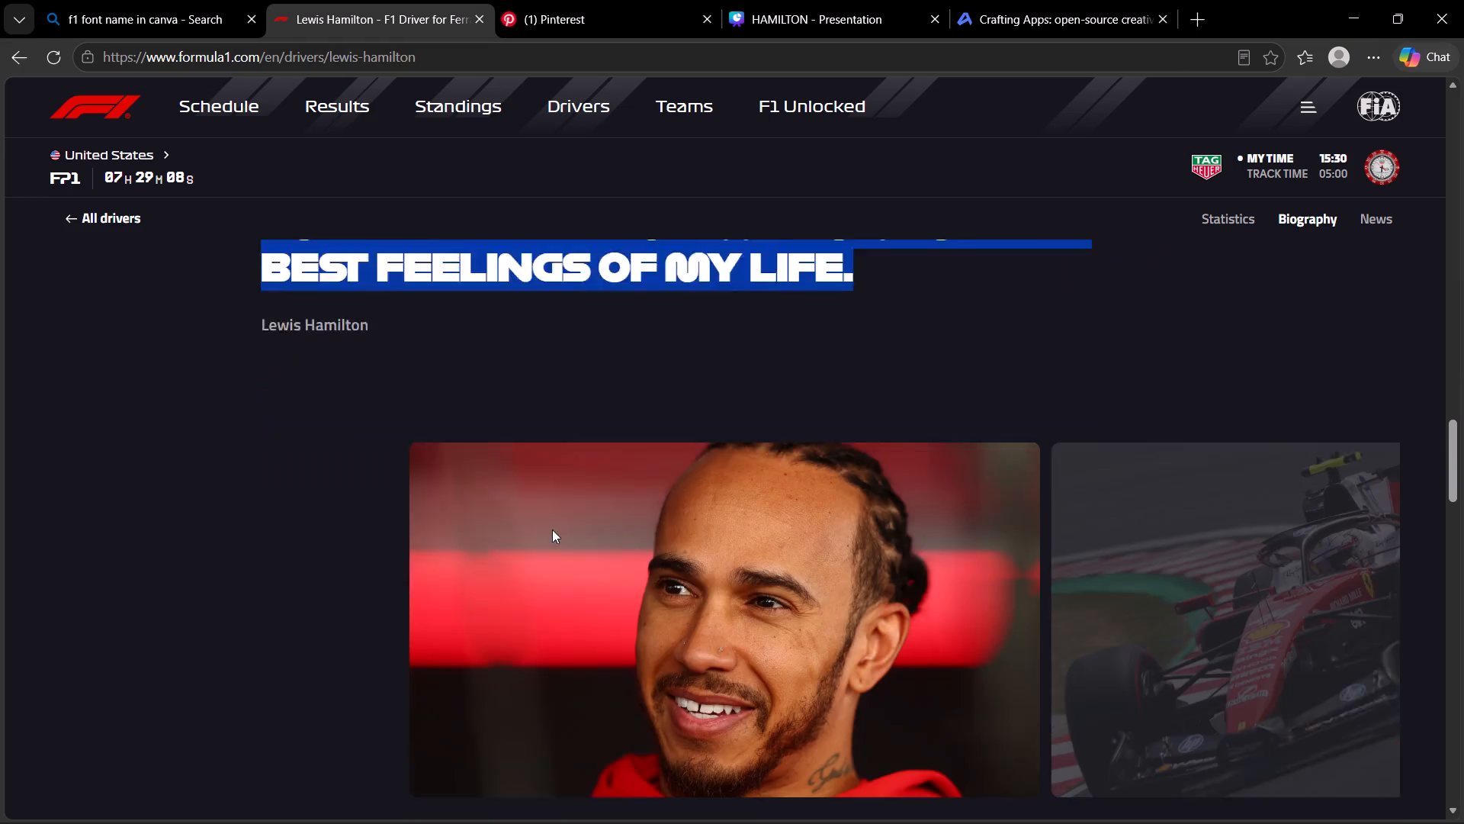
scroll(557, 523, "down", 11)
scroll(556, 524, "up", 4)
scroll(556, 523, "down", 5)
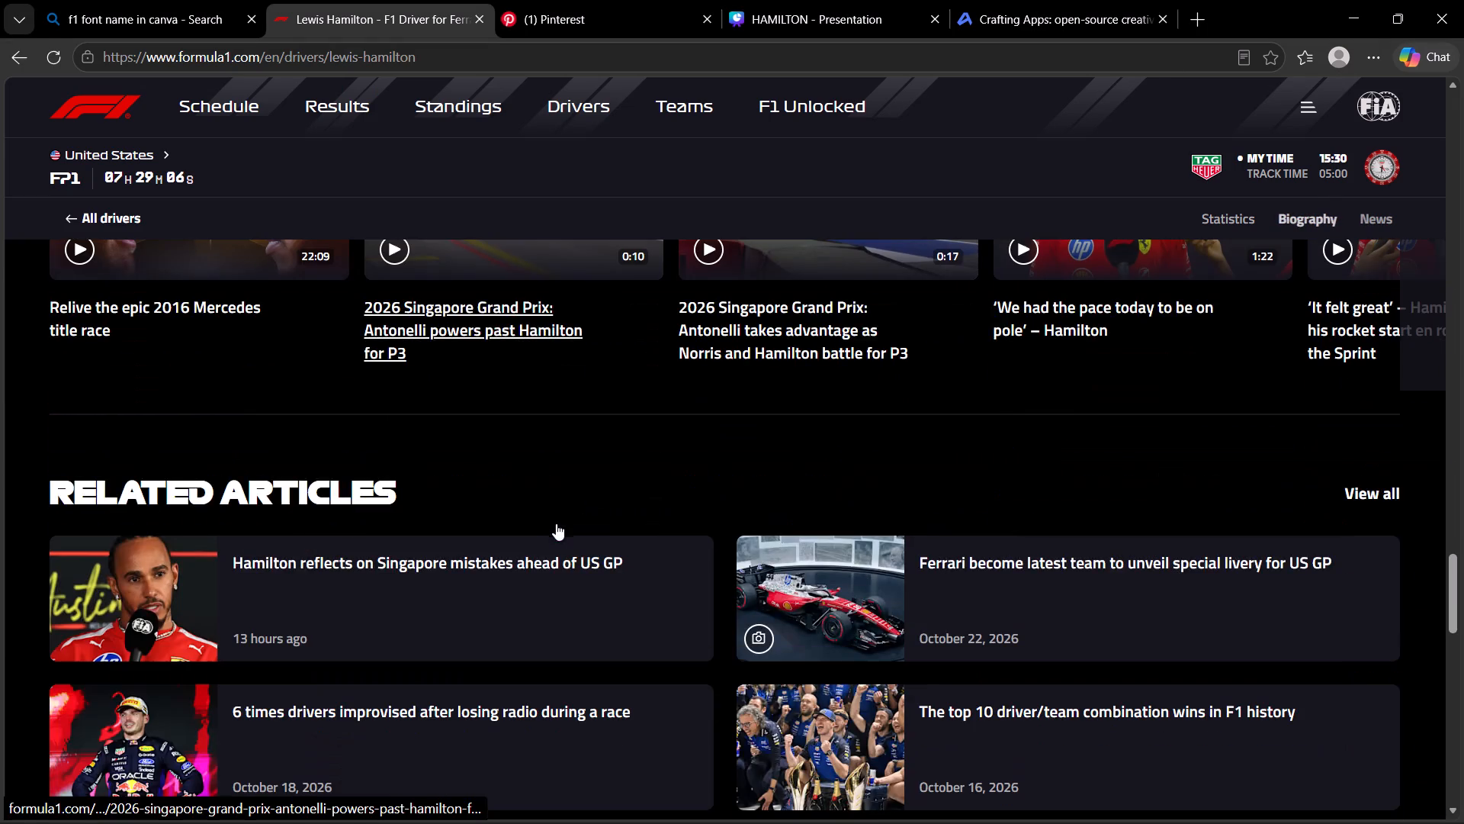
scroll(556, 525, "up", 6)
scroll(943, 485, "down", 2)
scroll(943, 482, "up", 13)
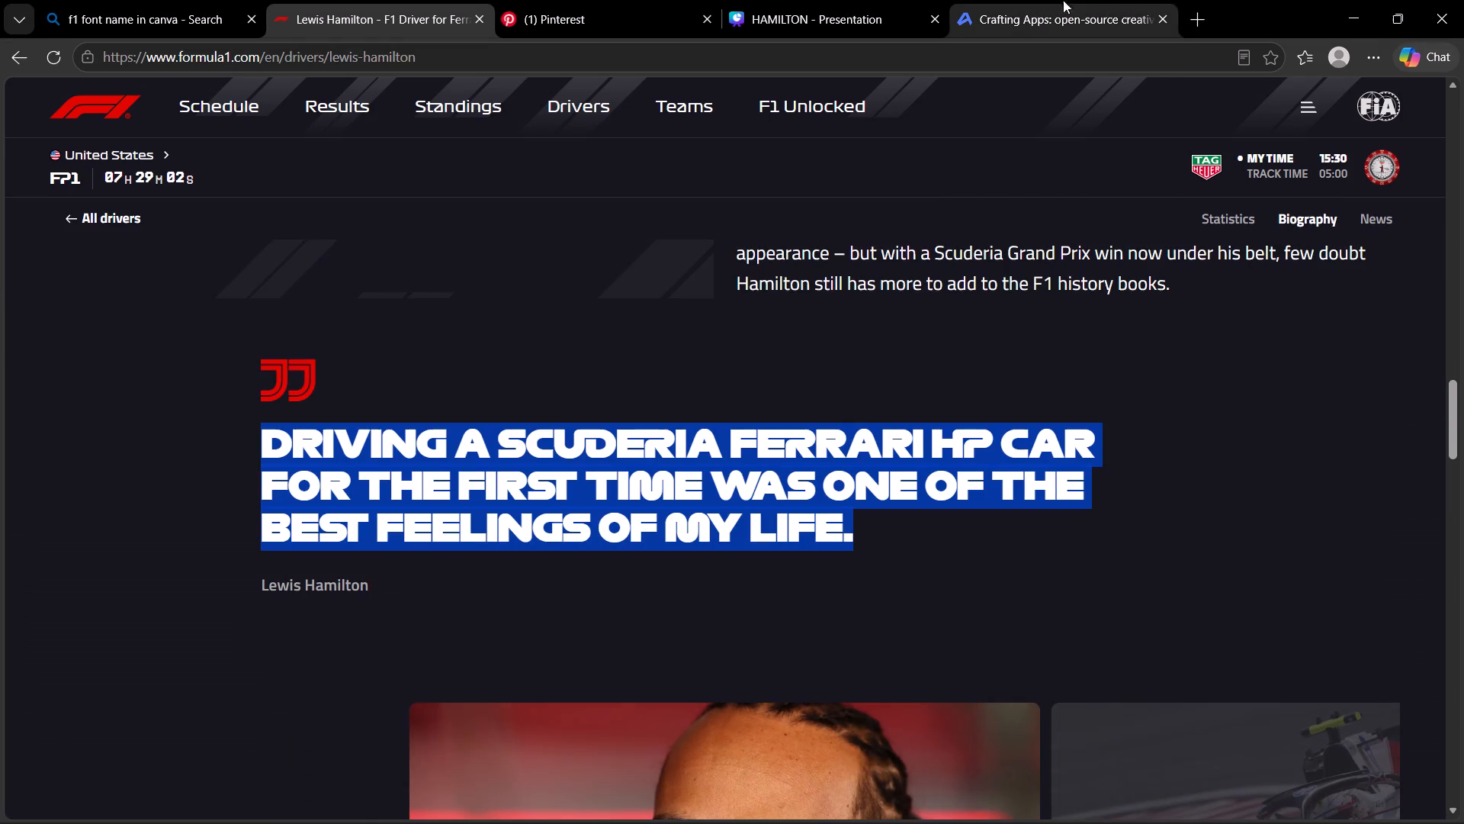
Switch to the Canva presentation, add a text box to the Hamilton slide and paste the copied Scuderia Ferrari quote into it.
left_click(811, 0)
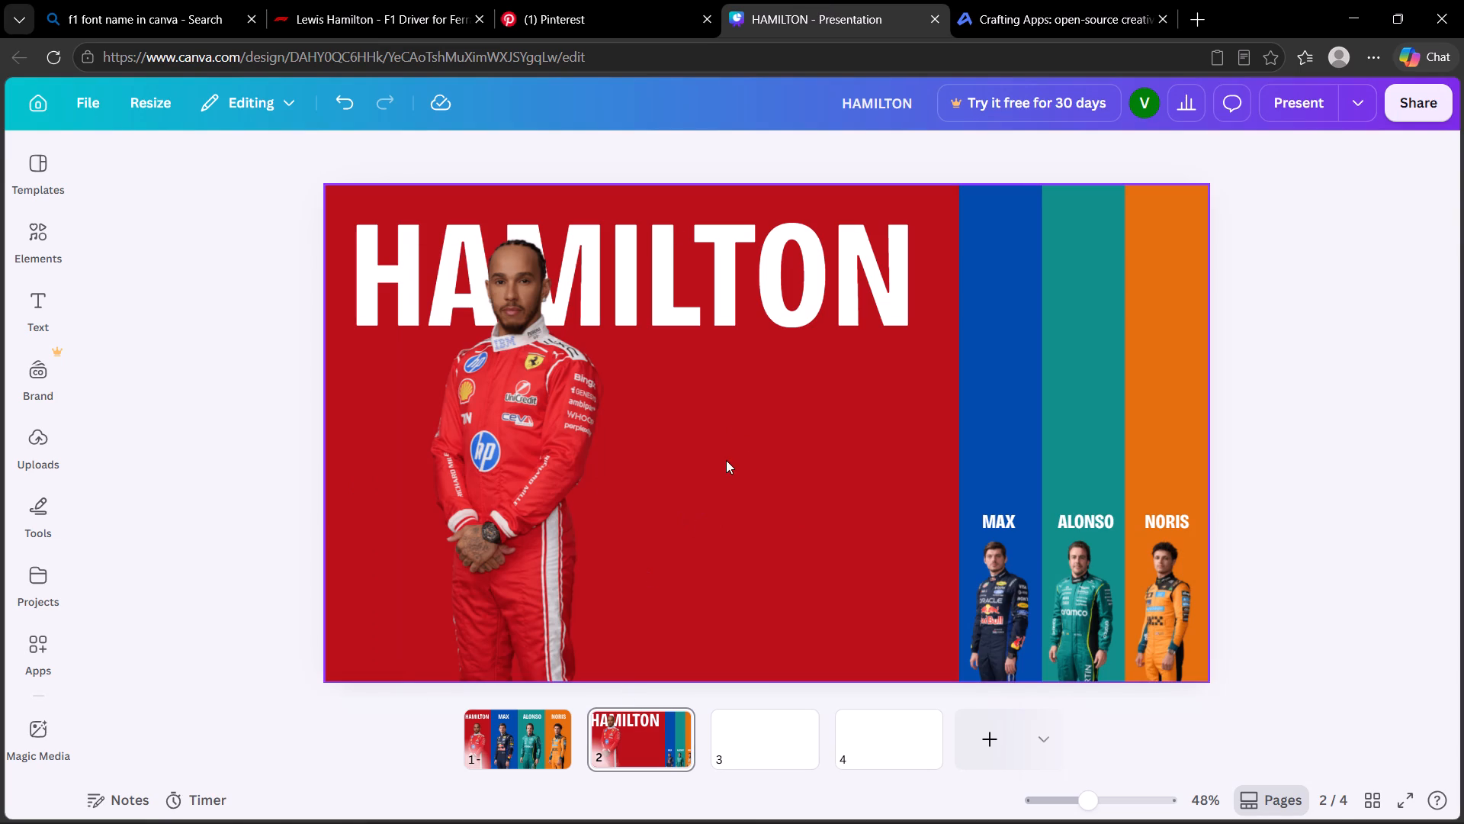
left_click(30, 289)
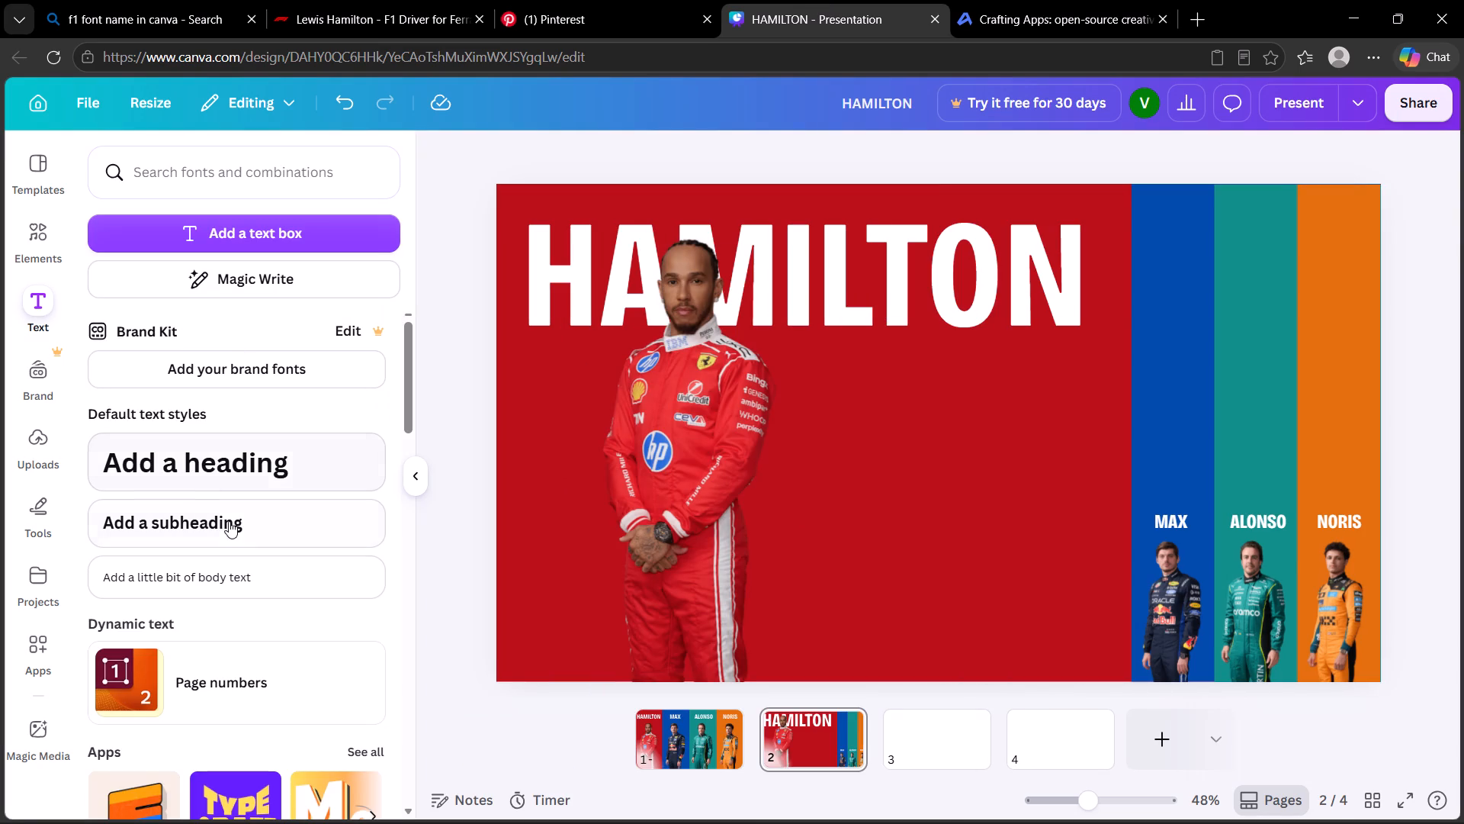
scroll(226, 313, "up", 4)
left_click(313, 232)
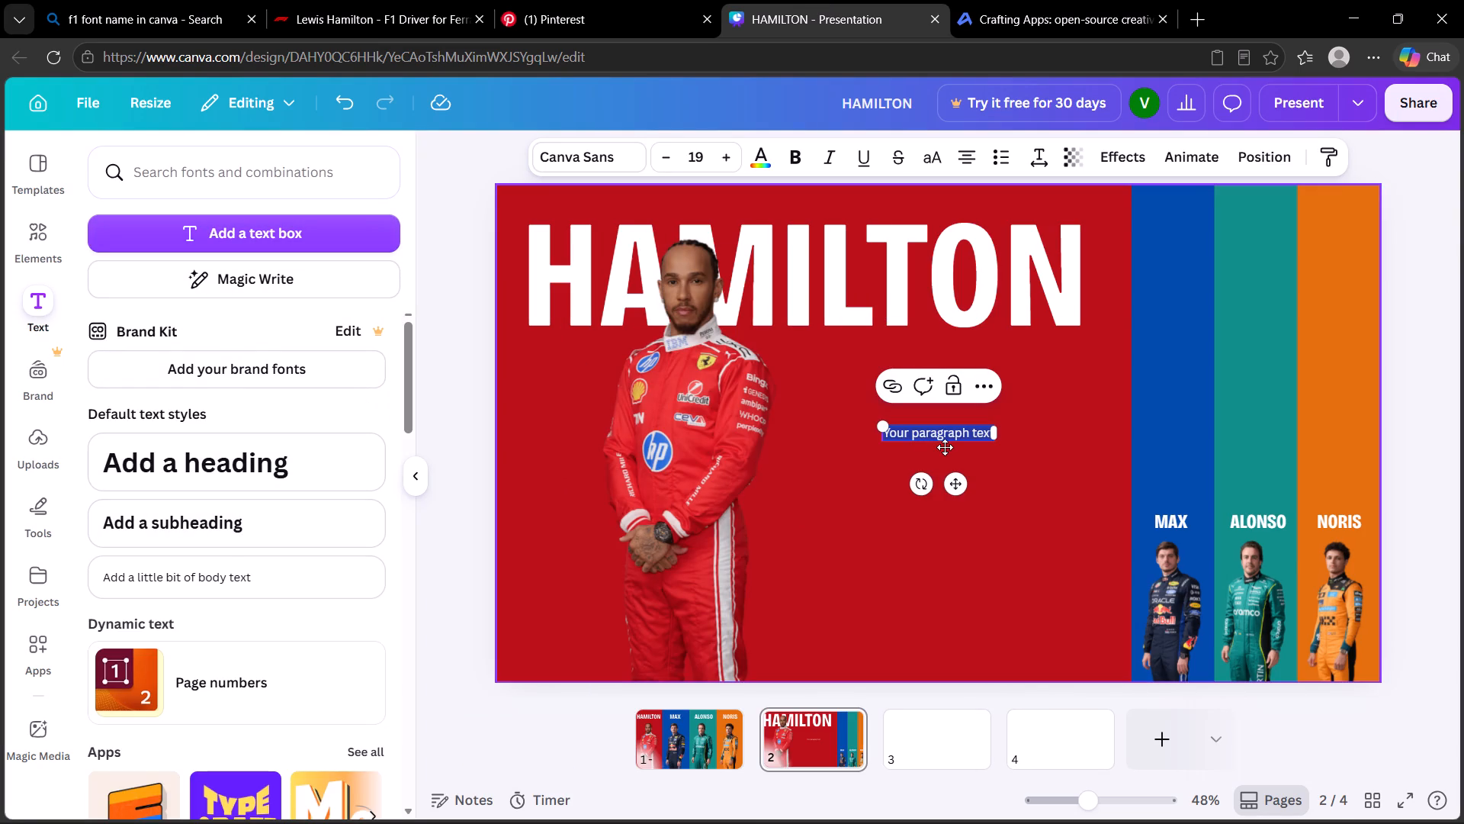
key("ctrl+v")
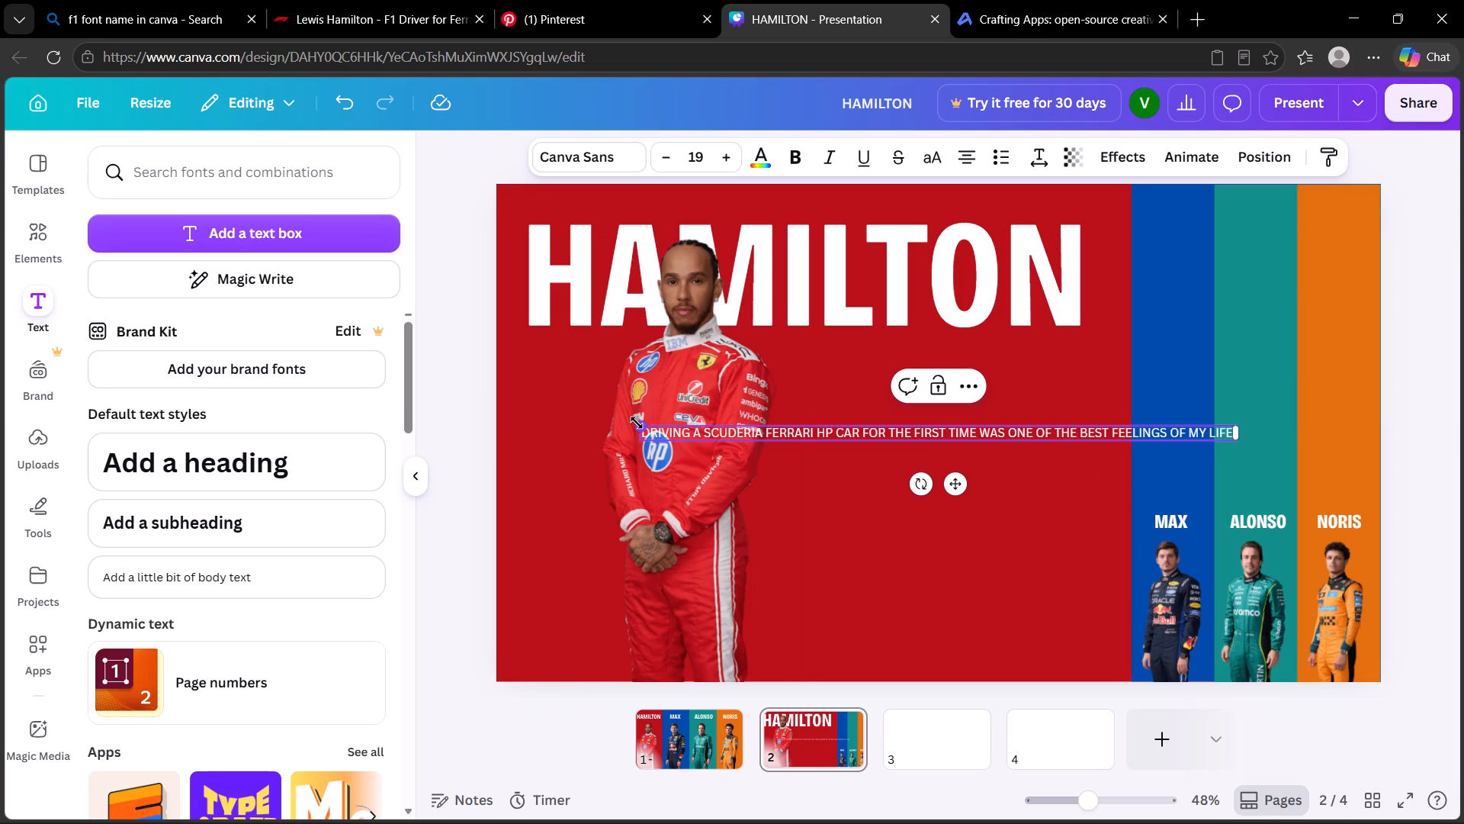
Resize the quote text to a font size of about 20.5 and deselect it.
left_click_drag(637, 423, 789, 420, "alt")
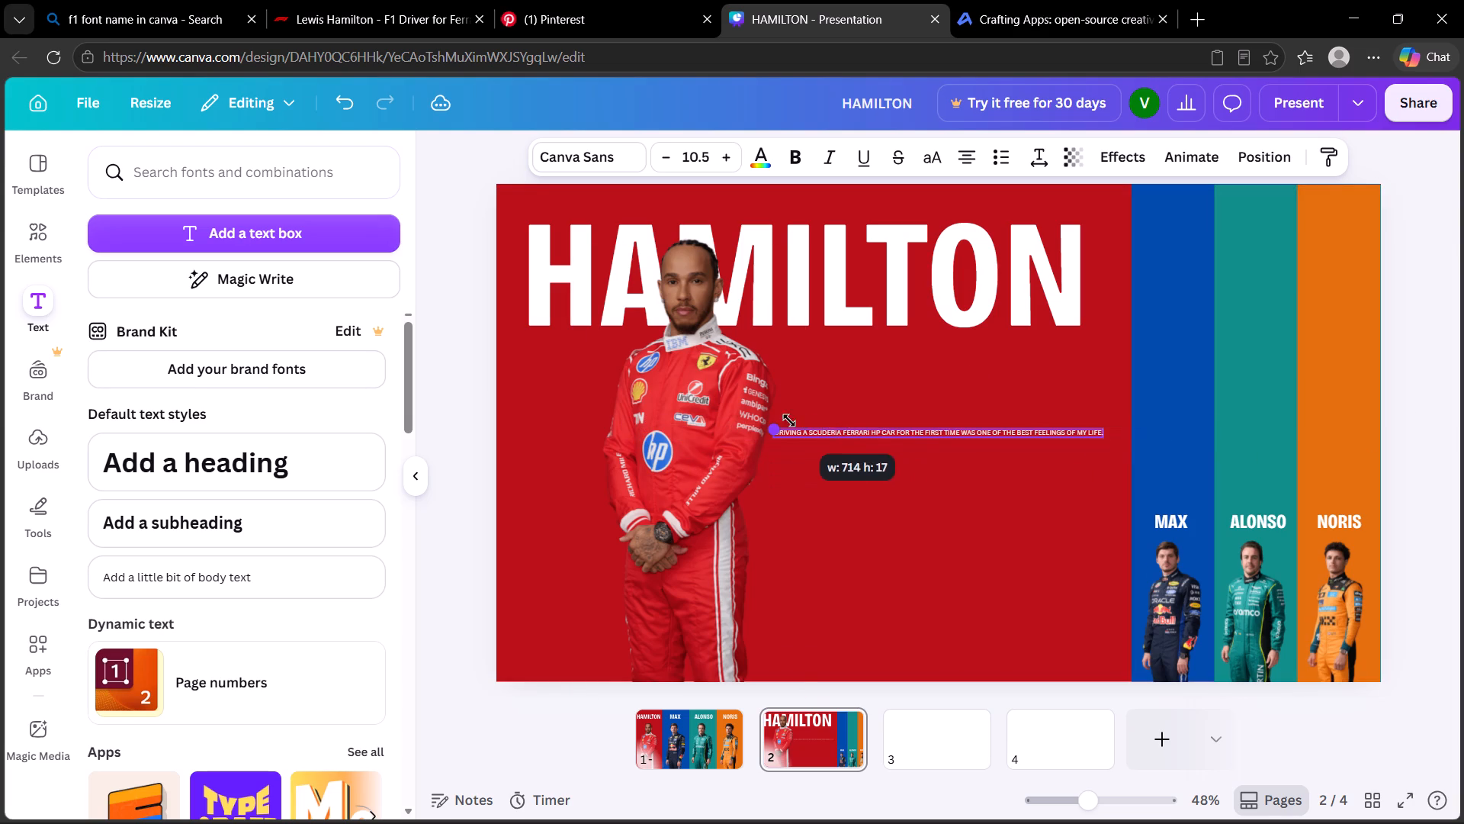
left_click_drag(789, 420, 615, 364, "alt")
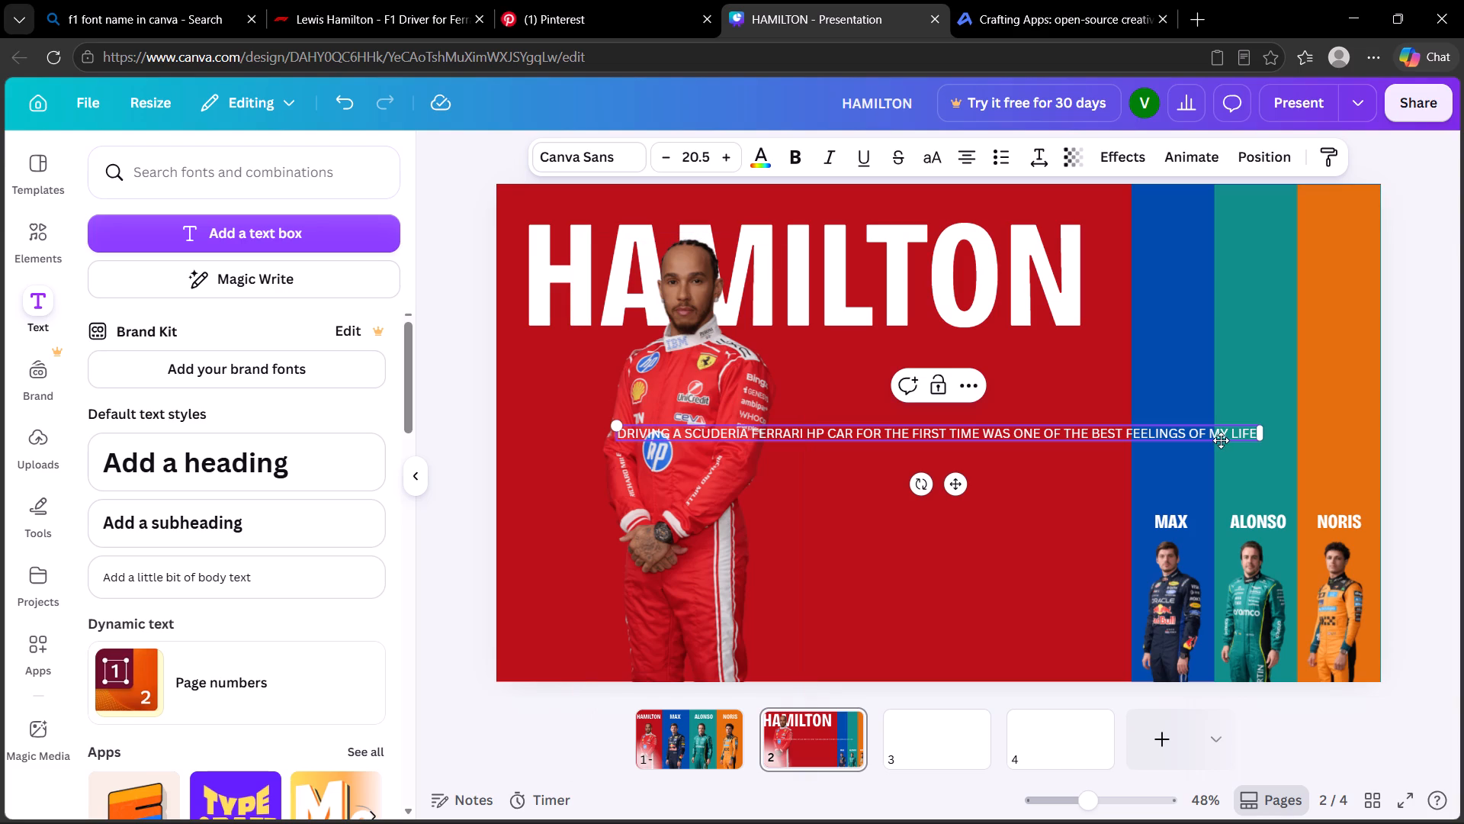
left_click_drag(1215, 439, 1218, 448)
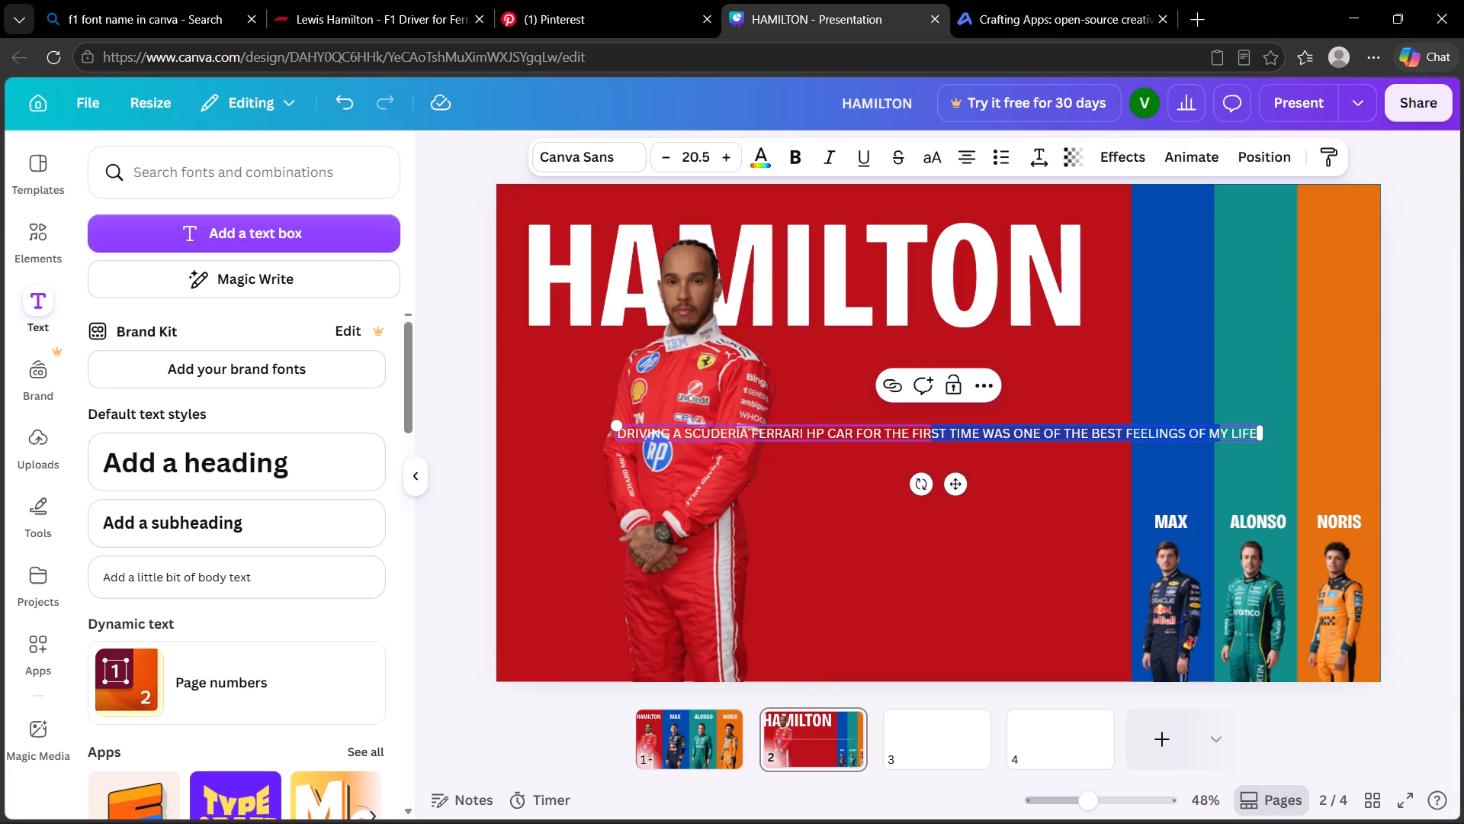
left_click(1422, 378)
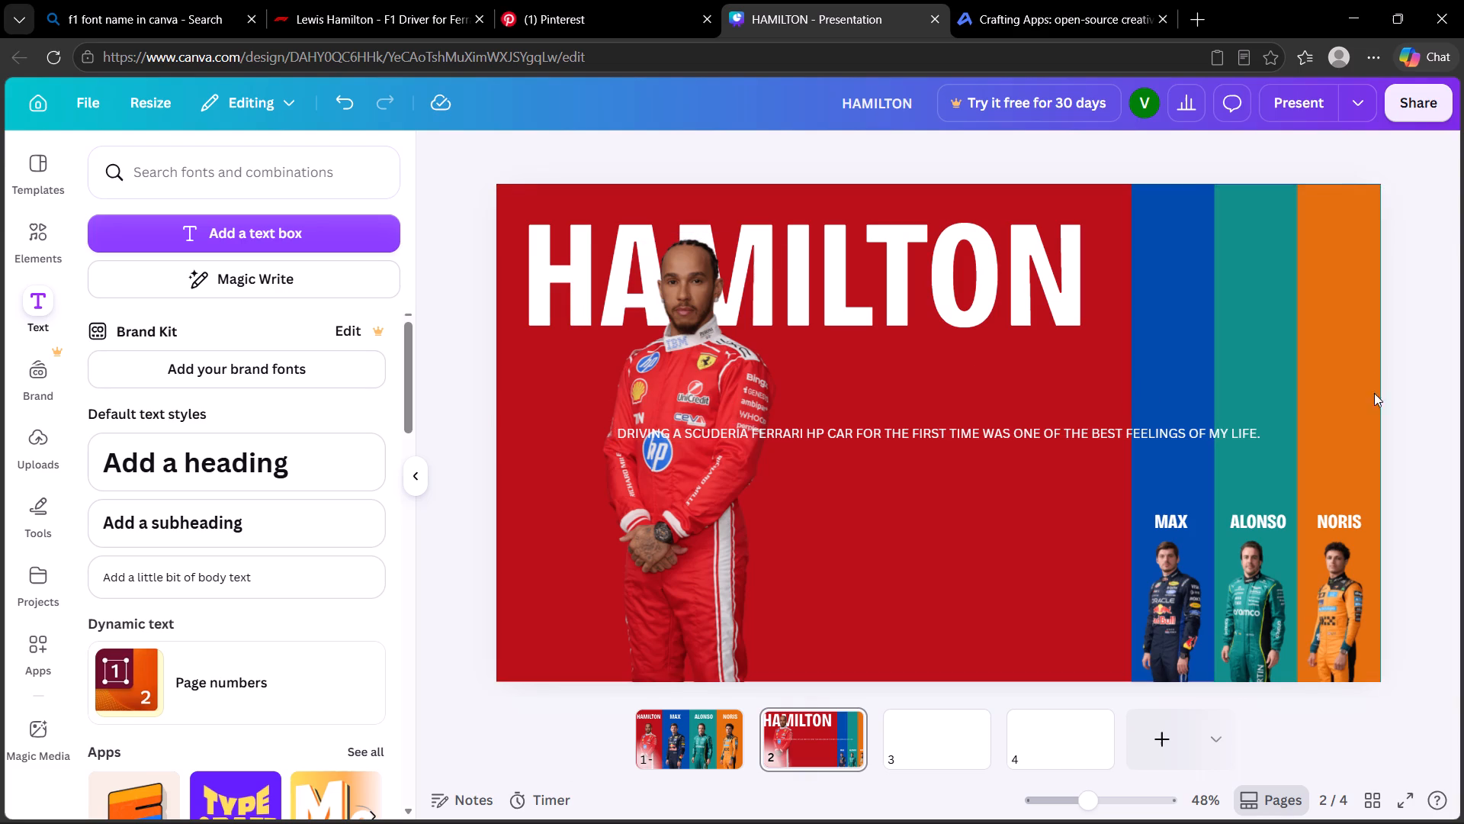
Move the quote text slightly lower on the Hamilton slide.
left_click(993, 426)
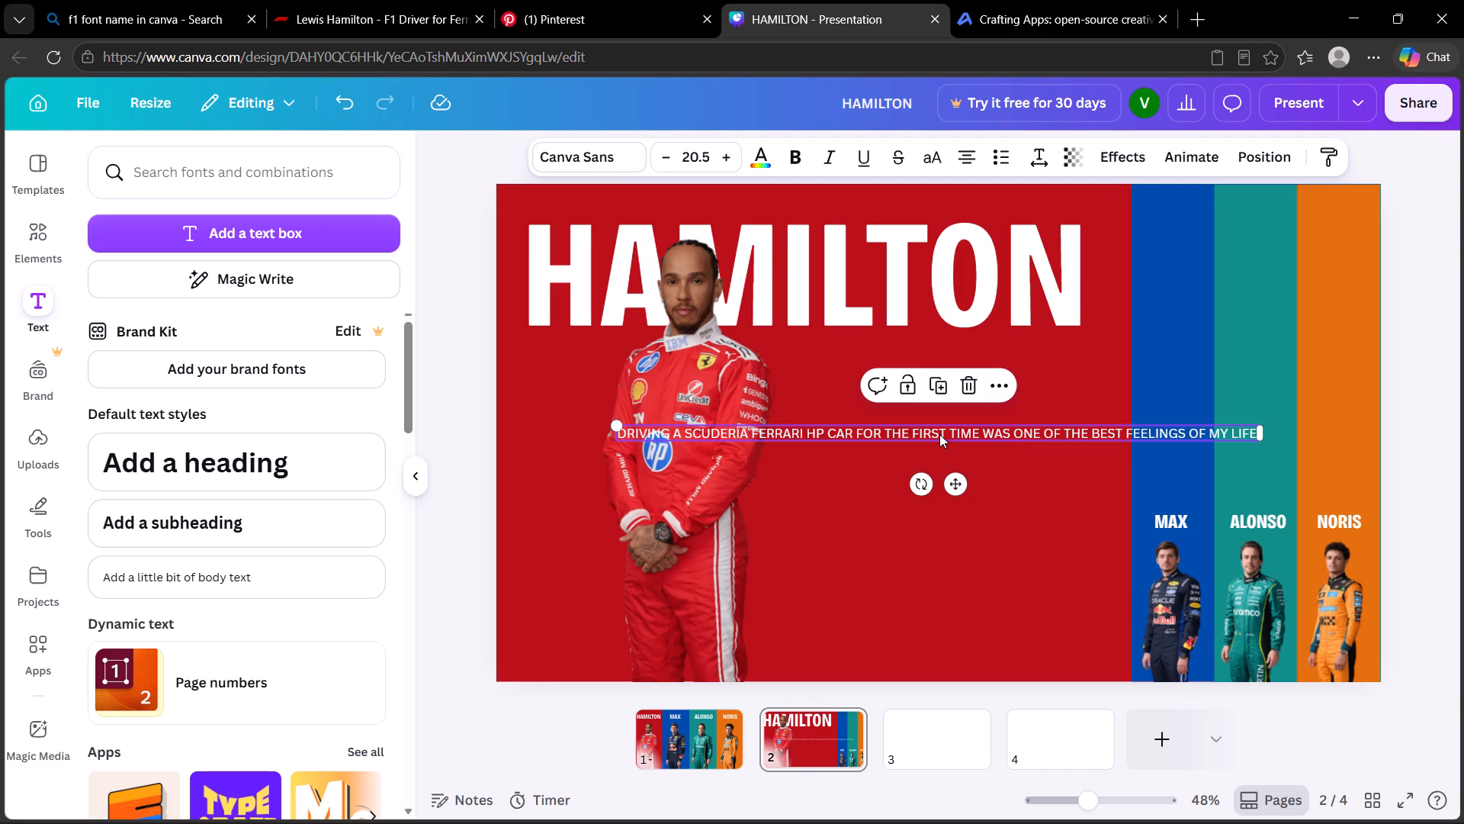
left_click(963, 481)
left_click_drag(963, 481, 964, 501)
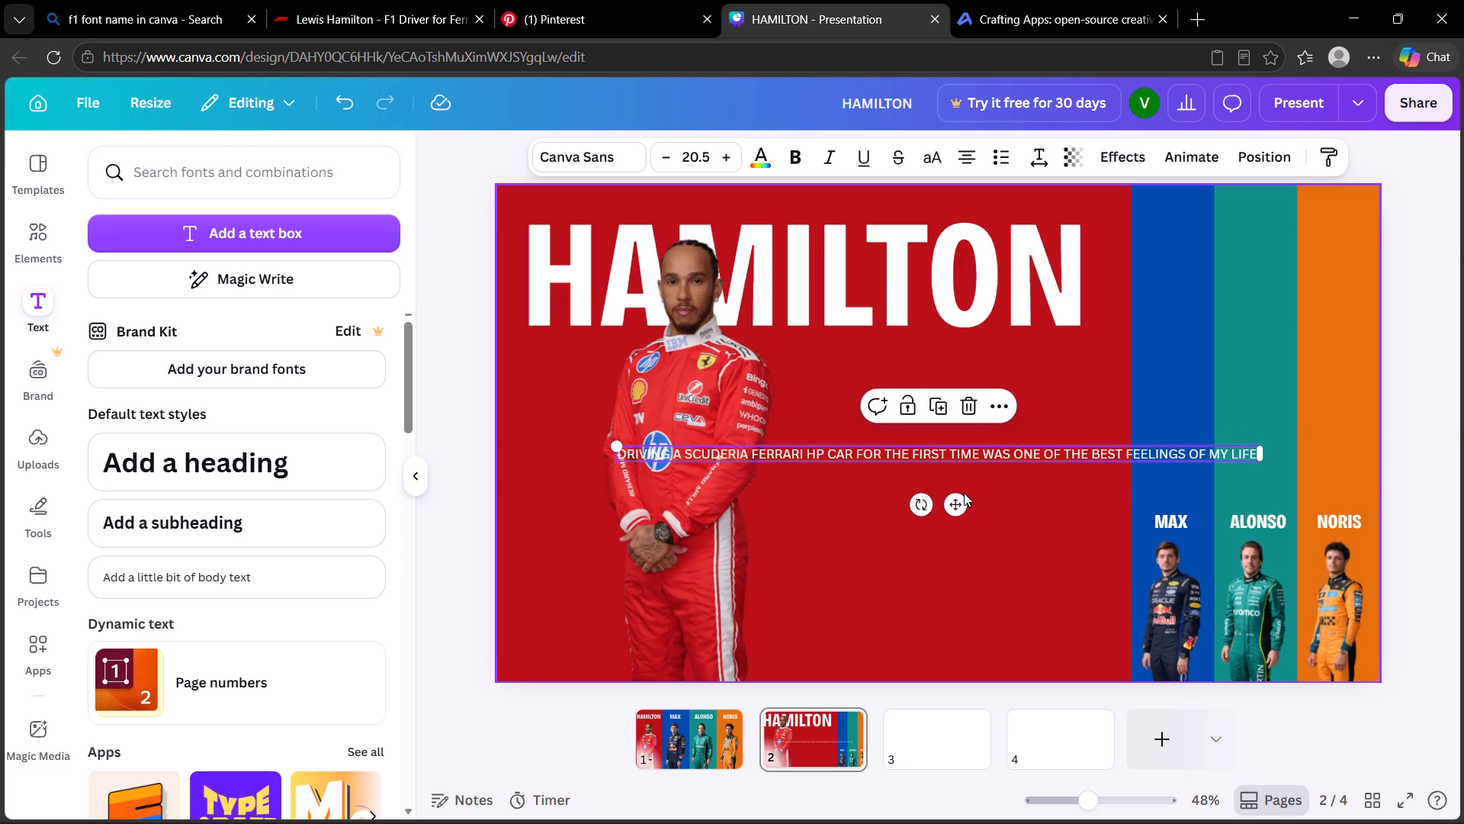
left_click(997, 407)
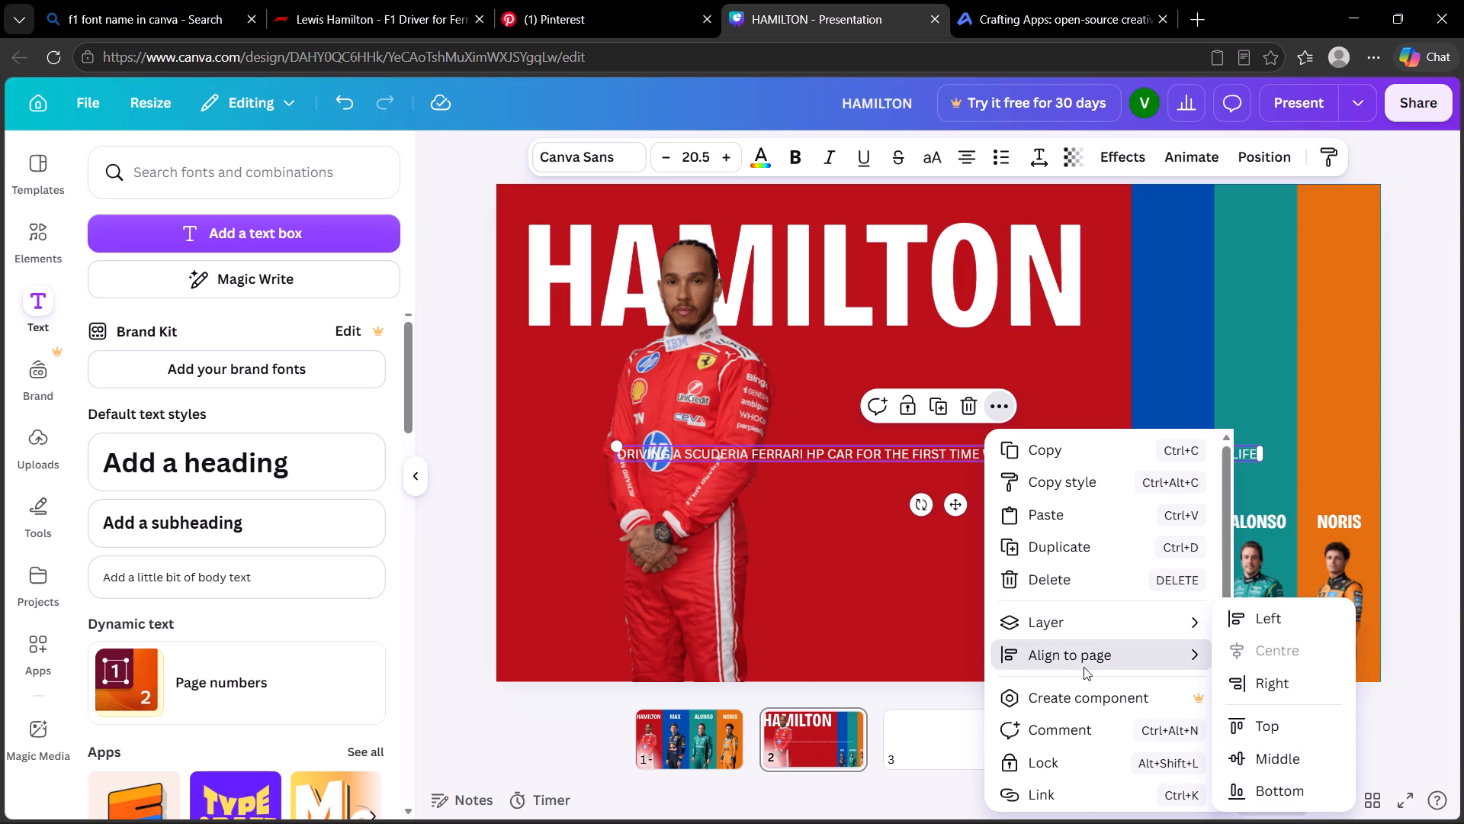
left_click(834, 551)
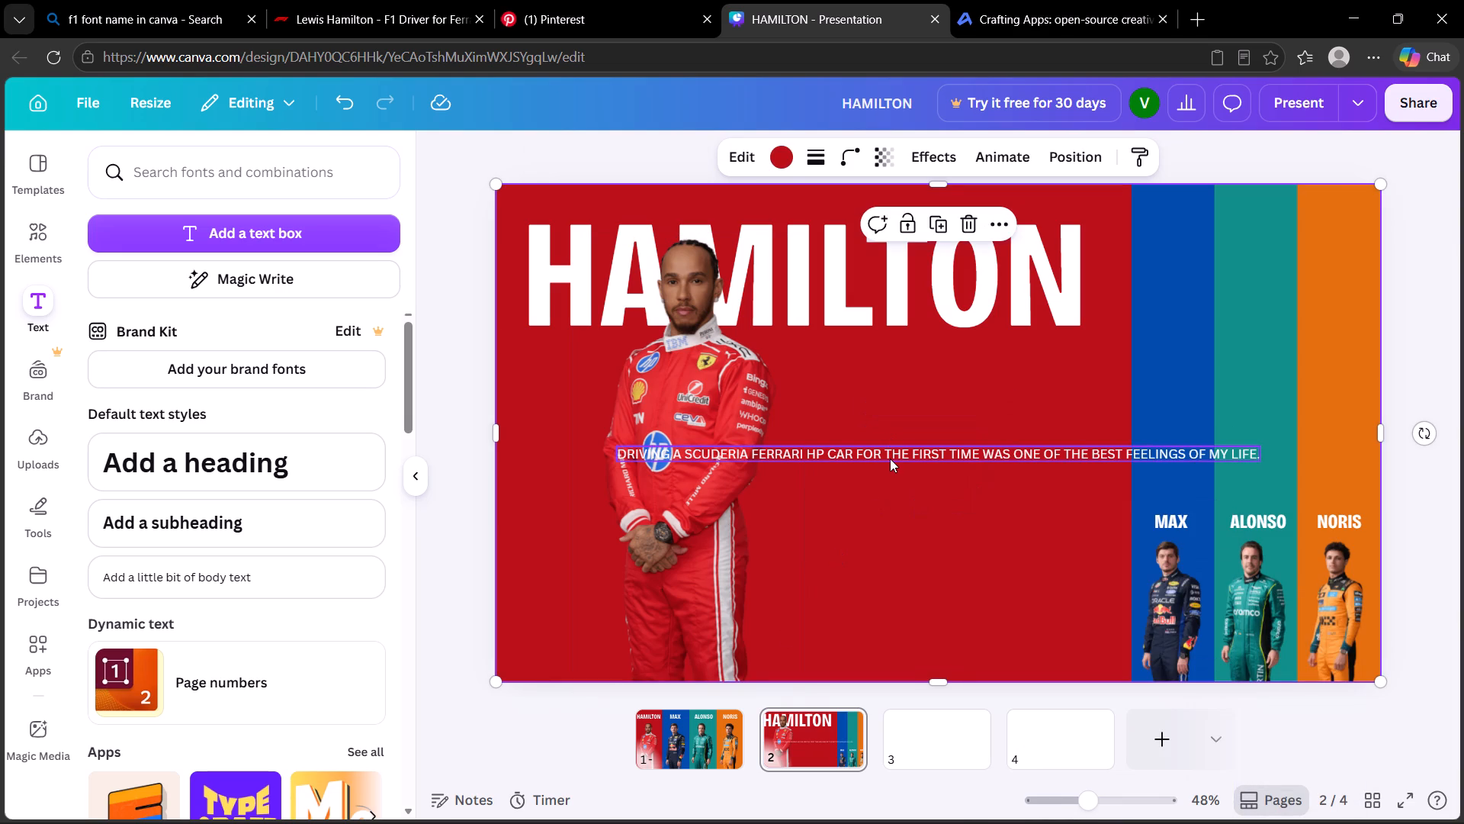
Narrow the quote's text box so the text wraps onto two lines between Hamilton and the blue stripe.
left_click(890, 458)
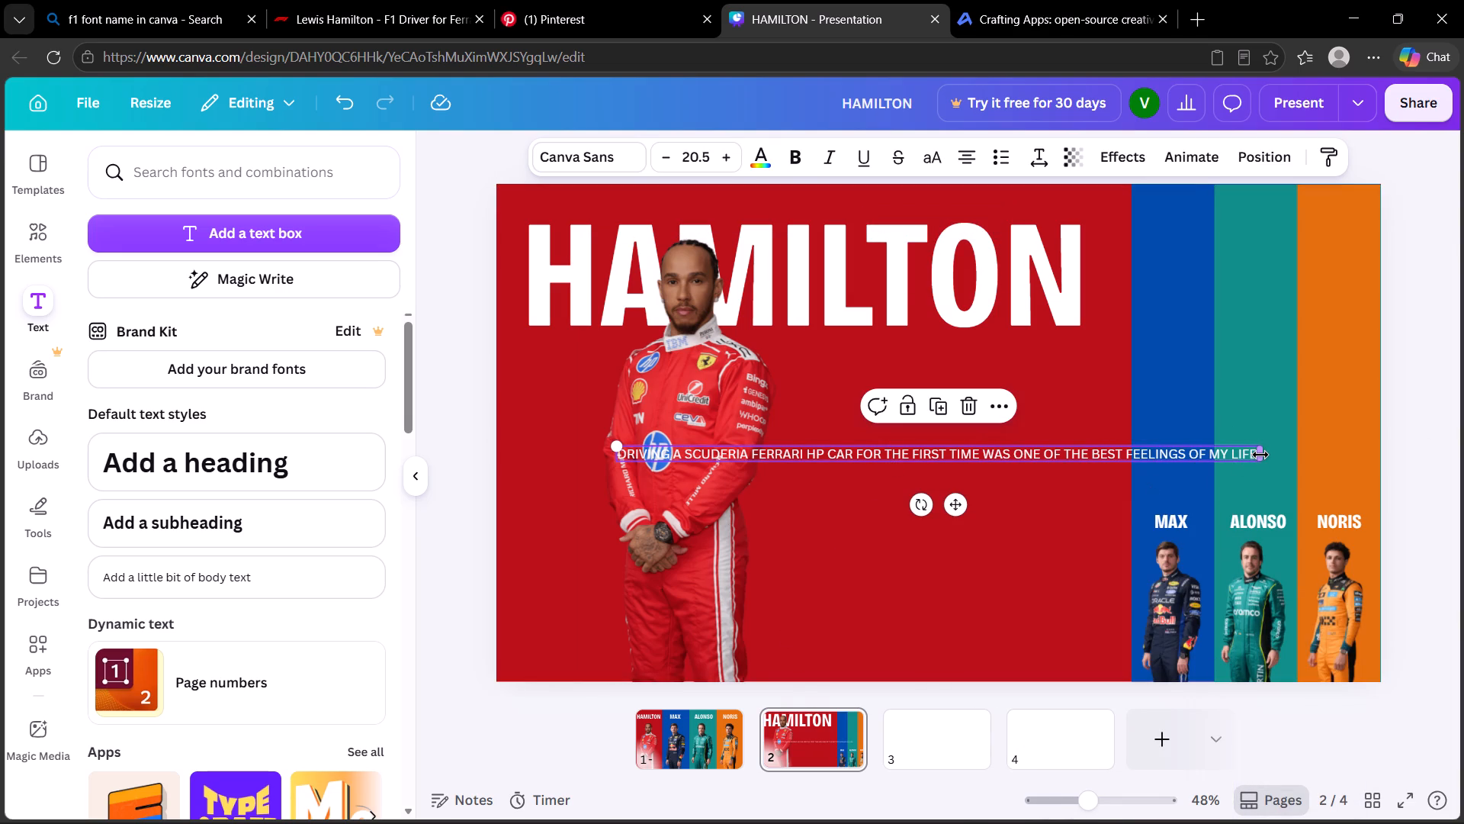
left_click_drag(1261, 455, 1151, 452)
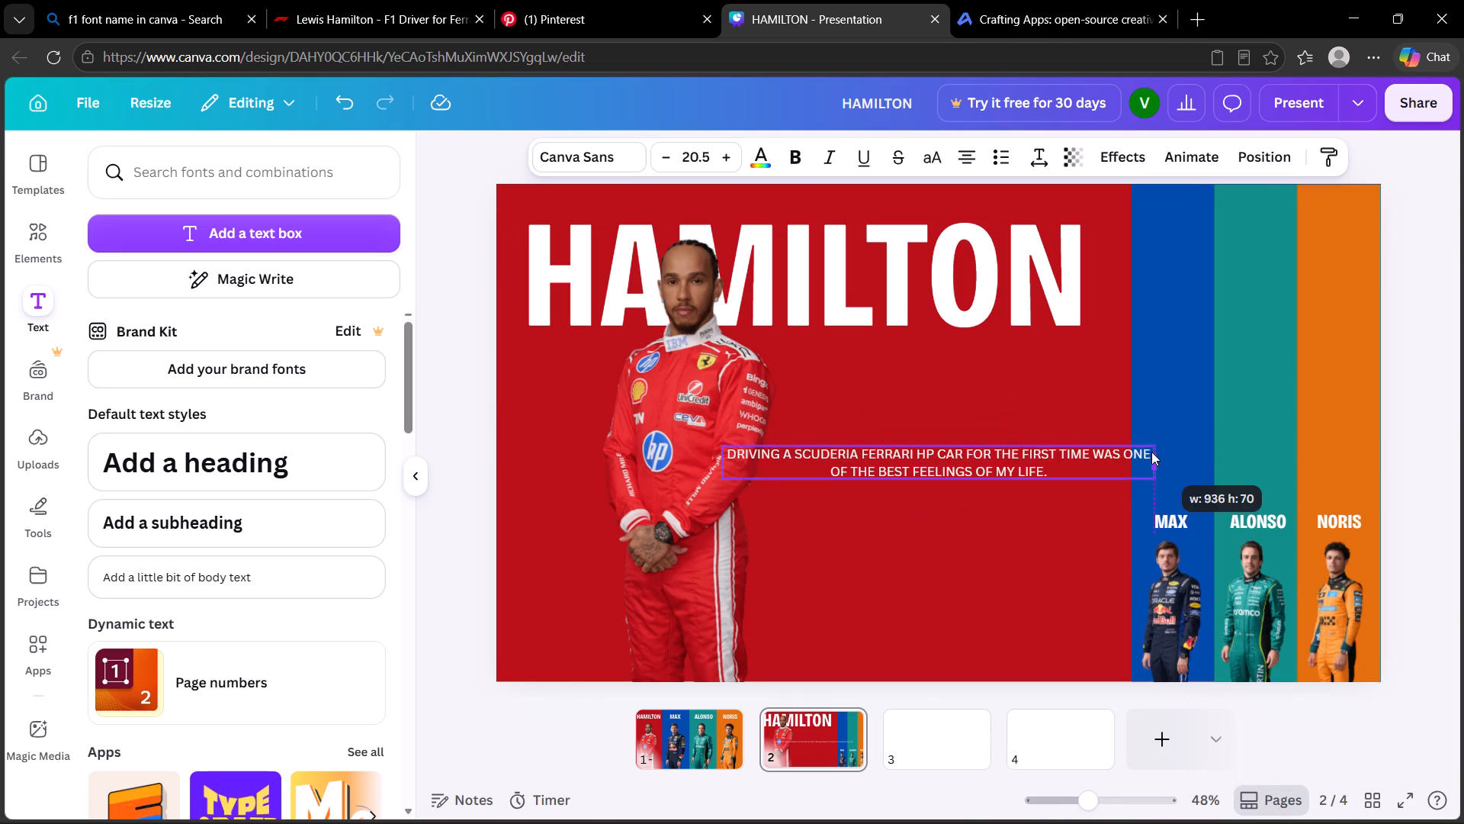
left_click_drag(1151, 452, 1106, 453)
Move the two-line quote up to sit just beneath the end of the HAMILTON title, inside the red area.
left_click_drag(990, 459, 989, 421)
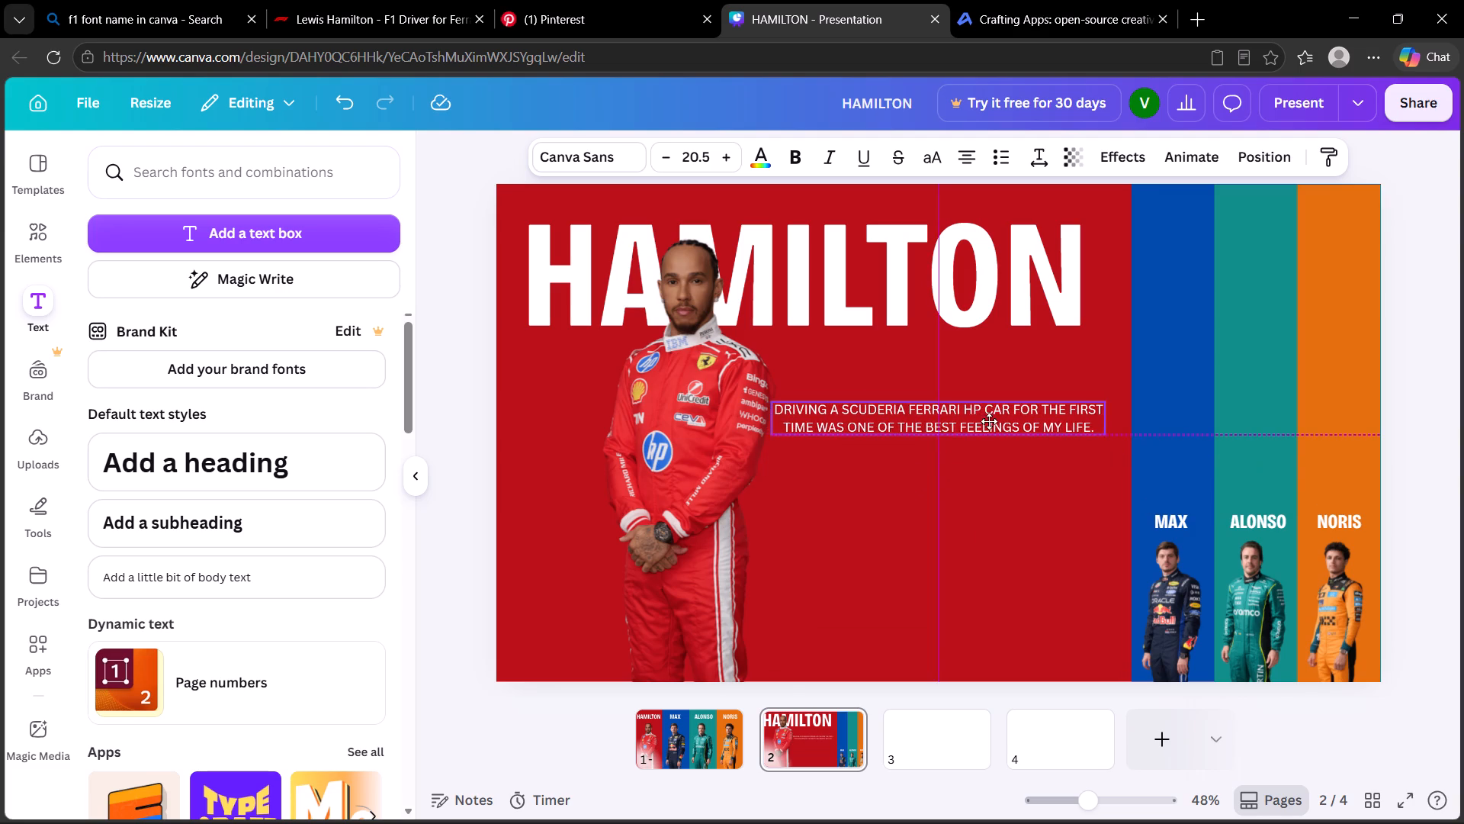
left_click_drag(989, 421, 994, 459)
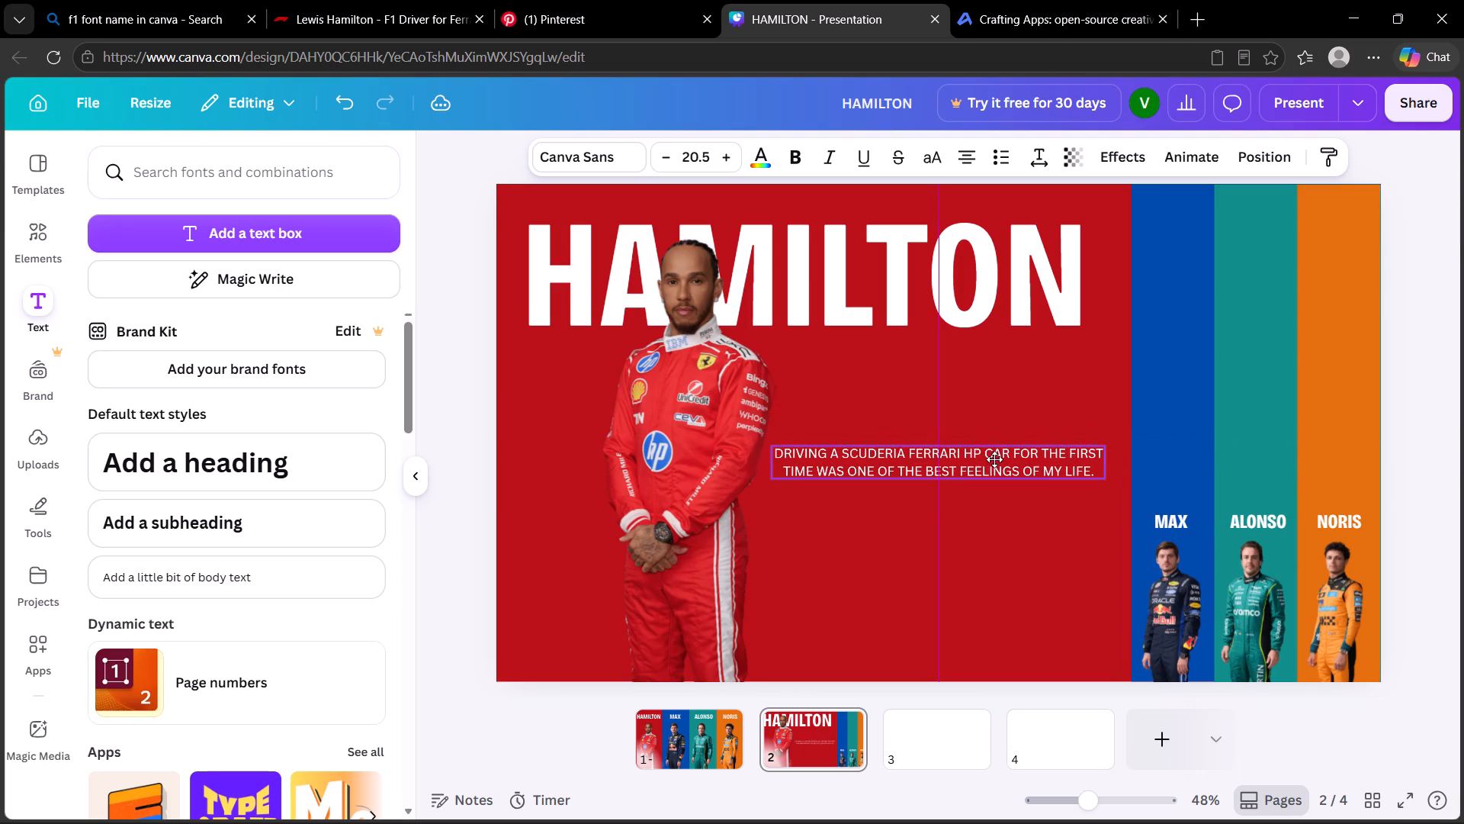
left_click_drag(994, 459, 1012, 387)
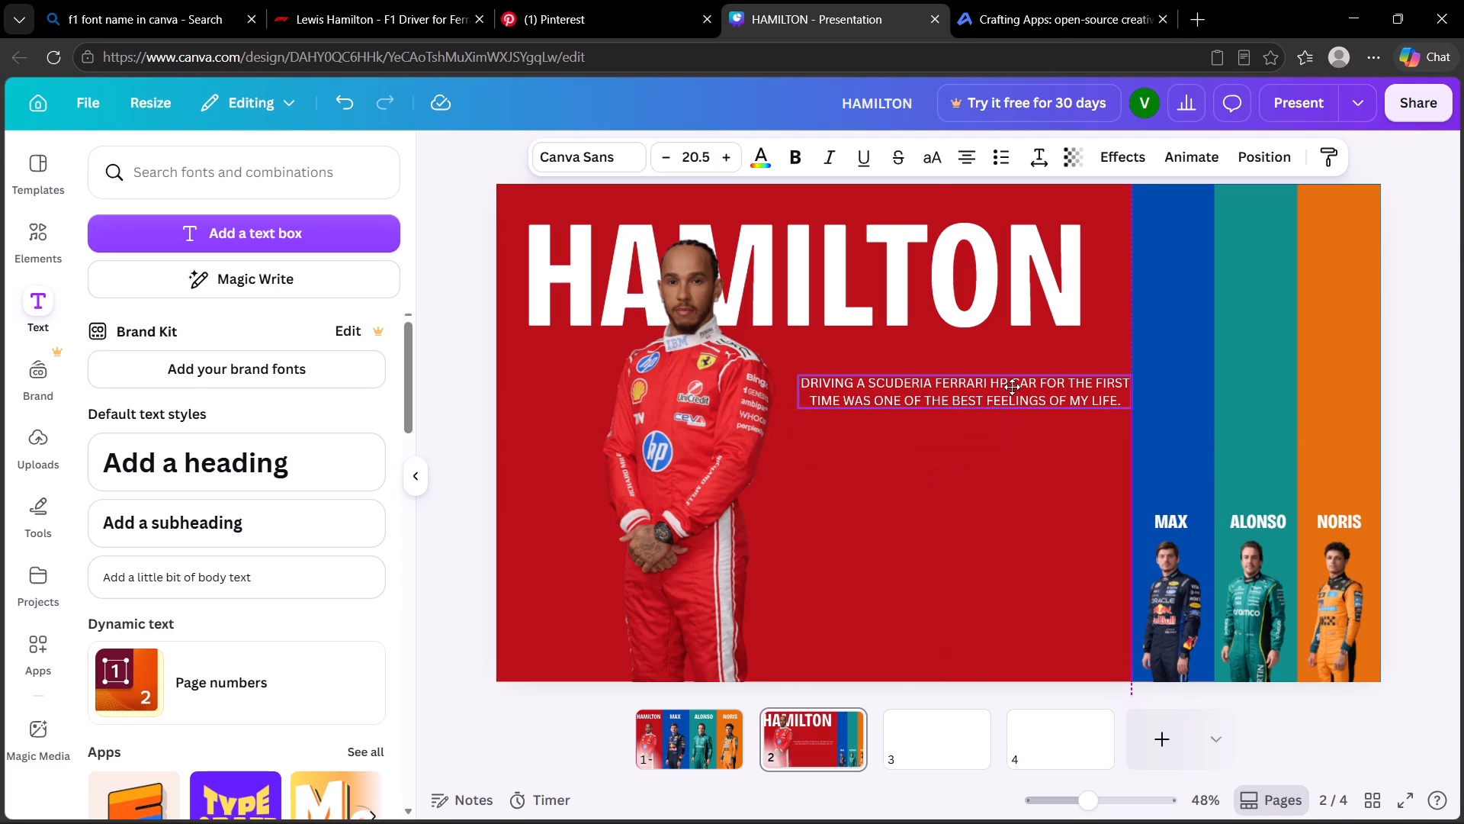
left_click_drag(1012, 387, 1004, 385)
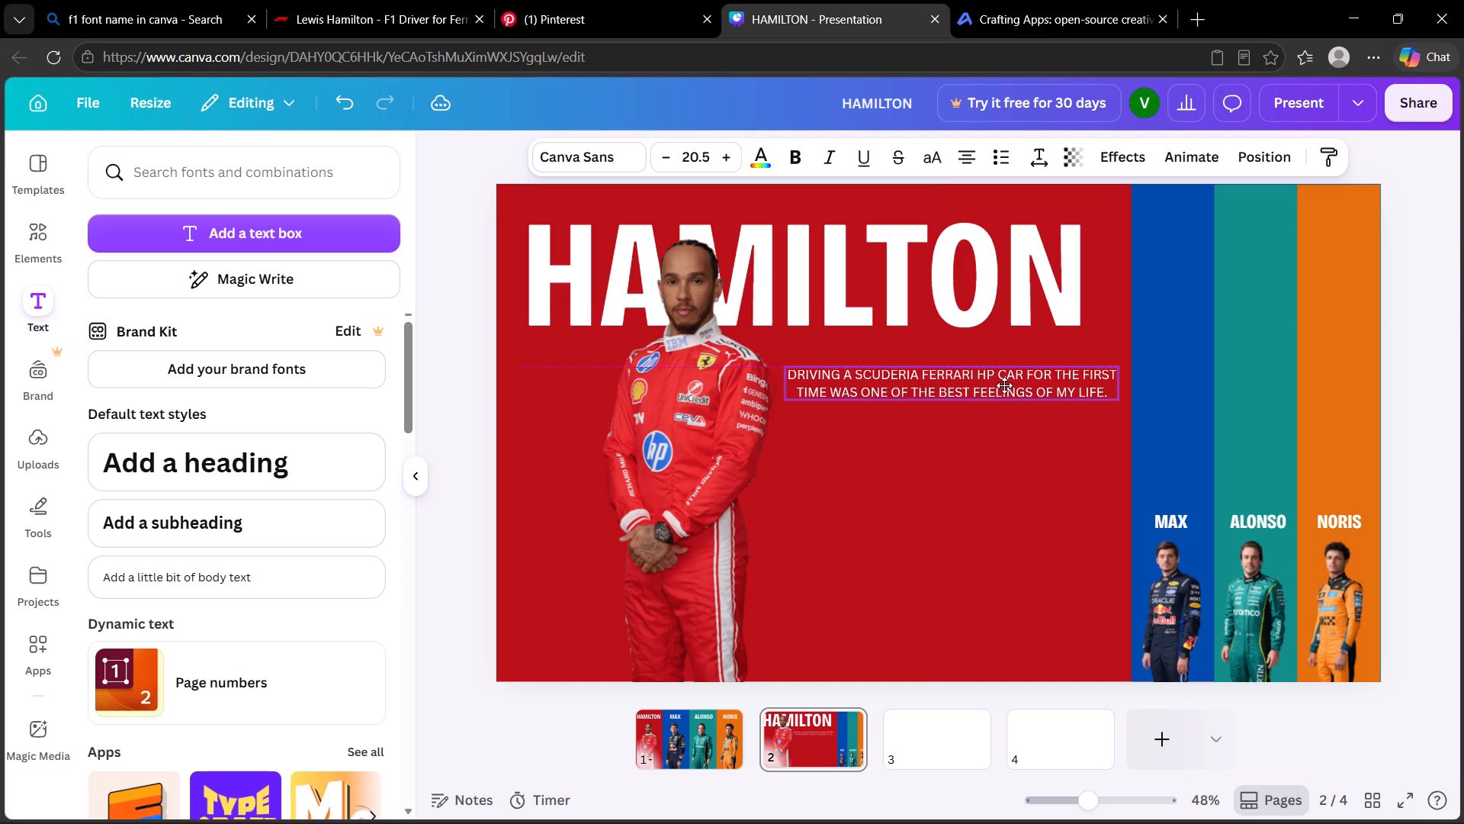
left_click_drag(1004, 385, 1012, 363)
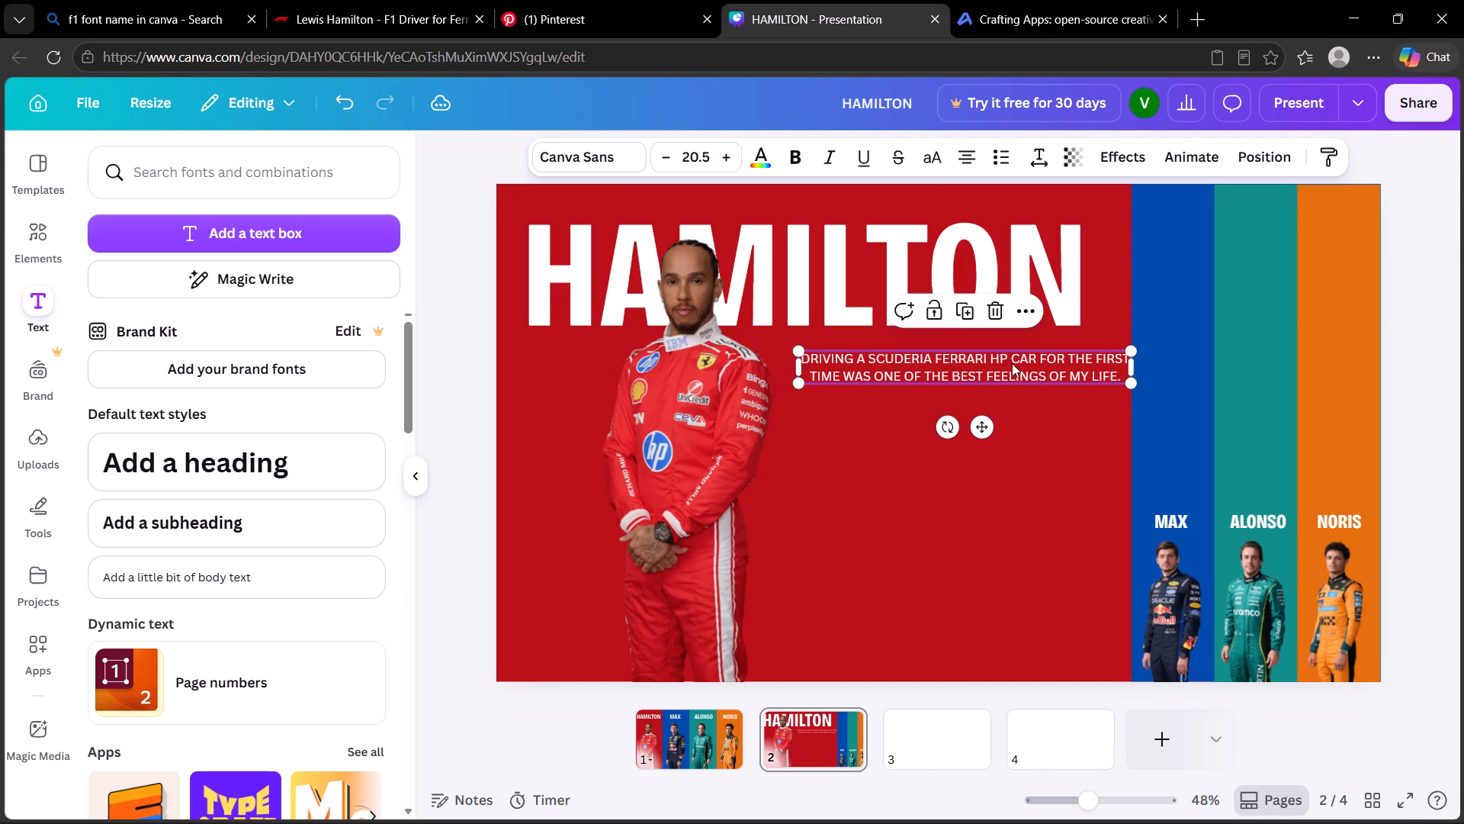
left_click(1029, 454)
left_click(1000, 369)
left_click_drag(1006, 368, 994, 365)
Shift the HAMILTON title slightly toward the blue stripe.
left_click(988, 256)
left_click_drag(983, 262, 985, 262)
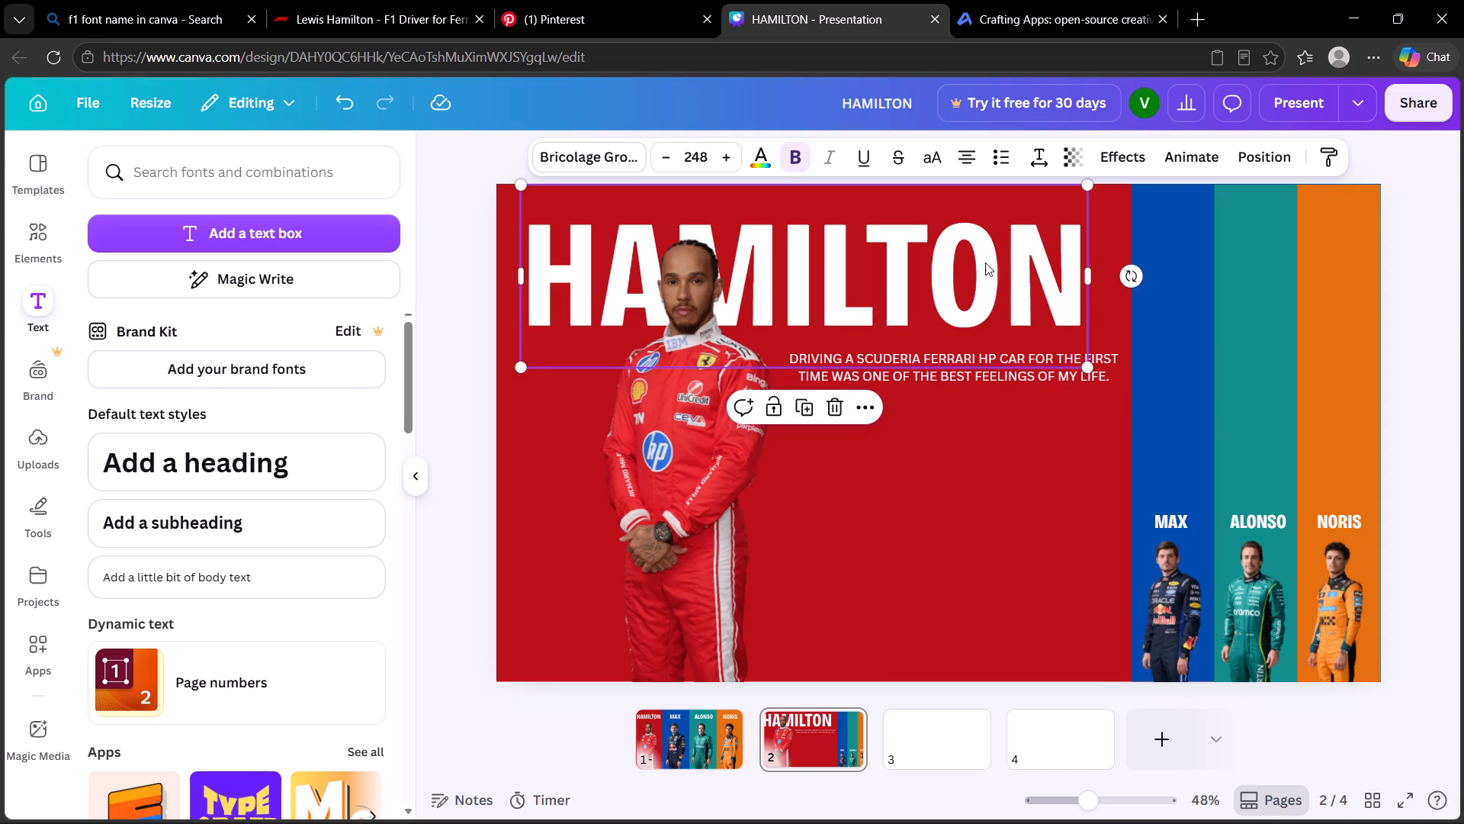
left_click_drag(985, 262, 1002, 266)
Nudge the quote text away from the blue stripe so its edge lines up with the end of the HAMILTON title.
left_click(1019, 374)
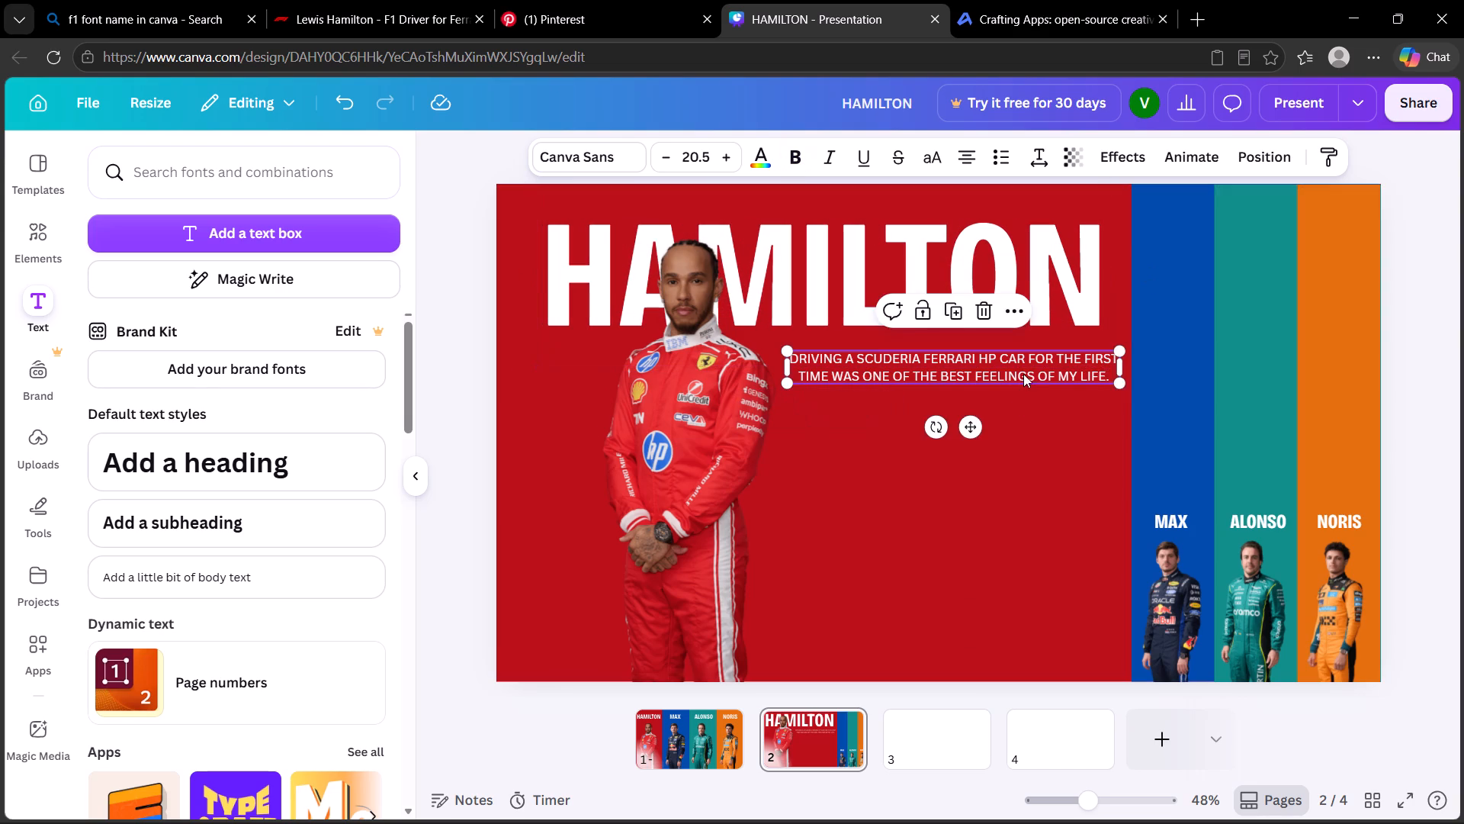
left_click_drag(1035, 372, 1024, 371)
left_click(1420, 385)
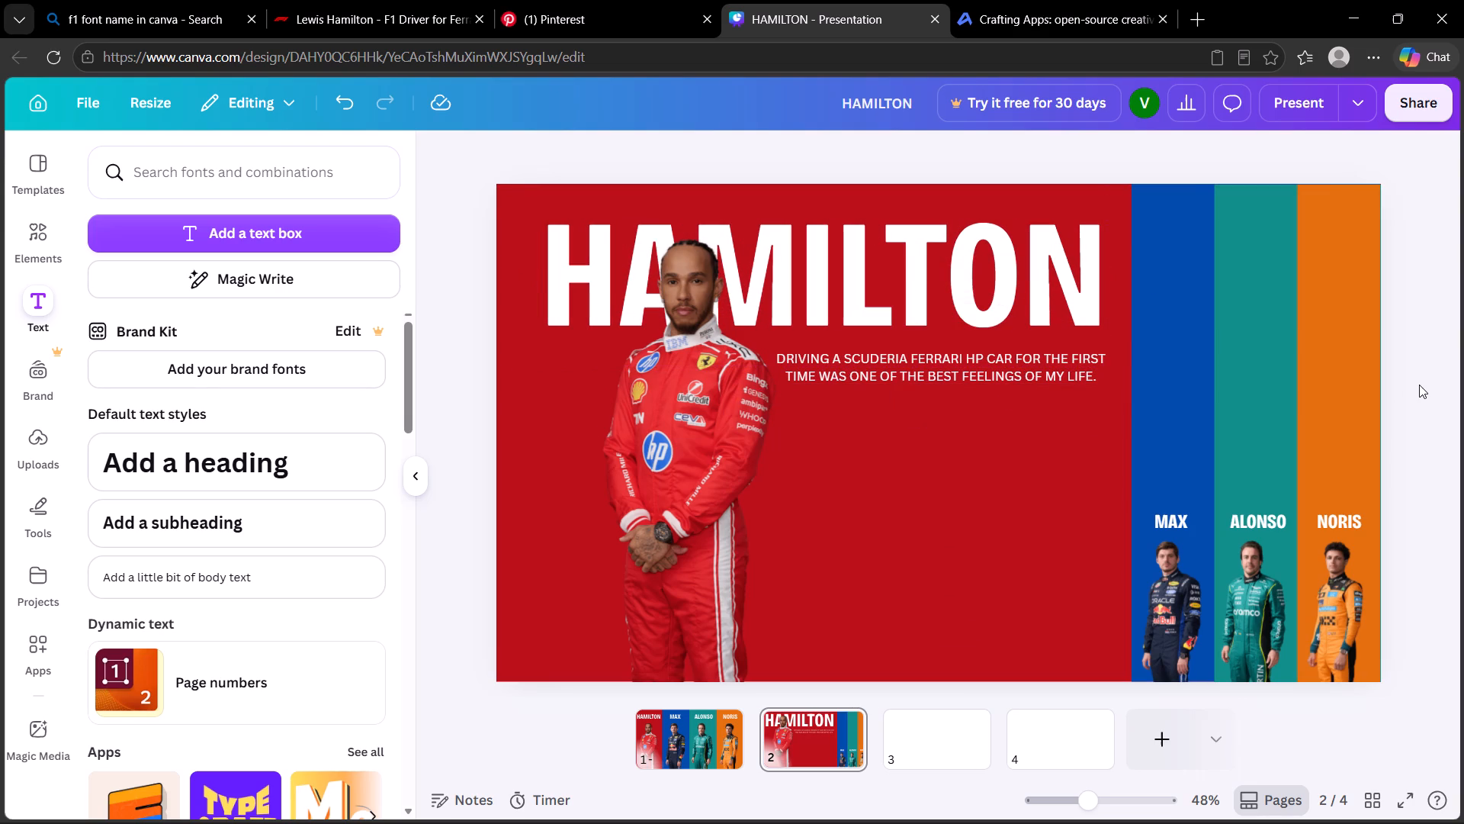
Lower Hamilton's photo and raise the HAMILTON title slightly so his head overlaps only the lower part of the letters.
left_click(678, 317)
left_click_drag(677, 304, 677, 305)
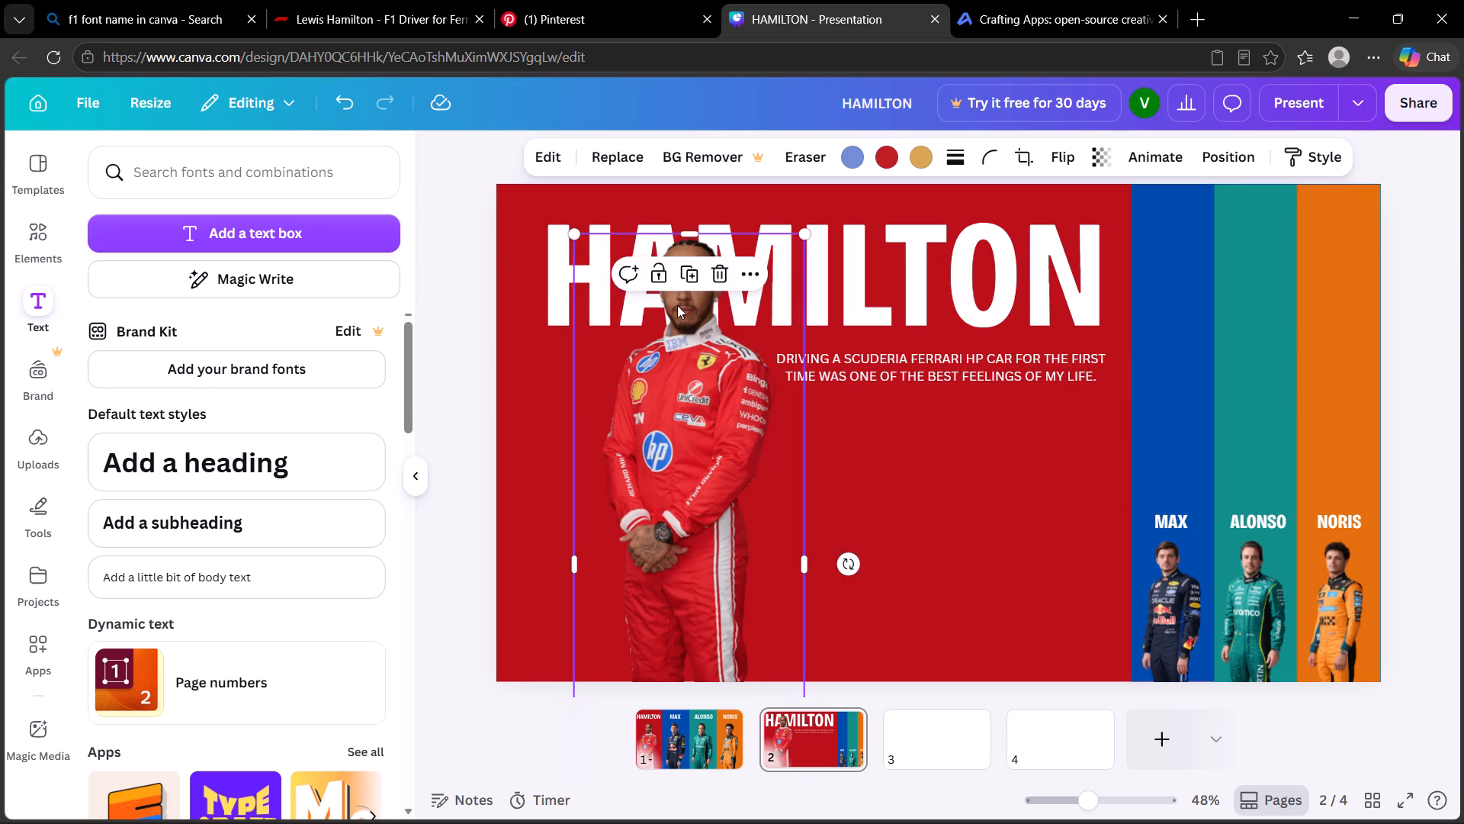
left_click_drag(677, 305, 680, 348)
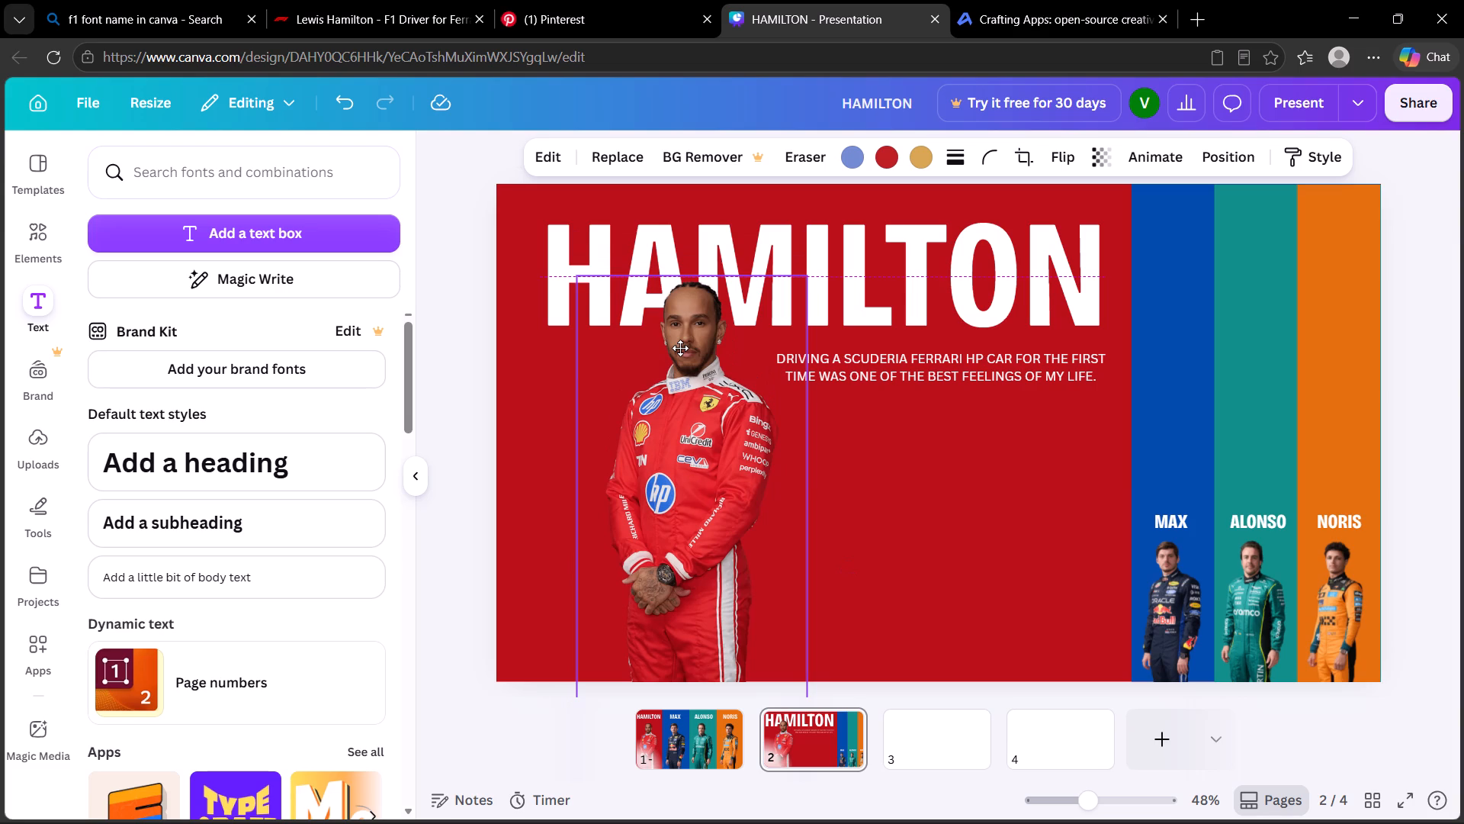
left_click_drag(680, 348, 681, 343)
left_click(861, 282)
left_click_drag(868, 279, 868, 267)
left_click(721, 388)
left_click_drag(693, 425, 689, 407)
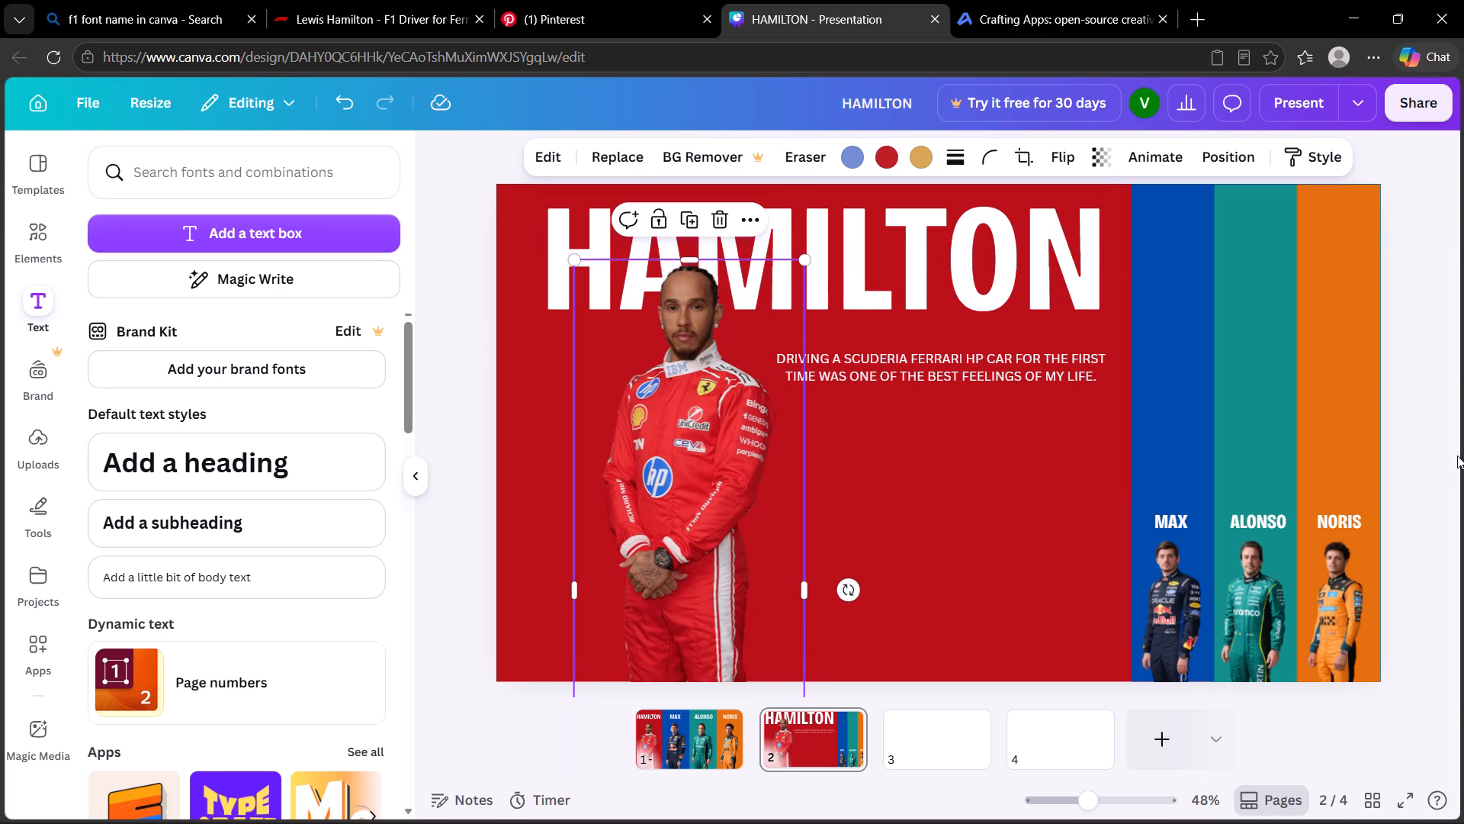
left_click(1456, 455)
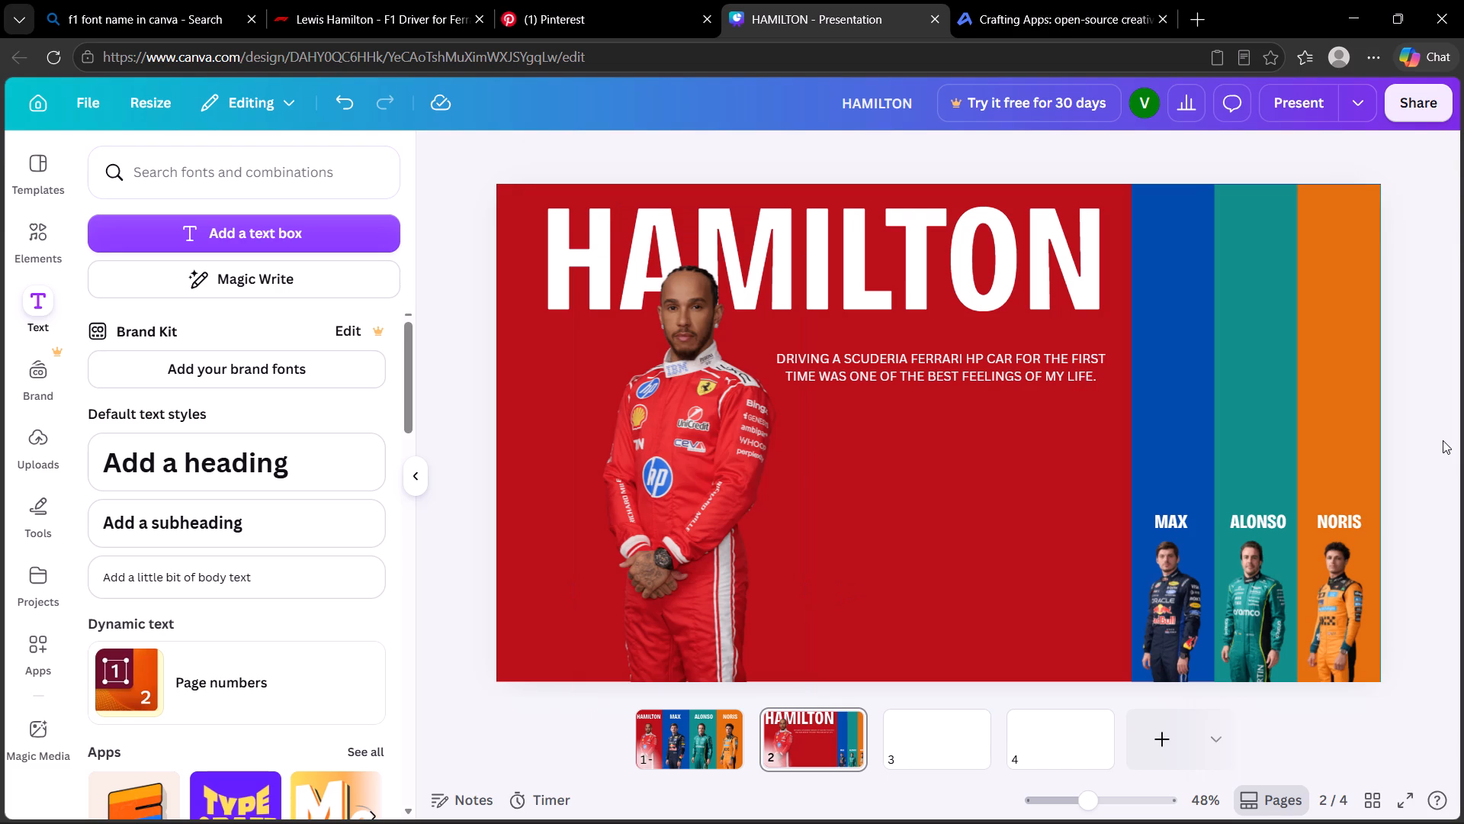
Change the font of Hamilton's quote text to Montserrat.
left_click(989, 365)
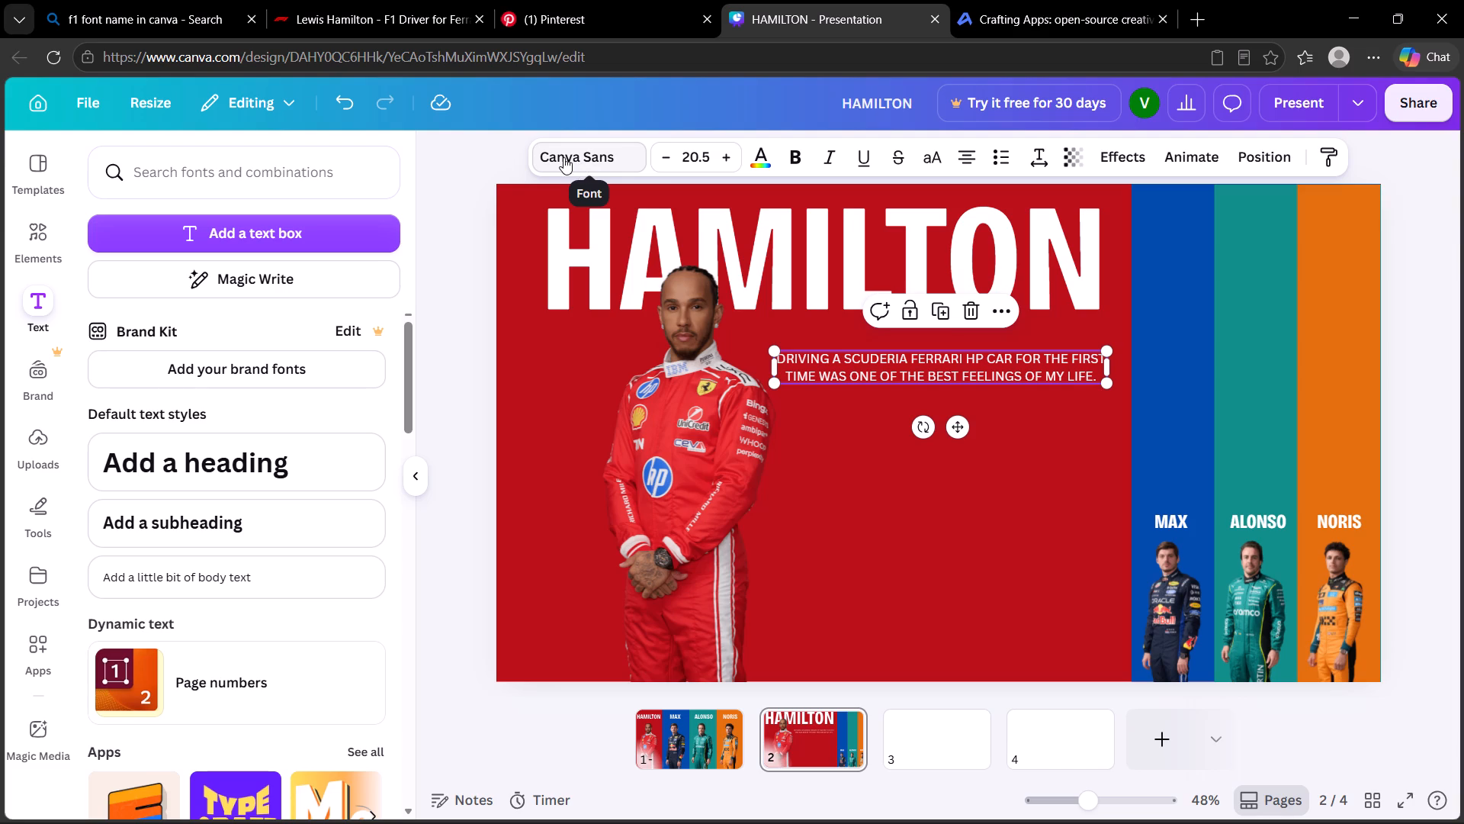
left_click(572, 163)
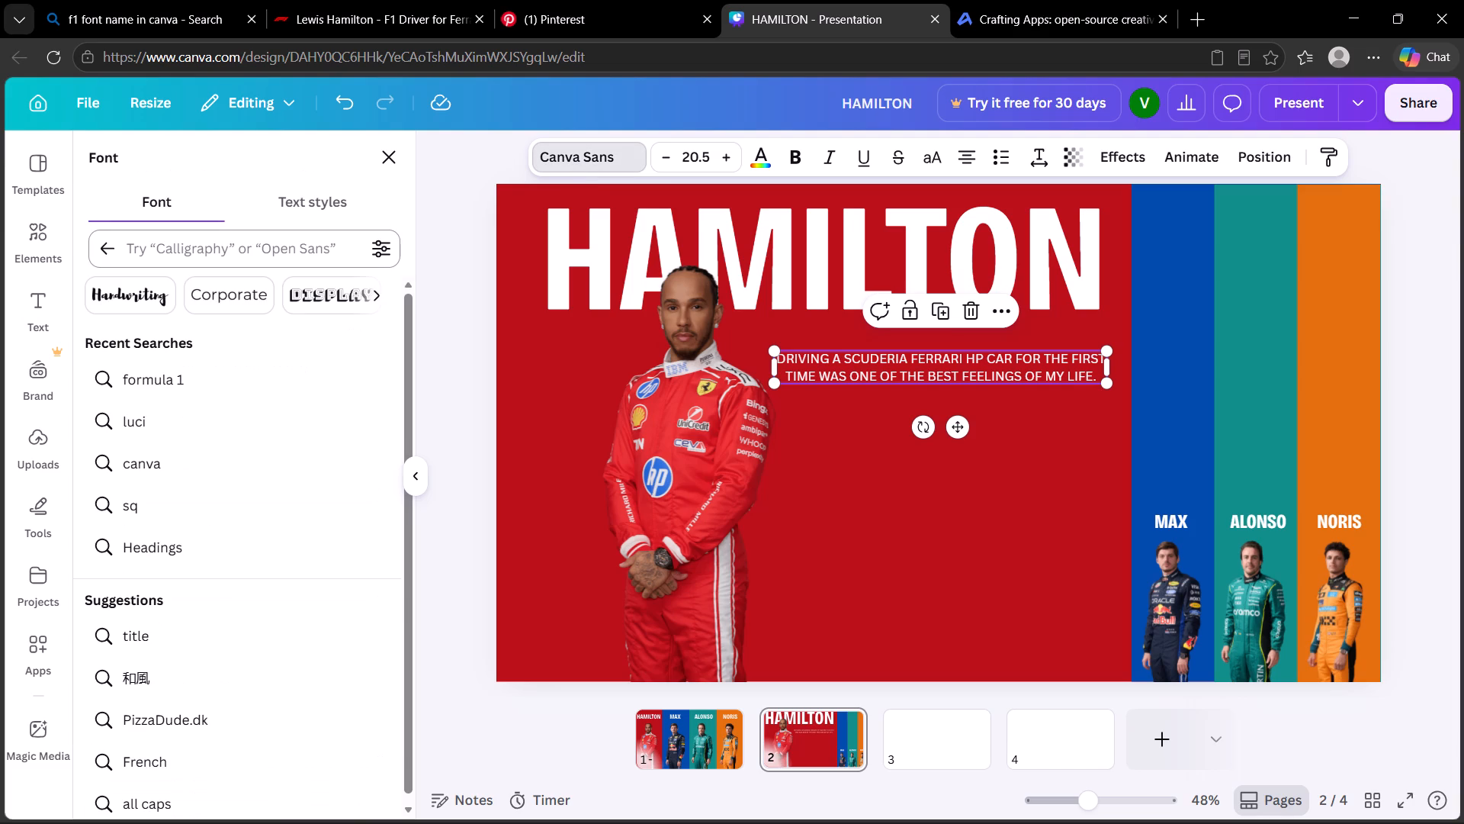
left_click(260, 265)
type("MONST")
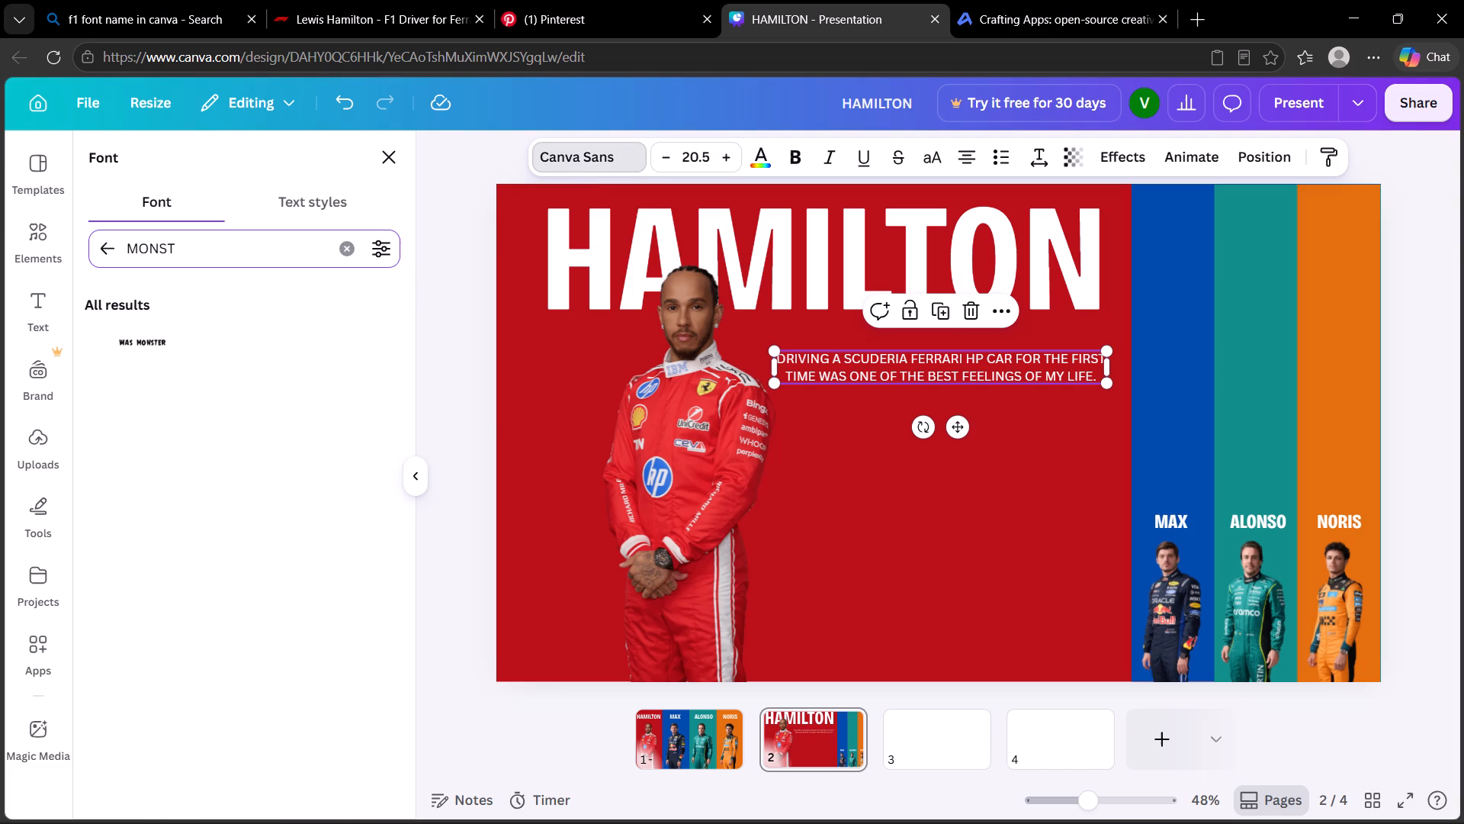
key("BackSpace")
key("BackSpace")
key("BackSpace")
key("BackSpace")
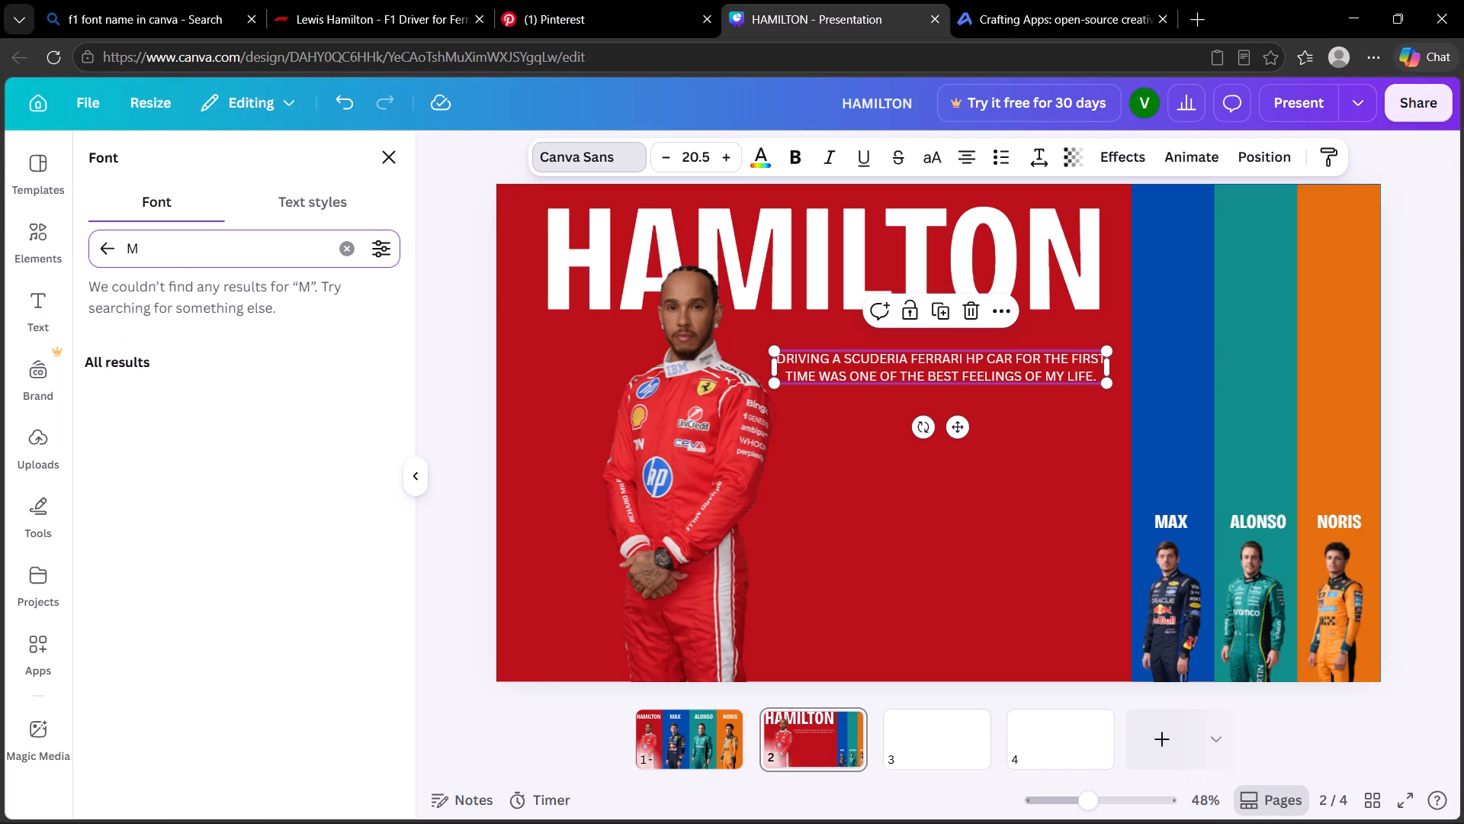
key("BackSpace")
type("mons")
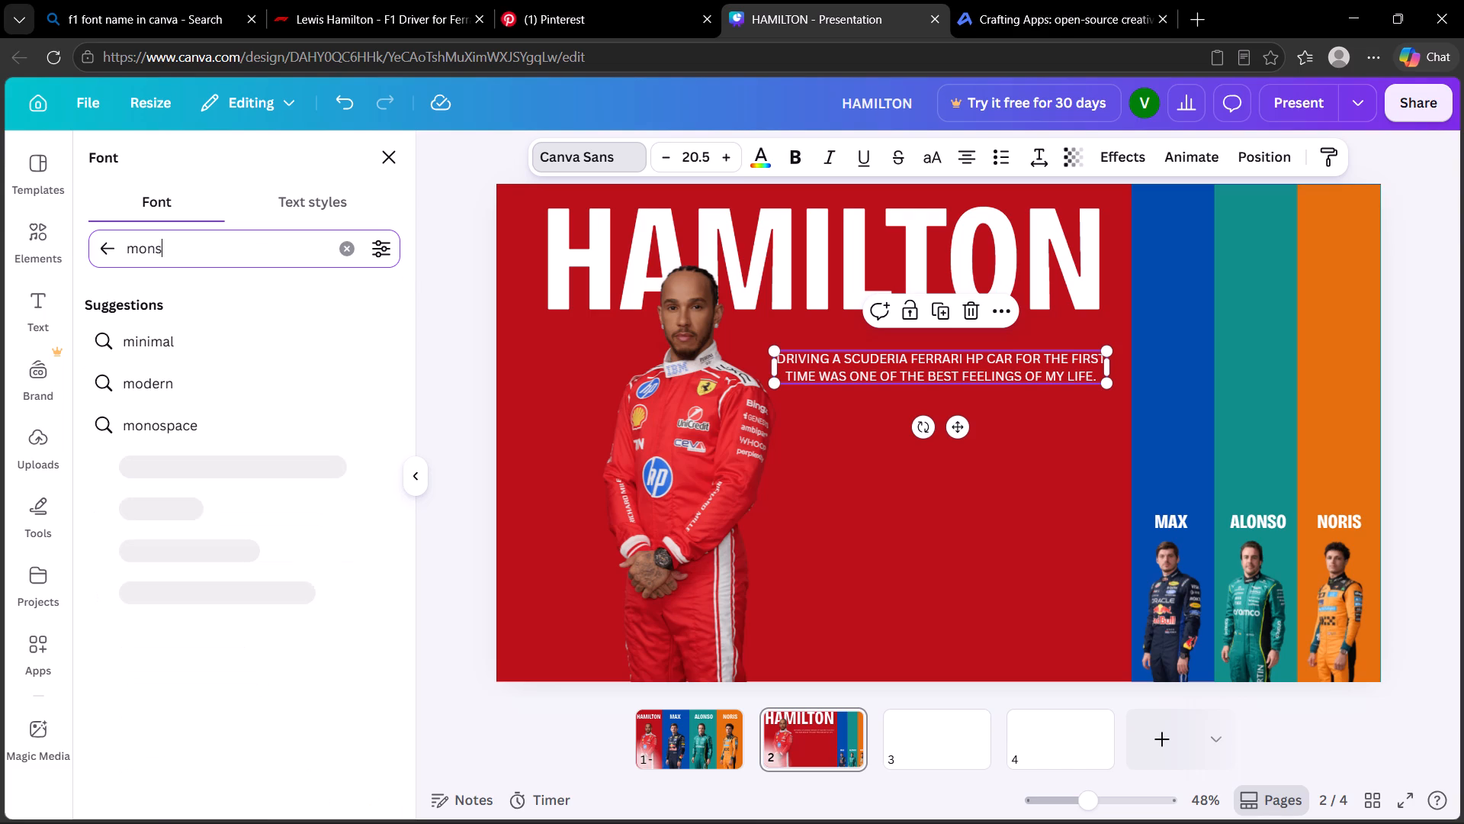
type("terat")
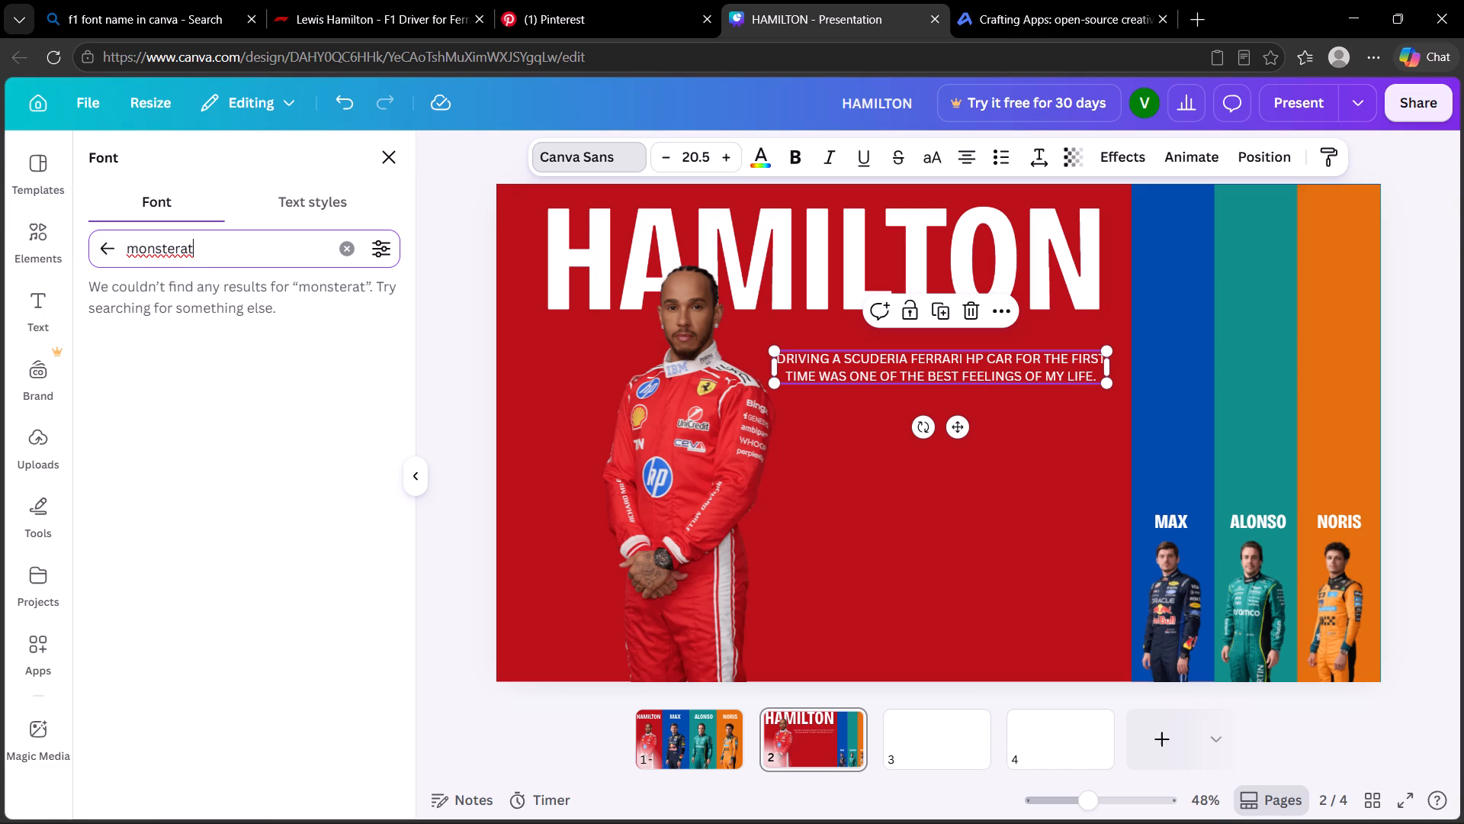
key("BackSpace")
key("BackSpace")
key("BackSpace")
key("BackSpace")
key("BackSpace")
key("BackSpace")
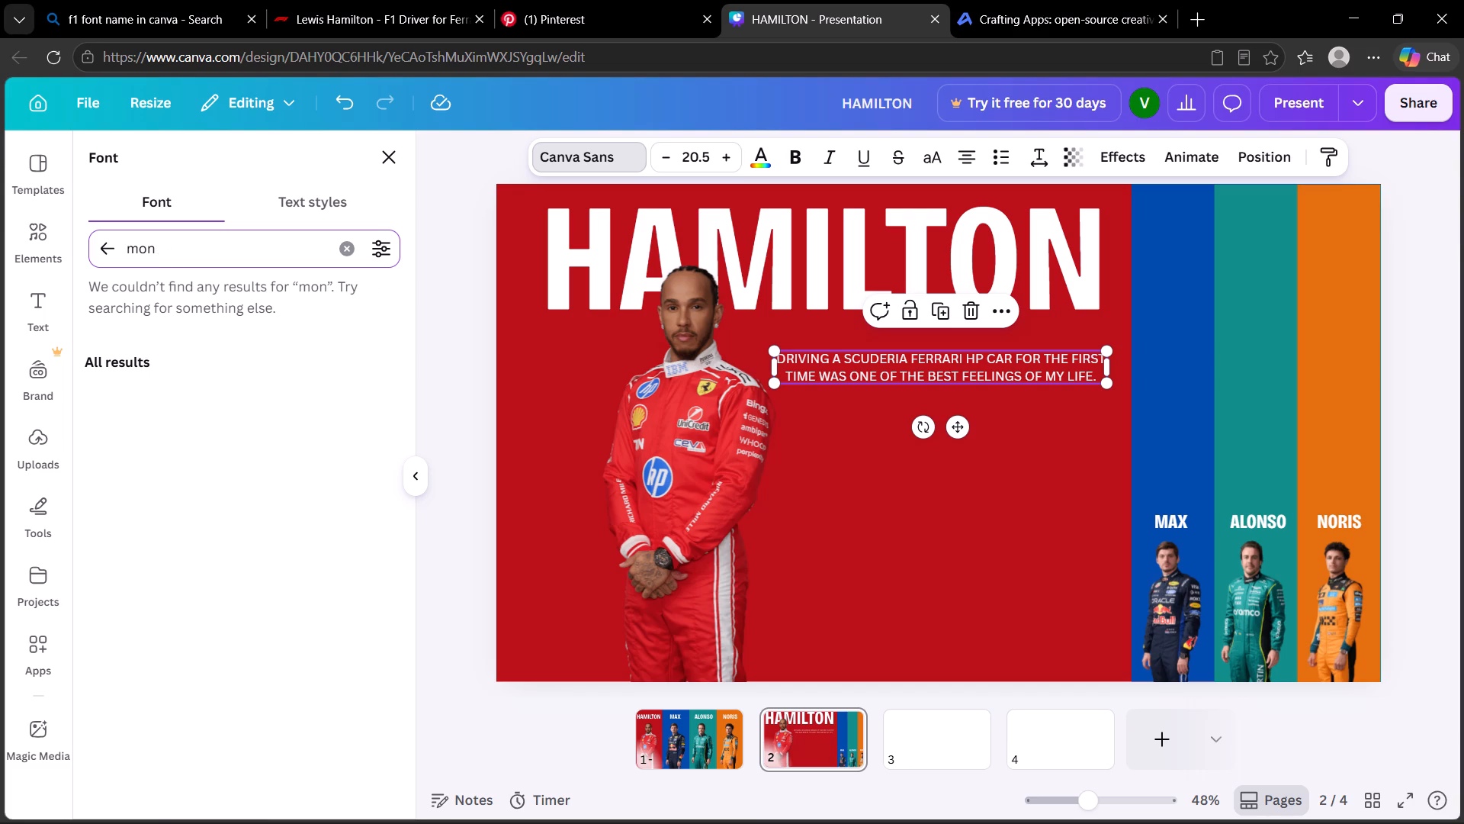
type("ts")
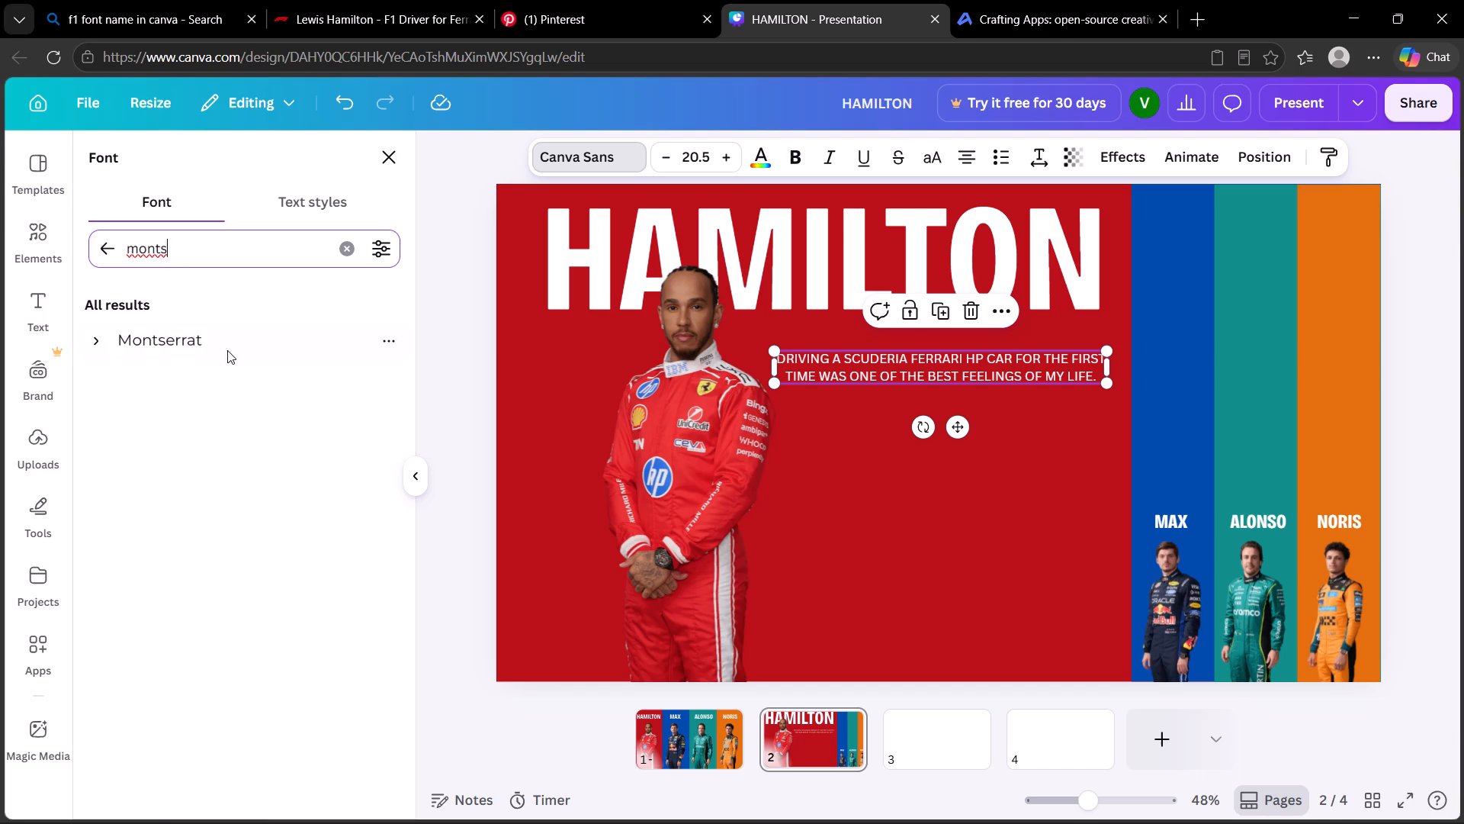
left_click(214, 353)
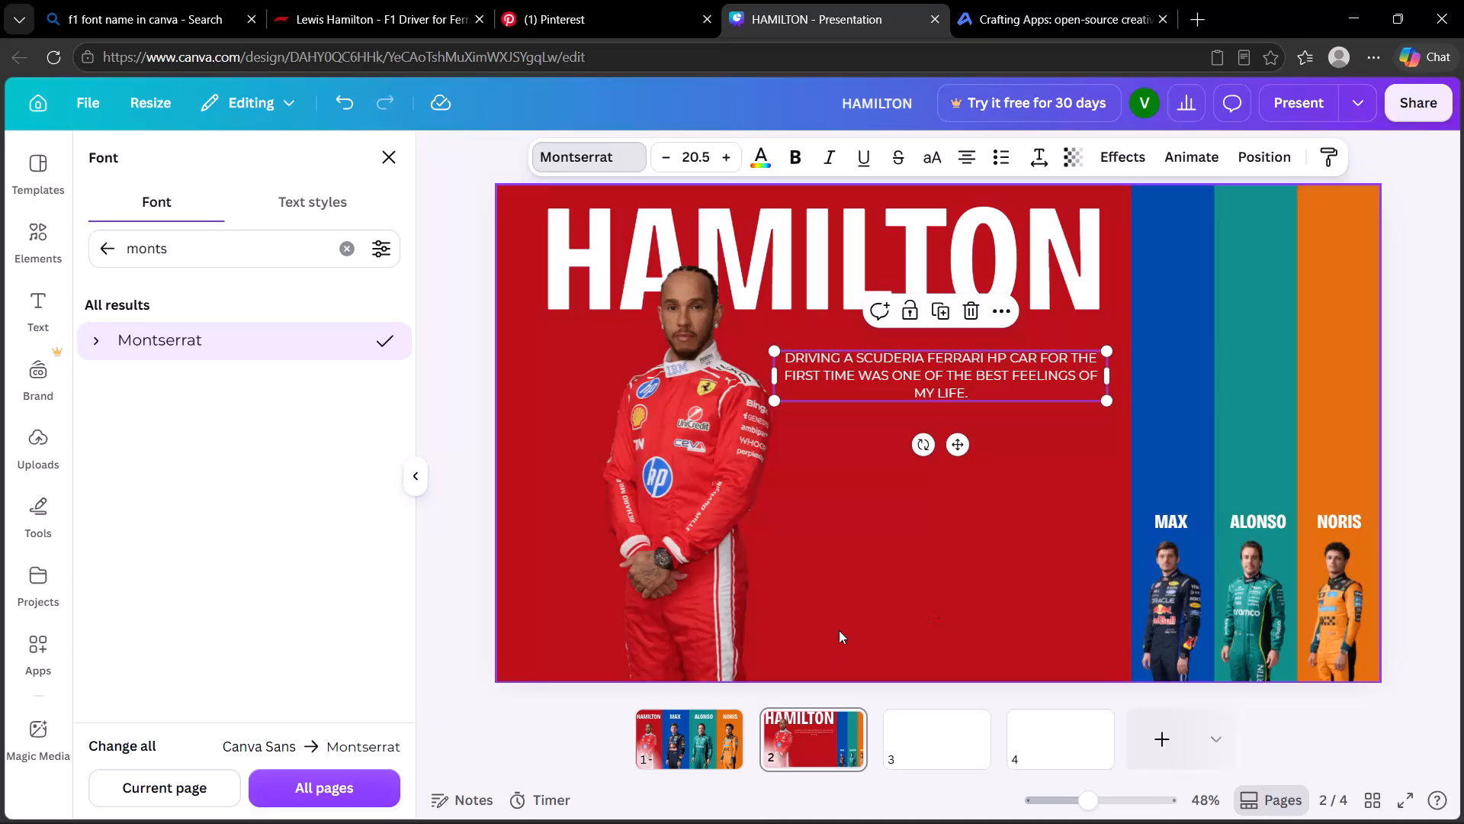
Duplicate the four-driver overview slide 19 times.
left_click(669, 722)
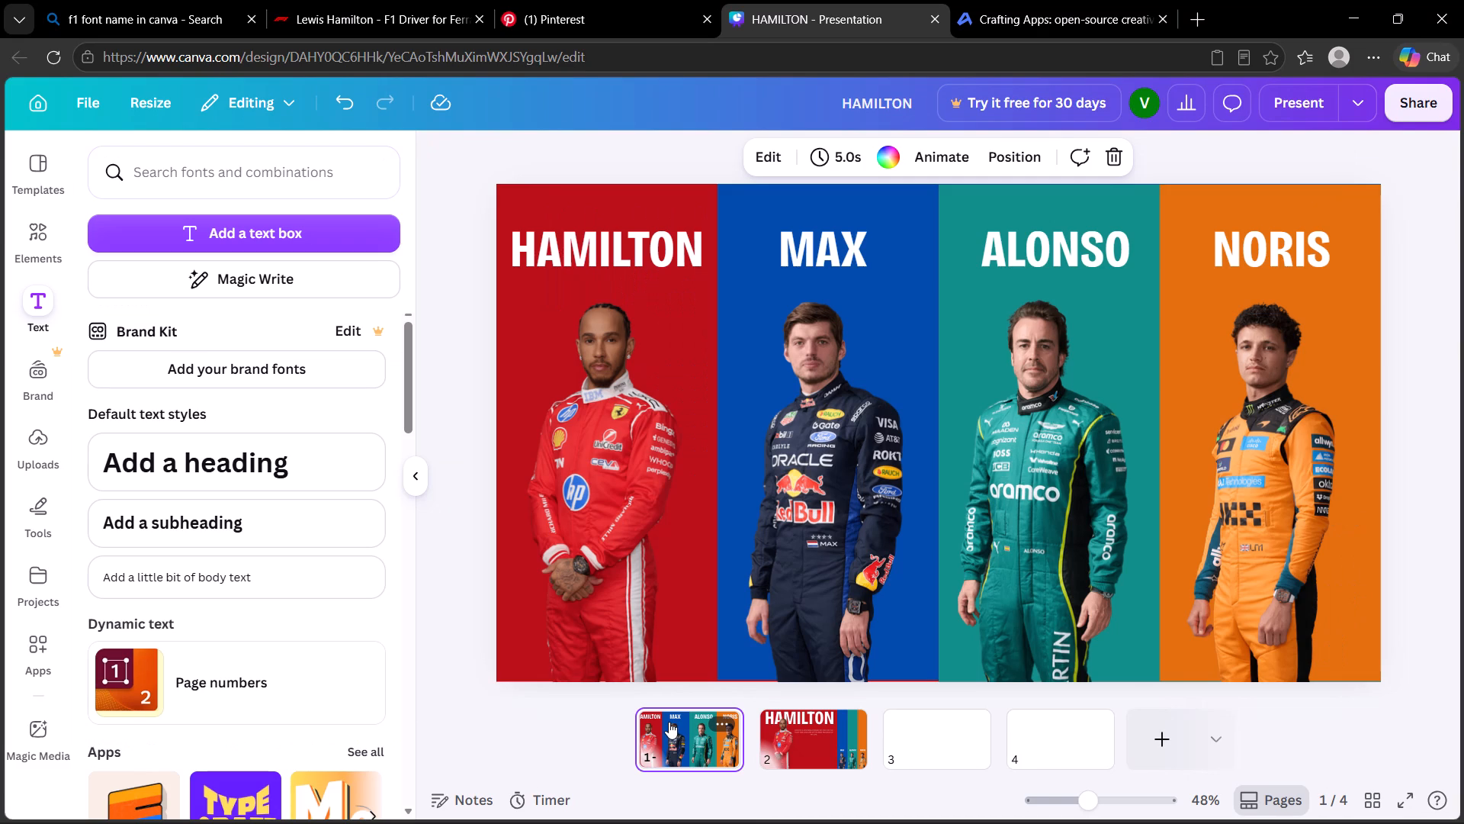
key("ctrl+d")
key("ctrl+d")
key("ctrl+d")
key("ctrl+d")
key("ctrl+d")
key("ctrl+d")
key("ctrl+d")
key("ctrl+d")
key("ctrl+d")
key("ctrl+d")
key("ctrl+d")
key("ctrl+d")
key("ctrl+d")
key("ctrl+d")
key("ctrl+d")
key("ctrl+d")
key("ctrl+d")
key("ctrl+d")
key("ctrl+d")
scroll(878, 742, "down", 12)
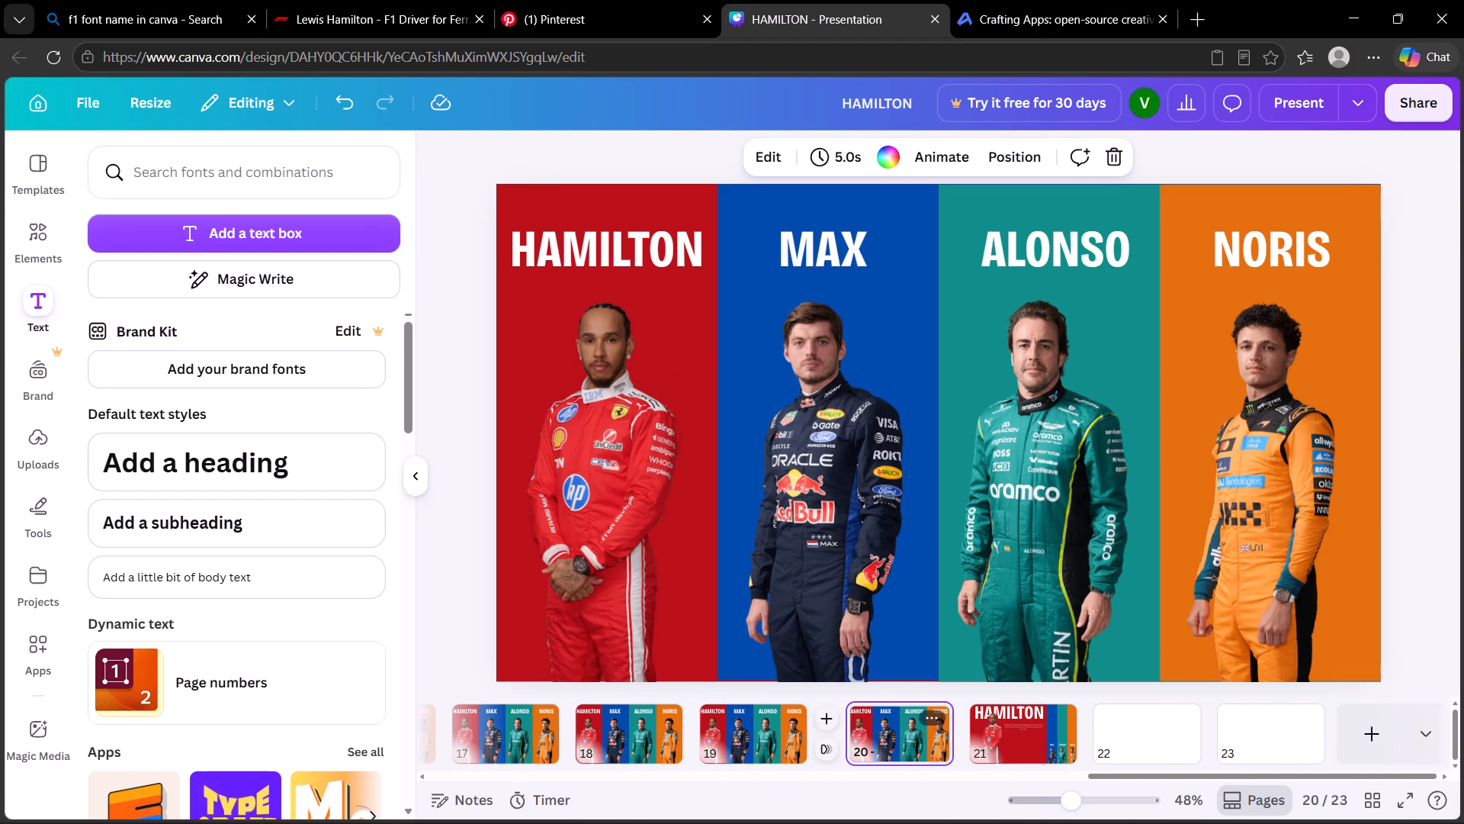
Delete the Hamilton detail slide, both blank slides and seven of the overview slides from the end of the presentation.
left_click(990, 738)
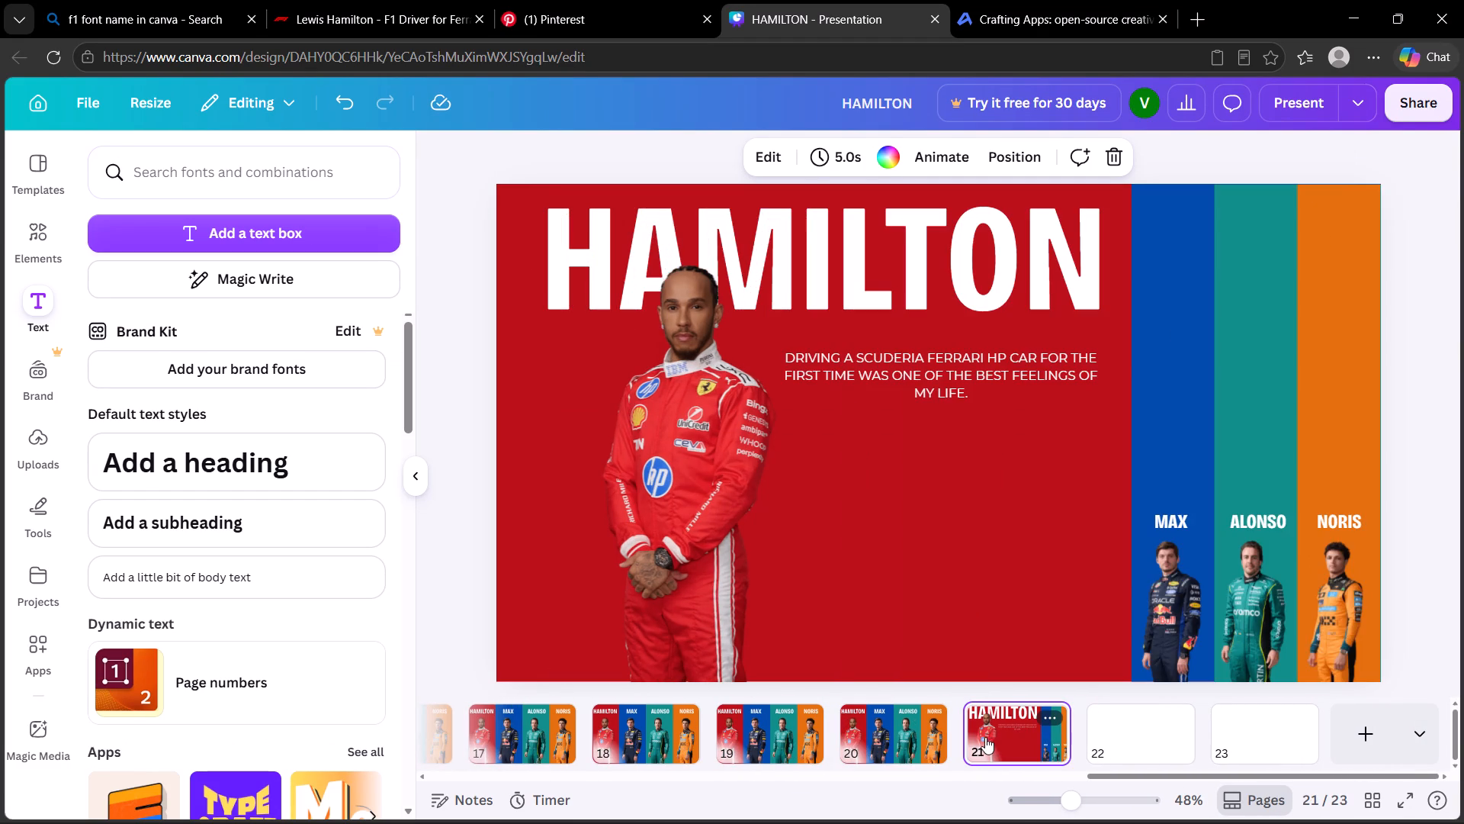
key("Delete")
left_click(985, 737)
key("Delete")
left_click(981, 737)
key("Delete")
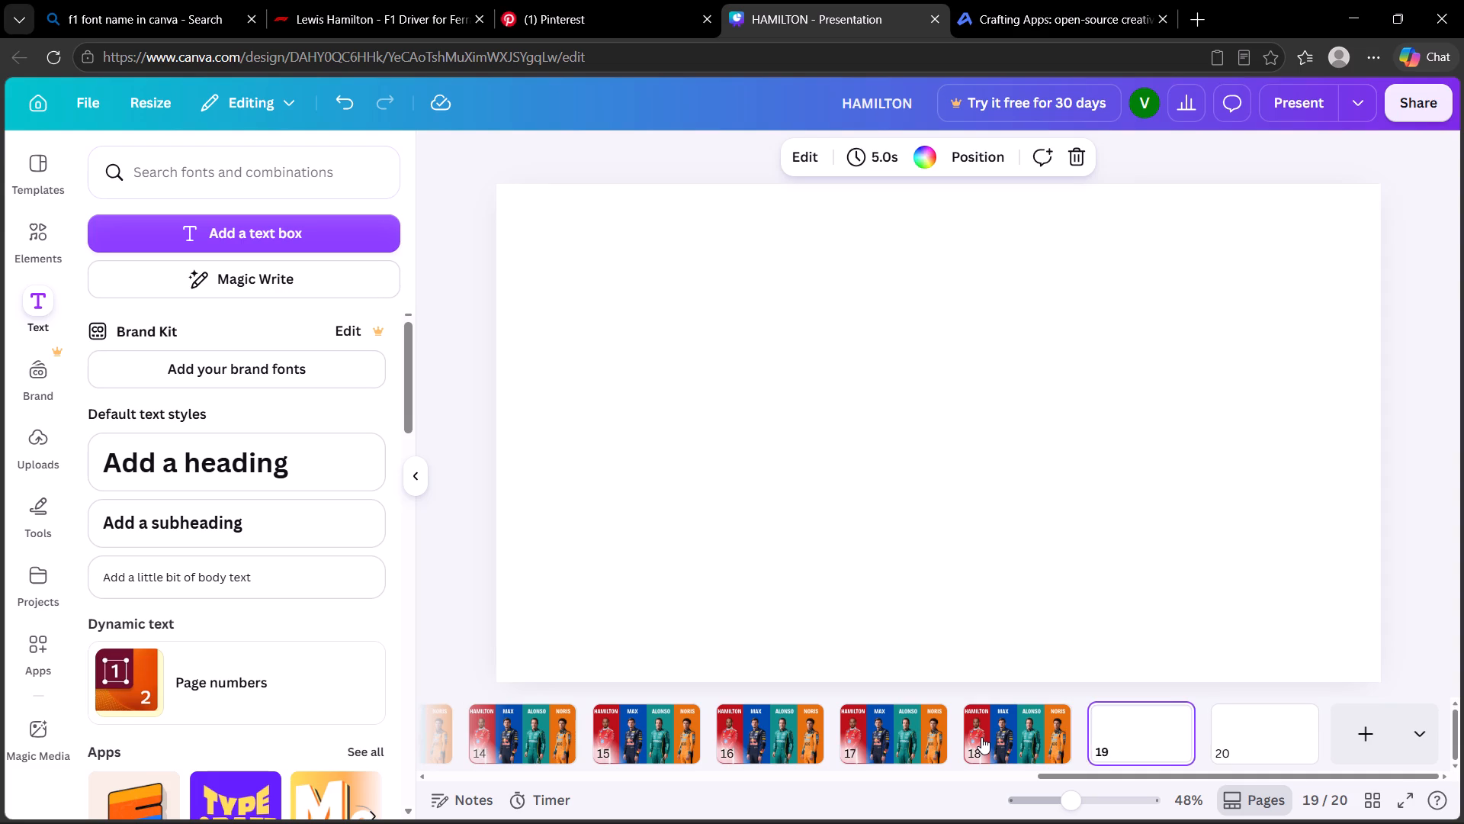
left_click(981, 737)
key("Delete")
left_click(981, 737)
key("Delete")
left_click(981, 737)
key("Delete")
left_click(981, 737)
key("Delete")
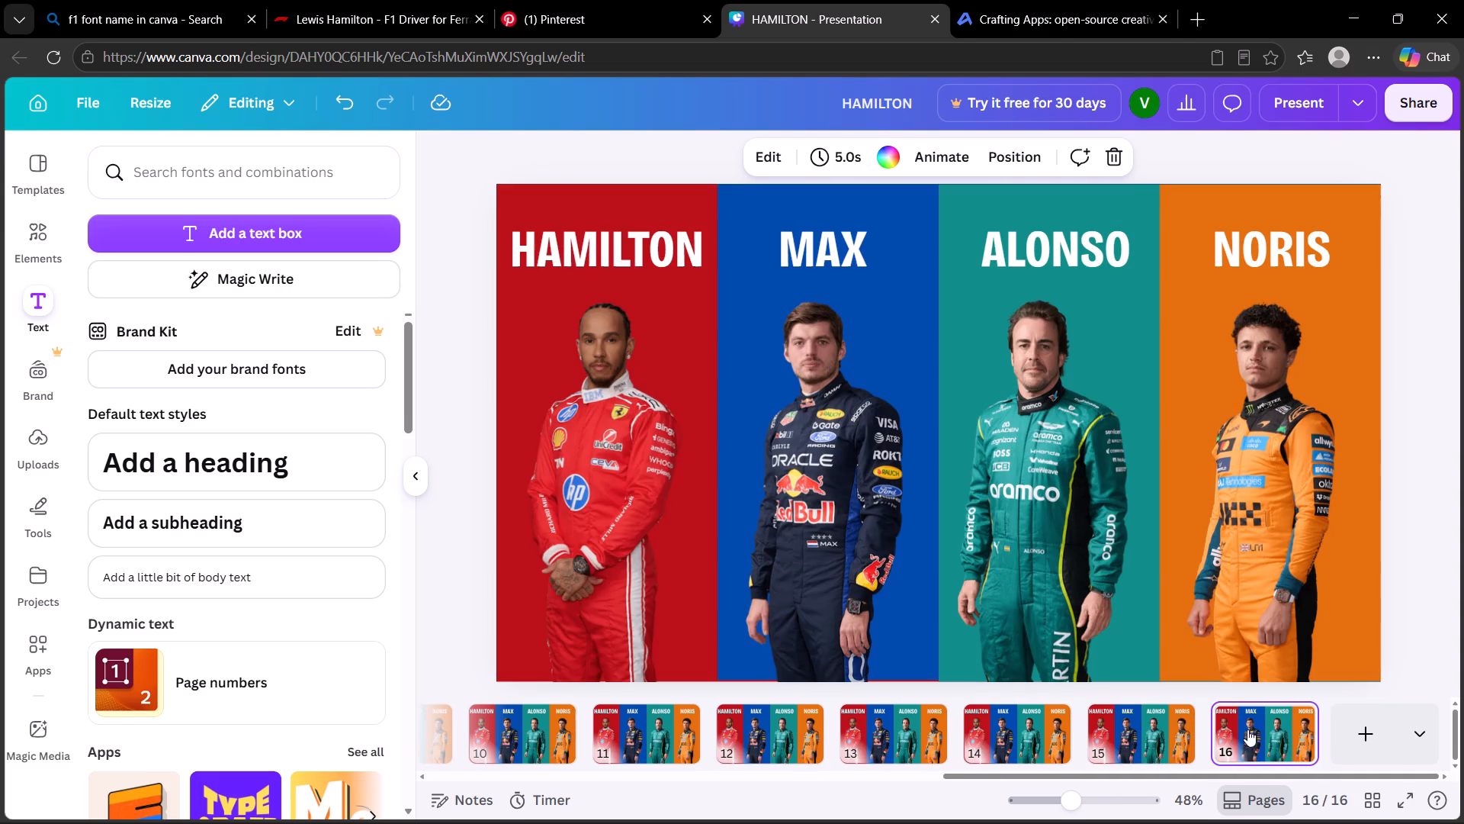
left_click(1250, 729)
key("Delete")
left_click(1245, 726)
key("Delete")
left_click(1161, 738)
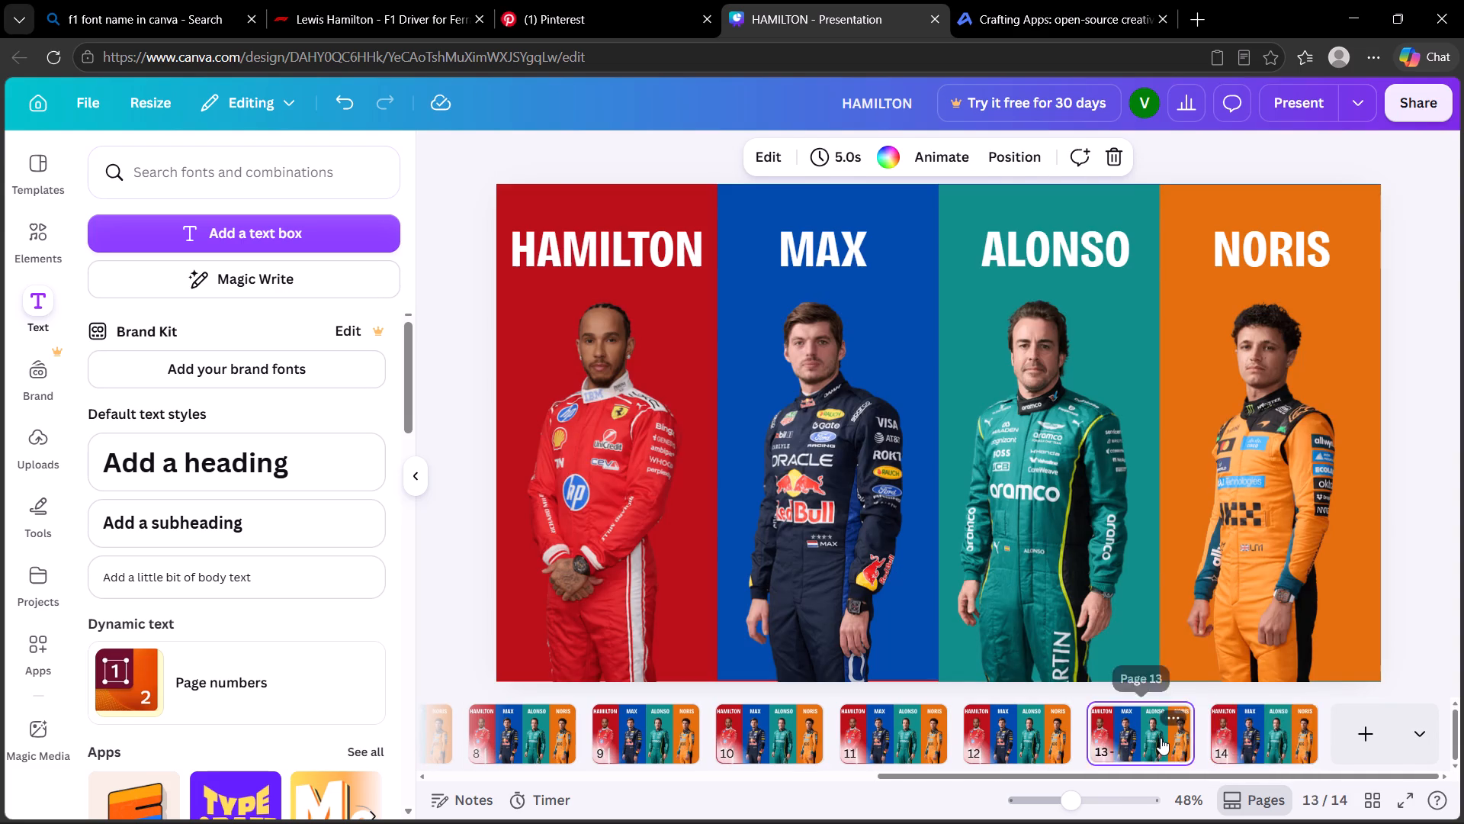
key("Delete")
Switch to Spotify and play Tutor, followed by Low Rider, from the open skull playlist.
left_click(736, 807)
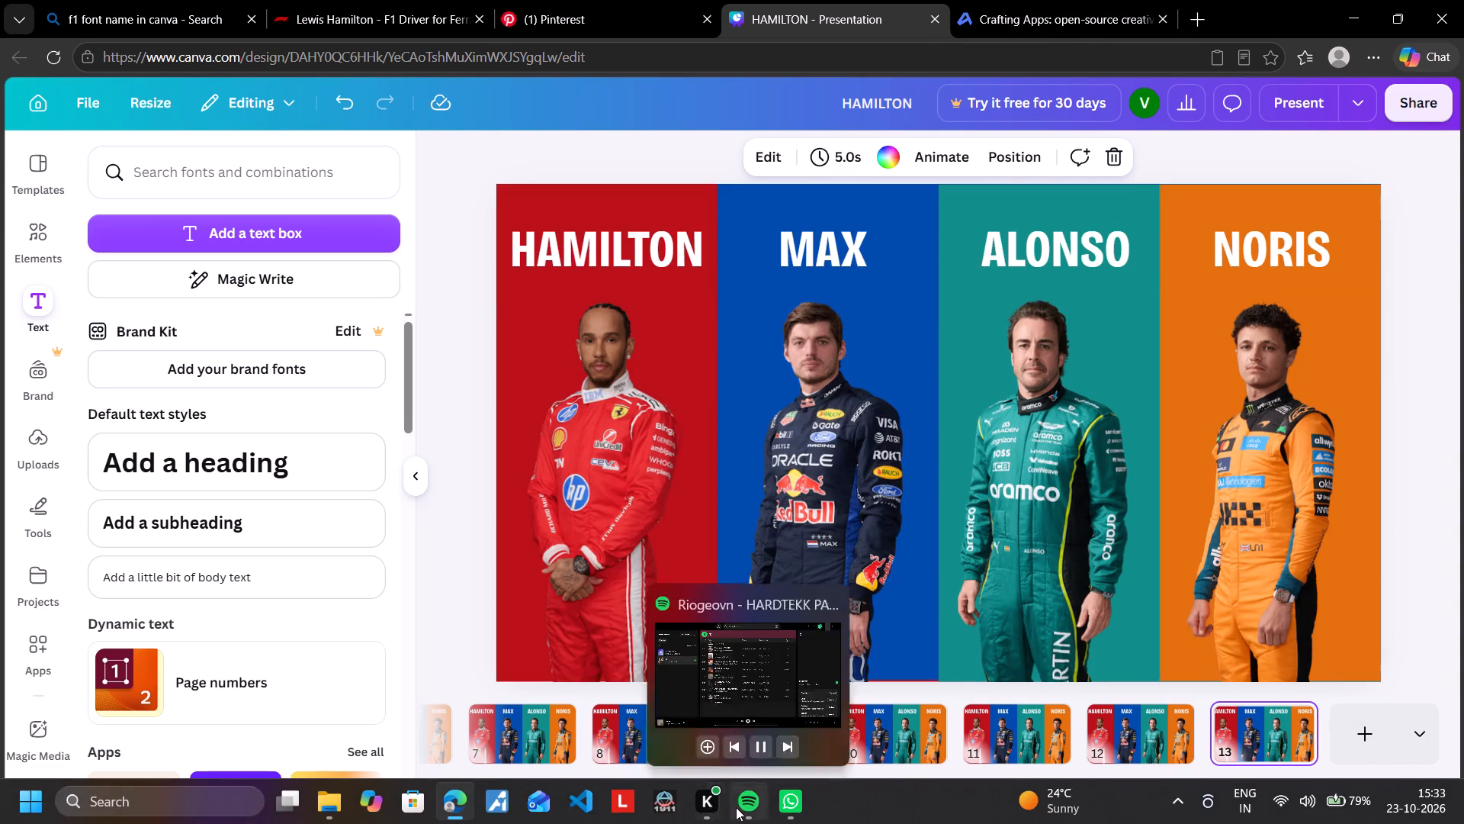
scroll(528, 529, "down", 1)
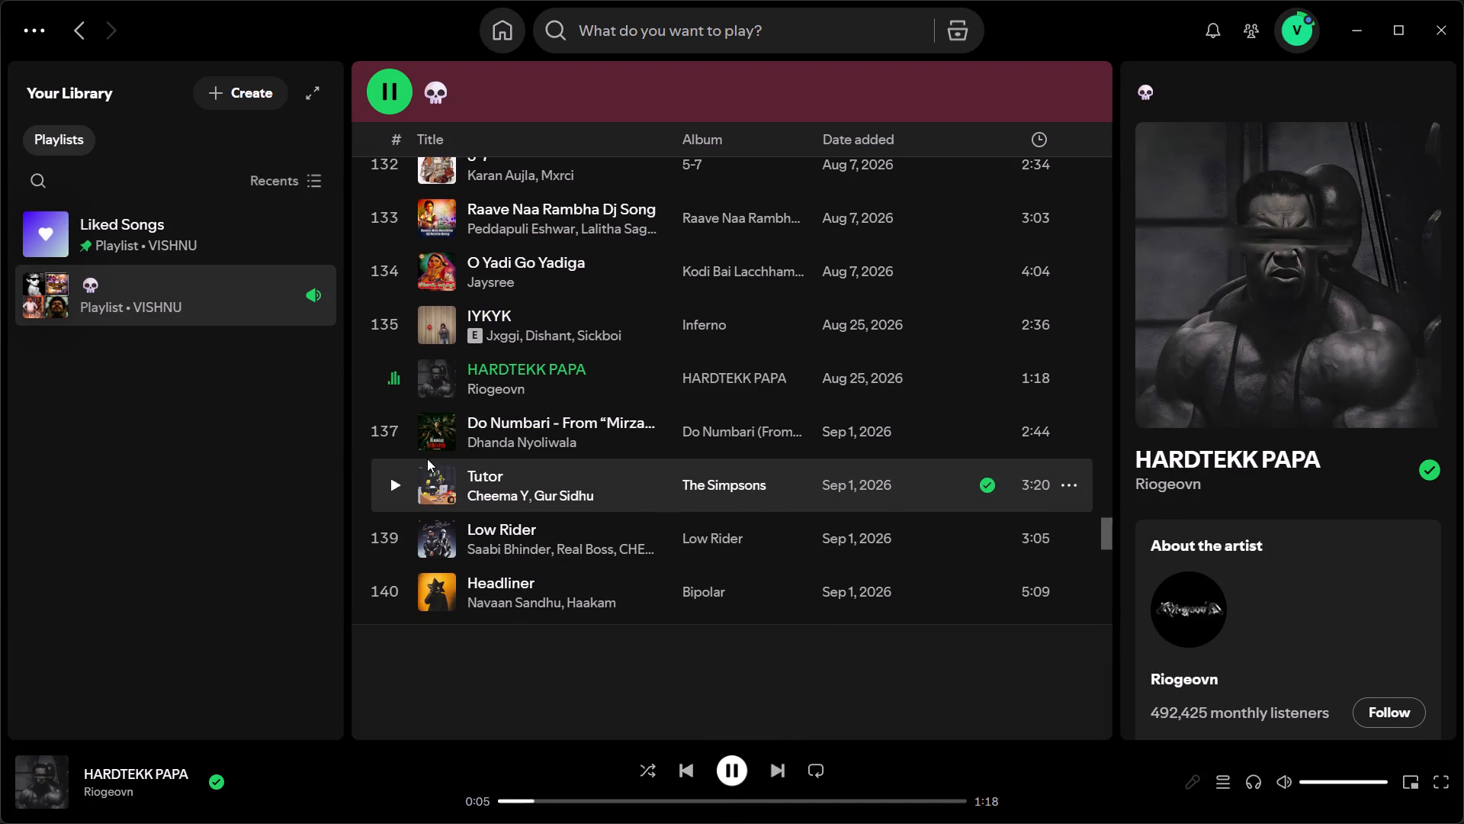
scroll(427, 459, "down", 4)
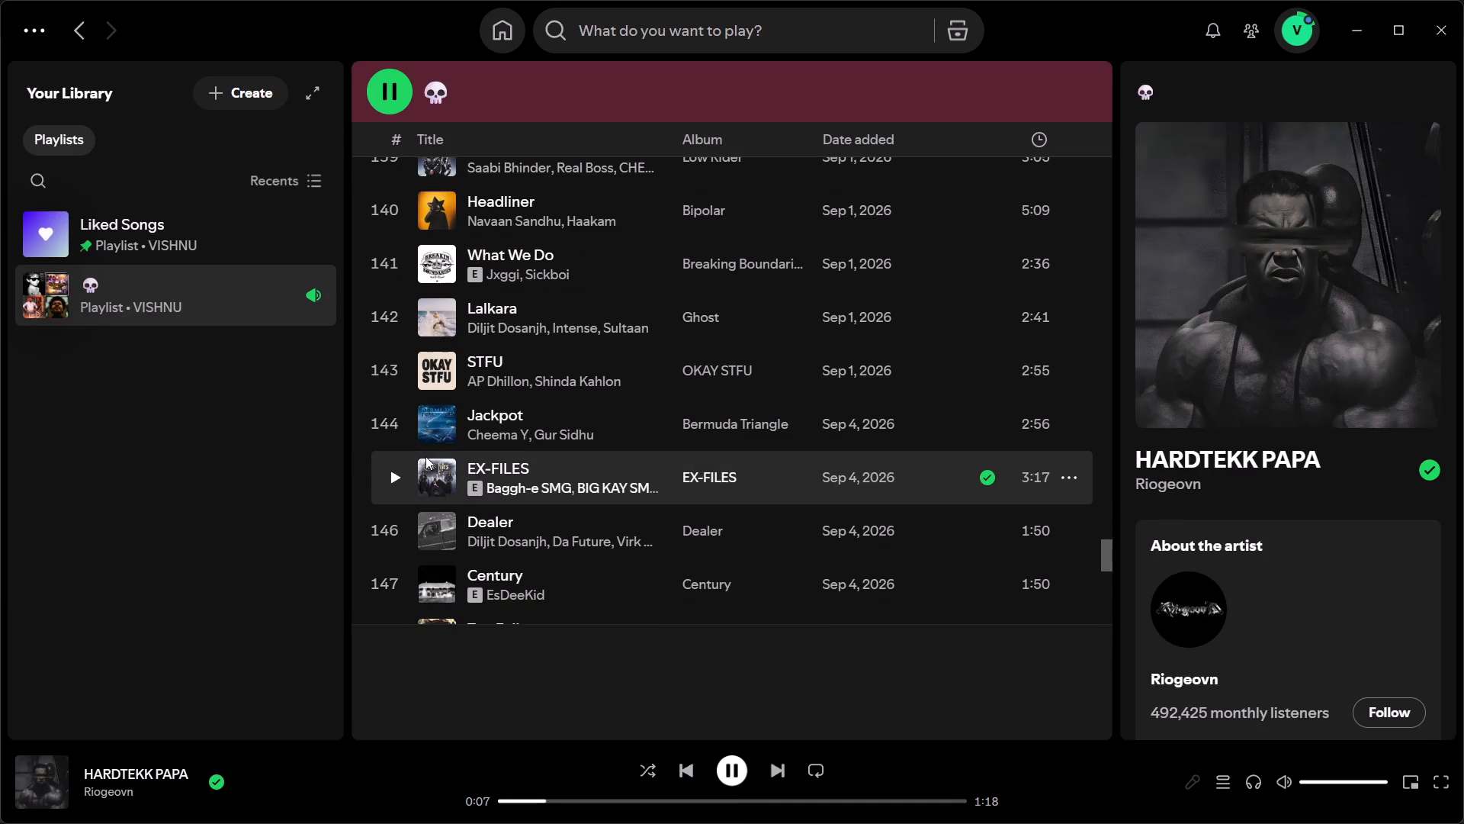
scroll(425, 456, "down", 3)
scroll(450, 523, "up", 5)
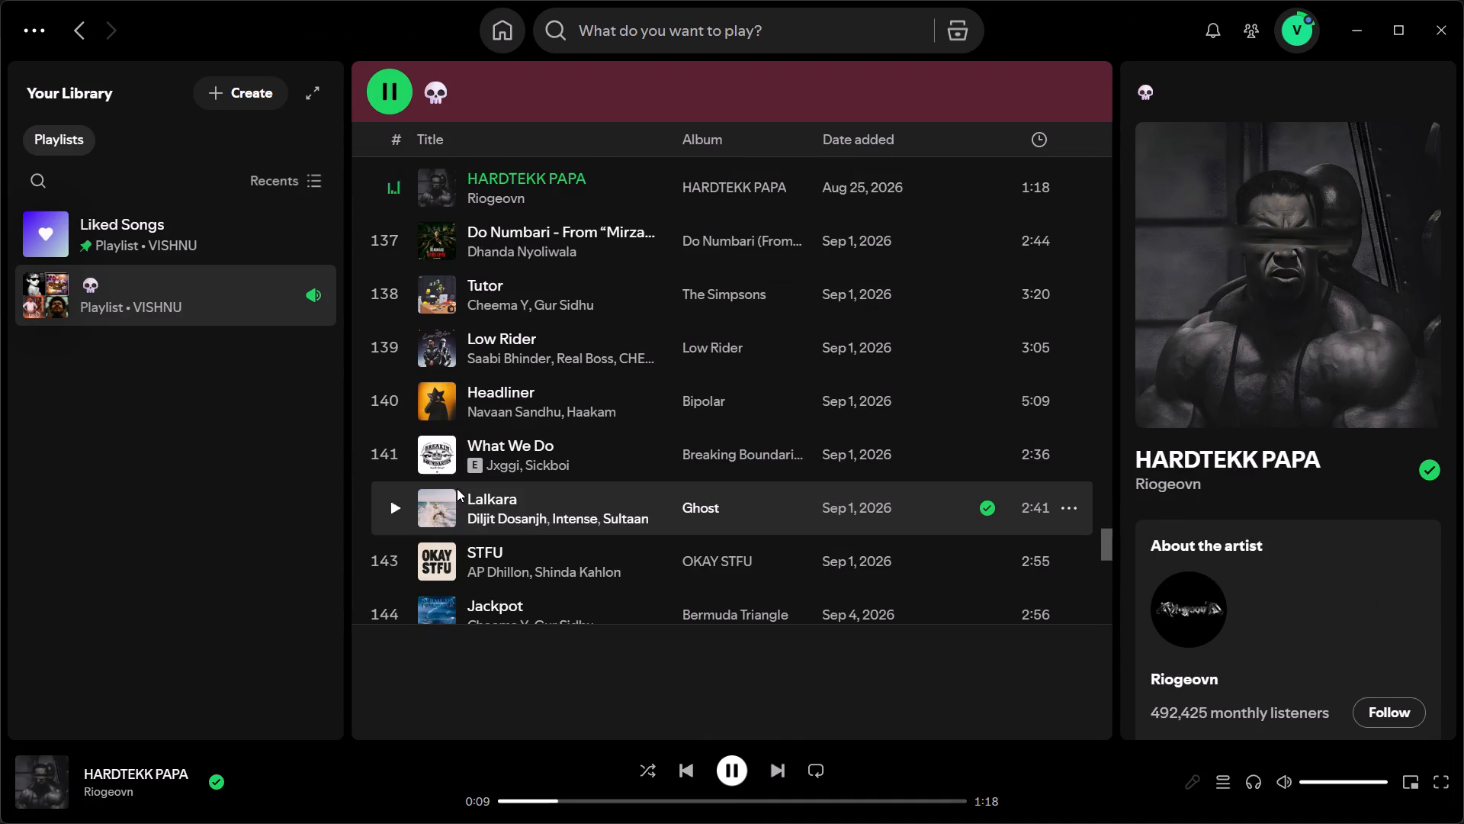
scroll(457, 488, "up", 1)
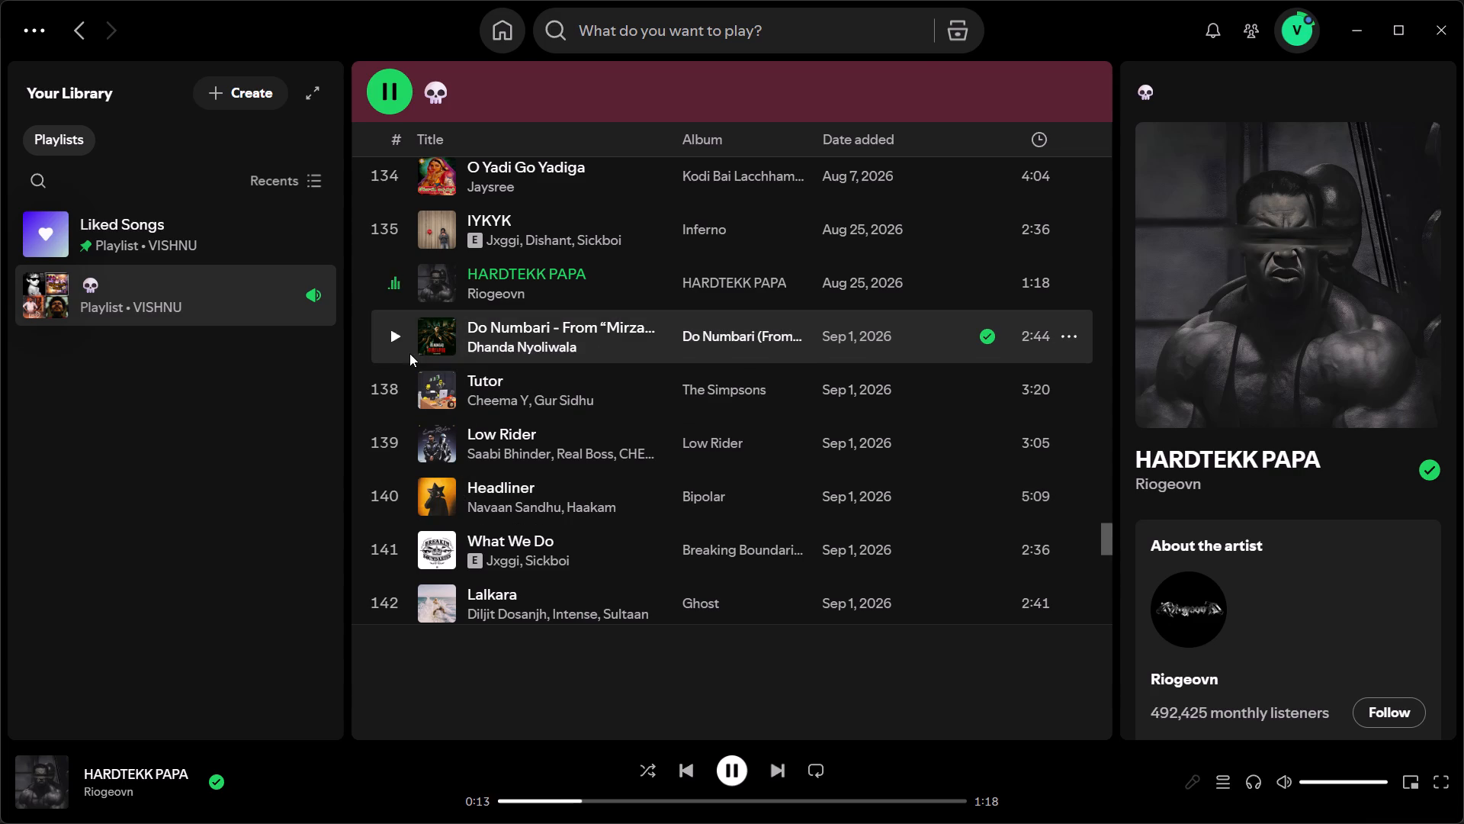
left_click(395, 387)
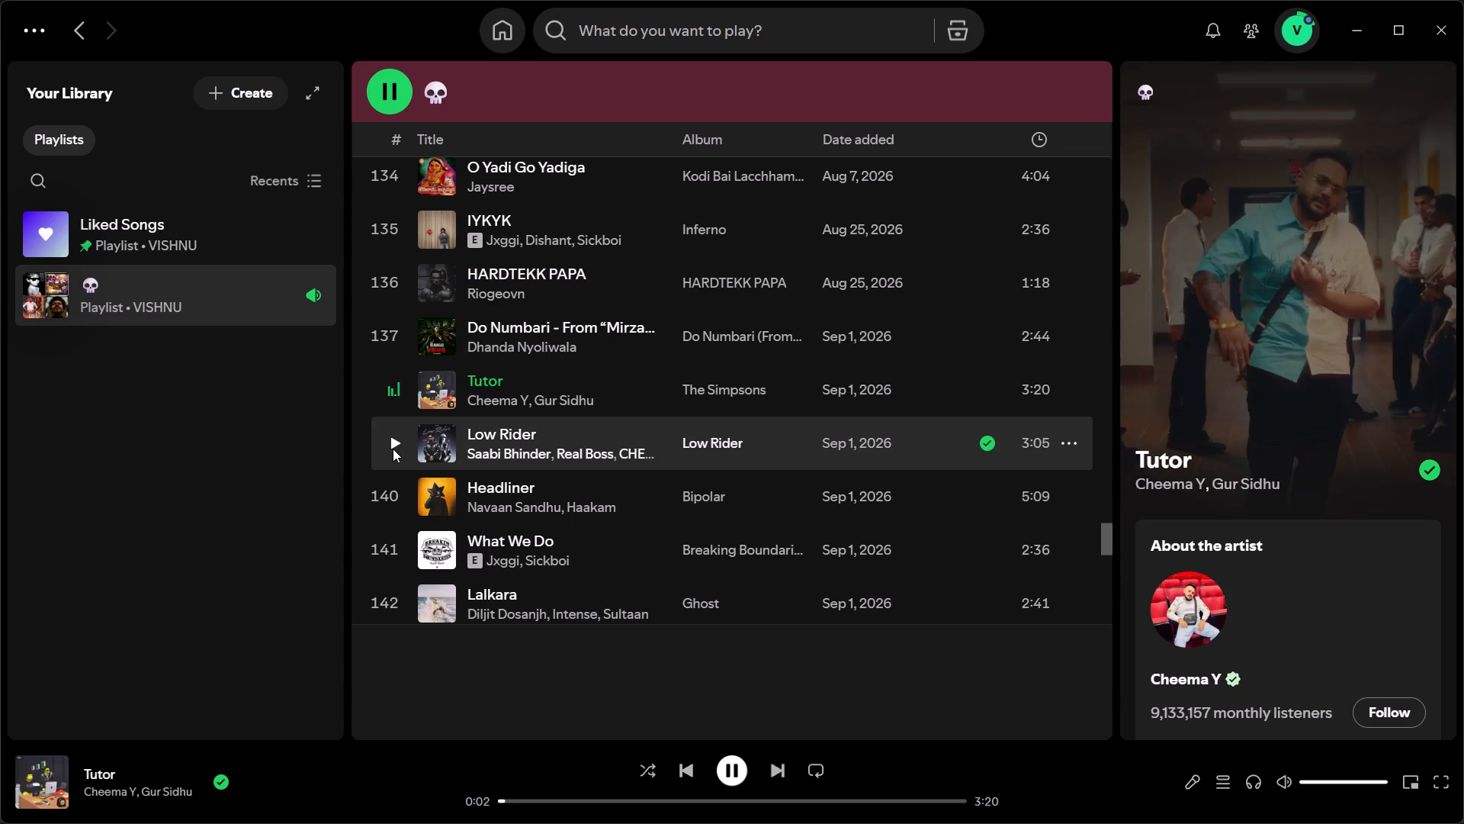
left_click(393, 449)
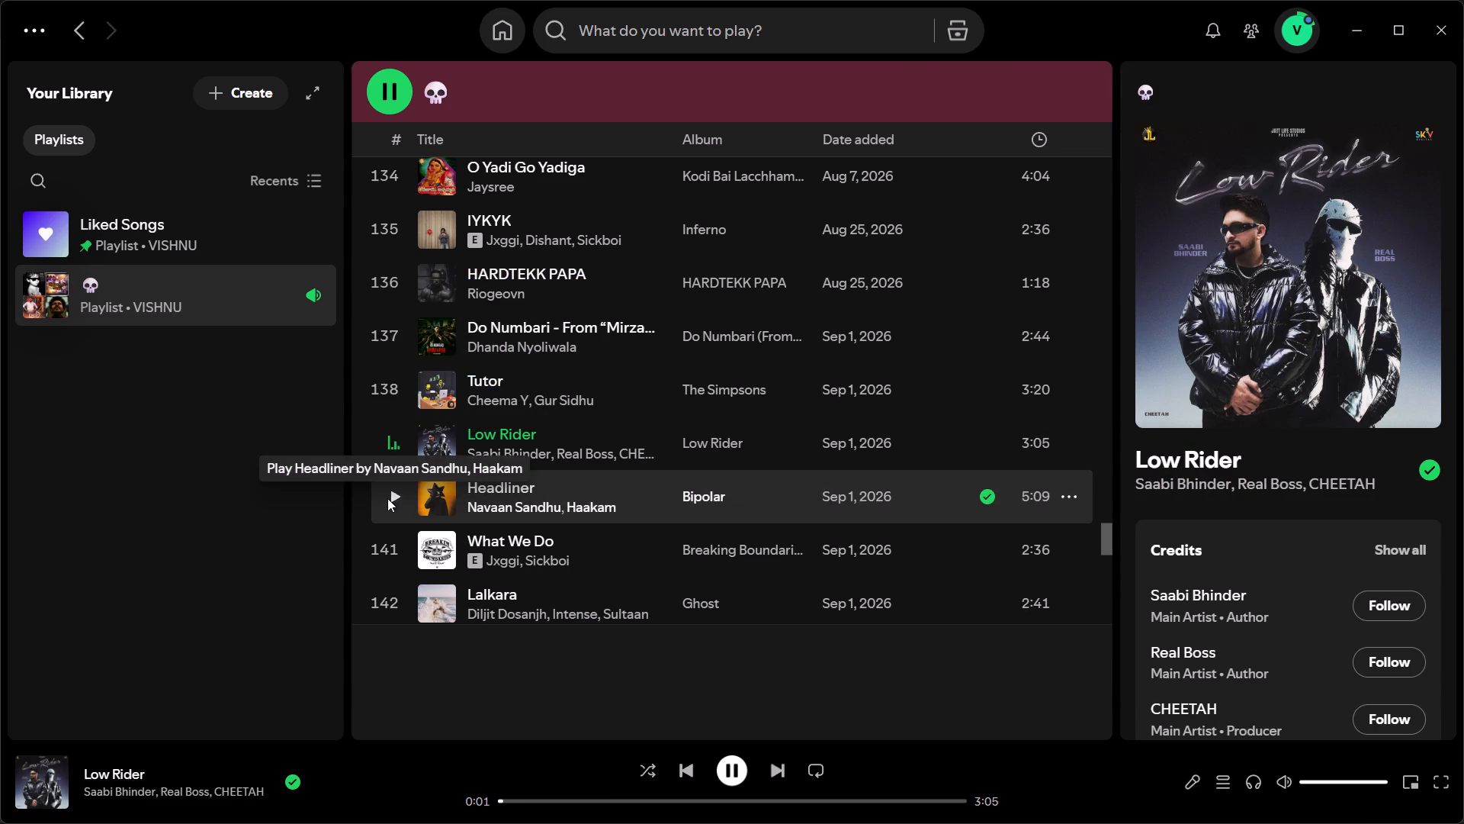
Minimize Spotify and return to the Canva presentation.
left_click(1350, 39)
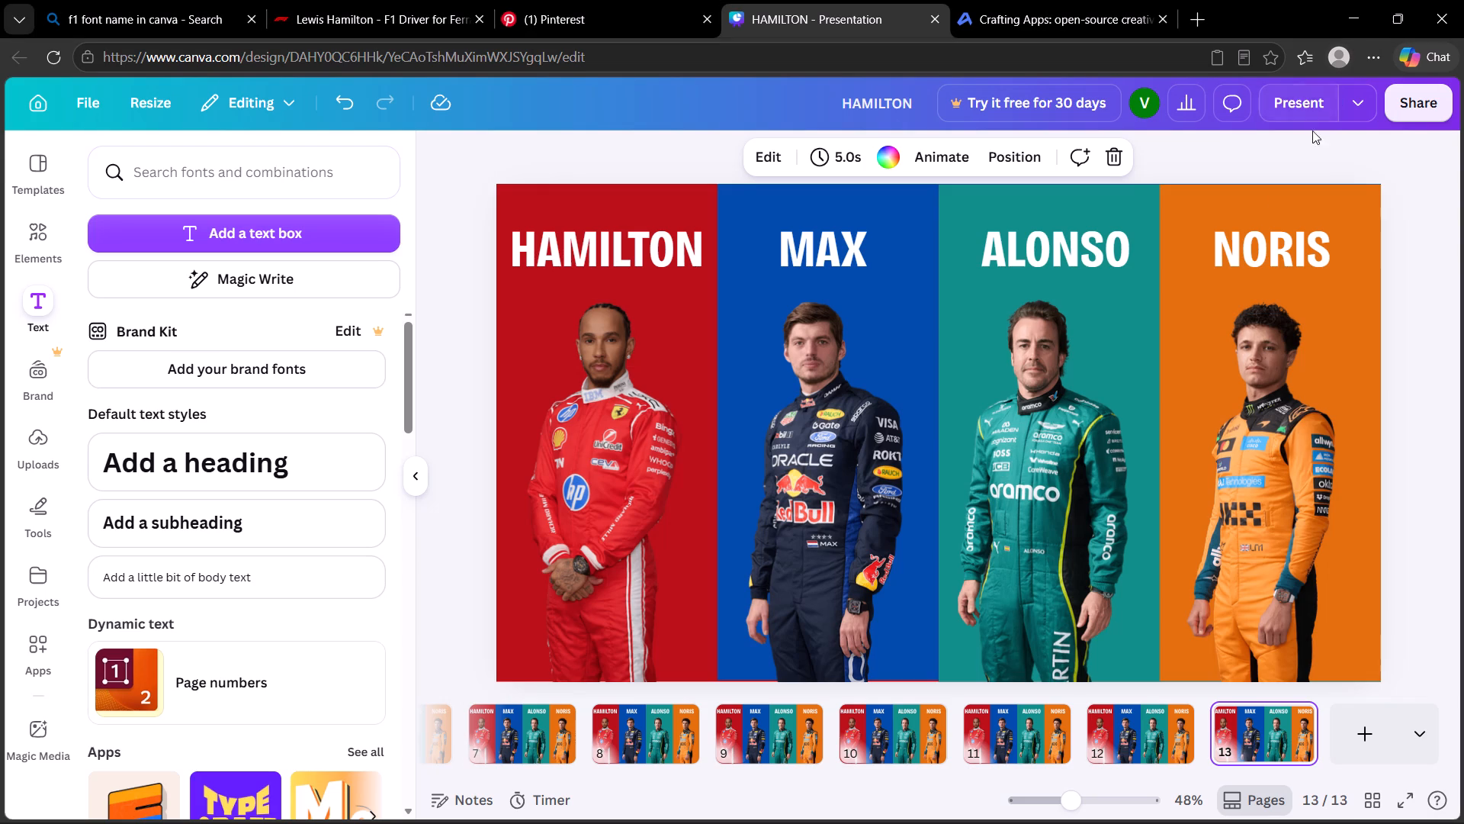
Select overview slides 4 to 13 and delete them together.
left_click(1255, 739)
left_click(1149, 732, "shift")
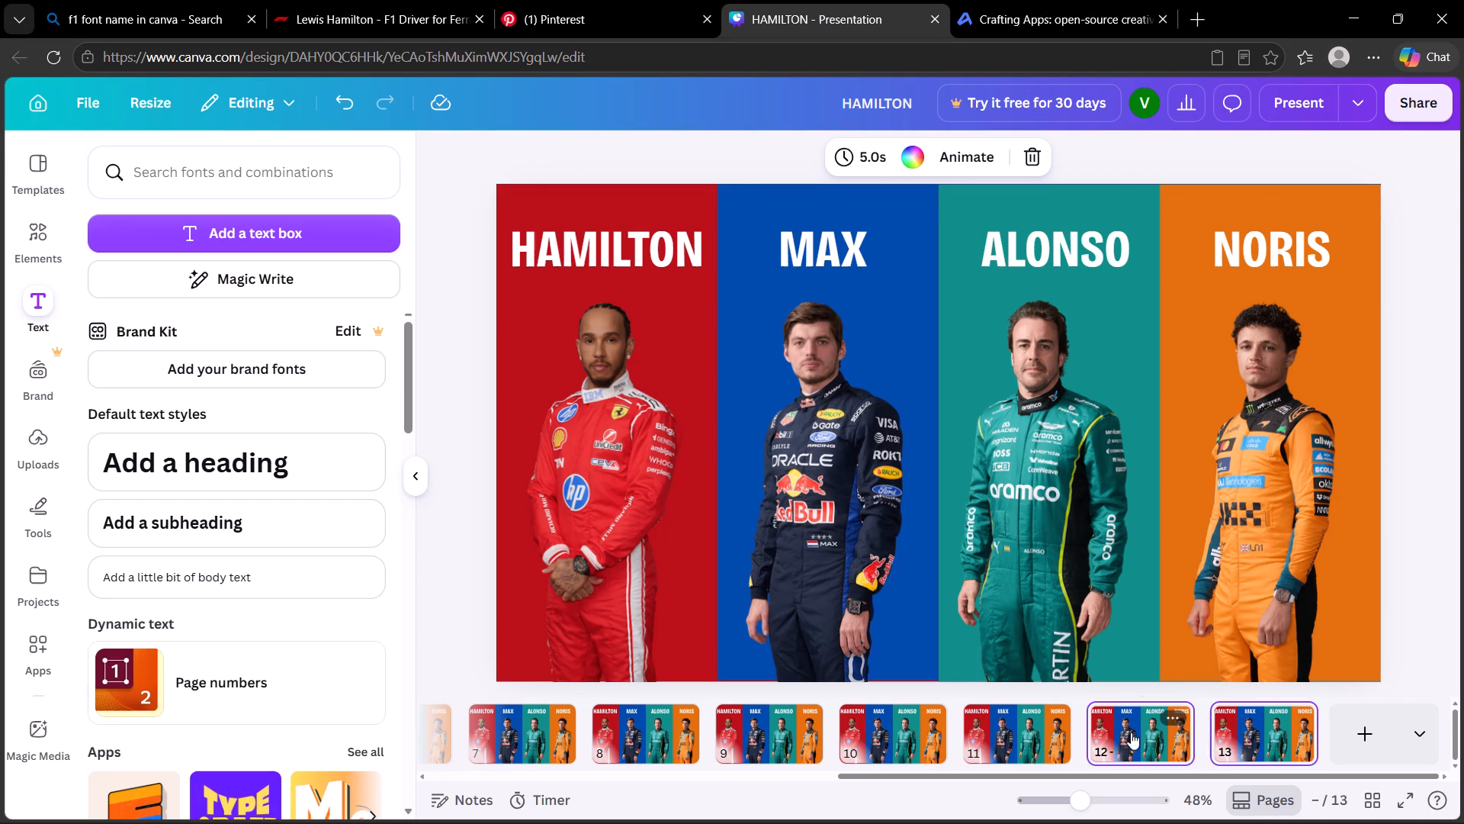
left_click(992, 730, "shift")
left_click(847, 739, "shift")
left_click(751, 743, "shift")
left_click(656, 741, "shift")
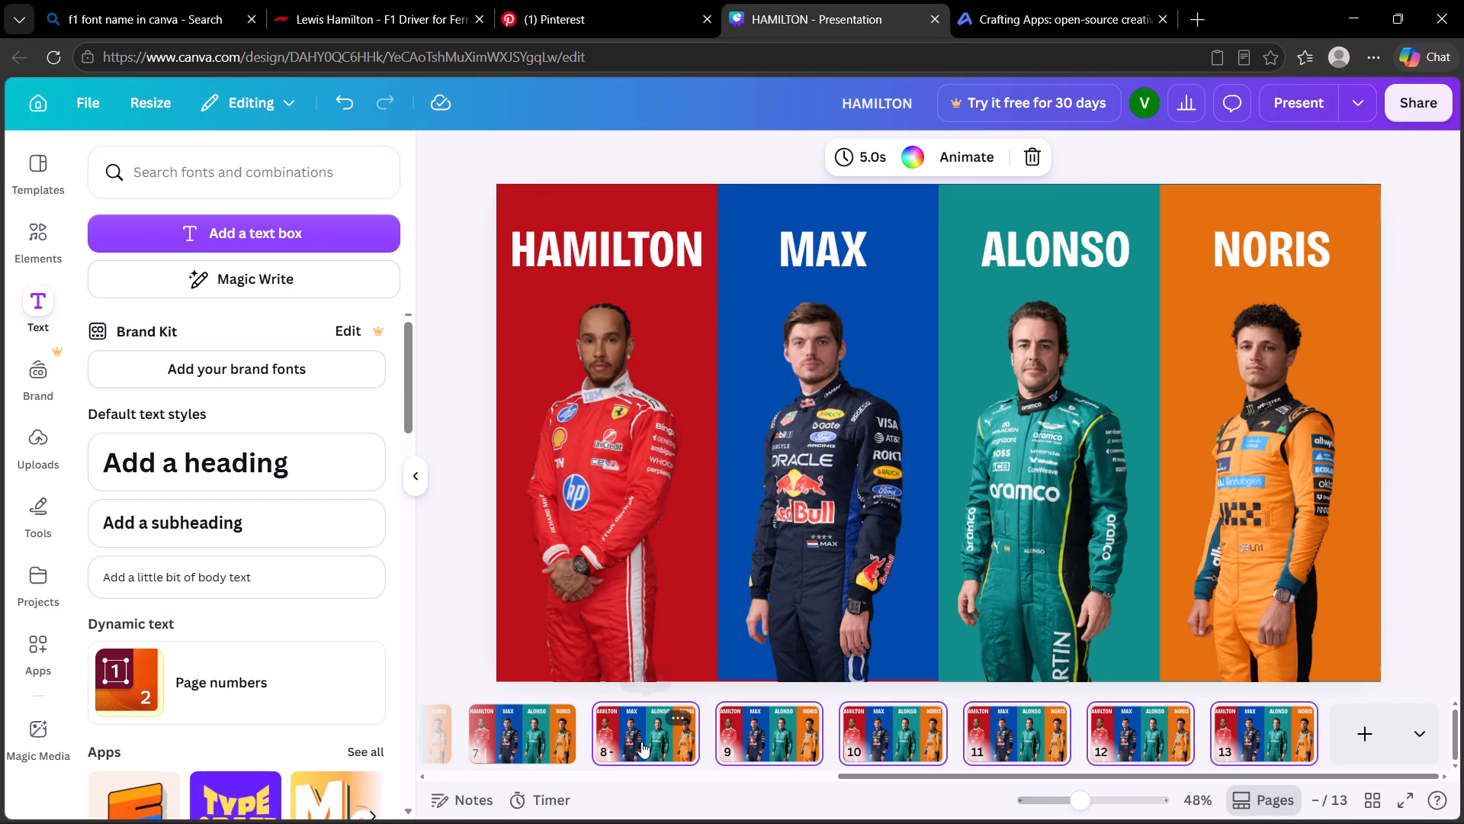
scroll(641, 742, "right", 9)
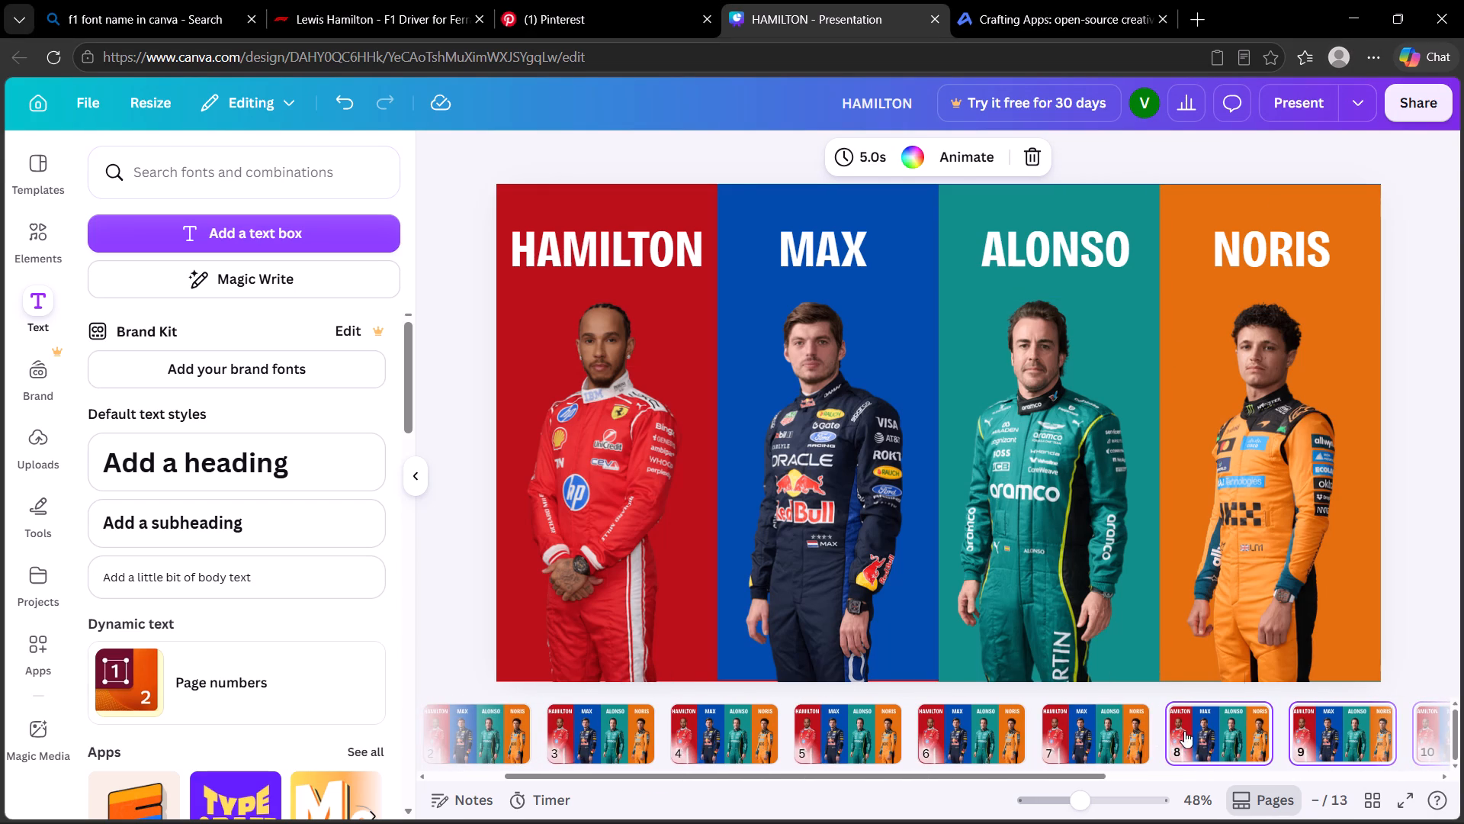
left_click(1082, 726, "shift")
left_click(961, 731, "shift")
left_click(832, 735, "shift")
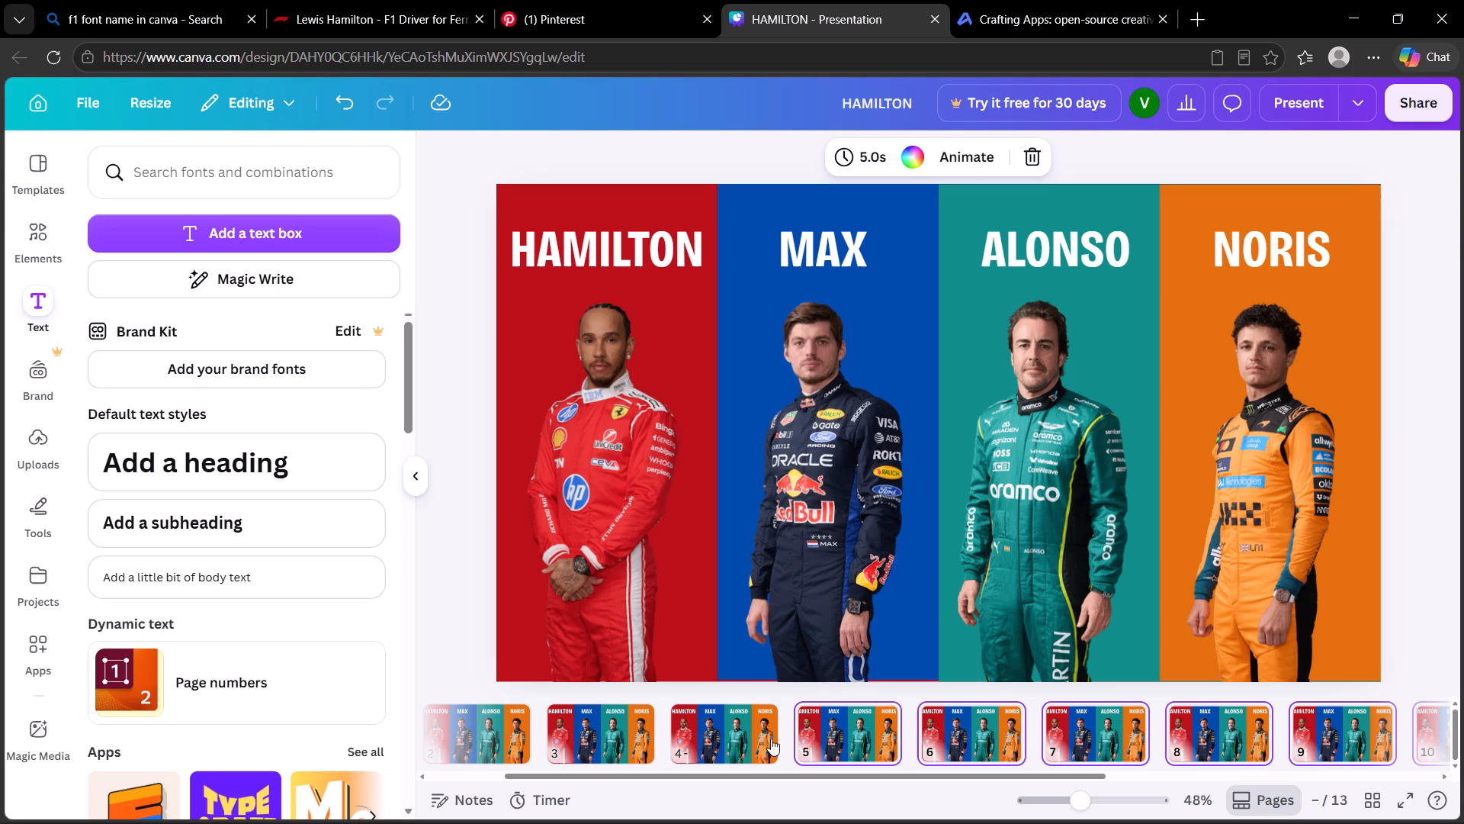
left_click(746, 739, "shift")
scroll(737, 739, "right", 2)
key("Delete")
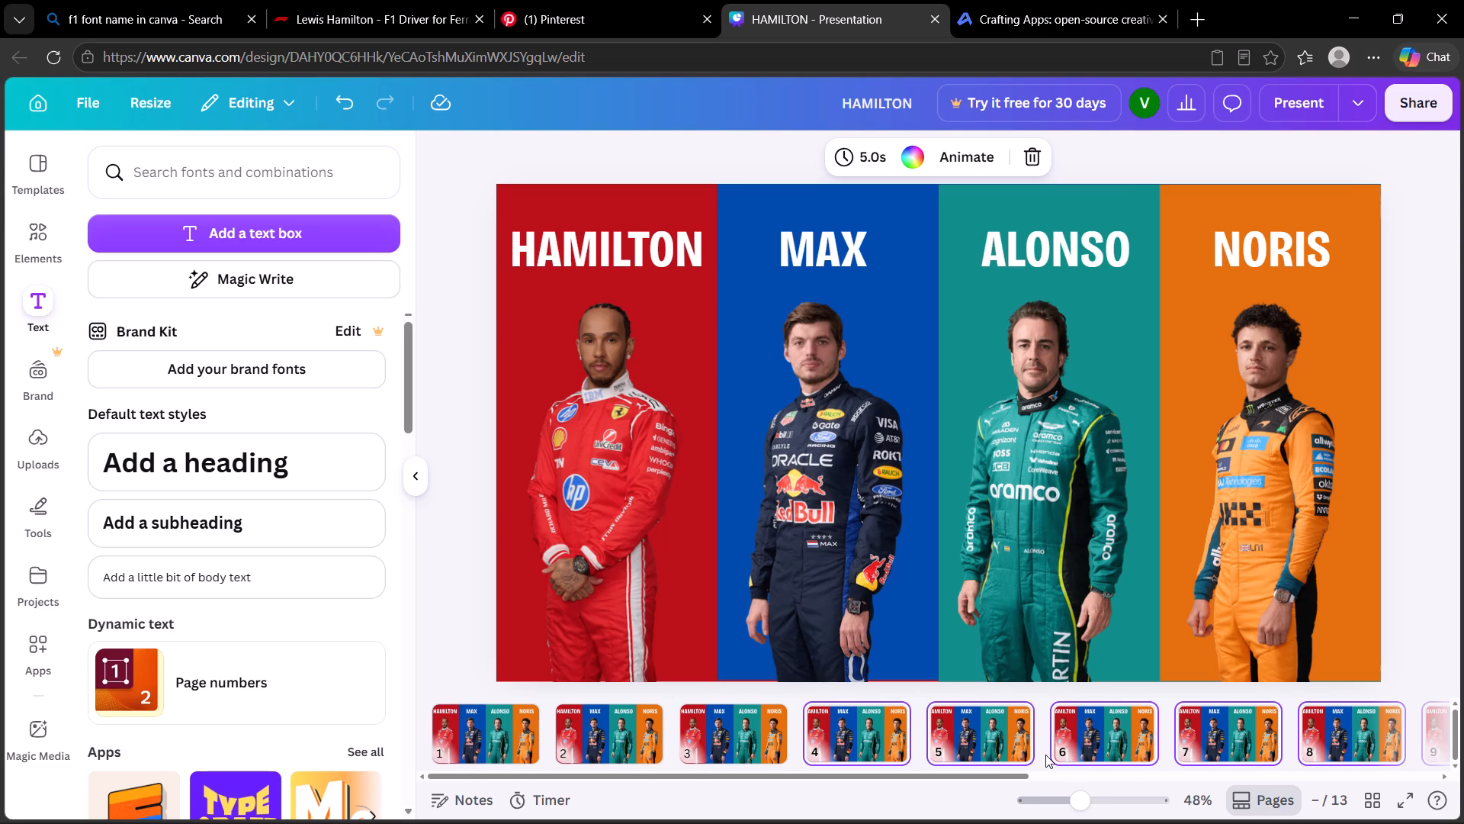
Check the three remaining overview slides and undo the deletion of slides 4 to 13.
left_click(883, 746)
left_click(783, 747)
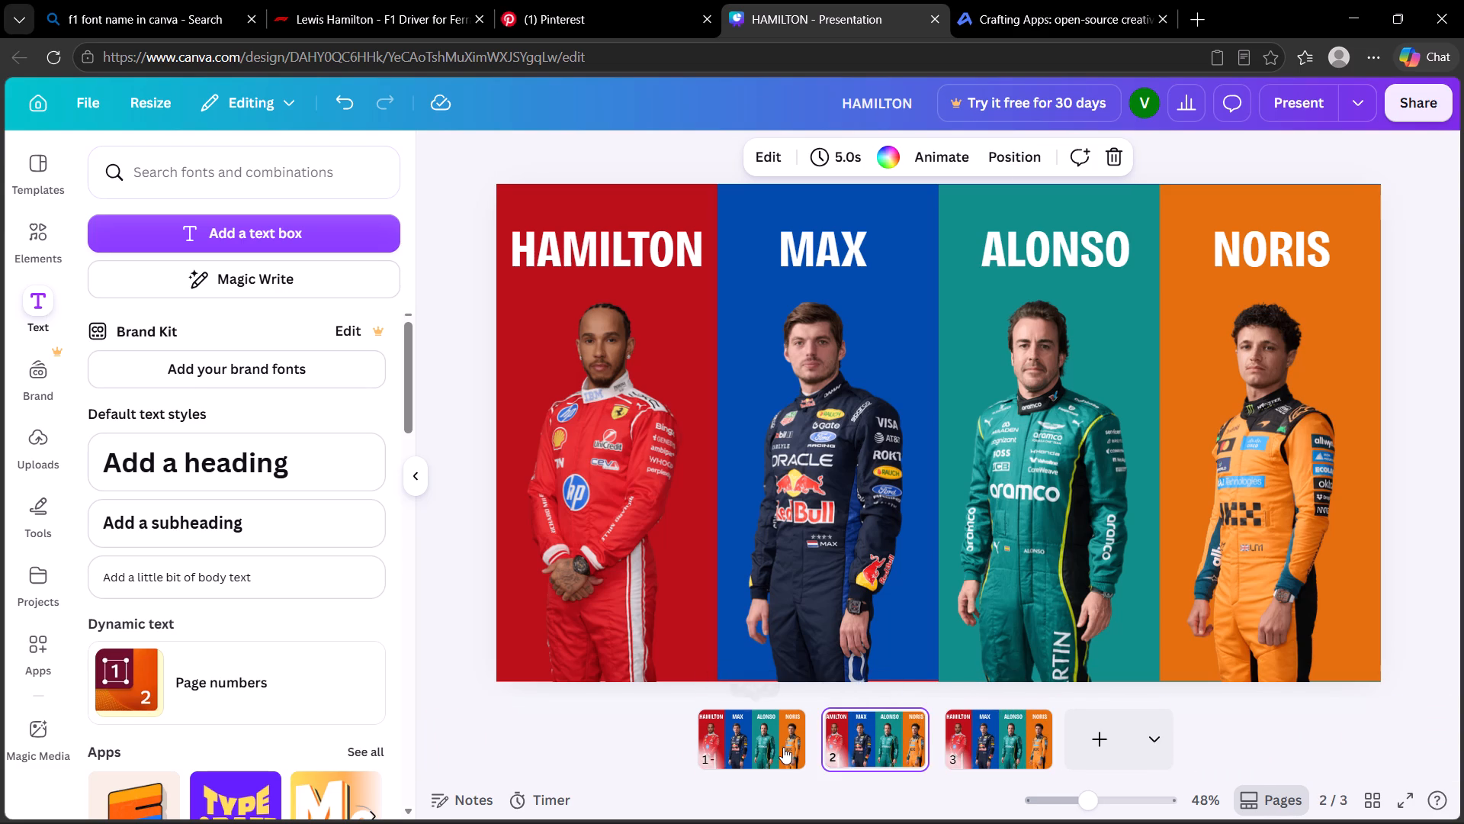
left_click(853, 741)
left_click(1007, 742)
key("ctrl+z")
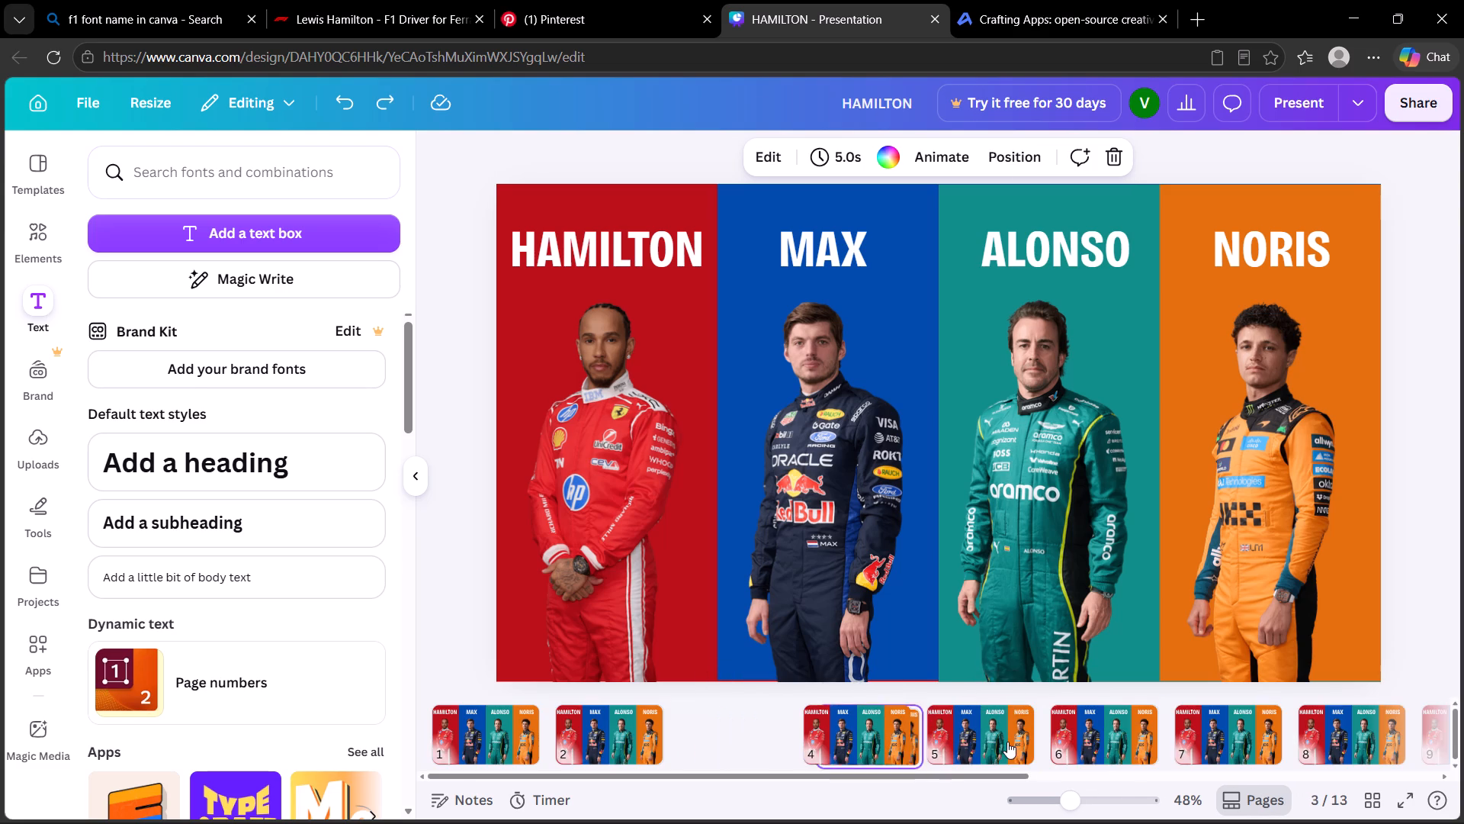
Undo the earlier slide deletions and duplications back to four overview slides, the Hamilton detail slide and two blank slides.
scroll(1013, 740, "left", 8)
left_click(1267, 736)
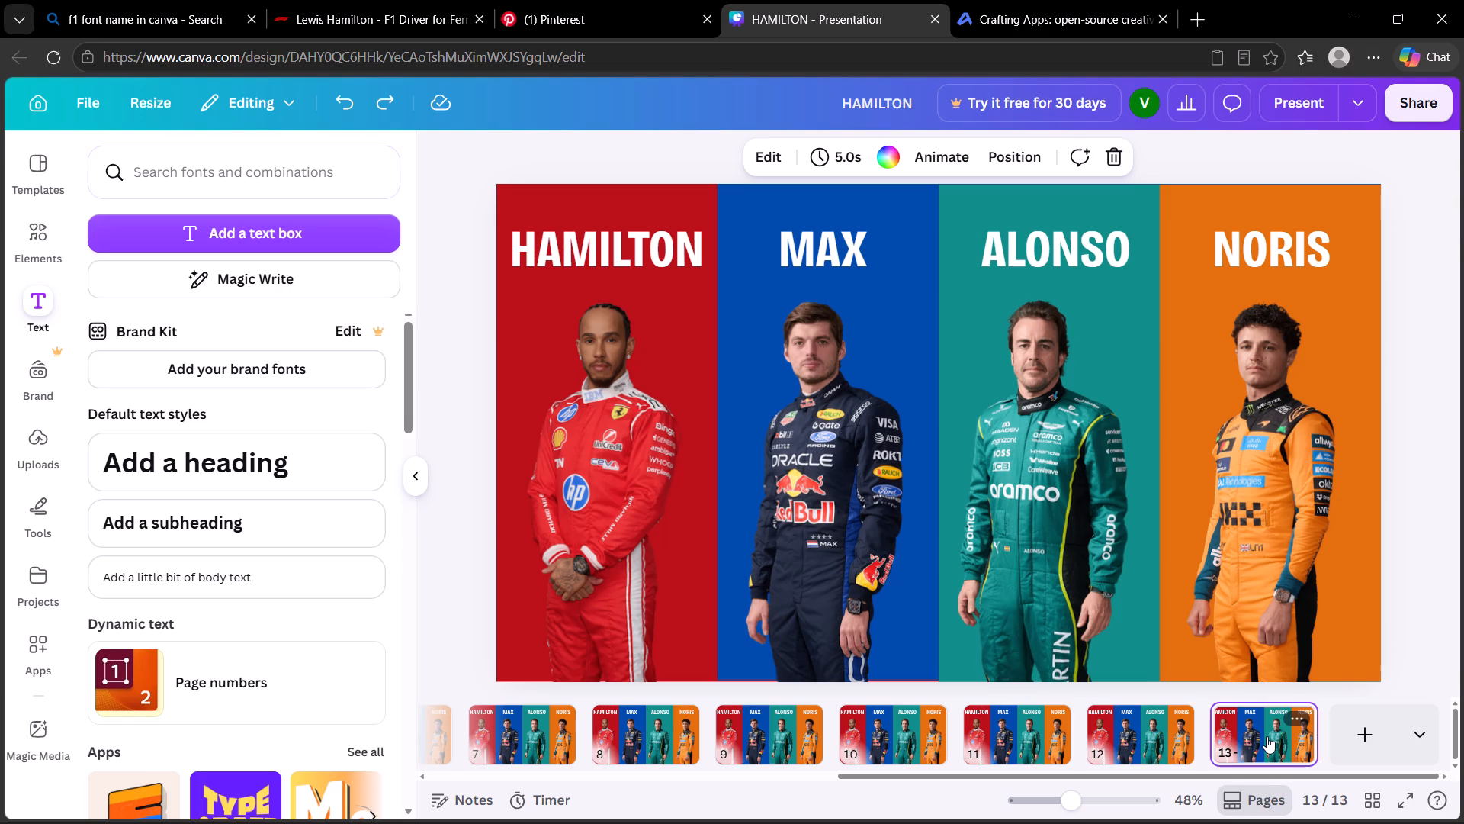
scroll(1267, 736, "right", 10)
scroll(1028, 731, "left", 1)
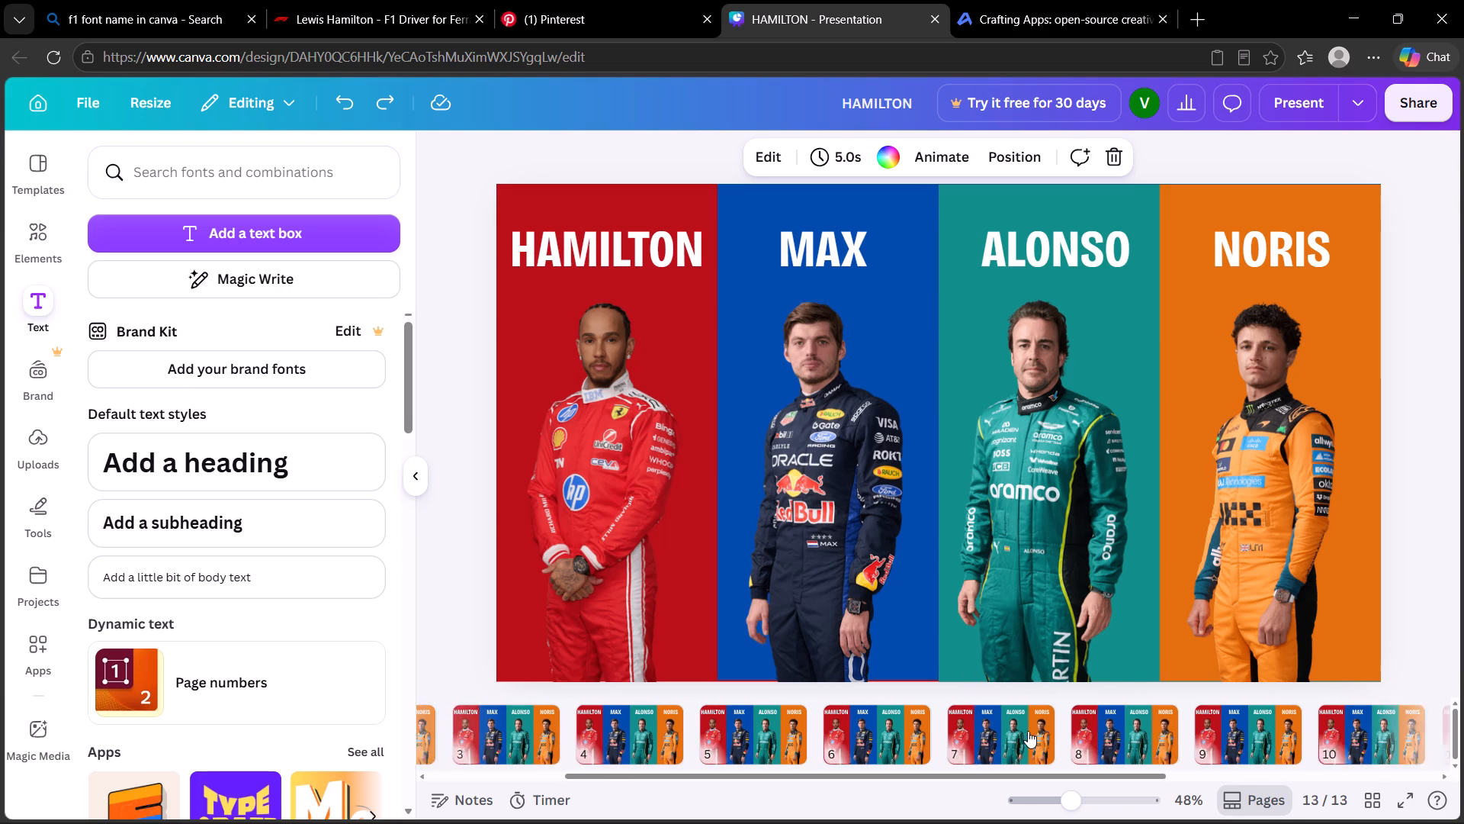
scroll(1028, 731, "left", 1)
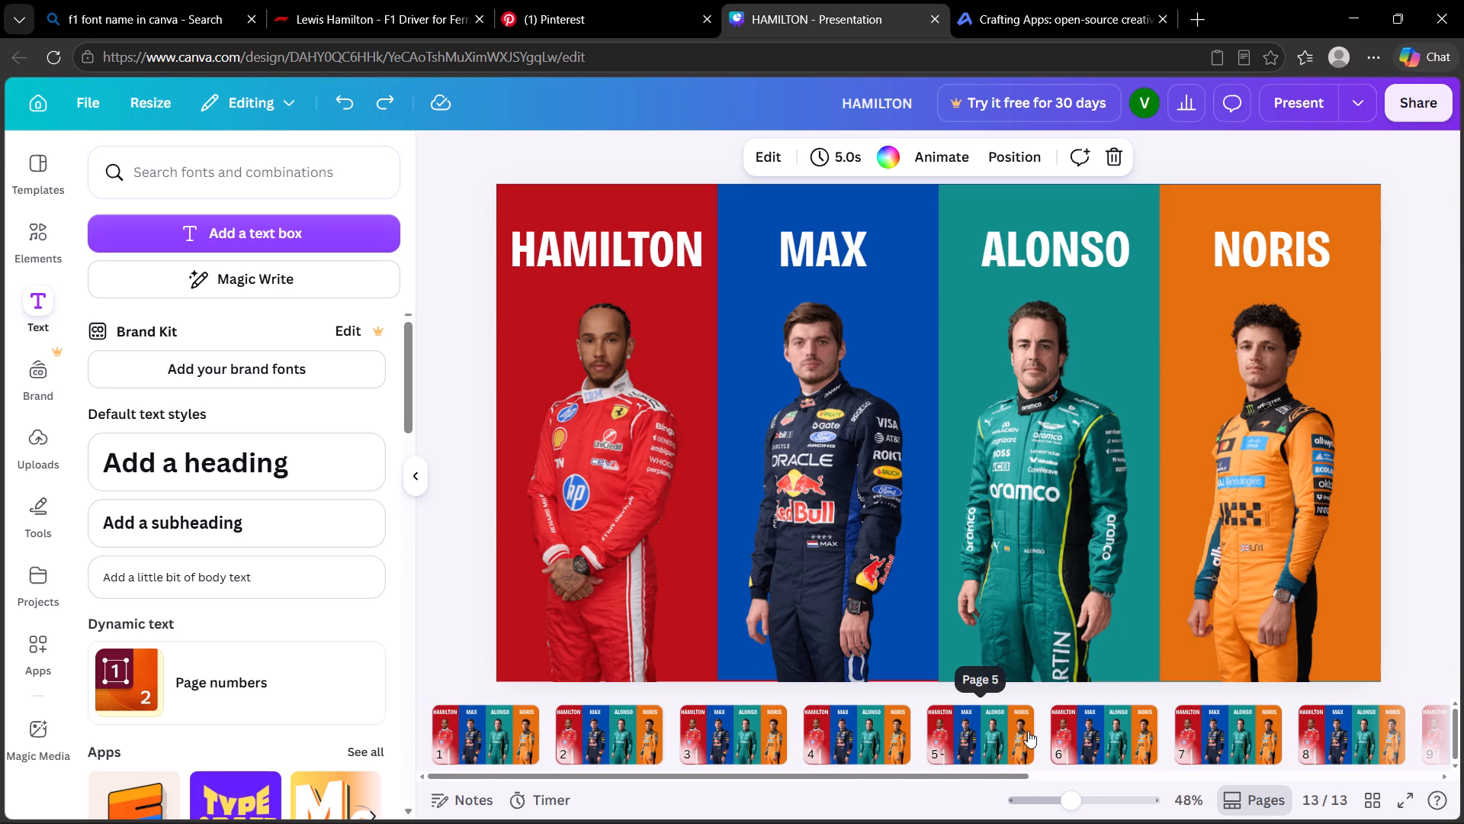
key("ctrl+z")
key("ctrl+z")
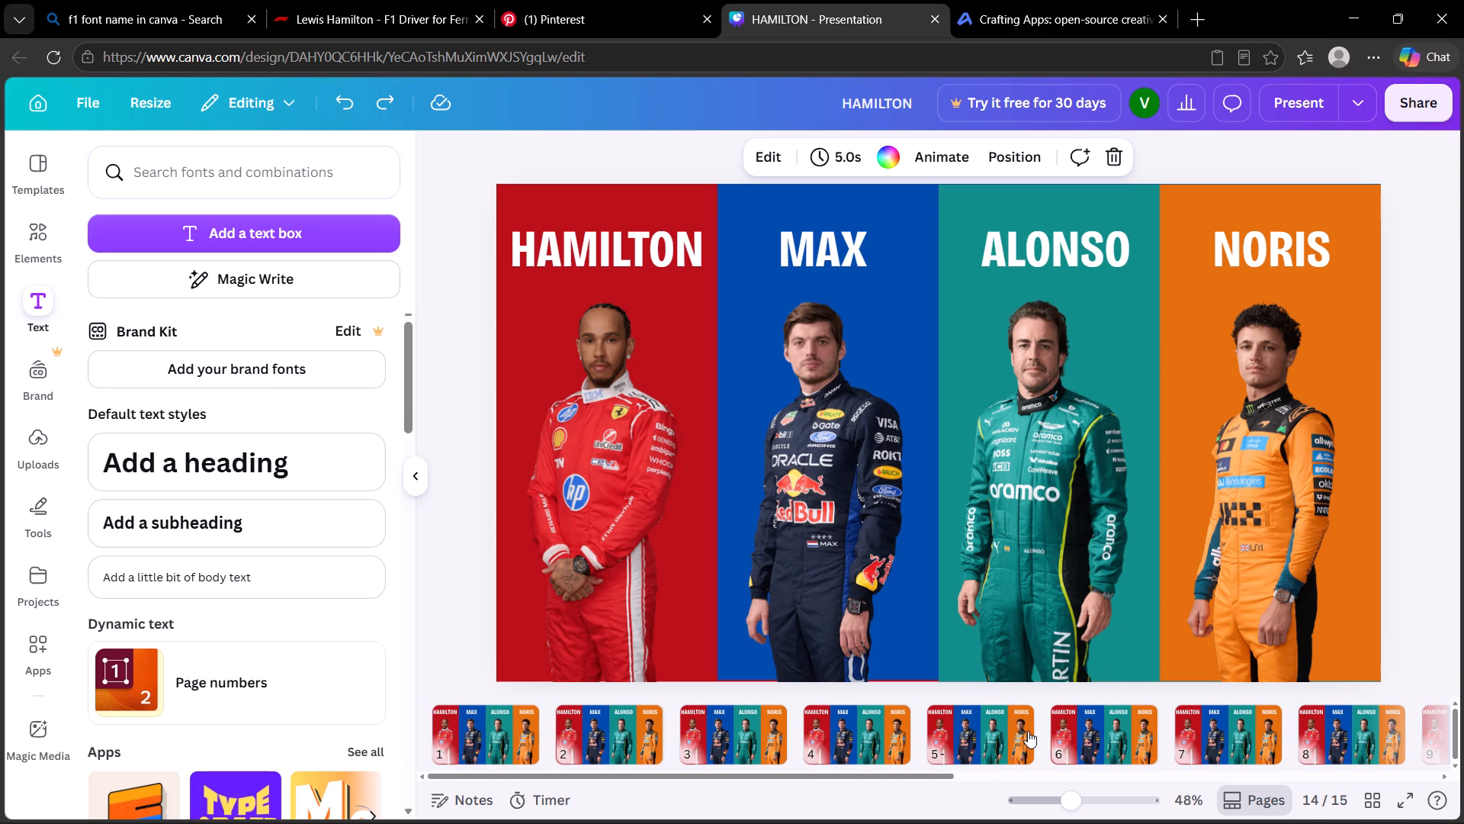
key("ctrl+z")
key("ctrl+z")
key("ctrl+z")
key("ctrl+z")
key("ctrl+z")
key("ctrl+z")
key("ctrl+z")
key("ctrl+z")
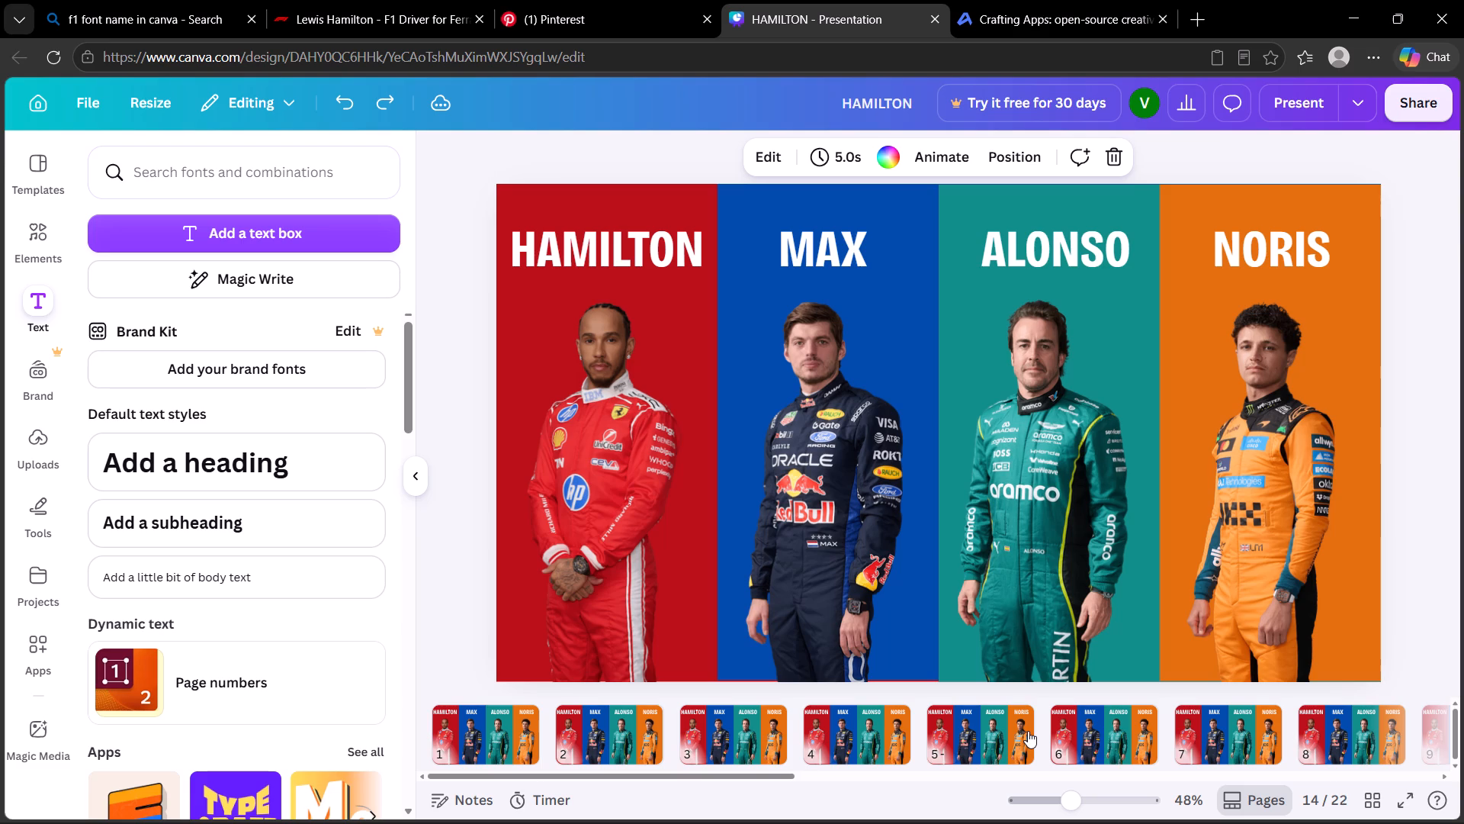
key("ctrl+z")
key("ctrl+z")
key("ctrl+z")
key("ctrl+z")
key("ctrl+z")
key("ctrl+z")
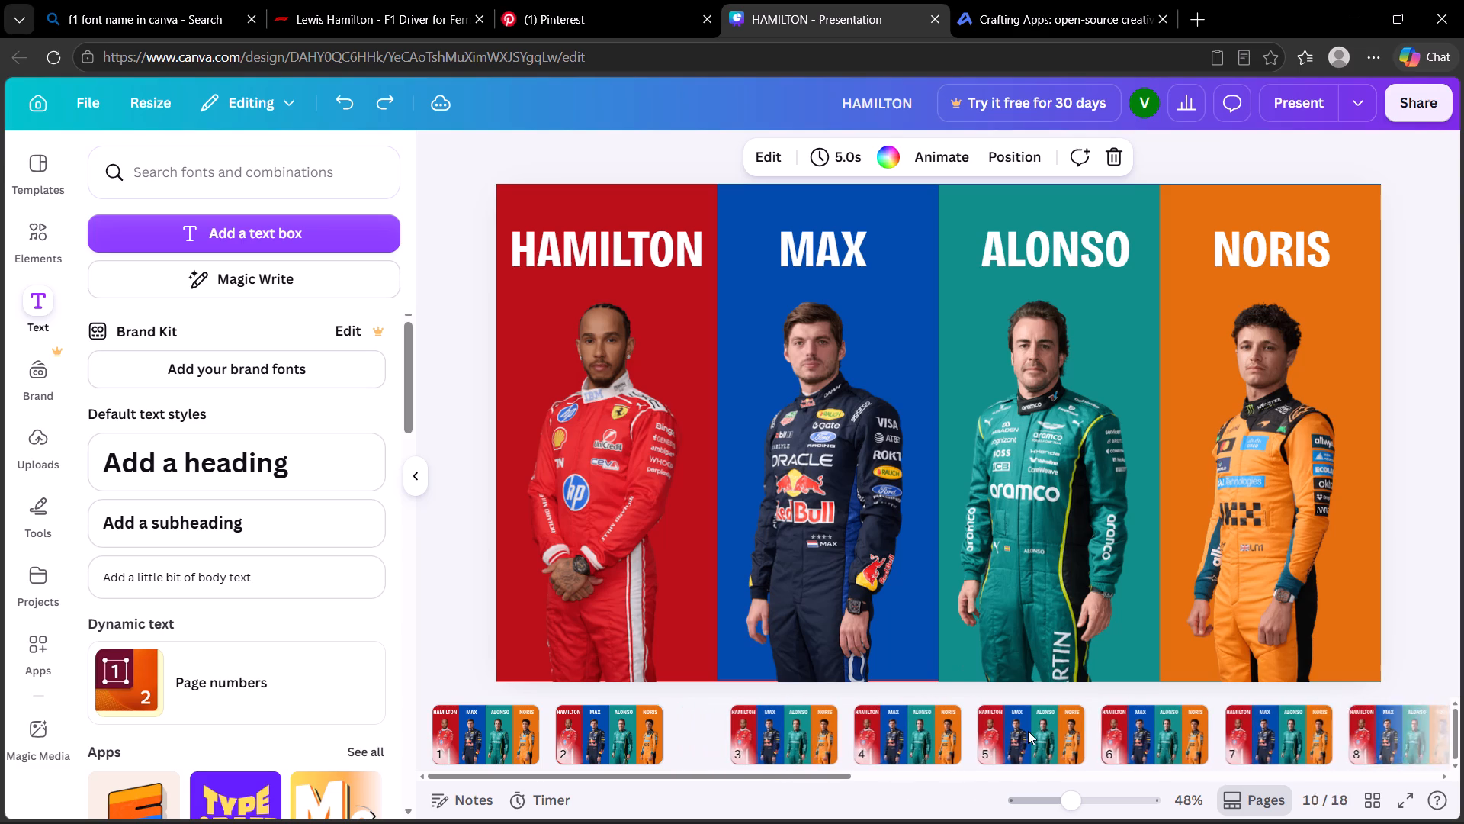
key("ctrl+z")
key("ctrl+z")
key("ctrl+z")
key("ctrl+z")
key("ctrl+z")
key("ctrl+z")
key("ctrl+z")
key("ctrl+z")
key("ctrl+z")
key("ctrl+z")
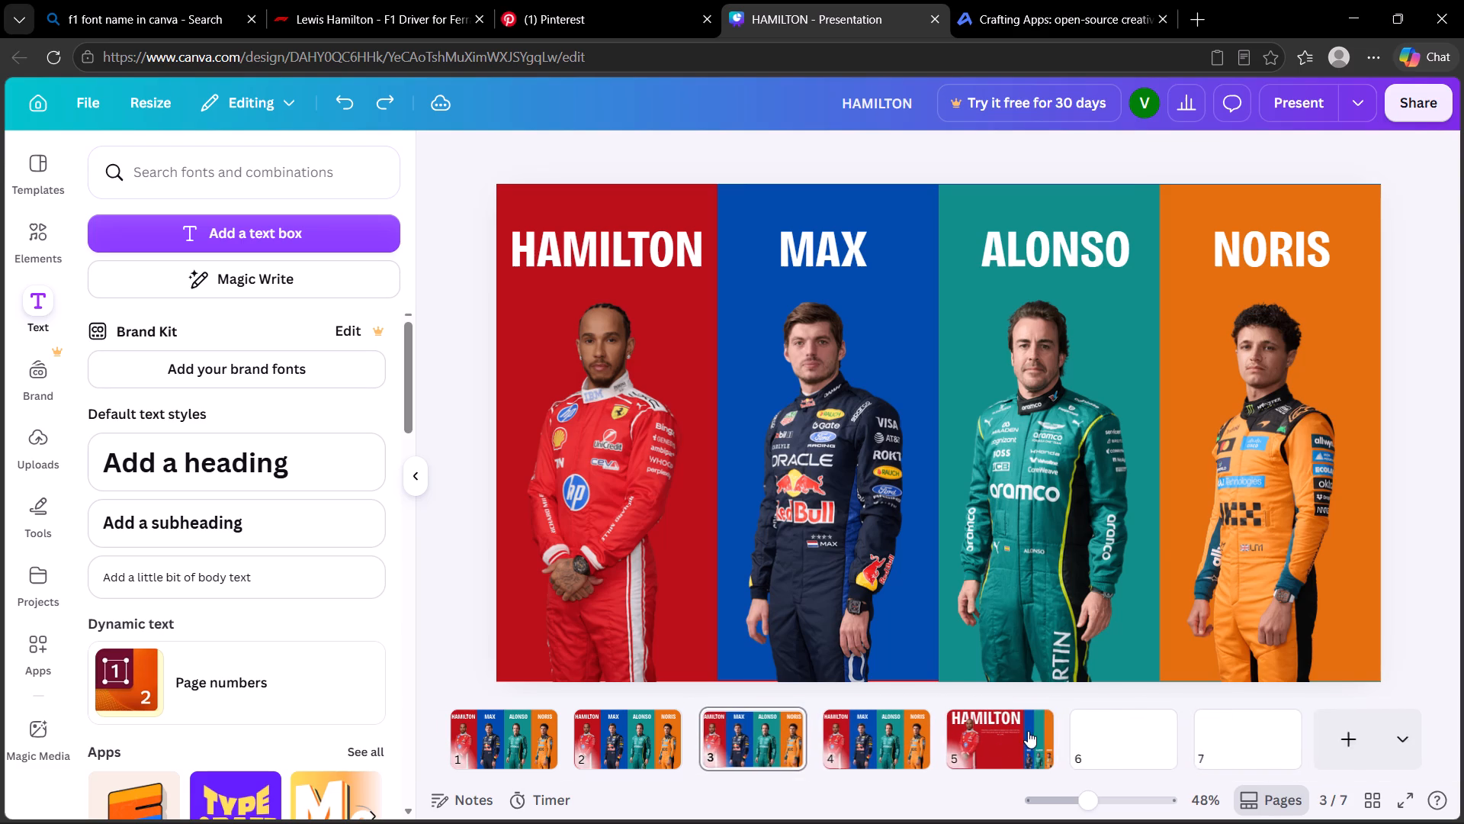
Delete overview slides 4 and 3, the extra copies just before the Hamilton detail slide.
left_click(1020, 731)
left_click(892, 739)
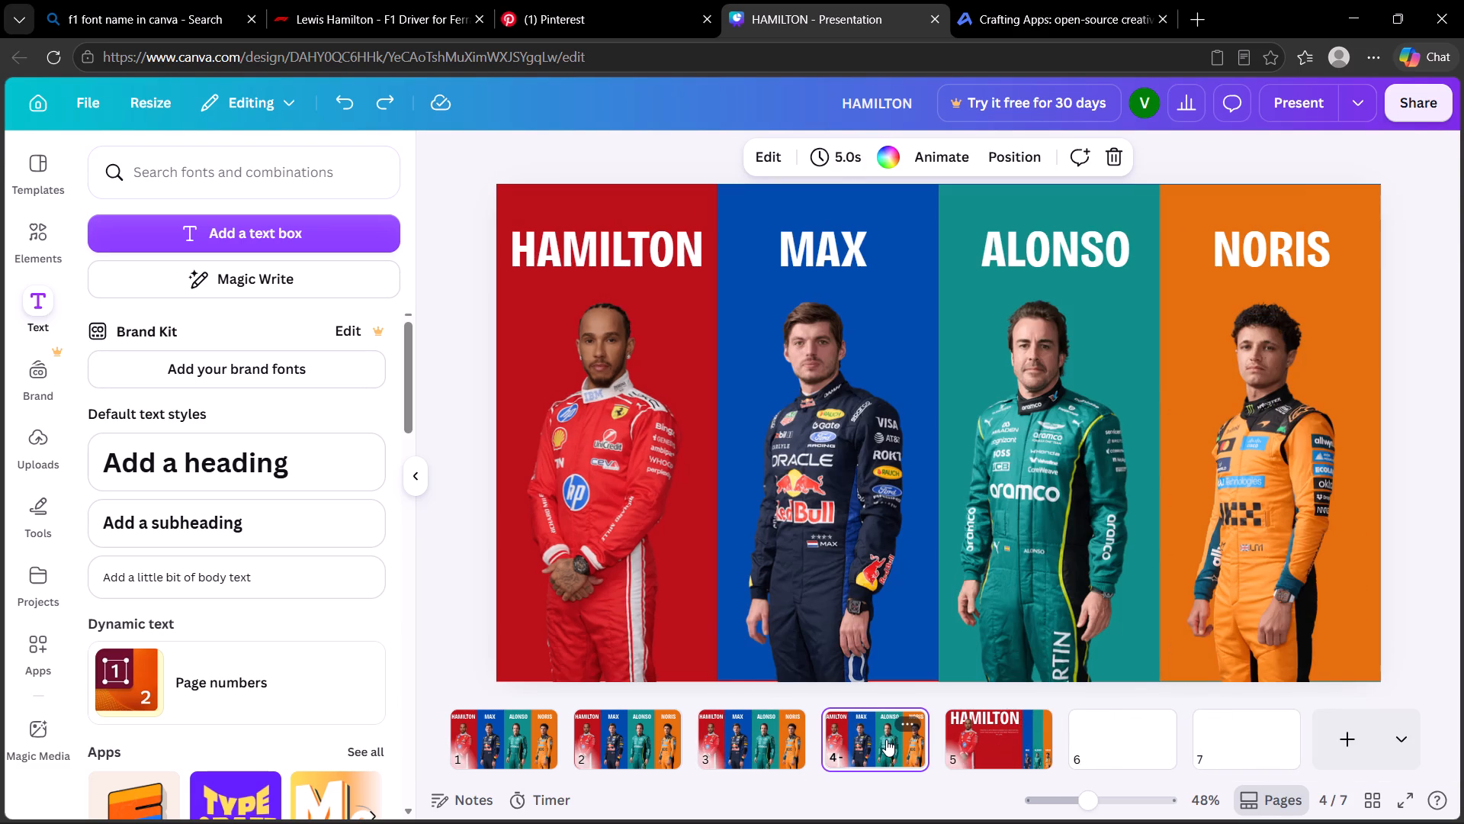
key("Delete")
left_click(782, 741)
key("Delete")
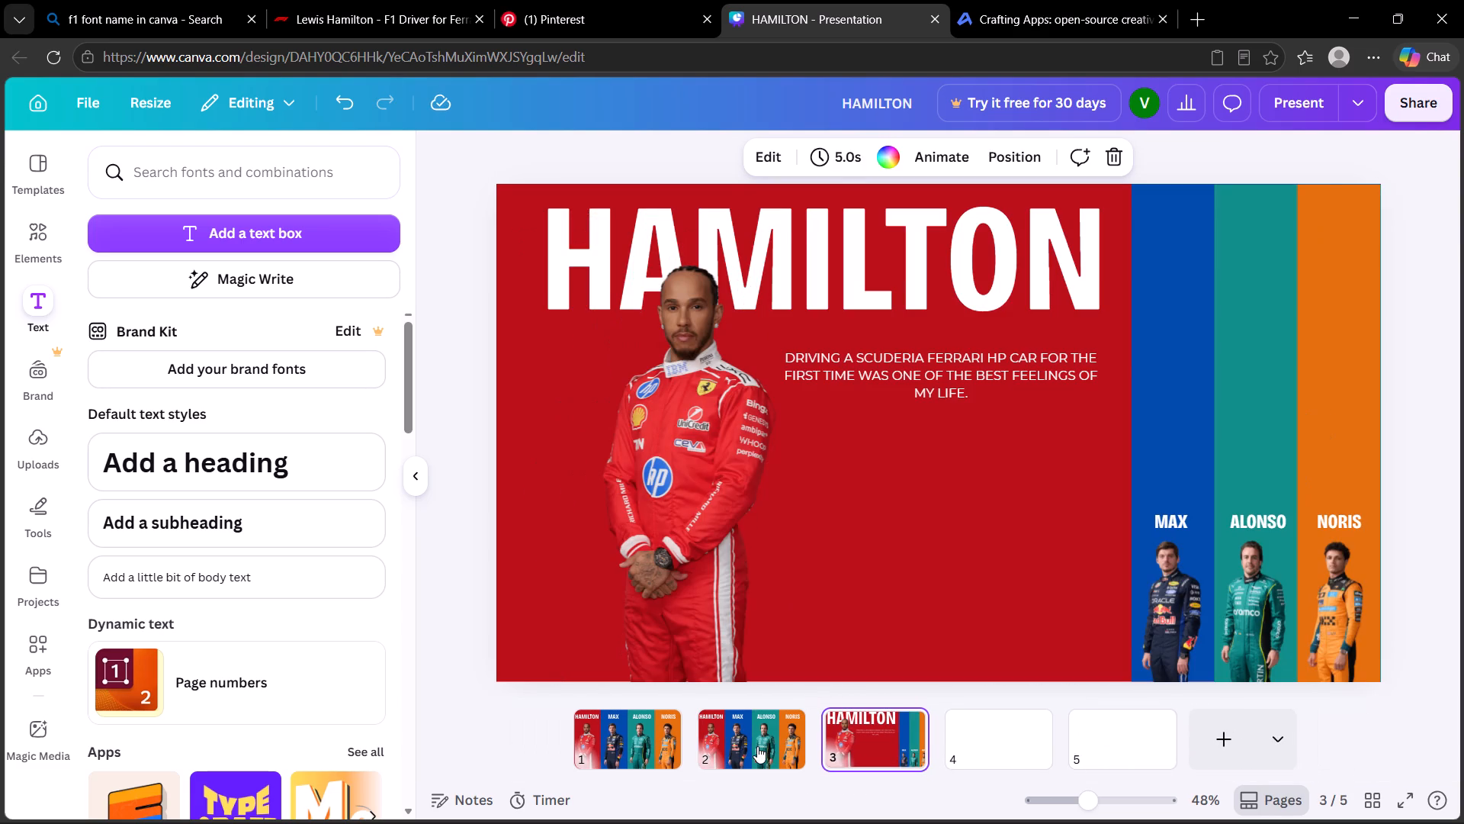
Move the second overview slide to position 3, directly after the Hamilton detail slide.
left_click(756, 746)
left_click_drag(753, 745, 911, 743)
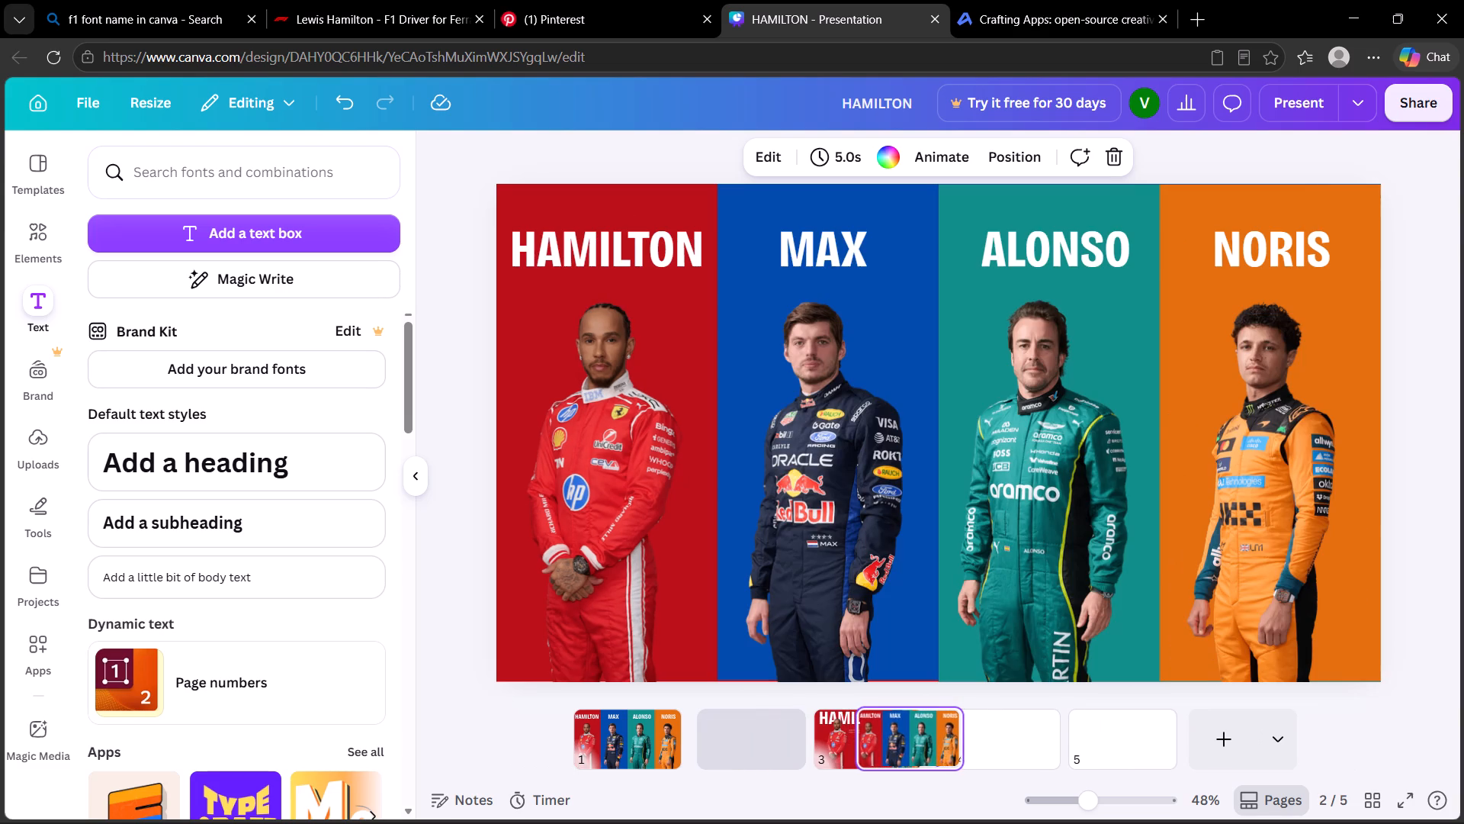
left_click_drag(911, 743, 959, 742)
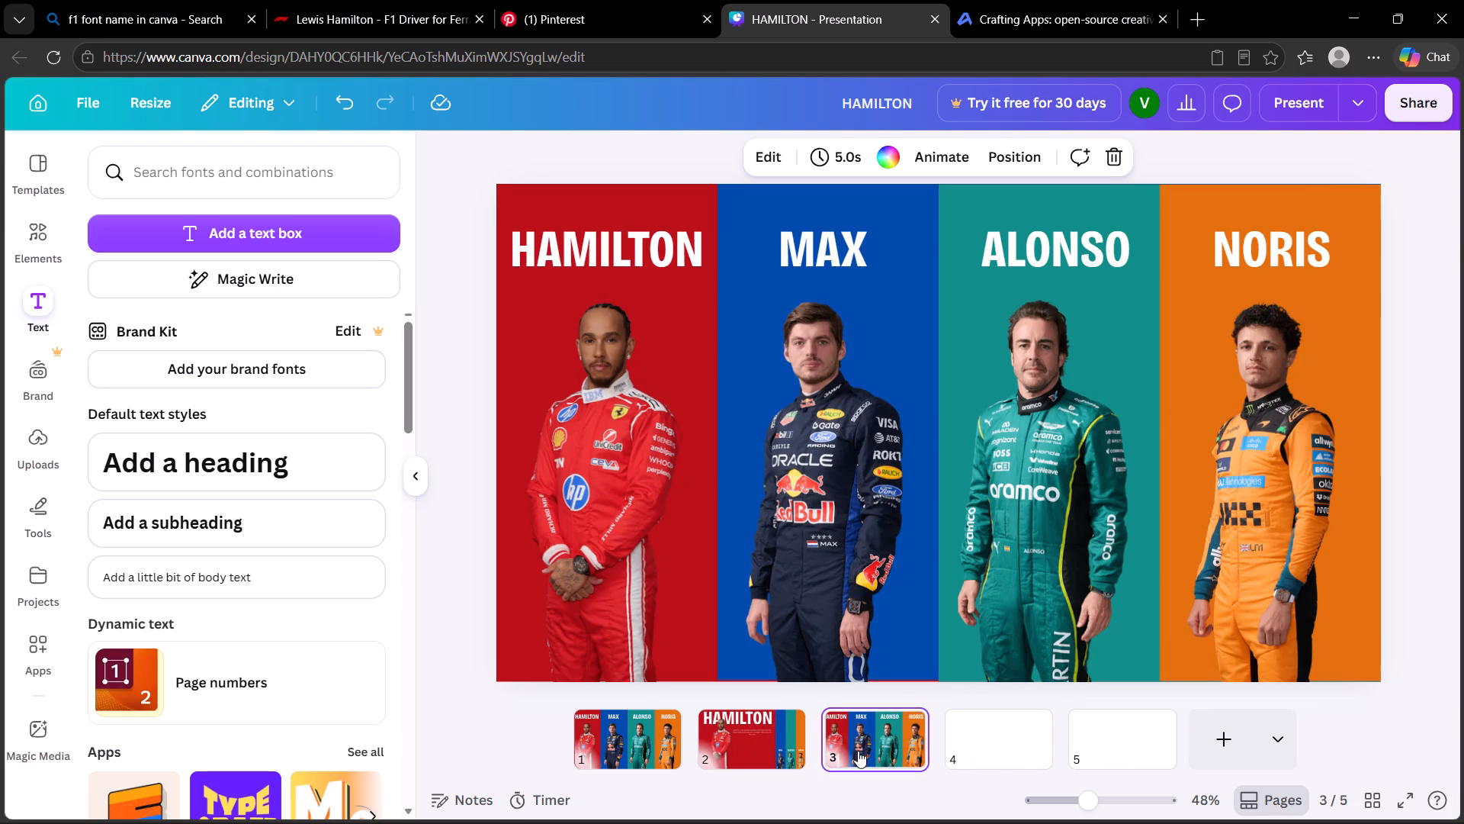